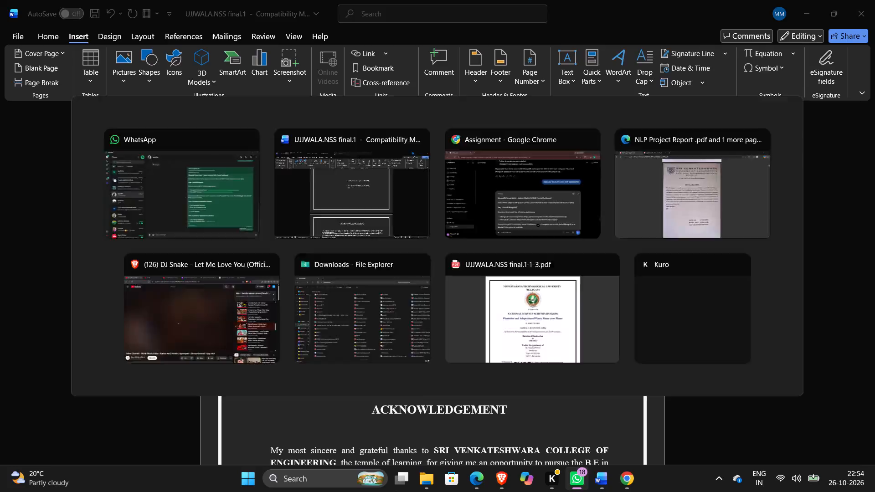
# Justify the declaration body paragraph on the Declaration page of the report.
pyautogui.scroll(3, 396, 491)
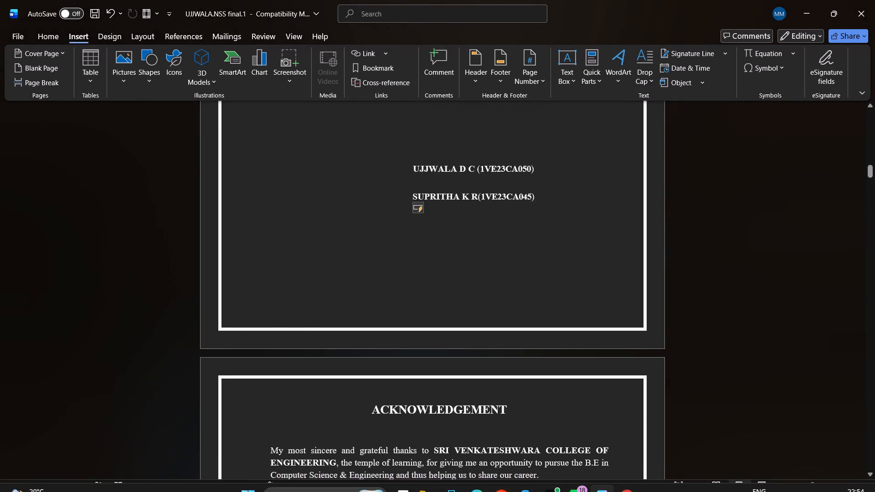
pyautogui.scroll(3, 469, 345)
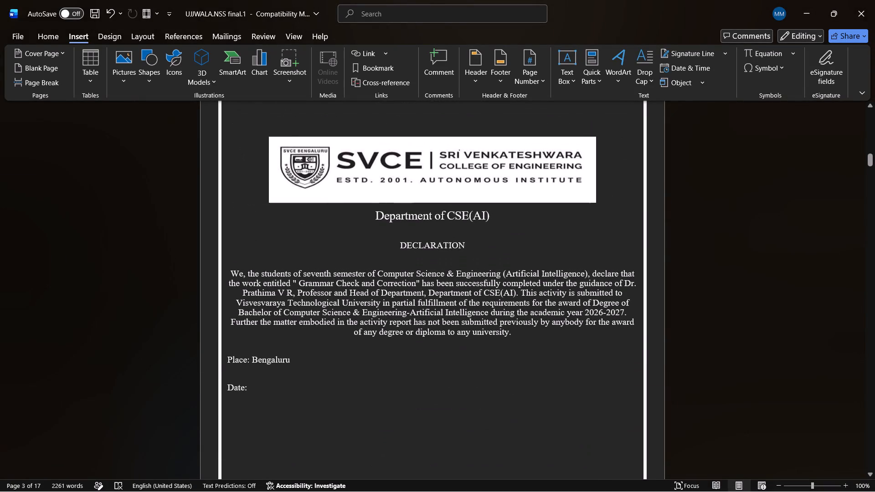
pyautogui.moveTo(231, 268); pyautogui.dragTo(531, 358)
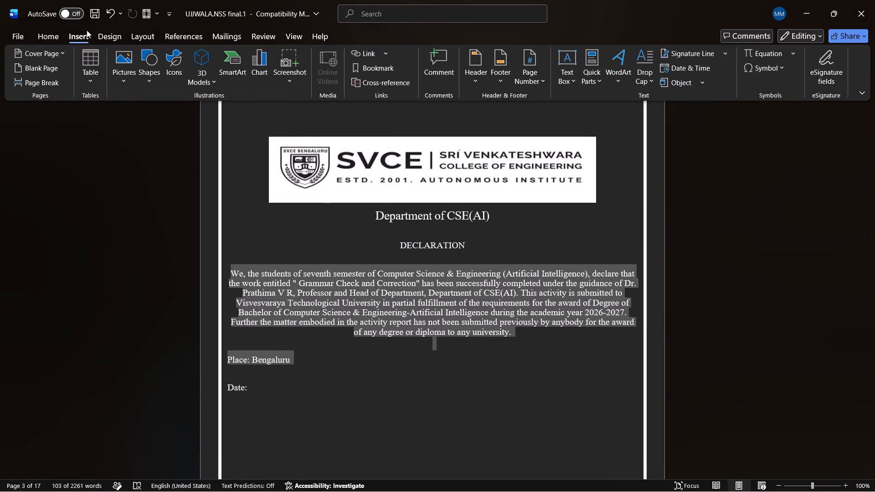
pyautogui.click(55, 34)
pyautogui.click(281, 84)
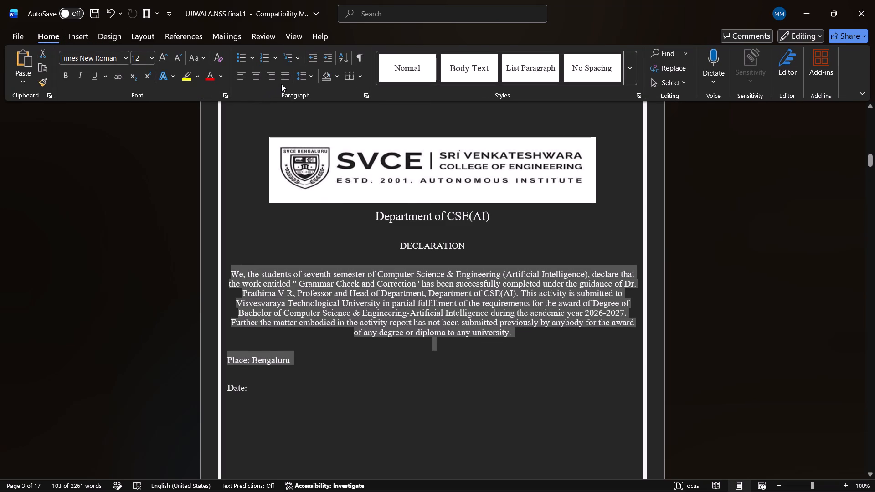
pyautogui.click(283, 80)
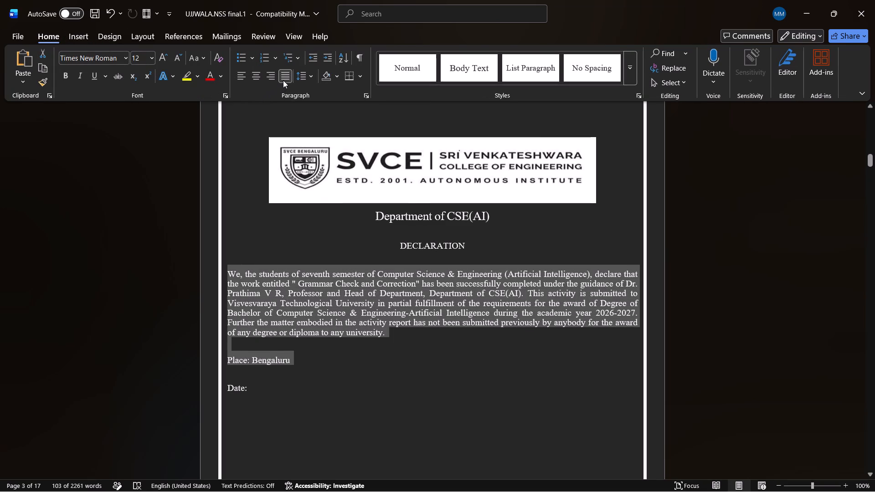
pyautogui.click(398, 374)
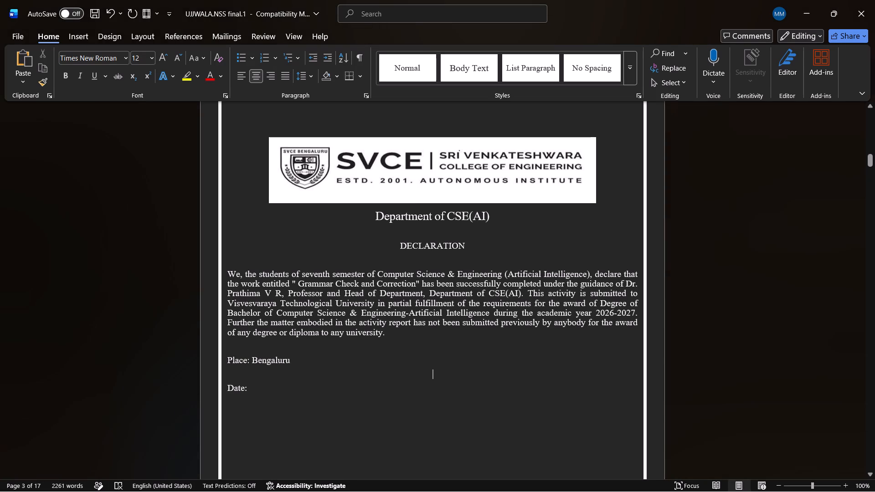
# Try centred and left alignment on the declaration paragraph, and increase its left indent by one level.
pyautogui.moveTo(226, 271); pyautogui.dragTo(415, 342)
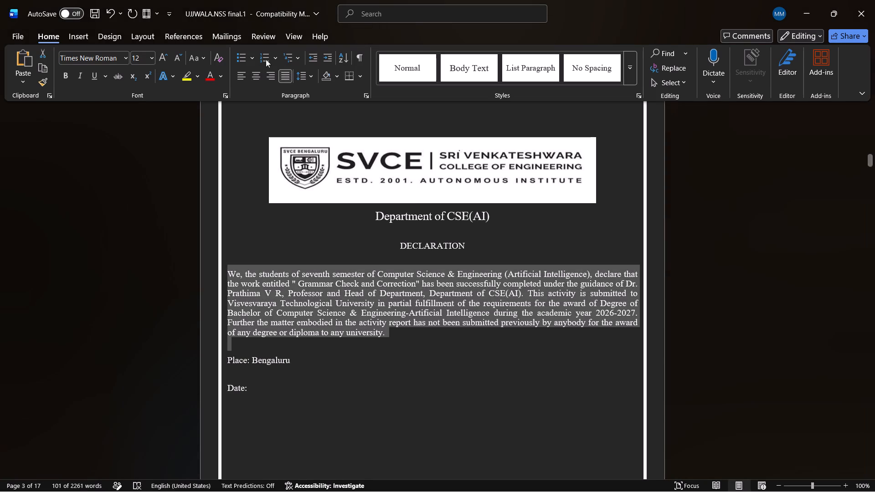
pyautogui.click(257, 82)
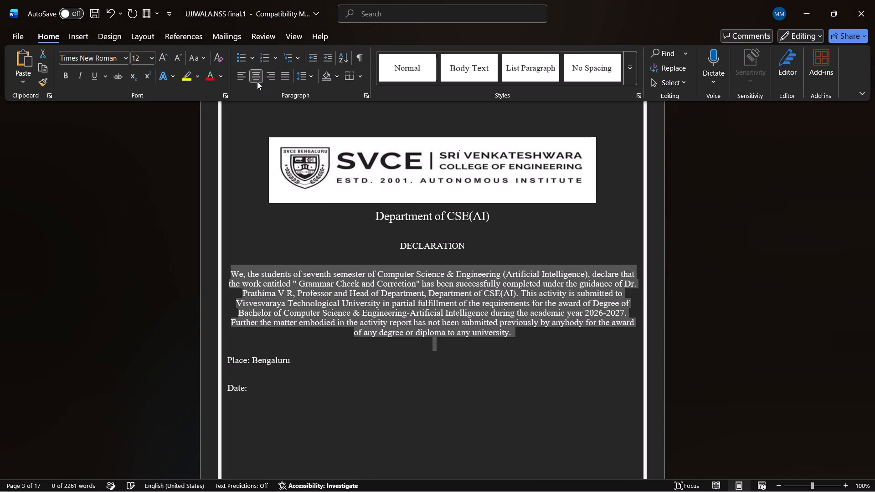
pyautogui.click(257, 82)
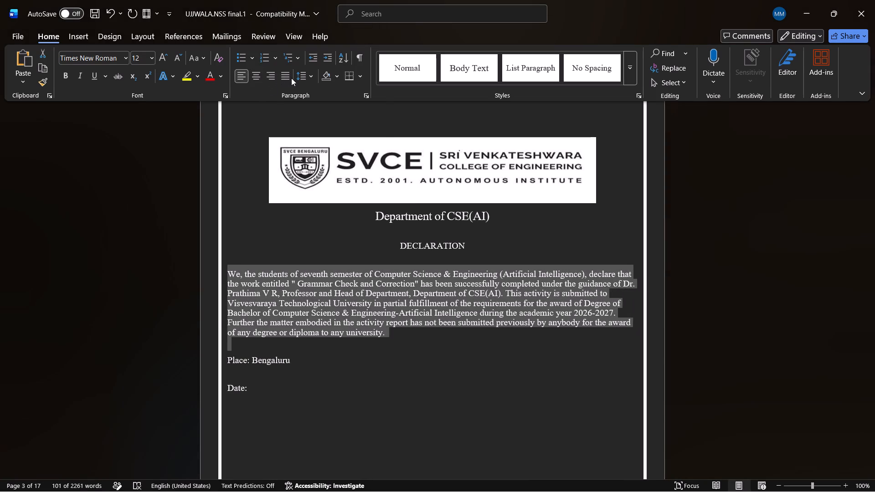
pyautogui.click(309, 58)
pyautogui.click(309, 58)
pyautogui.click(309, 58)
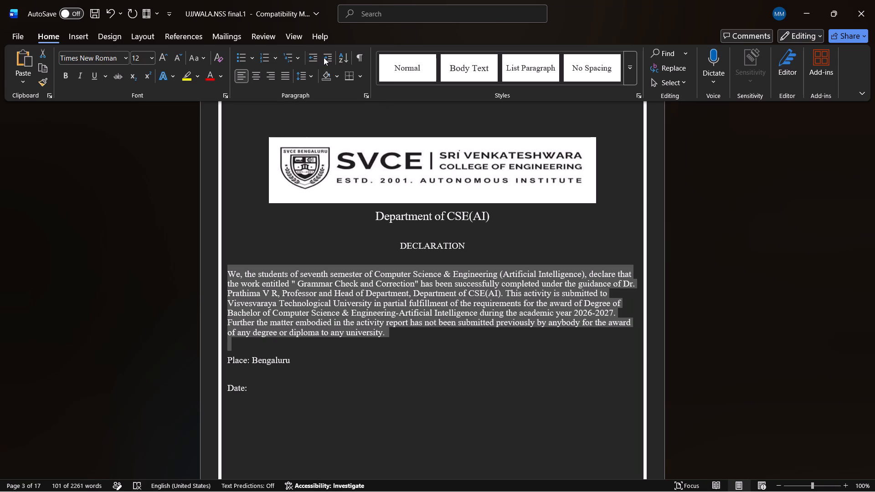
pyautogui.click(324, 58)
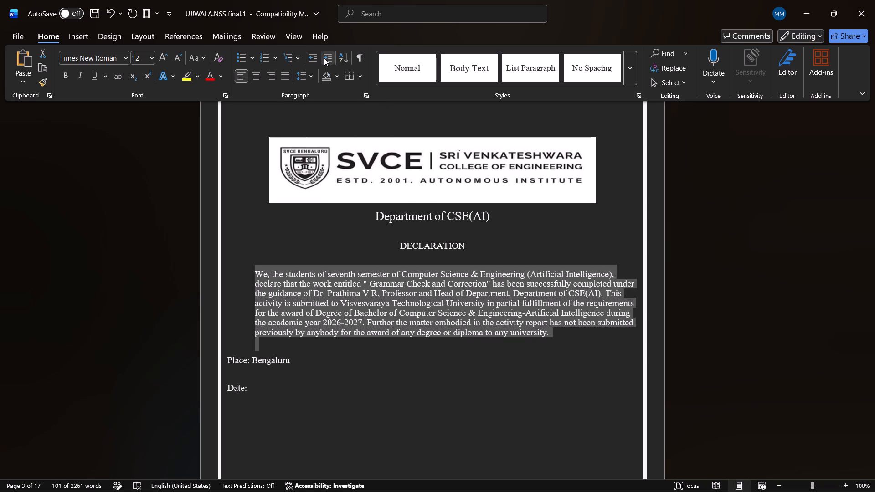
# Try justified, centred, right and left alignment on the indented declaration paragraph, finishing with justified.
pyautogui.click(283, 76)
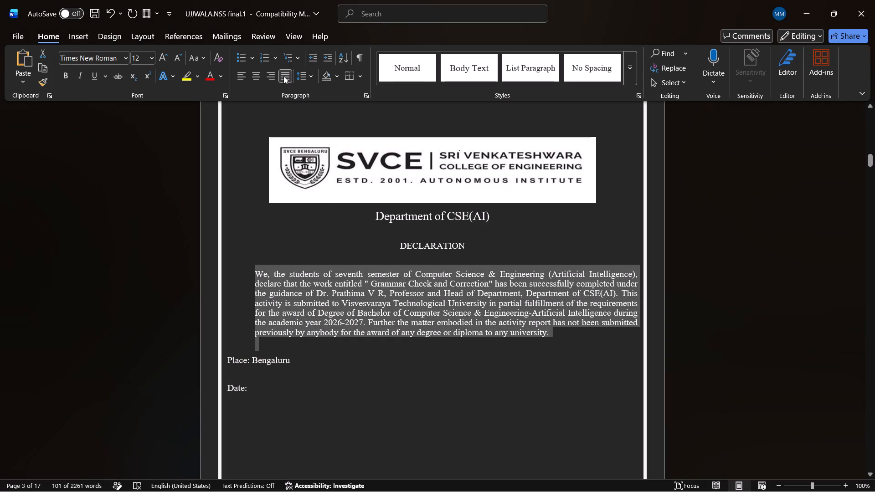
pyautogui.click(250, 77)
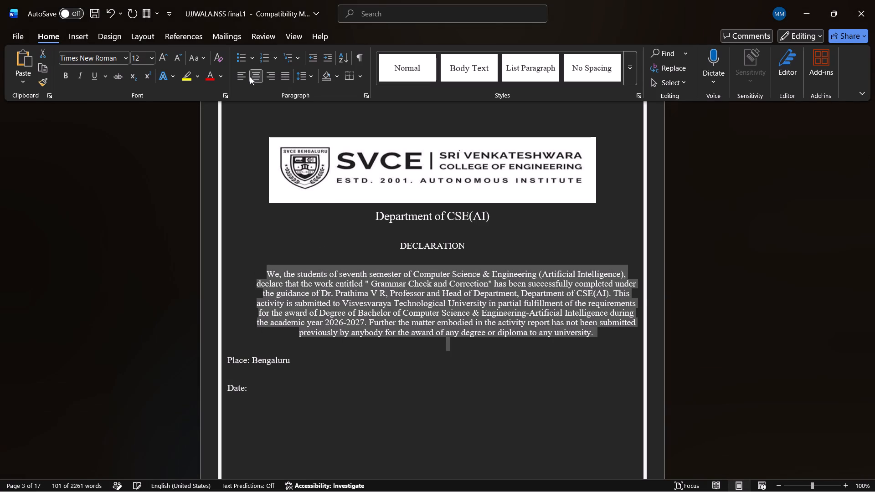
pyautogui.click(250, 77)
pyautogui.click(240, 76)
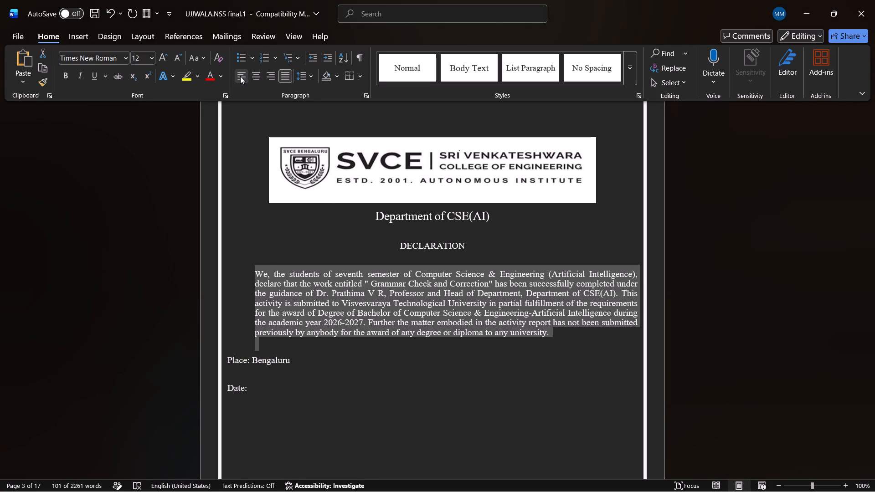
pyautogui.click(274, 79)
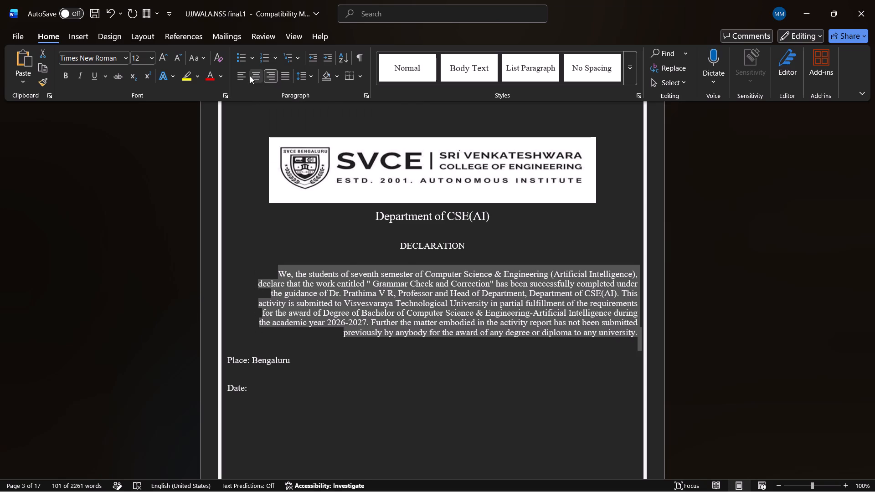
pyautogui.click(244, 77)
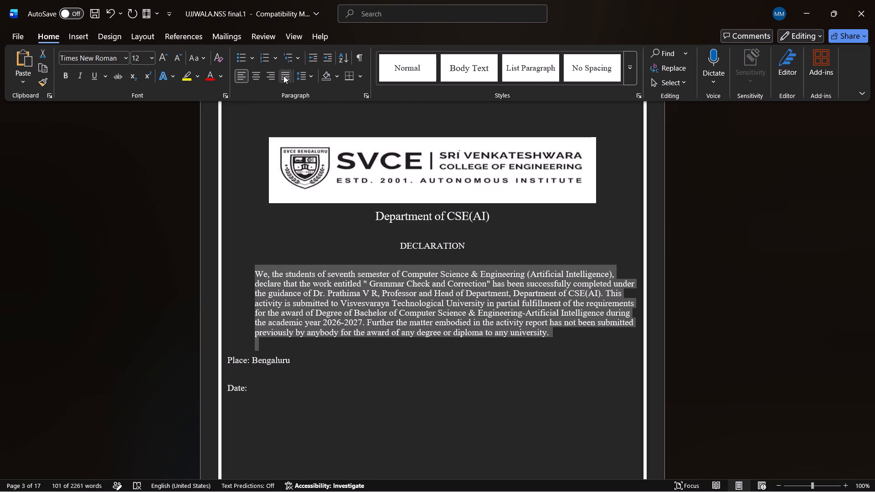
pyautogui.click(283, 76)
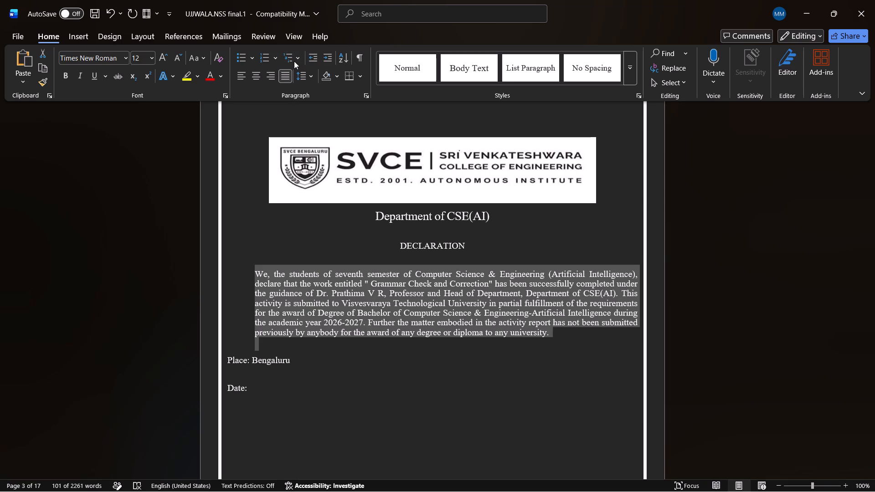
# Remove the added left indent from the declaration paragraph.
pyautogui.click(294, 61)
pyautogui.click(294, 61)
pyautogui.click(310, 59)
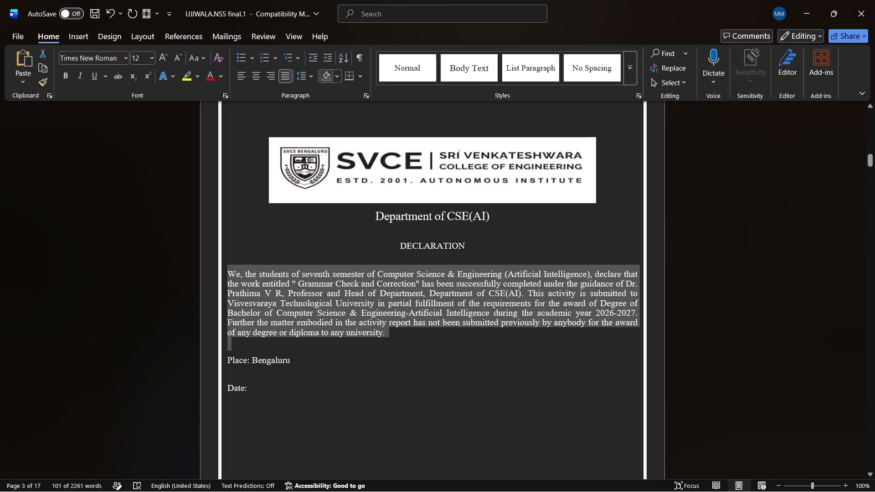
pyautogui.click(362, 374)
# Format the DECLARATION heading as 16 pt bold.
pyautogui.scroll(-1, 362, 374)
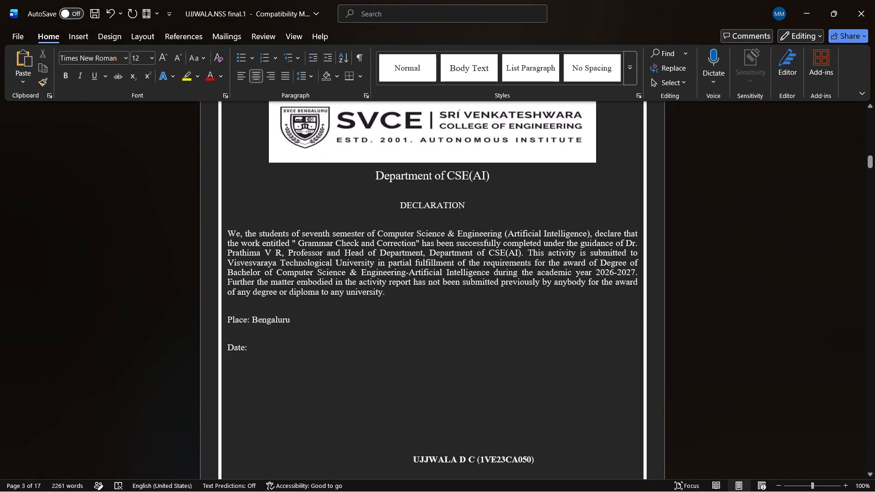
pyautogui.moveTo(474, 205); pyautogui.dragTo(391, 208)
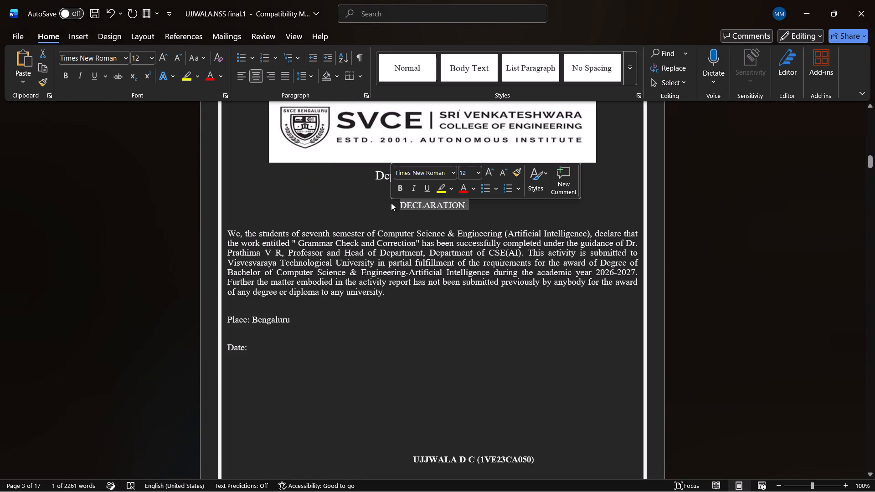
pyautogui.click(480, 174)
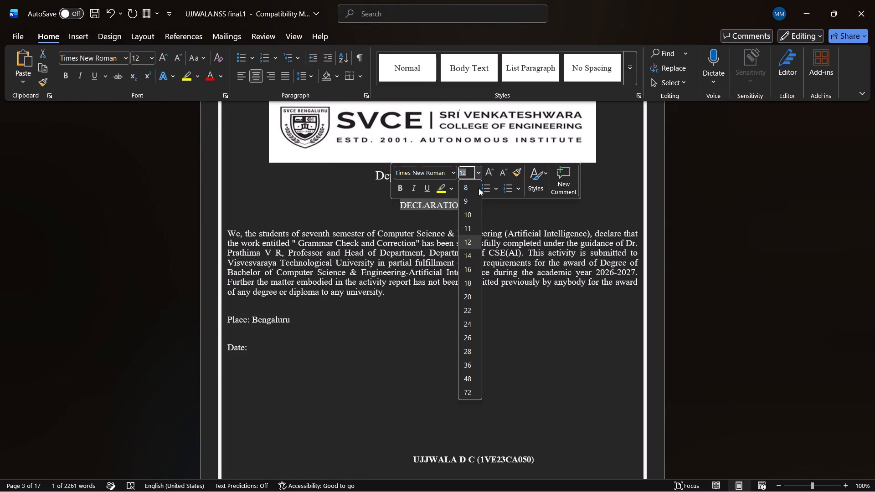
pyautogui.click(472, 265)
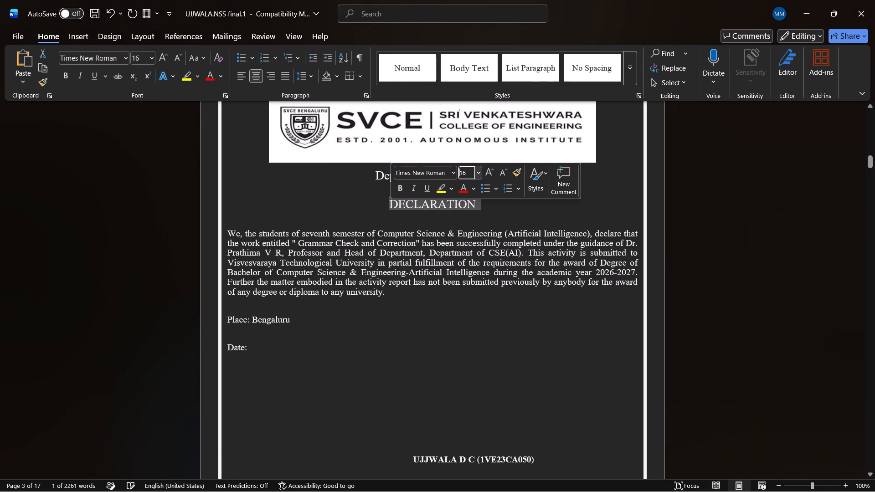
pyautogui.click(401, 192)
pyautogui.click(474, 395)
# Compare the report's acknowledgement with the Acknowledgement page of the NLP Project Report PDF in Microsoft Edge.
pyautogui.scroll(-4, 474, 395)
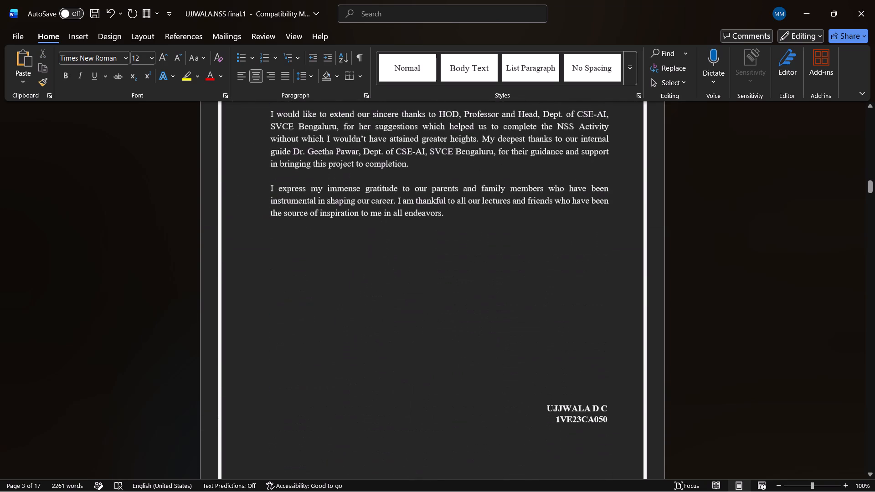
pyautogui.scroll(-7, 474, 395)
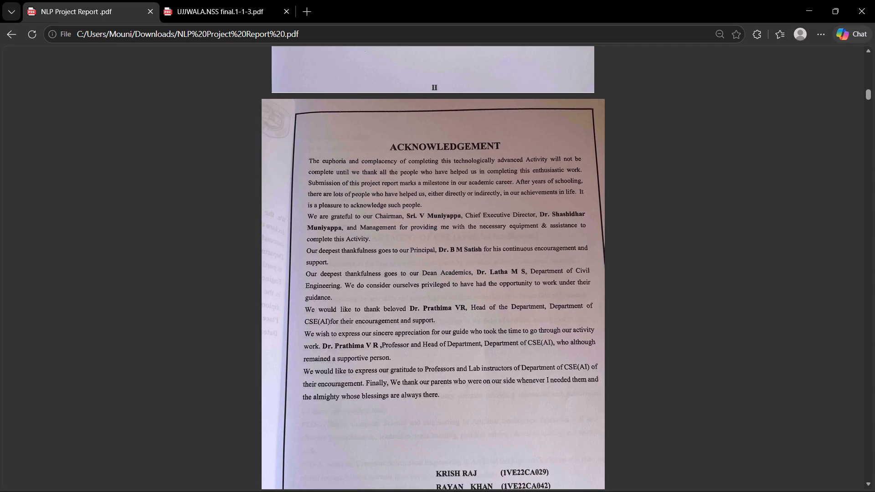
pyautogui.scroll(-2, 474, 395)
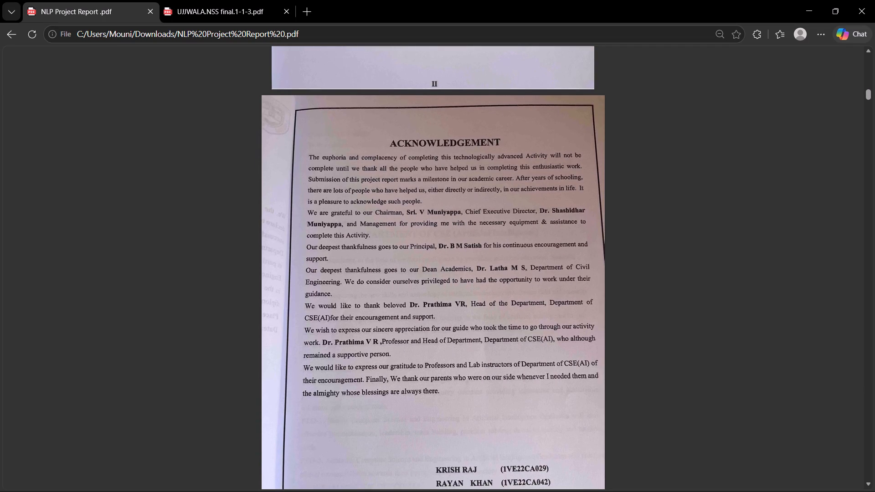
pyautogui.scroll(-1, 474, 395)
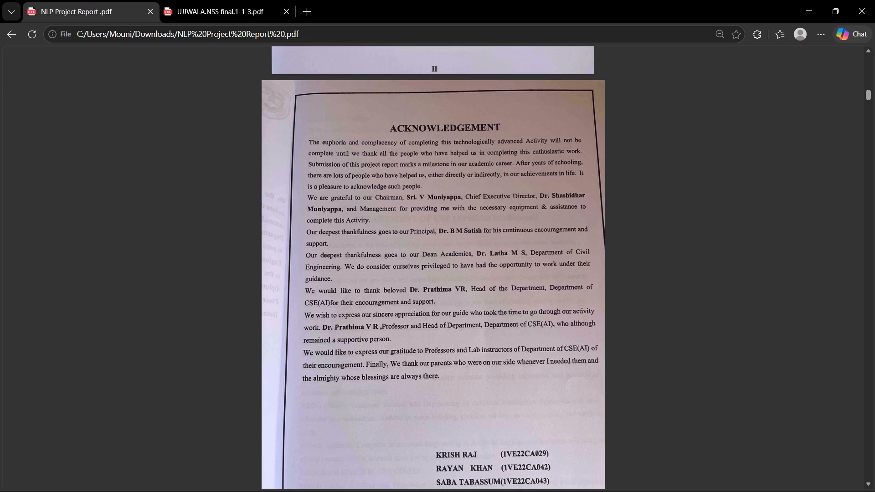
pyautogui.scroll(-1, 474, 395)
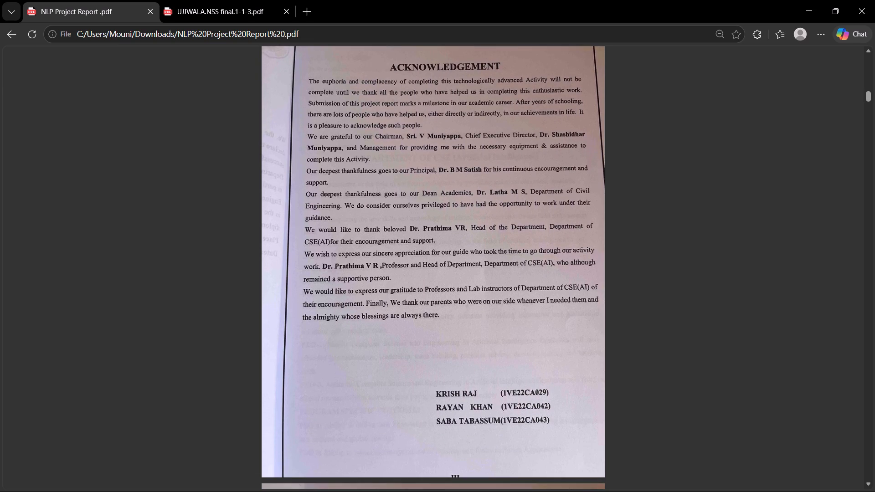
pyautogui.scroll(-1, 474, 395)
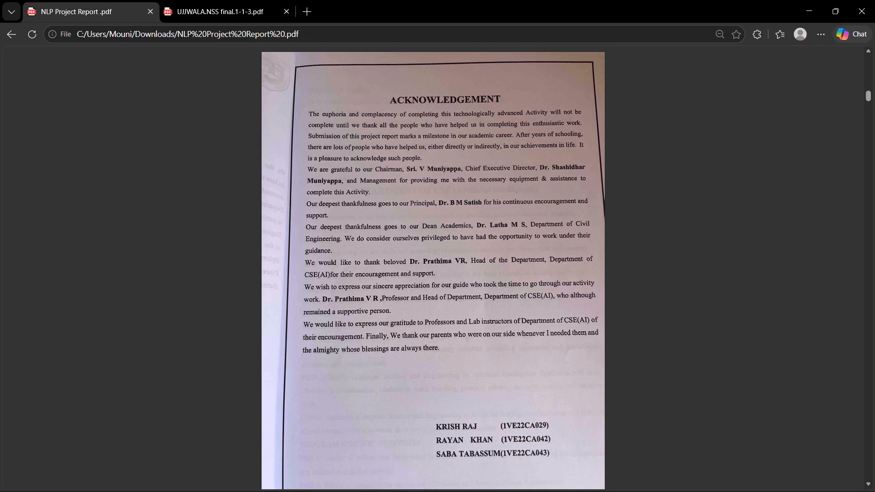
# Return to the NSS report in Word and review its Acknowledgement page, from the closing paragraphs and signature block to the heading.
pyautogui.scroll(-2, 474, 395)
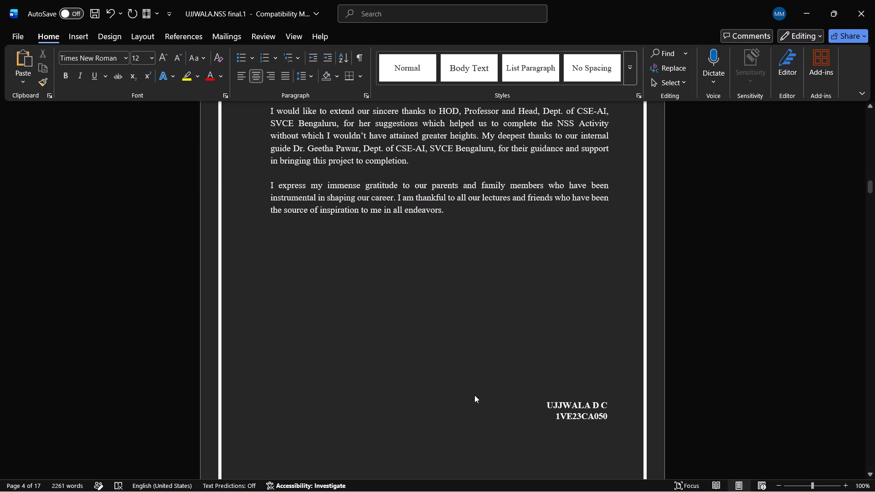
pyautogui.scroll(3, 474, 395)
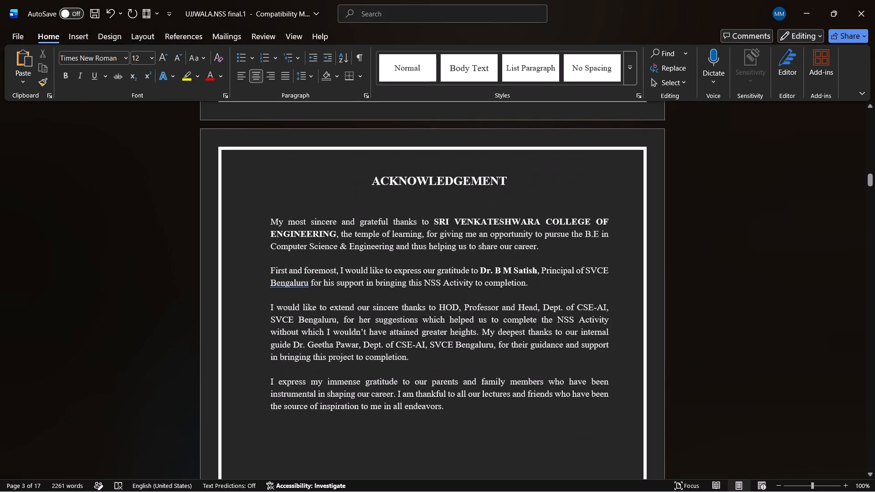
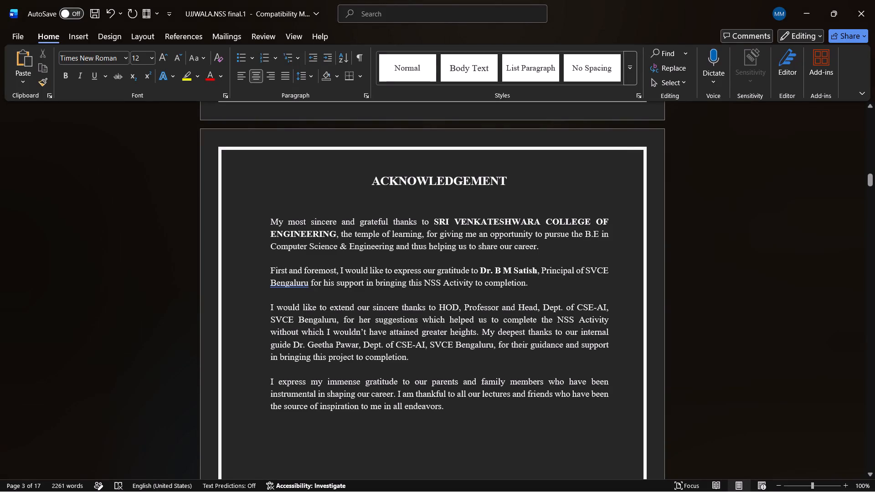
# Replace the acknowledgement's body paragraphs with the copied text beginning "The euphoria and complacency of completing" and check it against the reference PDF.
pyautogui.moveTo(460, 409); pyautogui.dragTo(306, 272)
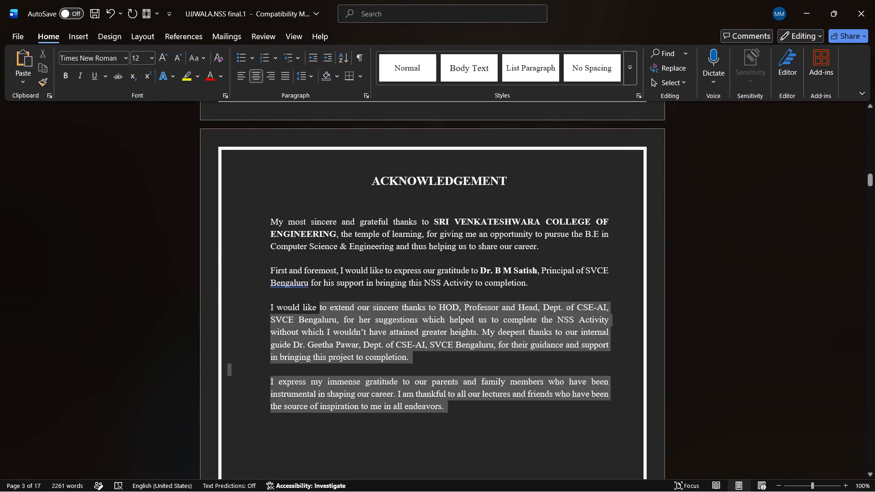
pyautogui.moveTo(306, 272); pyautogui.dragTo(272, 218)
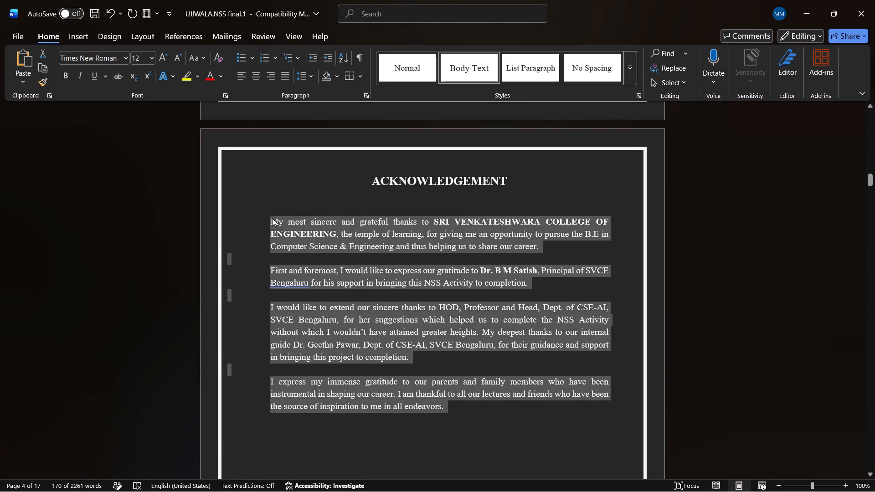
pyautogui.hotkey('ctrl', 'v')
pyautogui.scroll(-2, 272, 218)
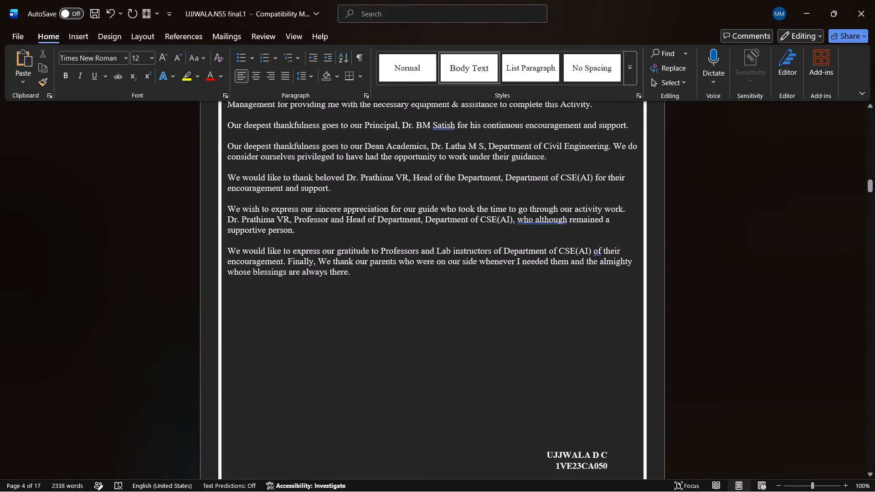
pyautogui.scroll(1, 272, 218)
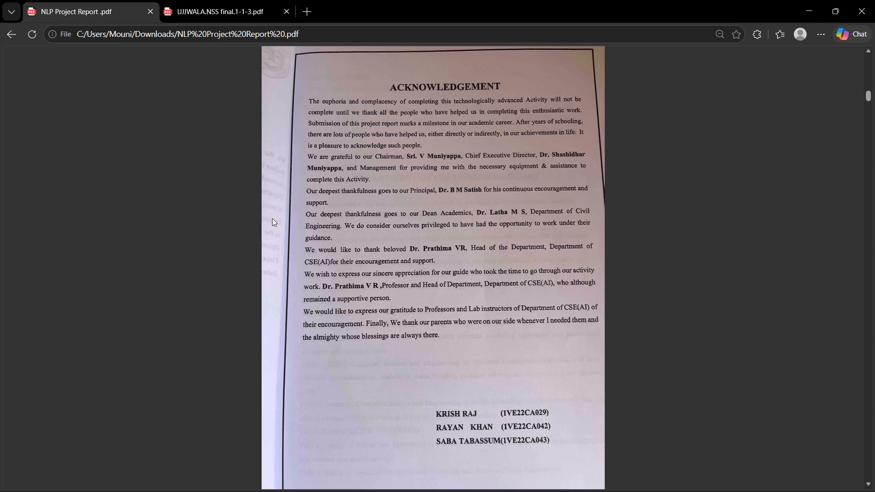
pyautogui.scroll(1, 272, 218)
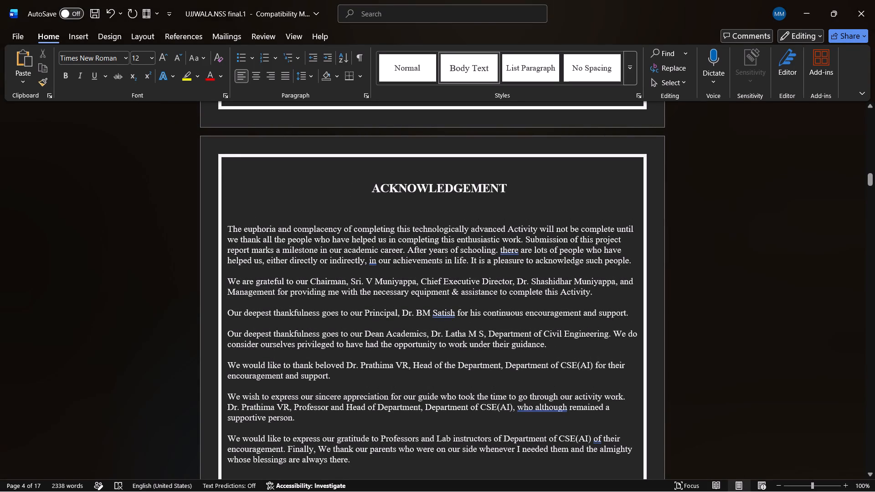
# Justify all the body paragraphs of the new acknowledgement text.
pyautogui.moveTo(227, 224); pyautogui.dragTo(403, 453)
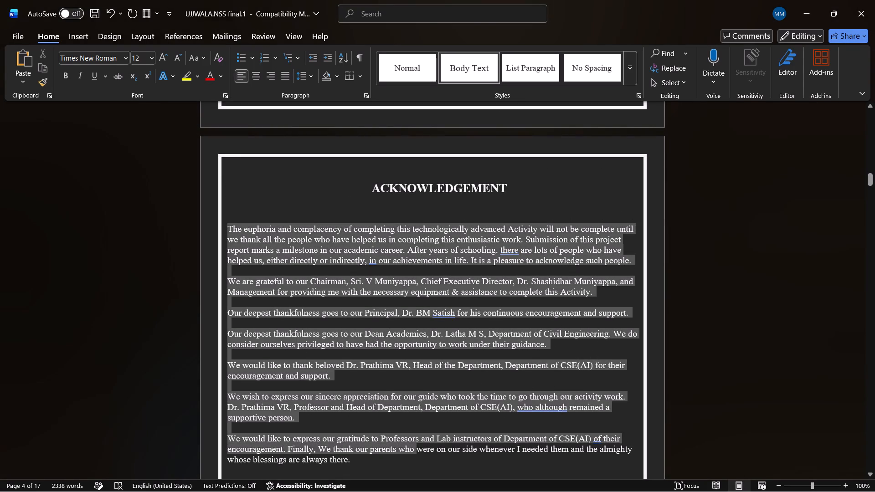
pyautogui.moveTo(403, 453); pyautogui.dragTo(405, 462)
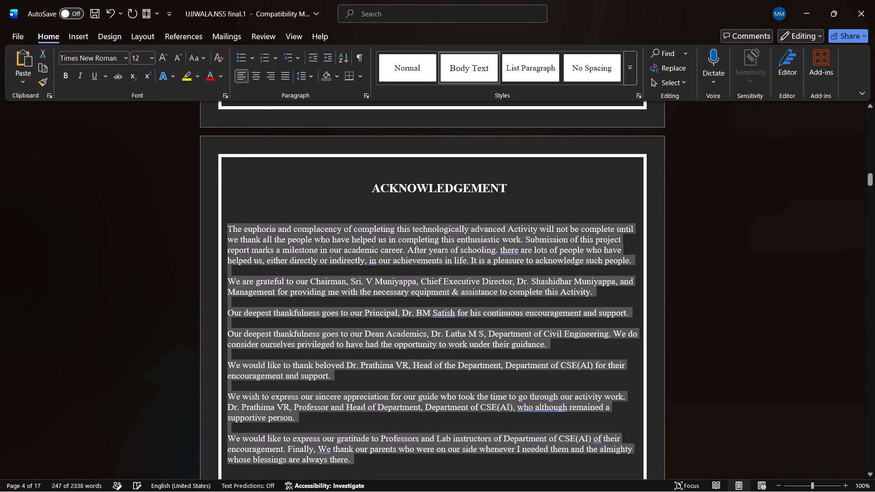
pyautogui.click(283, 72)
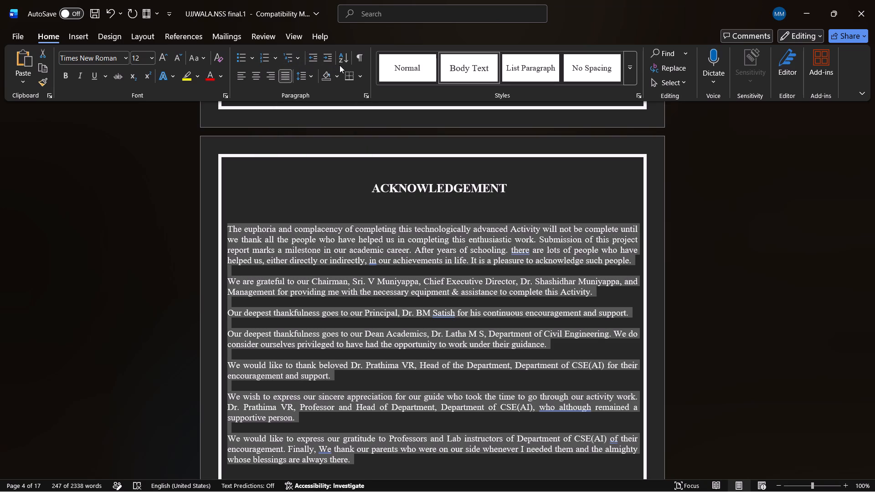
# Increase the left indent of the acknowledgement body paragraphs by one level.
pyautogui.click(309, 59)
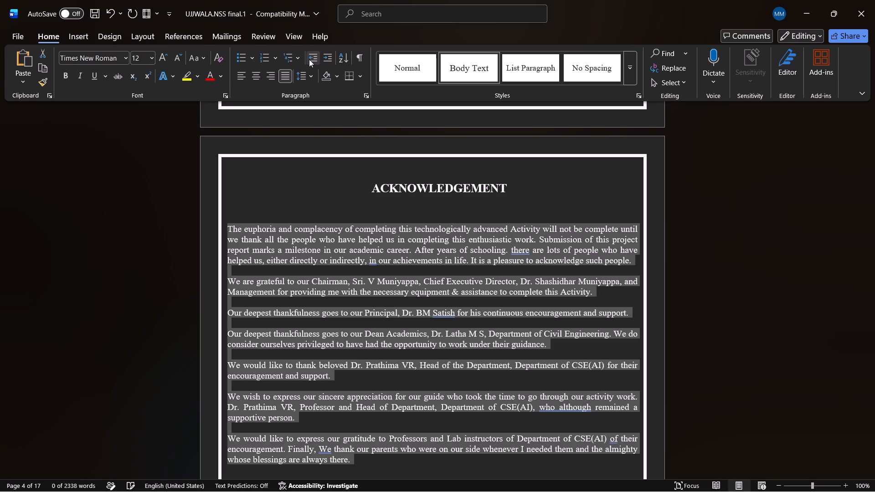
pyautogui.click(309, 59)
pyautogui.click(309, 59)
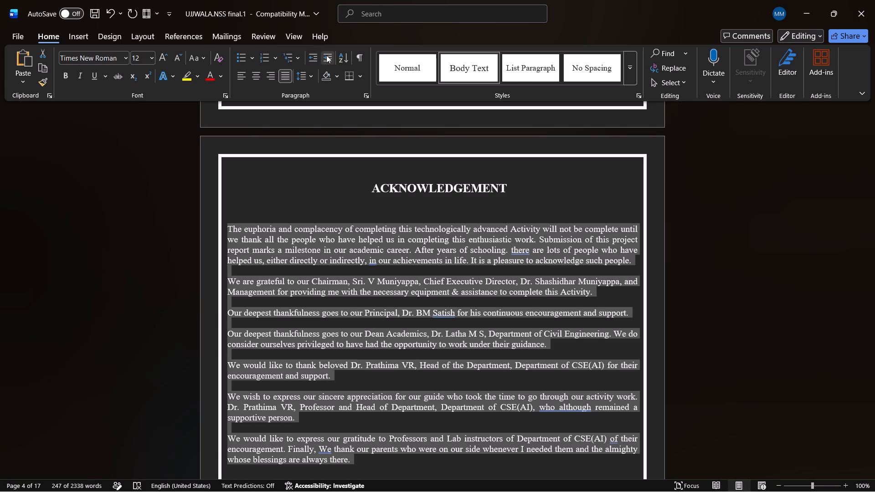
pyautogui.click(326, 55)
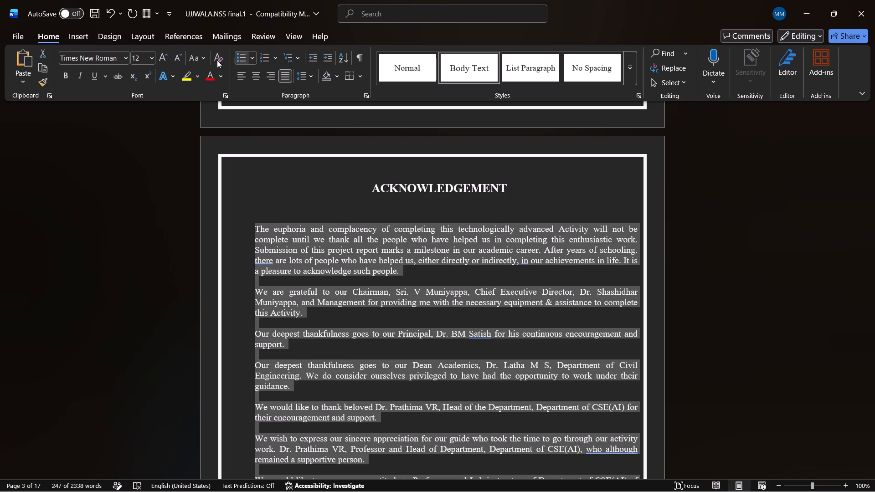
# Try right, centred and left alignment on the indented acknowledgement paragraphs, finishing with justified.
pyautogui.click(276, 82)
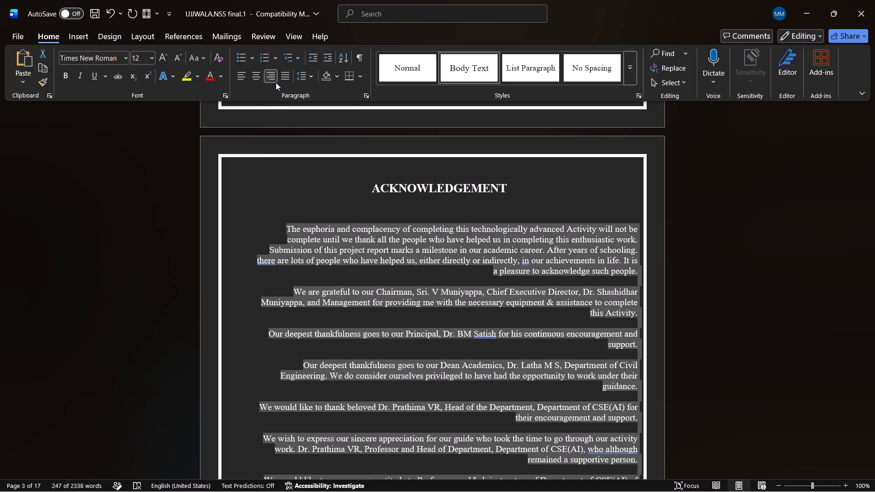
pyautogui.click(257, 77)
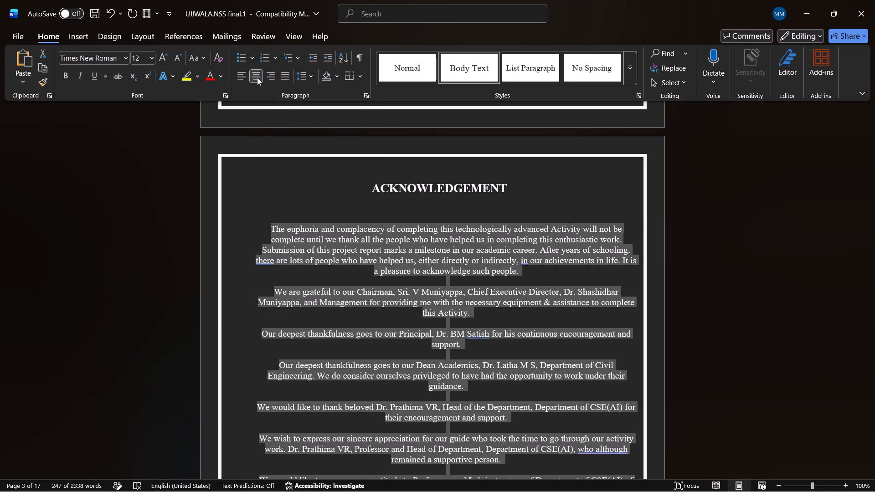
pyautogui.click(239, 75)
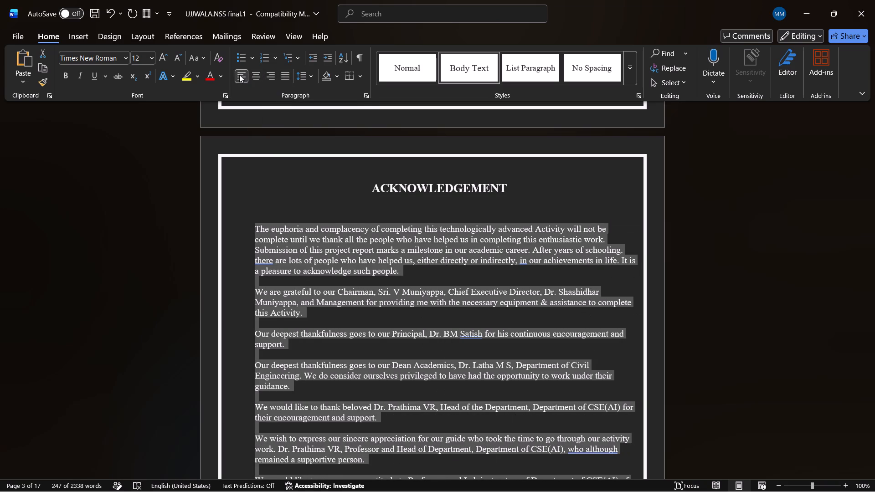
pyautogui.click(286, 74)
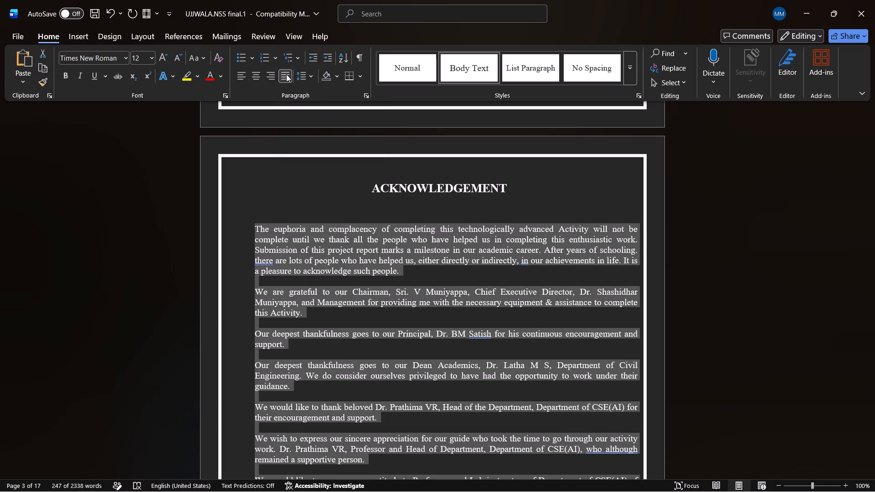
# Review the layout of the acknowledgement page together with the neighbouring declaration and Table of Contents pages.
pyautogui.click(290, 167)
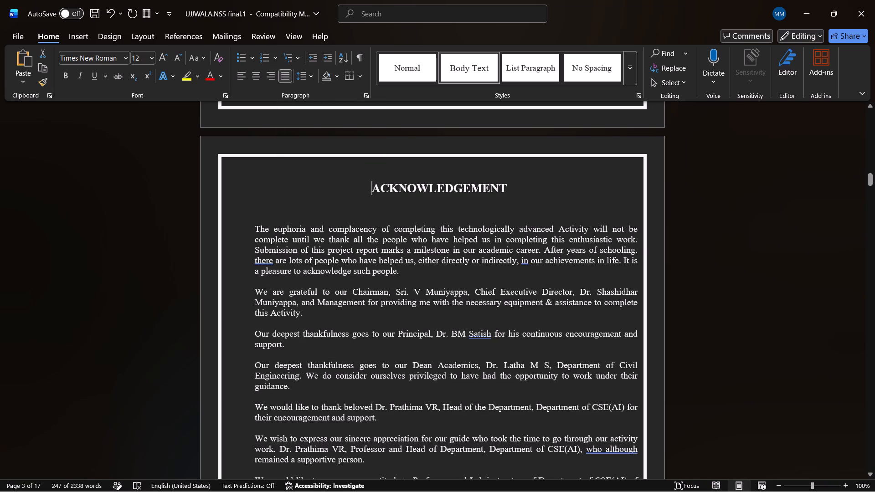
pyautogui.scroll(-3, 290, 167)
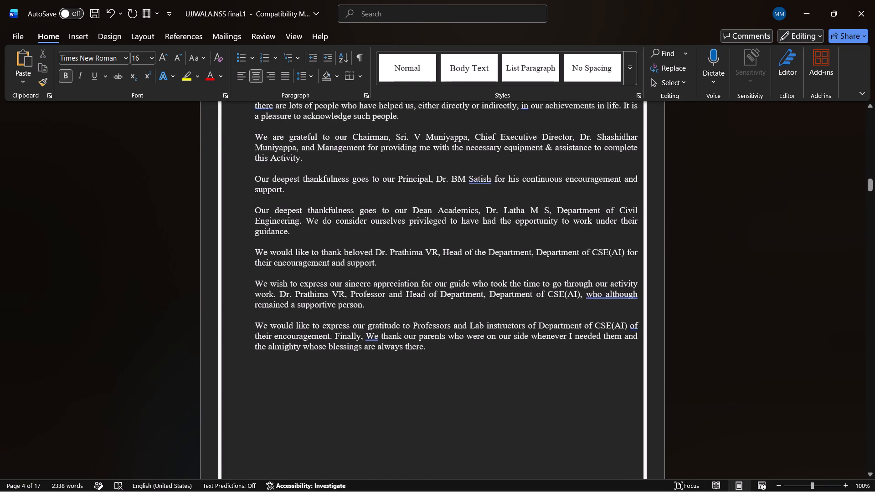
pyautogui.scroll(-2, 290, 167)
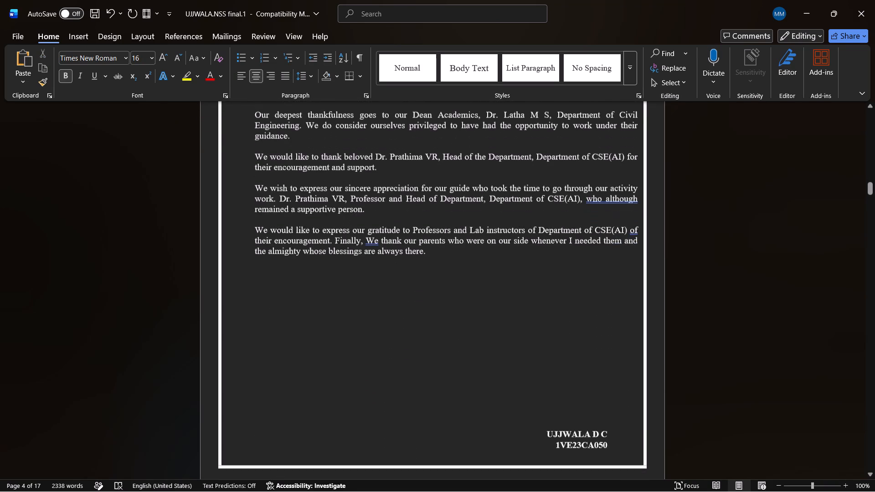
pyautogui.scroll(3, 290, 167)
pyautogui.scroll(-2, 290, 167)
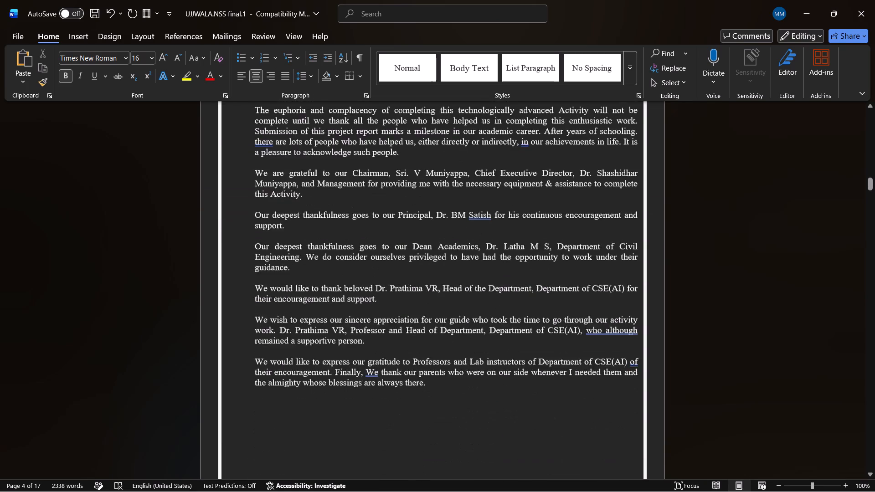
pyautogui.scroll(-2, 290, 167)
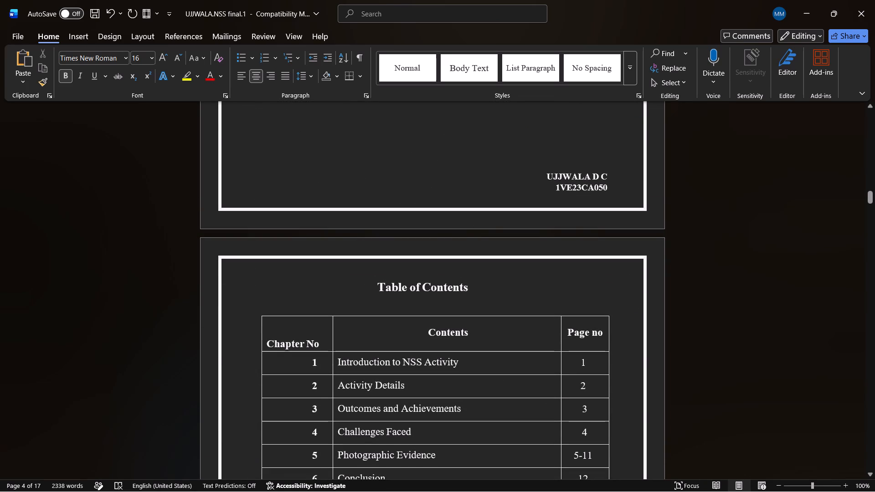
pyautogui.press('Up')
pyautogui.scroll(-2, 524, 183)
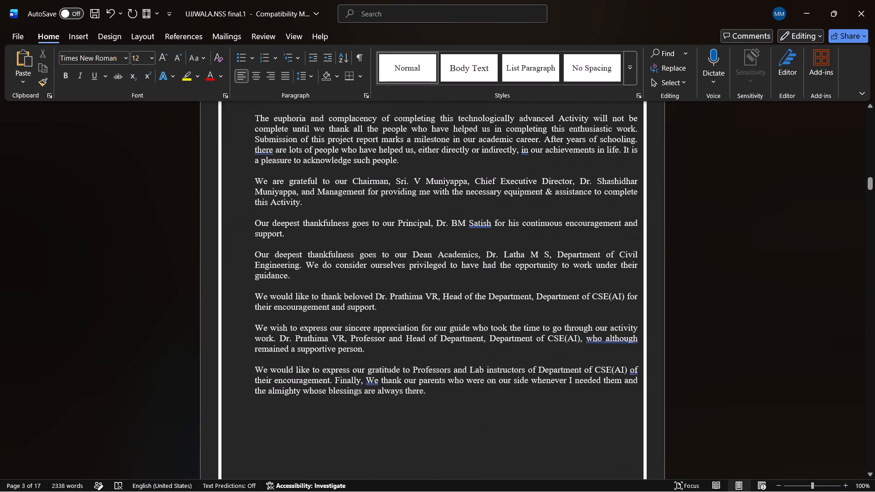
pyautogui.scroll(2, 619, 377)
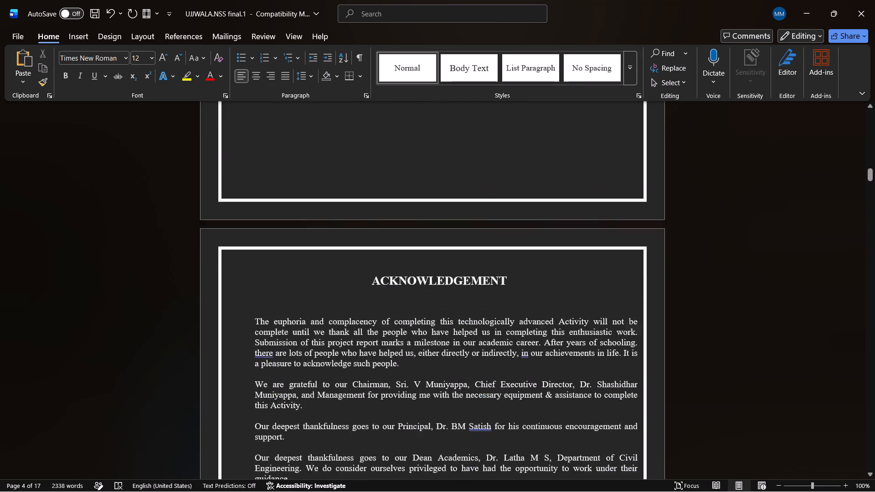
pyautogui.scroll(3, 619, 377)
pyautogui.scroll(-2, 619, 377)
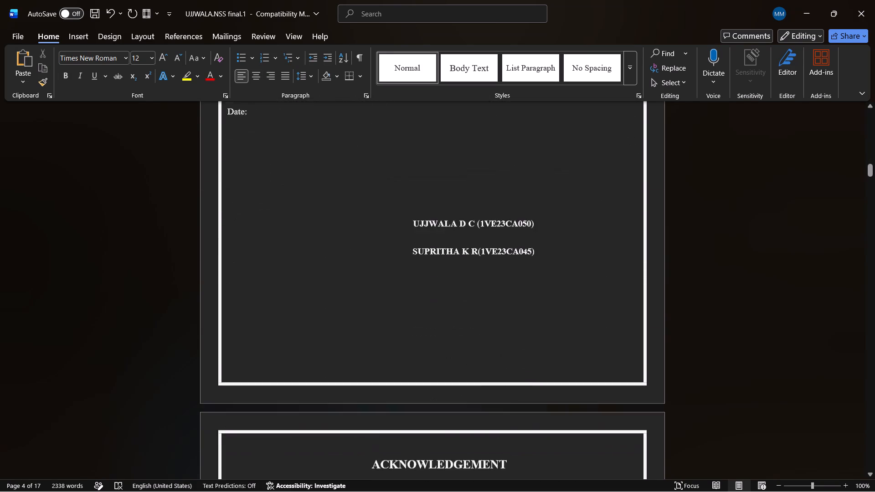
pyautogui.scroll(-2, 619, 377)
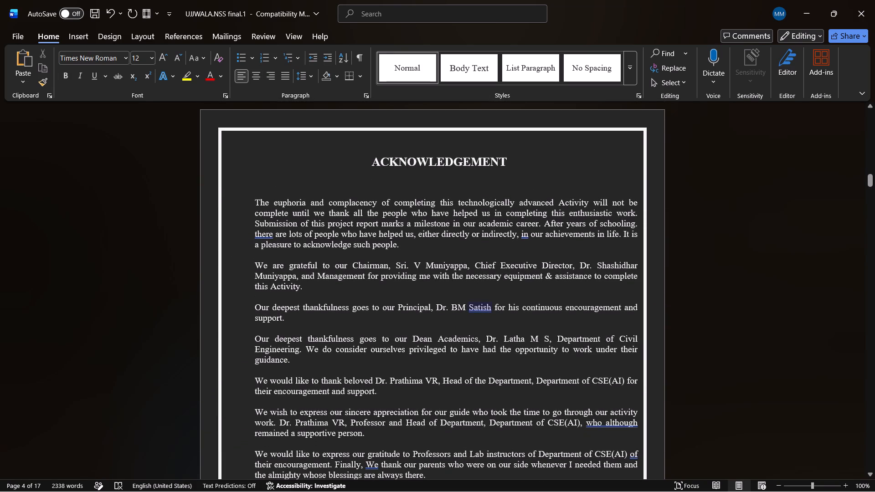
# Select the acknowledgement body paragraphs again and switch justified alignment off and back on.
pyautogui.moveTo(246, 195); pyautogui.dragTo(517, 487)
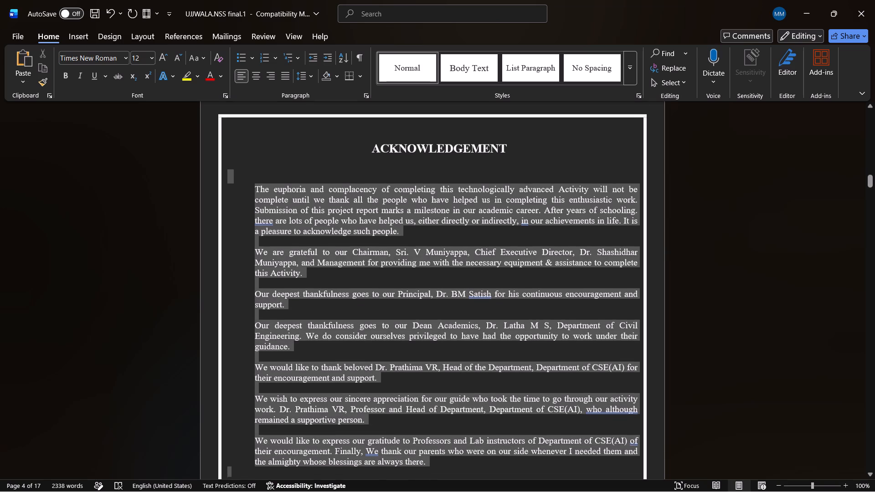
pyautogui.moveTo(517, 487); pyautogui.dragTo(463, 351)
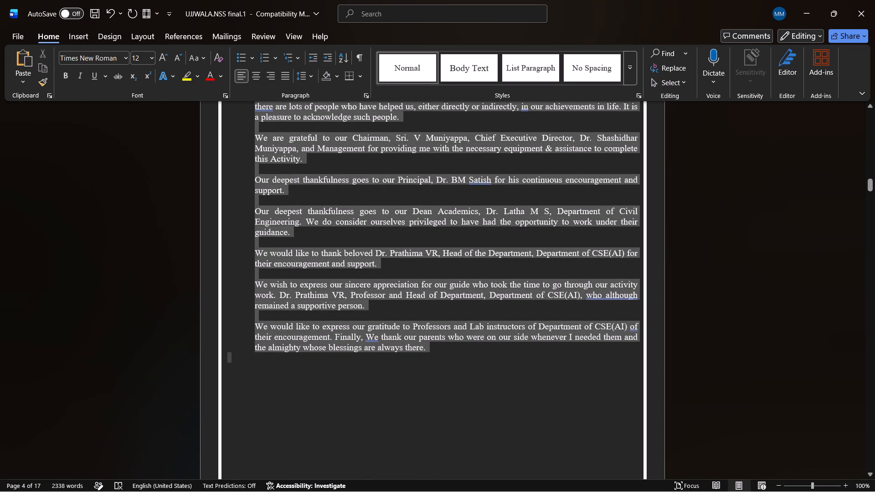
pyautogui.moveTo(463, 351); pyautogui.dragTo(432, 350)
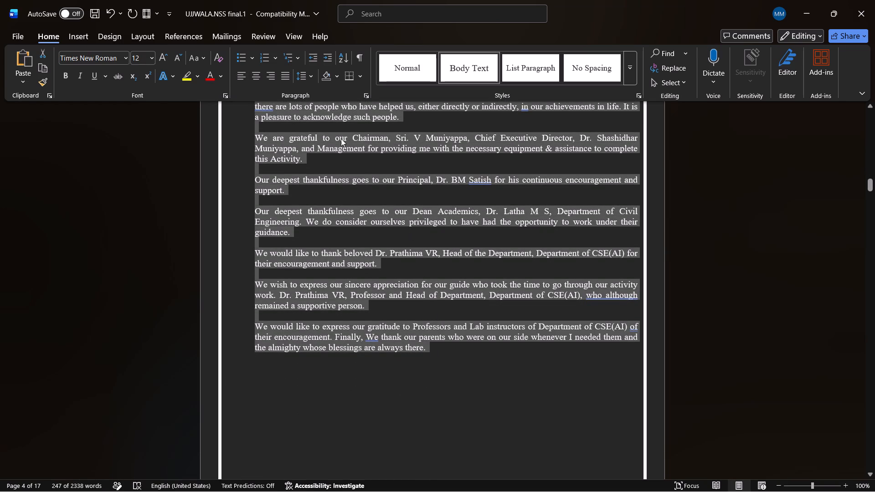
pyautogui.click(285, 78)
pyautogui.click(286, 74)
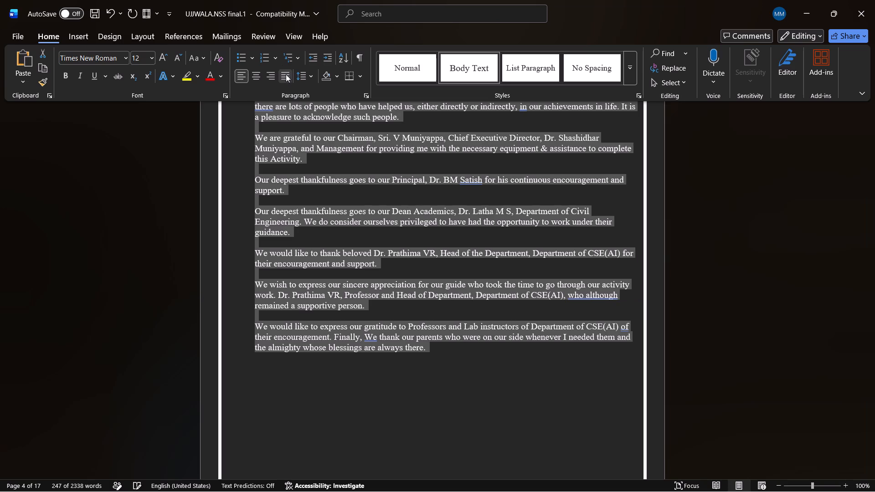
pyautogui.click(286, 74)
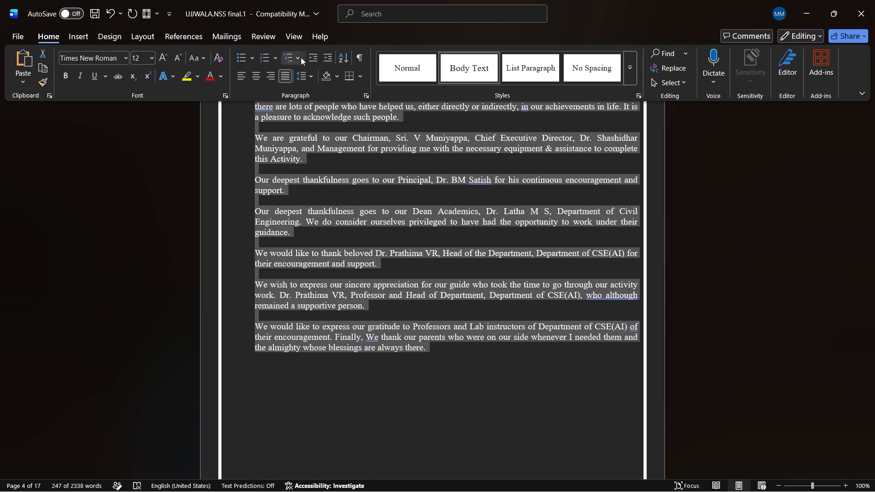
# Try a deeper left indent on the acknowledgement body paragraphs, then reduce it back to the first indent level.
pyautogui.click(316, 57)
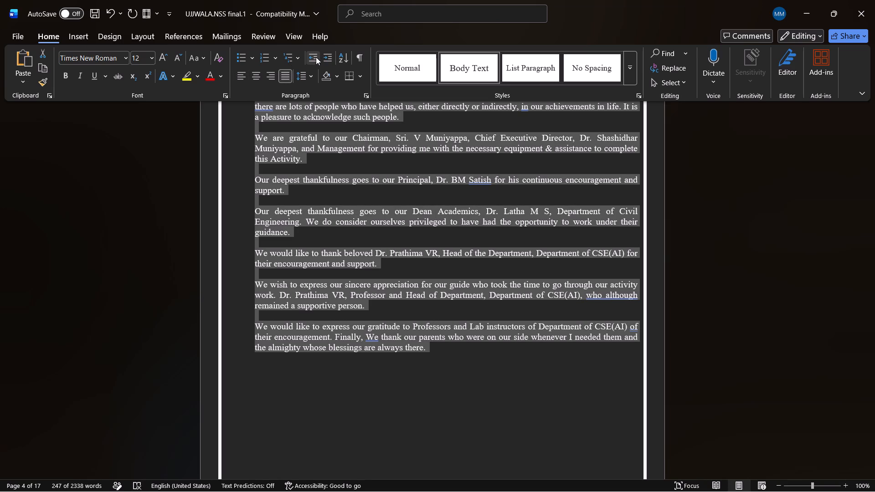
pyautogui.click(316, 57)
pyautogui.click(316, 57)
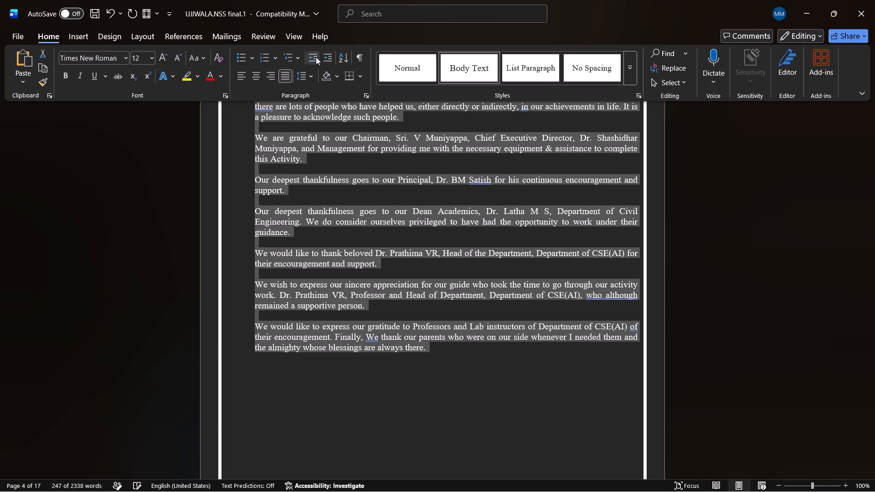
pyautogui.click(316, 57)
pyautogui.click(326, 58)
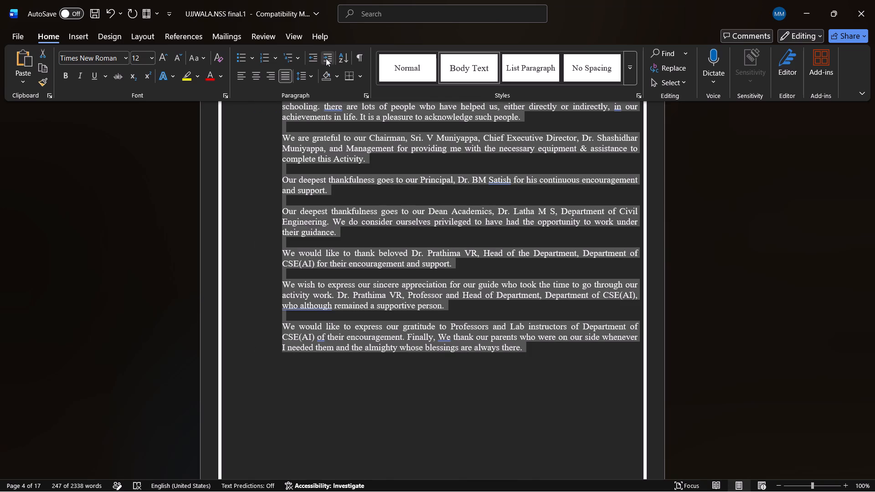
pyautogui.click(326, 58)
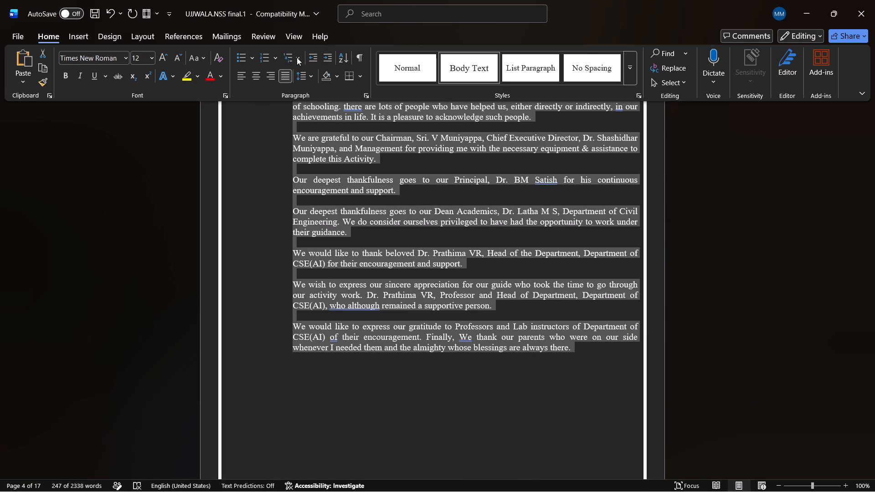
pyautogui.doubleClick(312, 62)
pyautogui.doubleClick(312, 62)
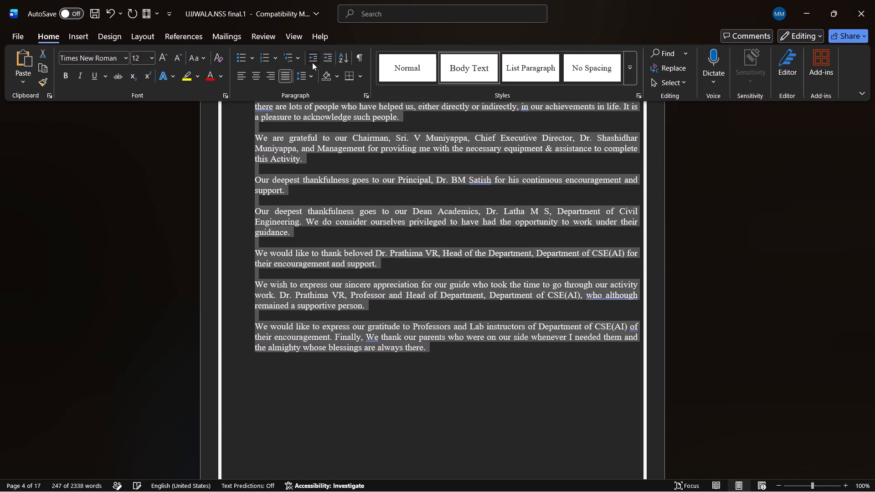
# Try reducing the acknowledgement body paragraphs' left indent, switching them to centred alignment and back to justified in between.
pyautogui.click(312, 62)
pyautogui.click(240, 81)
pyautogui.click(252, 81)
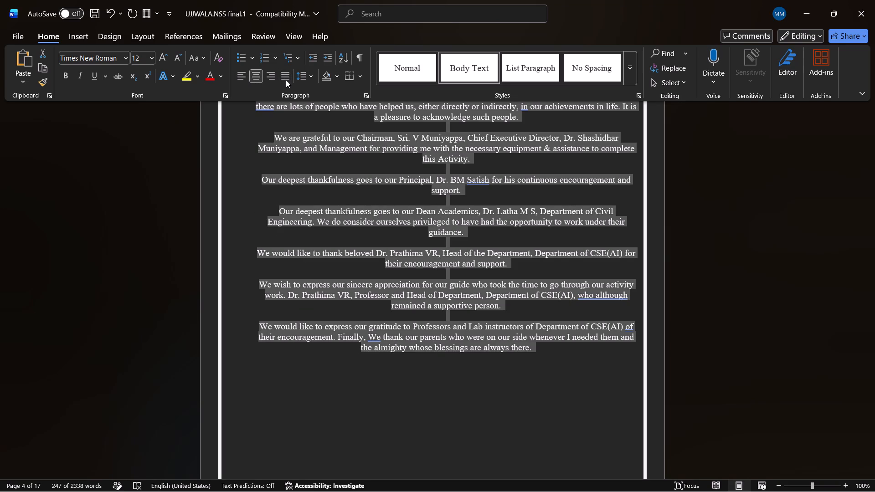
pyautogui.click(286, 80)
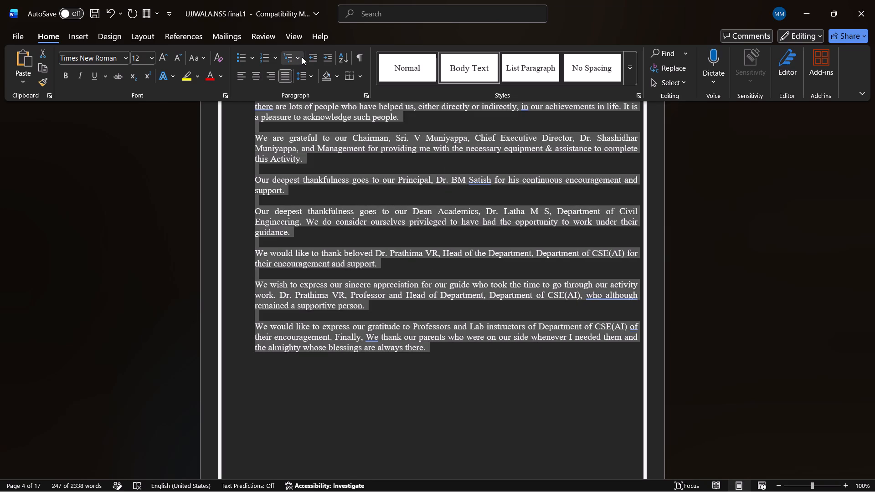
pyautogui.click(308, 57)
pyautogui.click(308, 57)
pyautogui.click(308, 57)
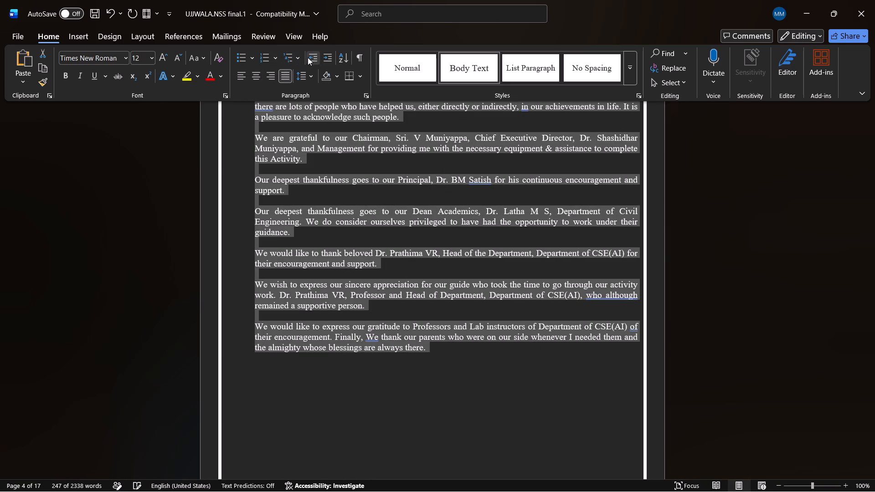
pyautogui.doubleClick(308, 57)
# Reselect all the acknowledgement body paragraphs, including the surrounding blank lines, and remove their left indent.
pyautogui.scroll(3, 308, 57)
pyautogui.click(377, 378)
pyautogui.scroll(2, 377, 378)
pyautogui.scroll(-1, 377, 378)
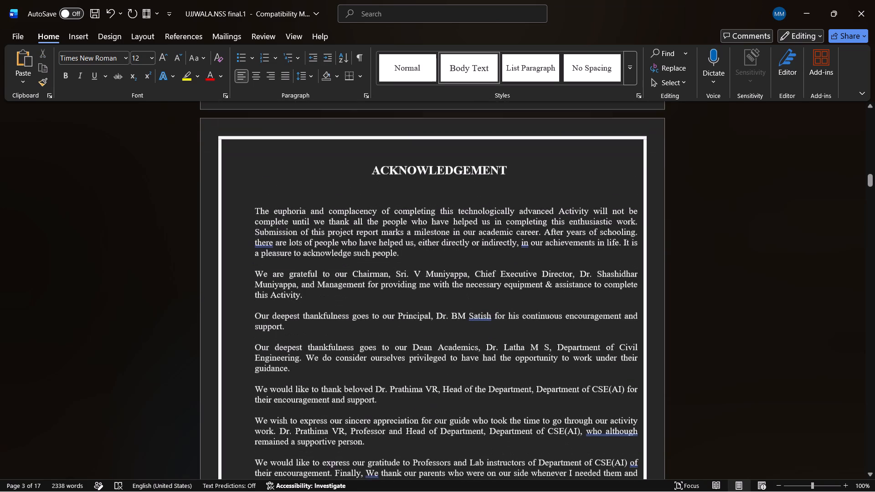
pyautogui.scroll(-1, 377, 378)
pyautogui.click(337, 346)
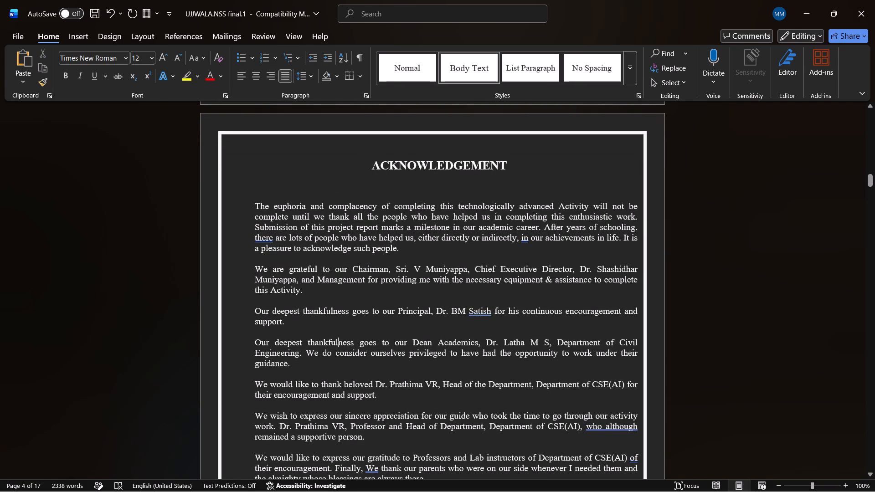
pyautogui.moveTo(248, 190); pyautogui.dragTo(495, 445)
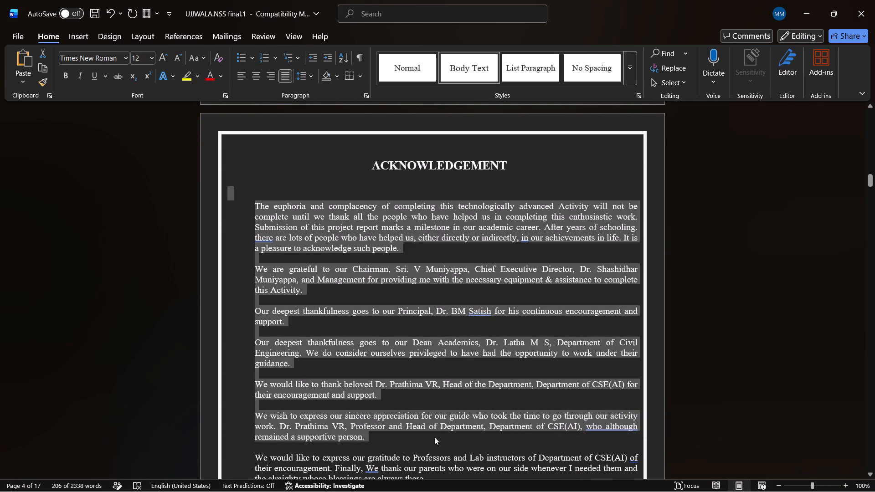
pyautogui.scroll(-1, 408, 393)
pyautogui.scroll(1, 408, 393)
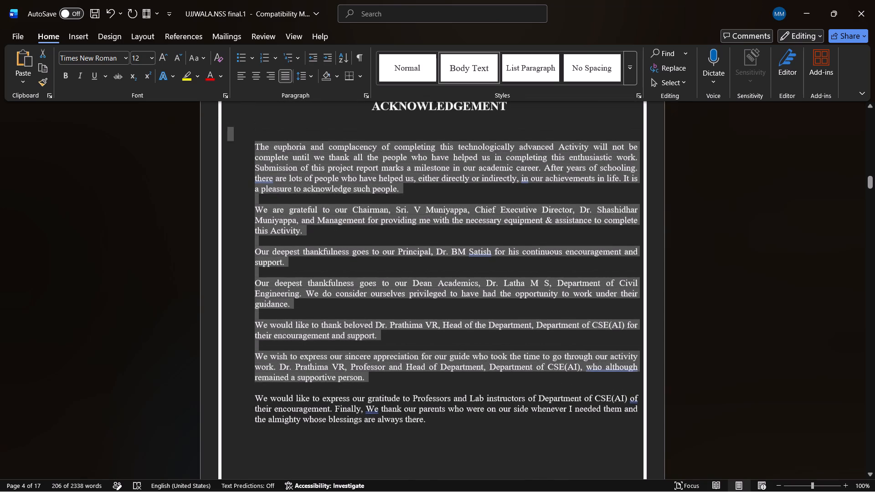
pyautogui.scroll(1, 408, 393)
pyautogui.click(246, 159)
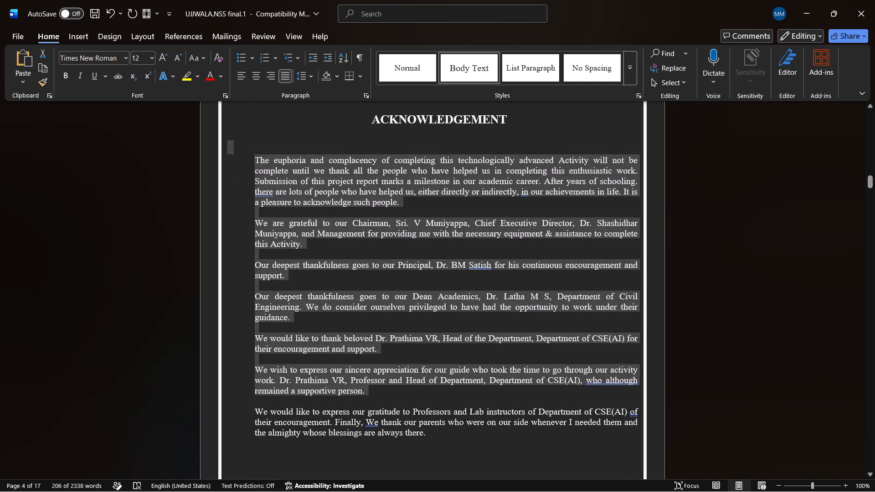
pyautogui.moveTo(248, 156); pyautogui.dragTo(449, 447)
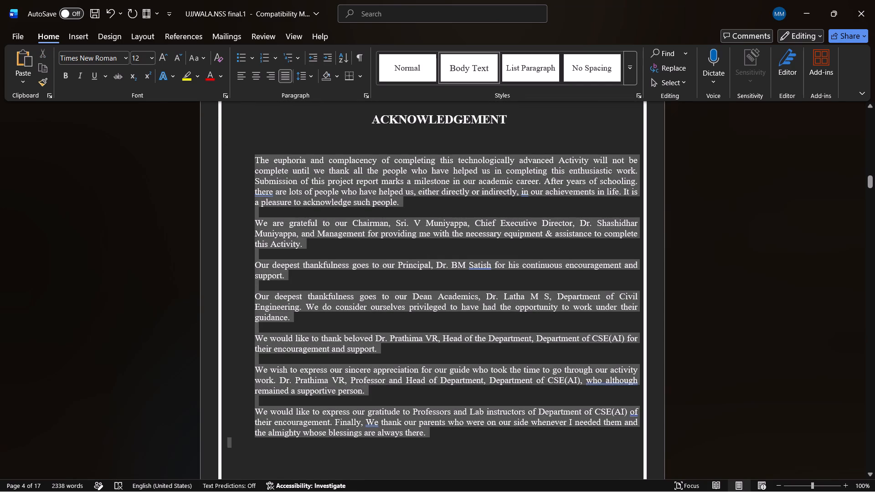
pyautogui.moveTo(449, 447); pyautogui.dragTo(446, 454)
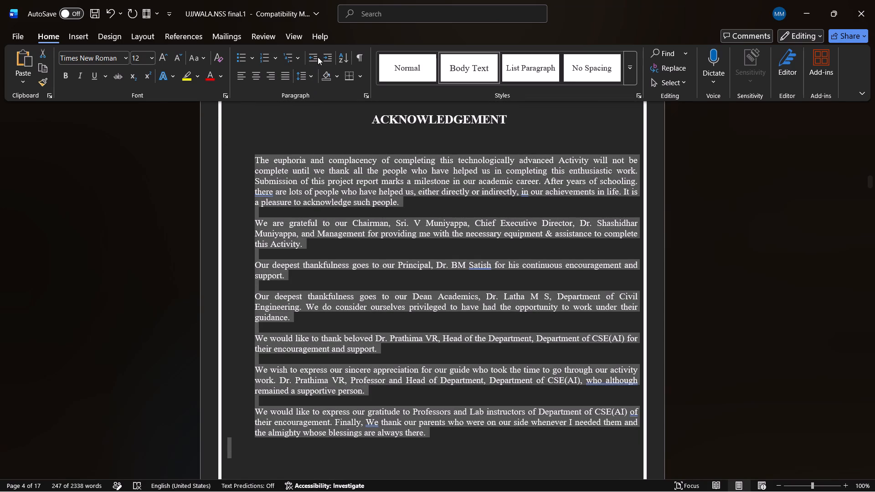
pyautogui.click(316, 56)
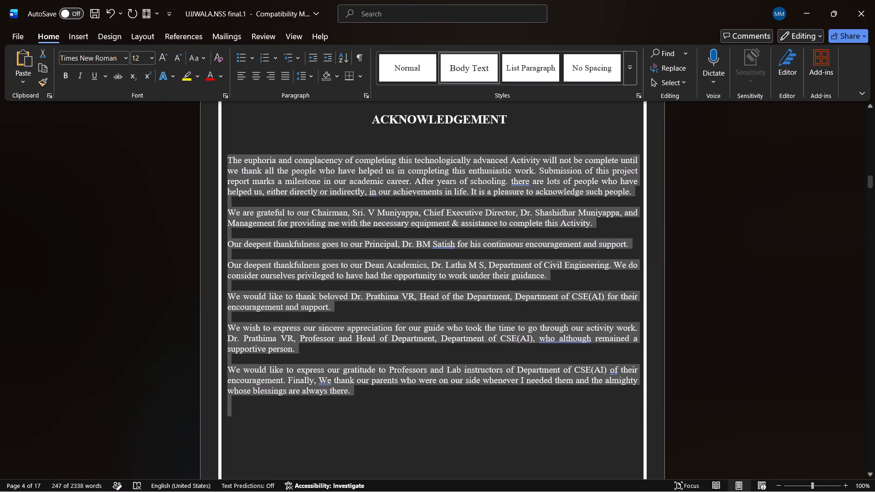
pyautogui.click(404, 427)
# Change the acknowledgement's student signature from right-aligned to left-aligned and tab-indent it so the name and registration number share one line.
pyautogui.scroll(-2, 404, 427)
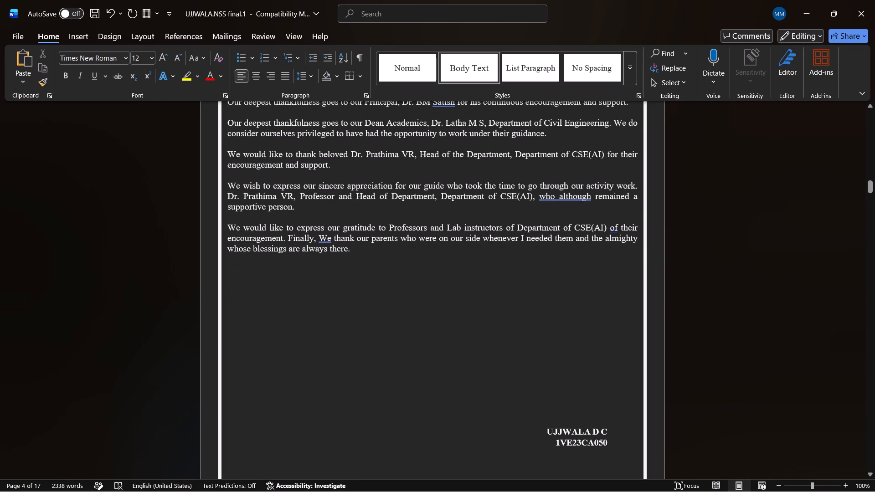
pyautogui.click(546, 431)
pyautogui.press('BackSpace')
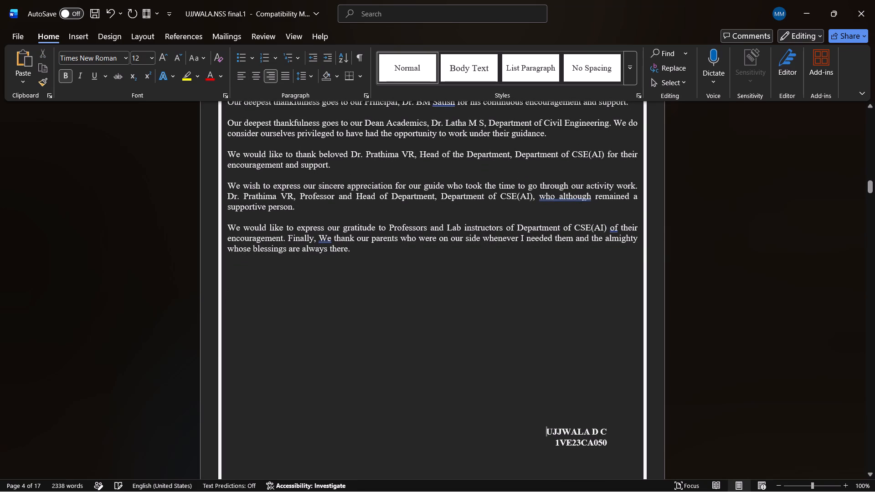
pyautogui.press('BackSpace')
pyautogui.press('BackSpace')
pyautogui.press('BackSpace')
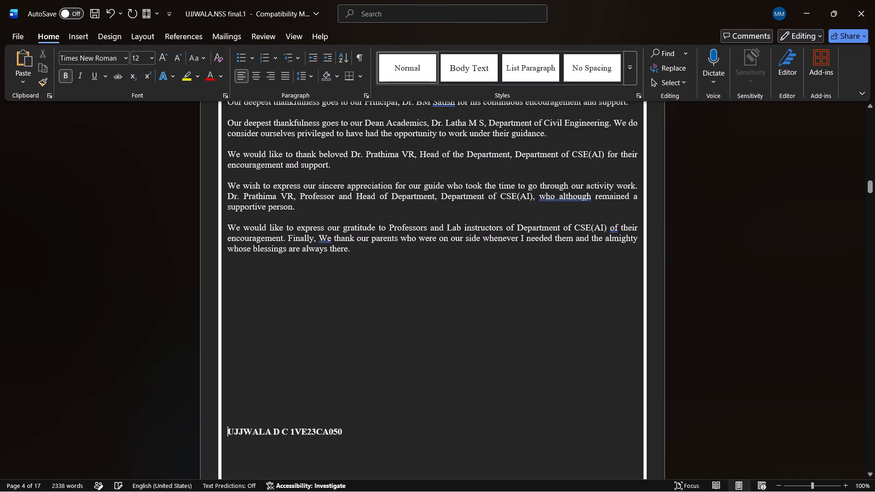
pyautogui.press('Tab')
pyautogui.press('Tab')
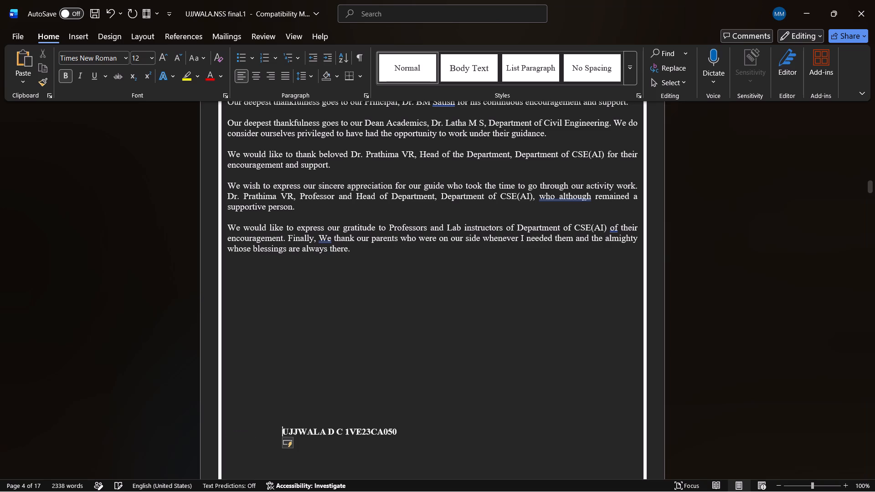
pyautogui.press('Tab')
pyautogui.press('Tab')
pyautogui.press('Tab')
pyautogui.press('Tab')
pyautogui.press('Tab')
pyautogui.press('Tab')
pyautogui.press('Tab')
pyautogui.press('Tab')
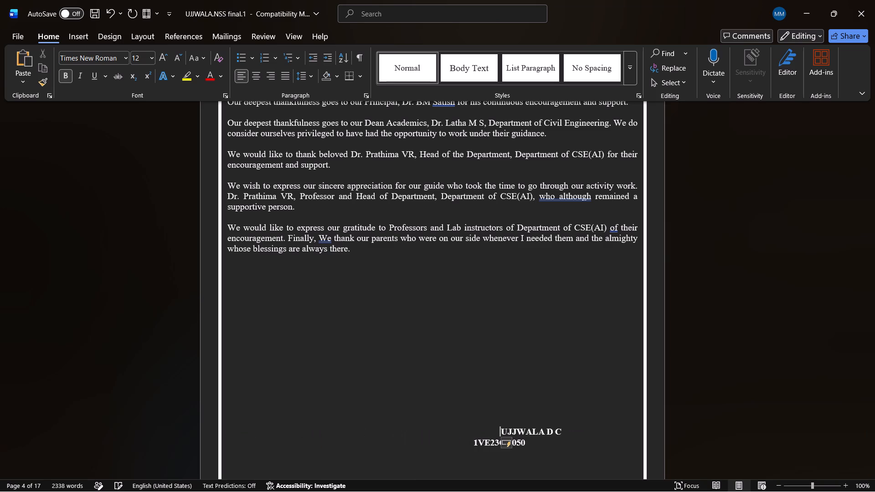
pyautogui.press('BackSpace')
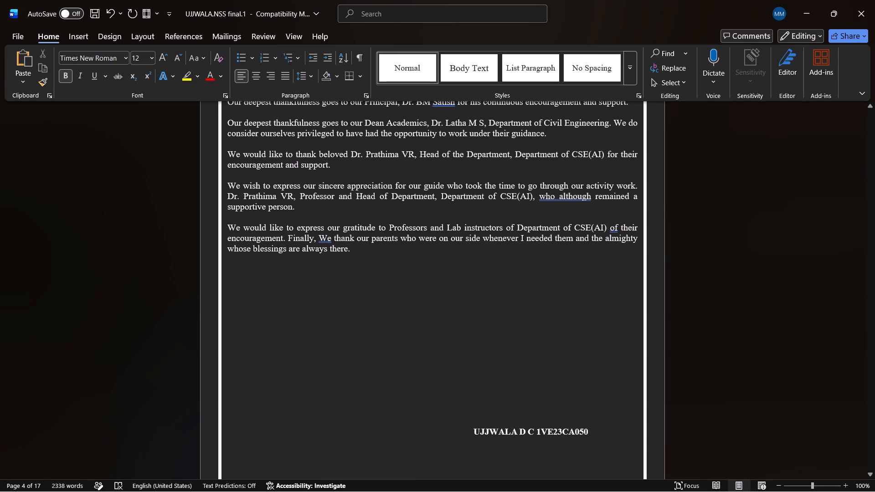
# Enclose the registration number after the student's name in parentheses.
pyautogui.click(535, 428)
pyautogui.hotkey('shift', '(')
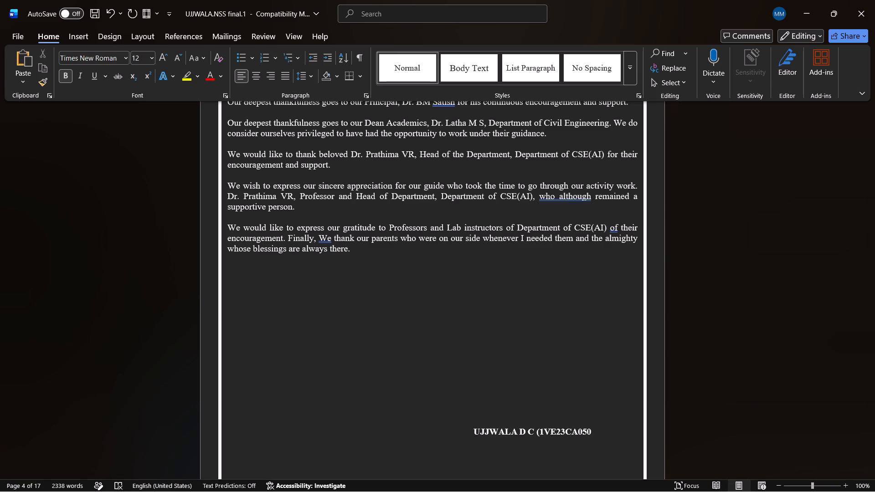
pyautogui.press('Right')
pyautogui.press('Right')
pyautogui.press('Right')
pyautogui.press('Right')
pyautogui.press('Right')
pyautogui.press('Right')
pyautogui.press('Right')
pyautogui.press('Right')
pyautogui.press('Right')
pyautogui.press('Right')
pyautogui.press('Right')
pyautogui.press('Right')
pyautogui.press('Left')
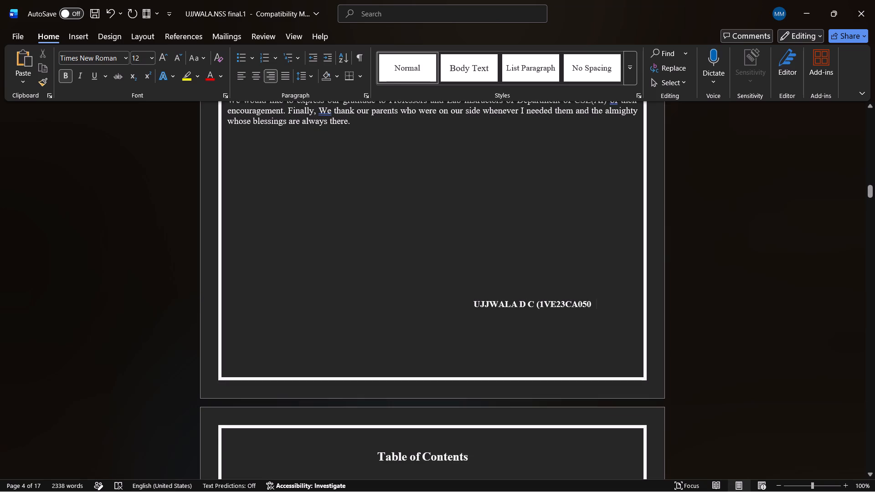
pyautogui.press('Left')
pyautogui.hotkey('shift', ')')
# Copy the end of the student's signature line, from the last initial through the parenthesised registration number.
pyautogui.moveTo(532, 304); pyautogui.dragTo(592, 311)
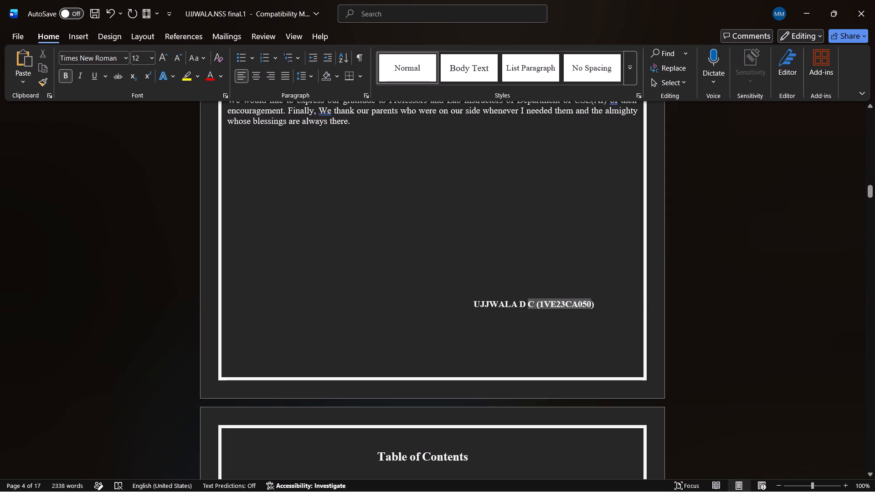
pyautogui.moveTo(592, 311); pyautogui.dragTo(597, 310)
pyautogui.hotkey('ctrl', 'c')
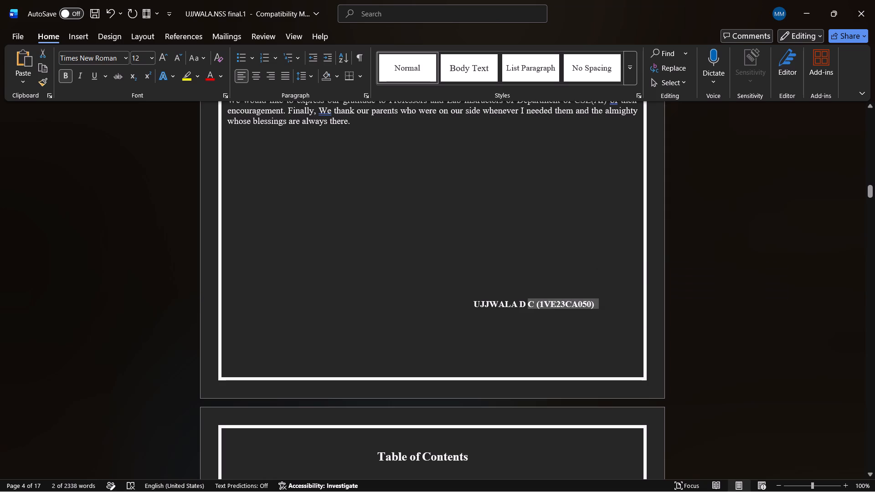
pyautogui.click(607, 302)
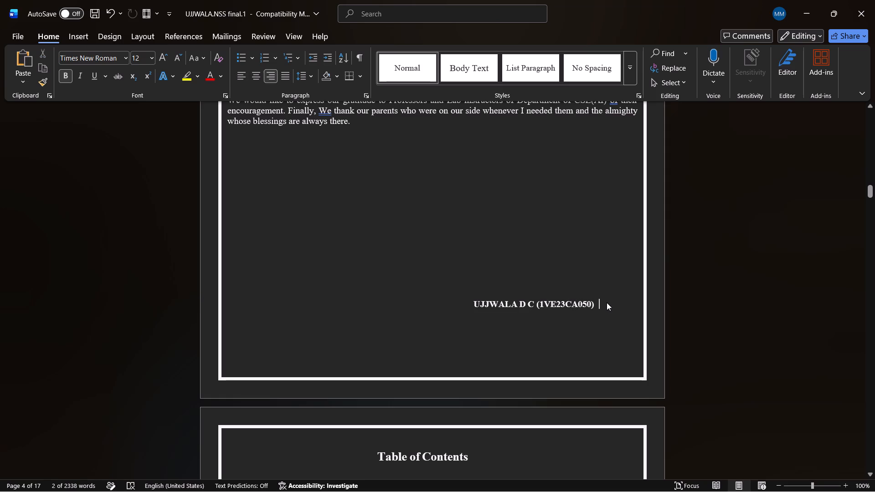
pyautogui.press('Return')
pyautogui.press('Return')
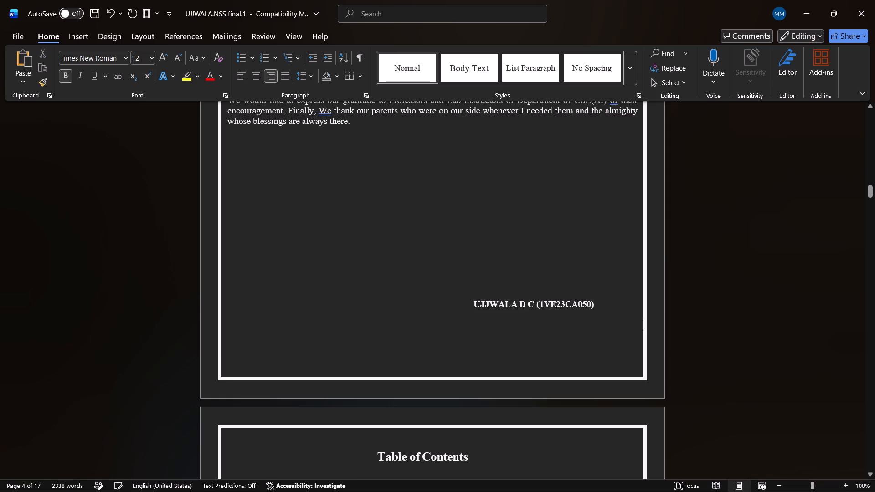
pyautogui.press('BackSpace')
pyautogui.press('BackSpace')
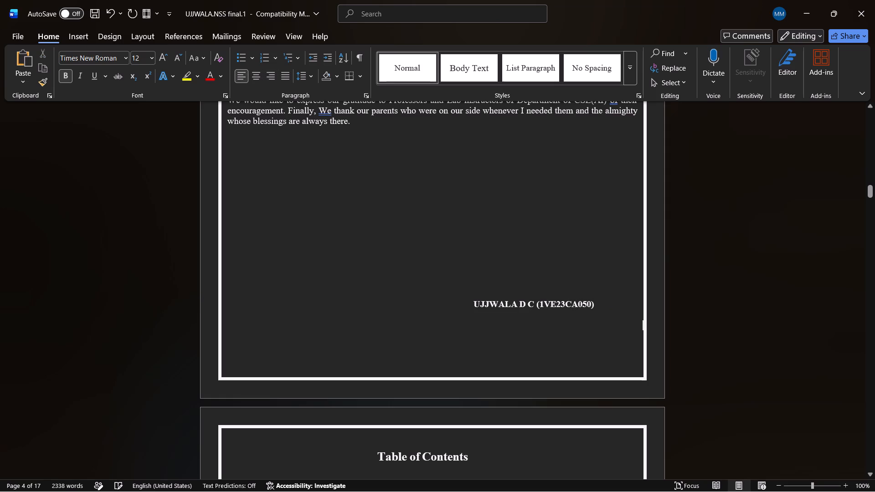
# Add the second student's name two lines below the first signature and paste the copied initial and parenthesised registration number after it.
pyautogui.click(602, 302)
pyautogui.click(602, 302)
pyautogui.press('Return')
pyautogui.press('Return')
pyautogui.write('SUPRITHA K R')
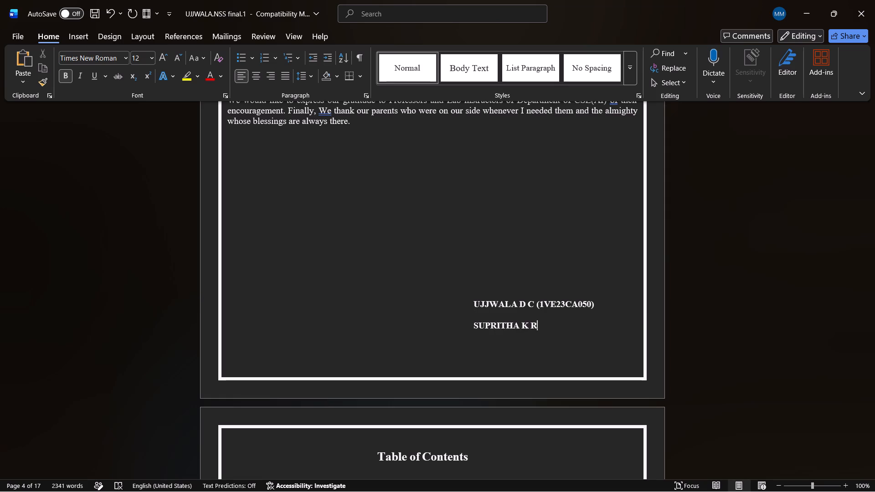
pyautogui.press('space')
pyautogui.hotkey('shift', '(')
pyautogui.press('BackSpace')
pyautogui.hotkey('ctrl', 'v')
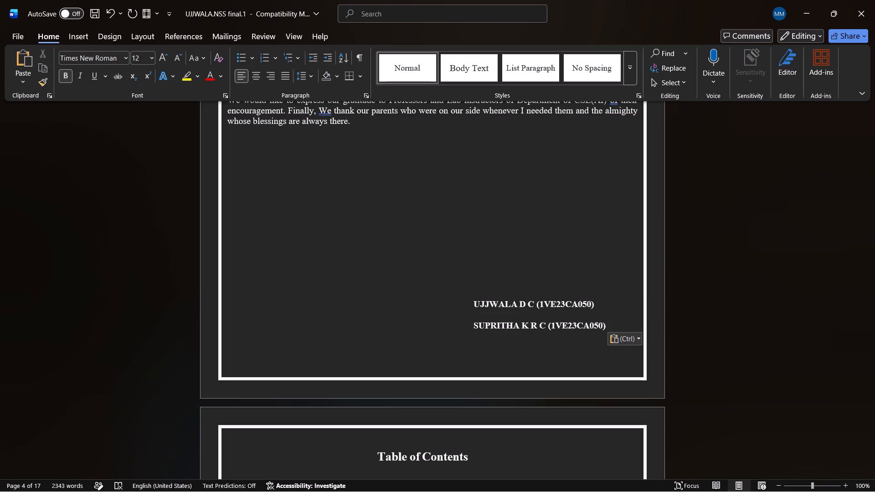
# Delete the pasted extra initial C and its following space from the second student's signature line.
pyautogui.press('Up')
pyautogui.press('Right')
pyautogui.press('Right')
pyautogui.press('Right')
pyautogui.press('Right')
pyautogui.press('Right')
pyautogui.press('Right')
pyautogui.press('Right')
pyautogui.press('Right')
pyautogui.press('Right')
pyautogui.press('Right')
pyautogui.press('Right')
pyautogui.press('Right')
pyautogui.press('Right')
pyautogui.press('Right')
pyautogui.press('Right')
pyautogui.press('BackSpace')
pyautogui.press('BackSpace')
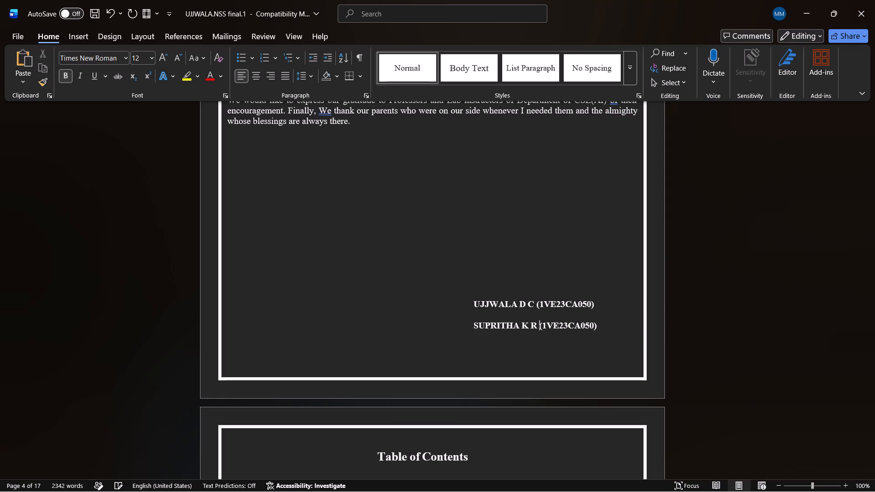
# Remove the space before the opening parenthesis in both students' signature lines.
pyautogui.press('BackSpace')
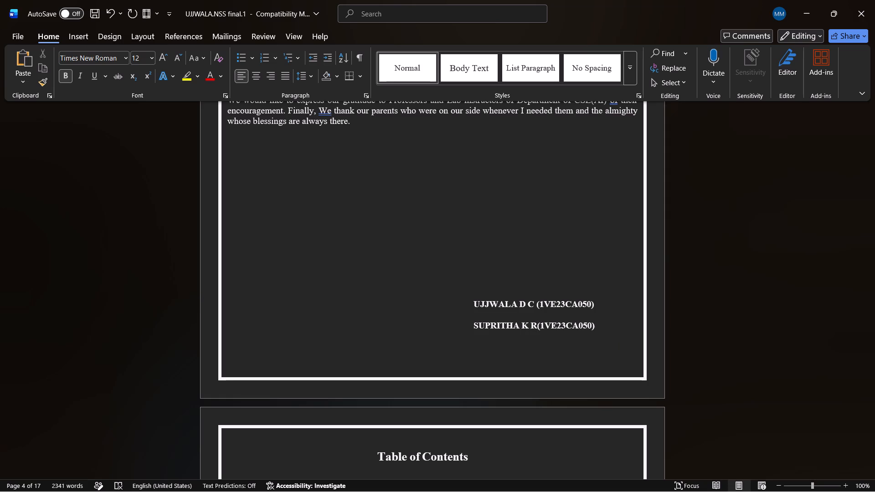
pyautogui.click(536, 303)
pyautogui.press('BackSpace')
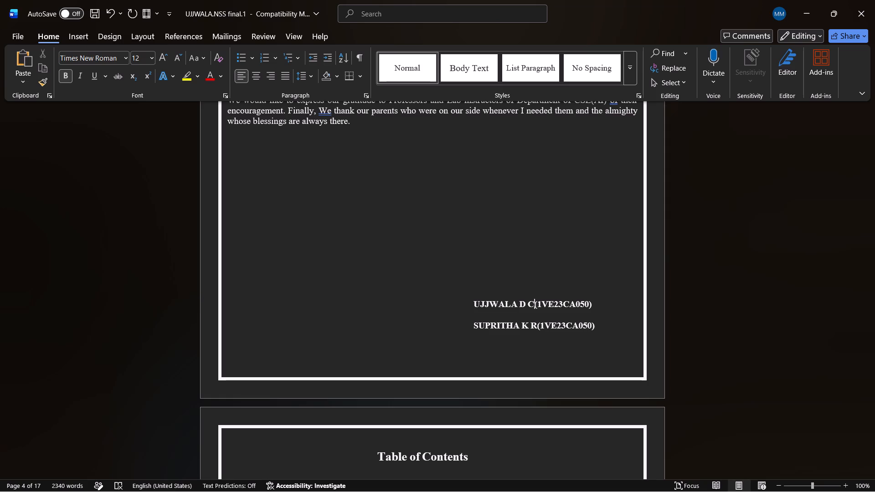
# Review the acknowledgement page layout and the table of contents page that follows it.
pyautogui.scroll(3, 478, 208)
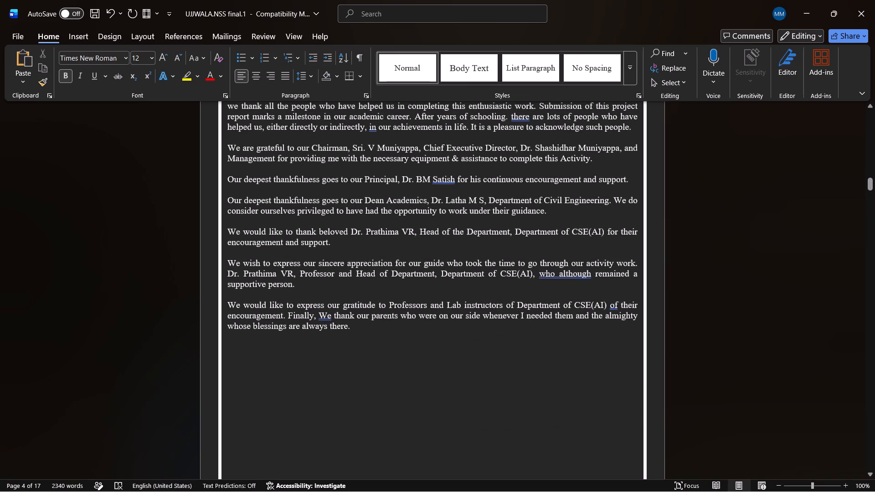
pyautogui.scroll(1, 478, 208)
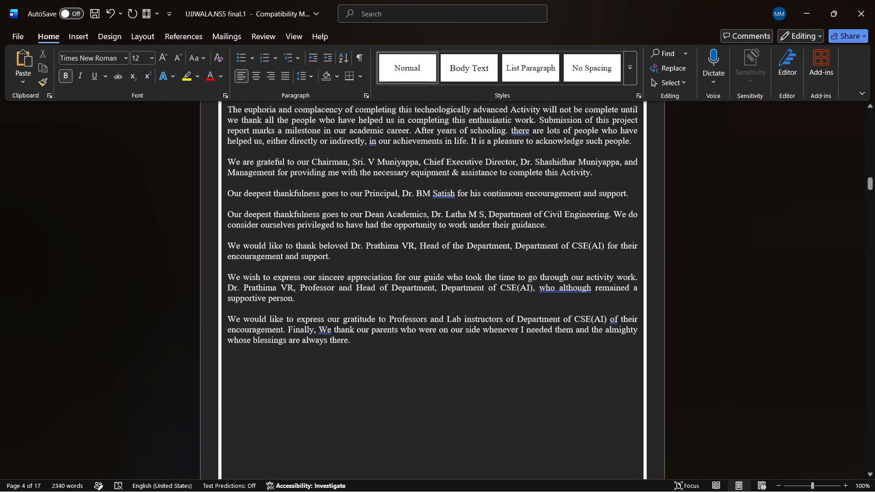
pyautogui.scroll(2, 478, 208)
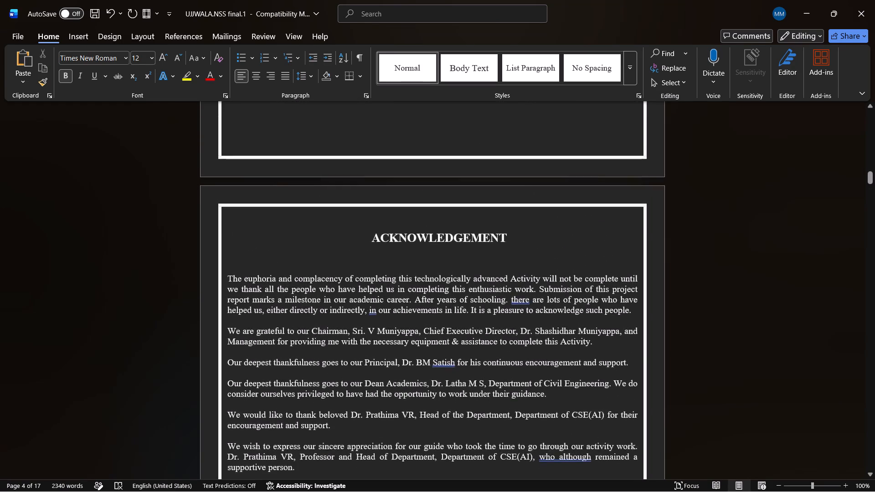
pyautogui.scroll(-6, 478, 208)
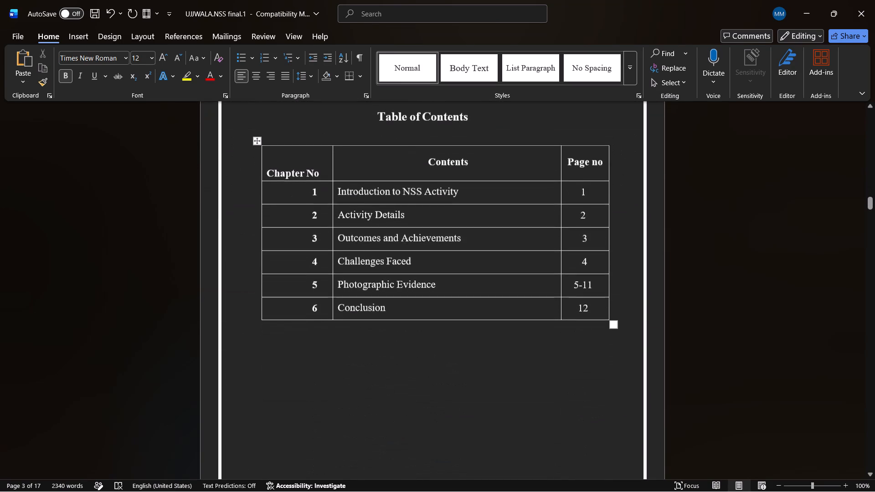
# Switch to the NLP Project Report PDF in Edge and examine the pages after the acknowledgement, from the institute vision to the contents listings.
pyautogui.scroll(-2, 478, 208)
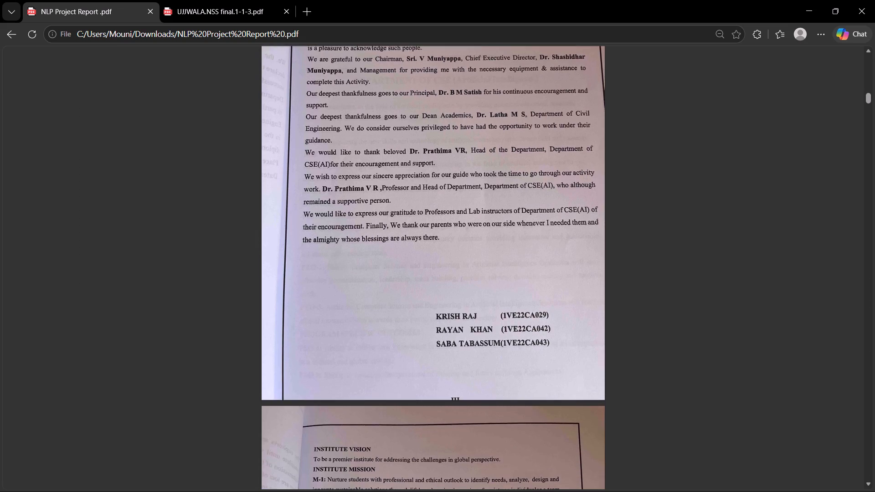
pyautogui.scroll(-4, 478, 208)
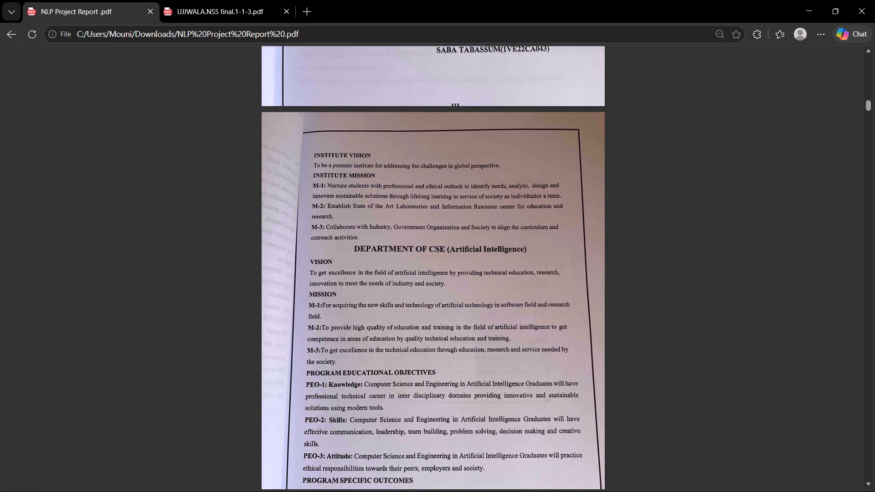
pyautogui.scroll(-5, 478, 208)
pyautogui.scroll(1, 478, 208)
pyautogui.scroll(-3, 478, 208)
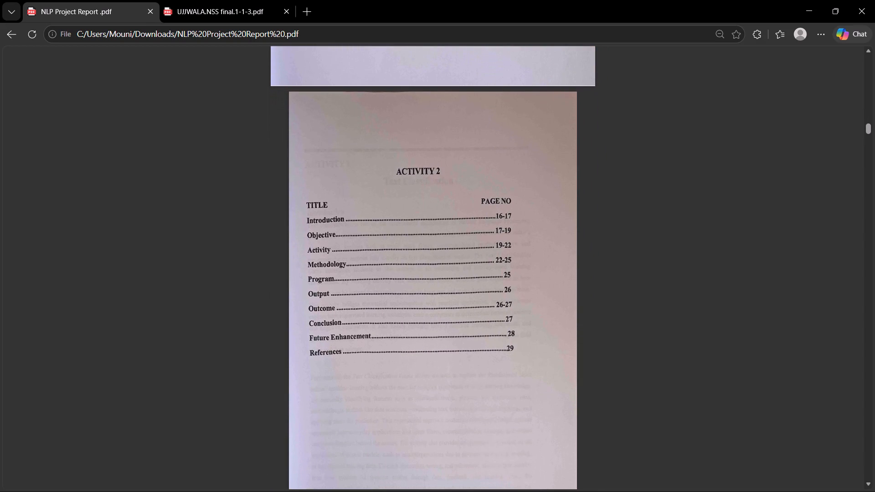
pyautogui.scroll(-1, 478, 208)
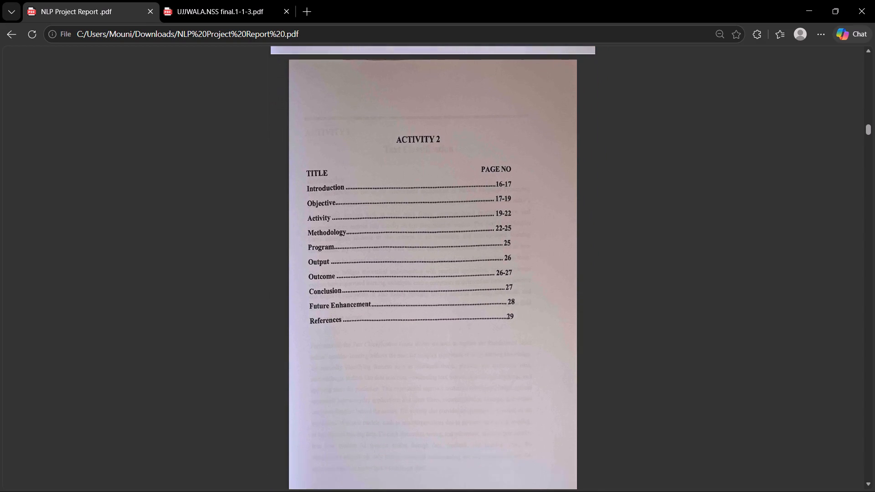
# Examine how the PDF's Activity 1 body pages are laid out, covering its introduction, objective and activity sections.
pyautogui.scroll(-3, 478, 208)
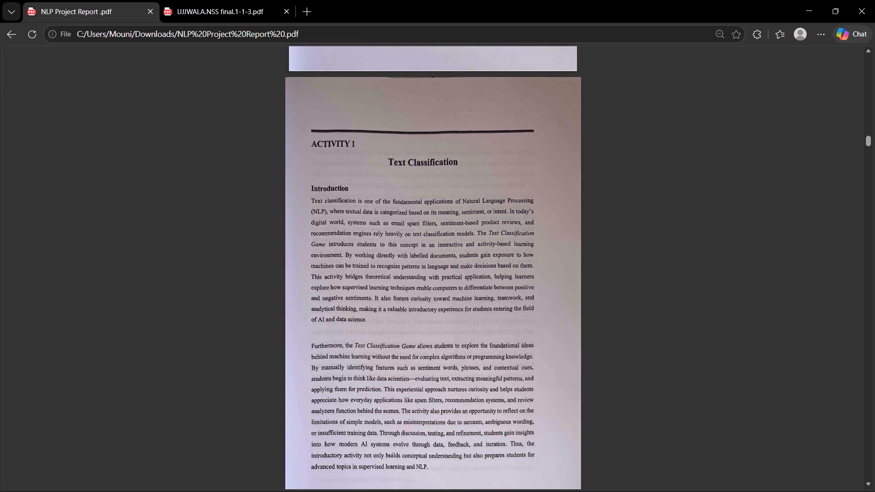
pyautogui.scroll(-4, 478, 208)
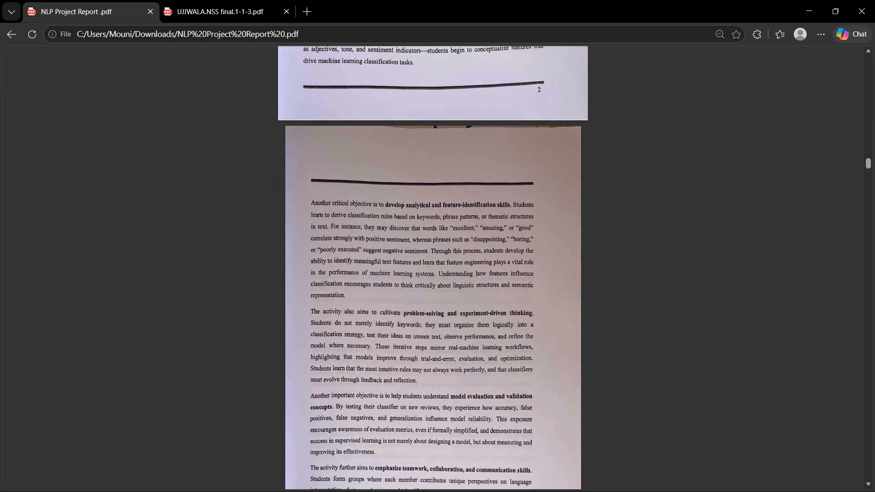
pyautogui.scroll(-3, 478, 208)
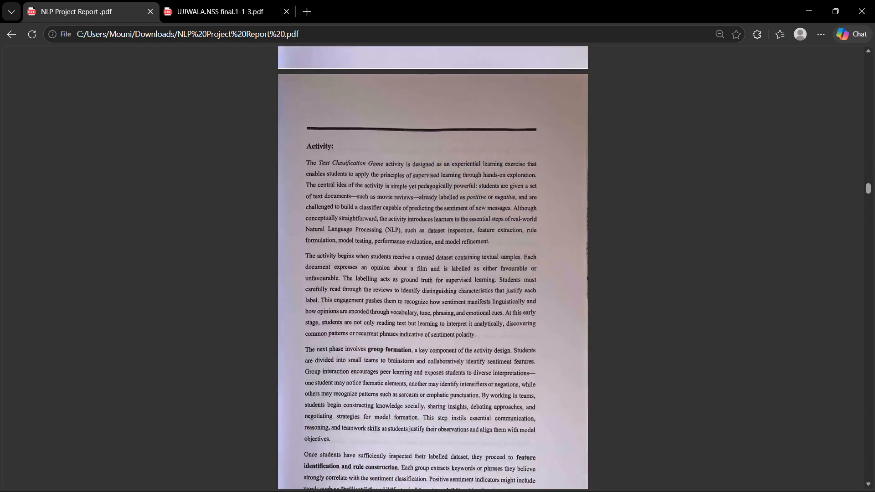
pyautogui.scroll(-1, 478, 208)
pyautogui.scroll(6, 478, 208)
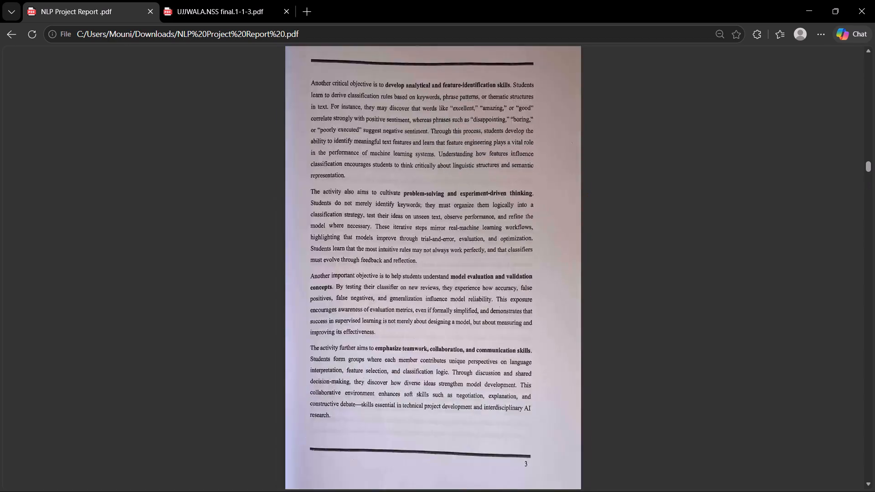
# Examine the PDF's contents page, including its title and page number columns and the separate Activity 1 listing.
pyautogui.scroll(1, 478, 208)
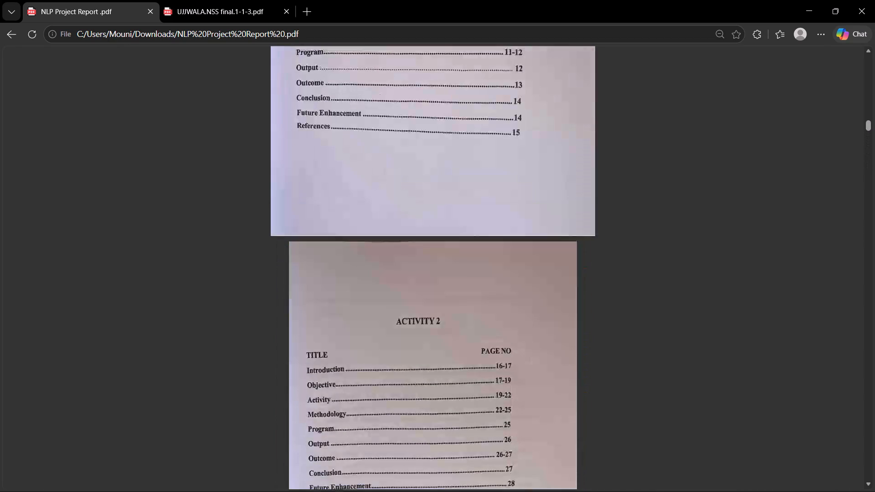
pyautogui.scroll(3, 478, 208)
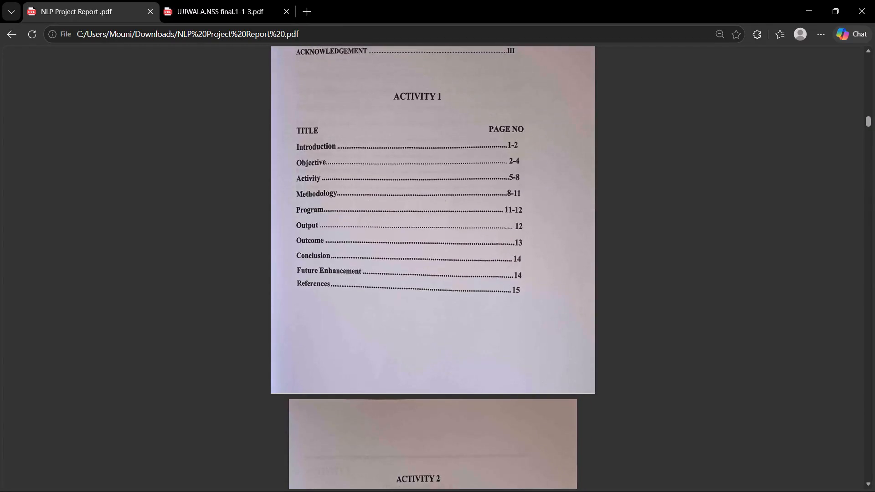
pyautogui.scroll(2, 478, 208)
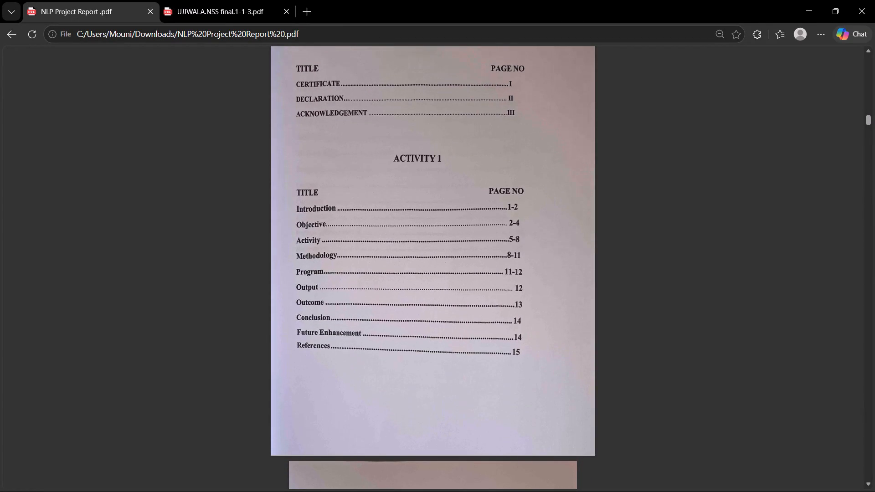
pyautogui.scroll(-1, 478, 208)
pyautogui.scroll(1, 478, 208)
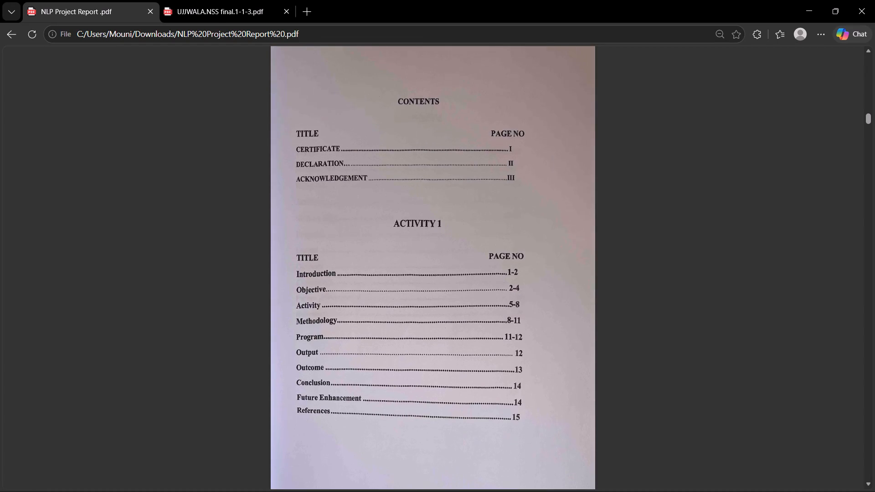
pyautogui.scroll(1, 478, 208)
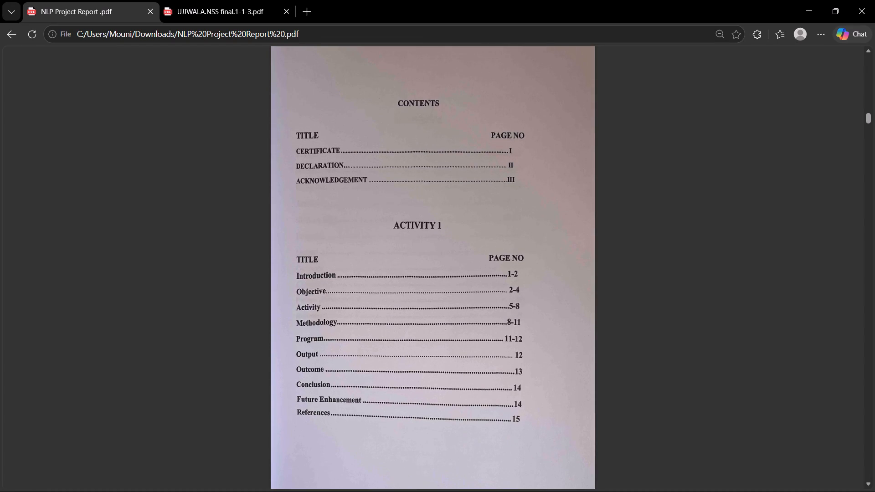
pyautogui.scroll(-1, 478, 208)
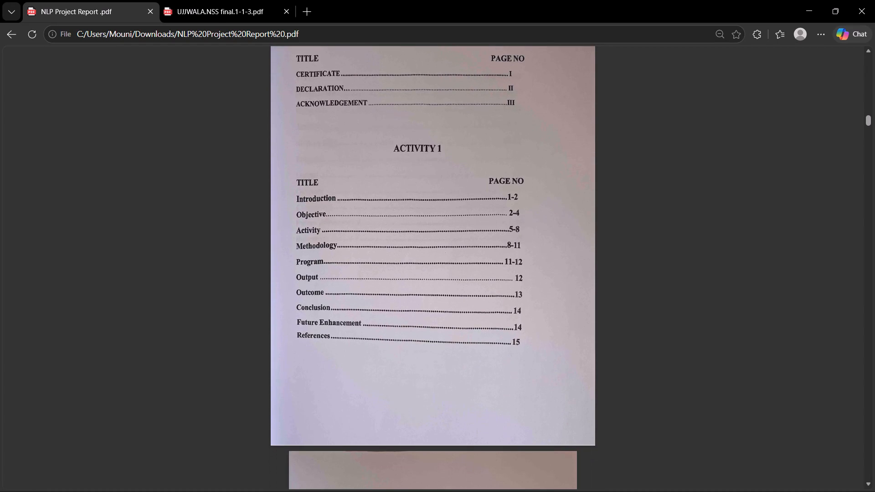
pyautogui.scroll(4, 478, 208)
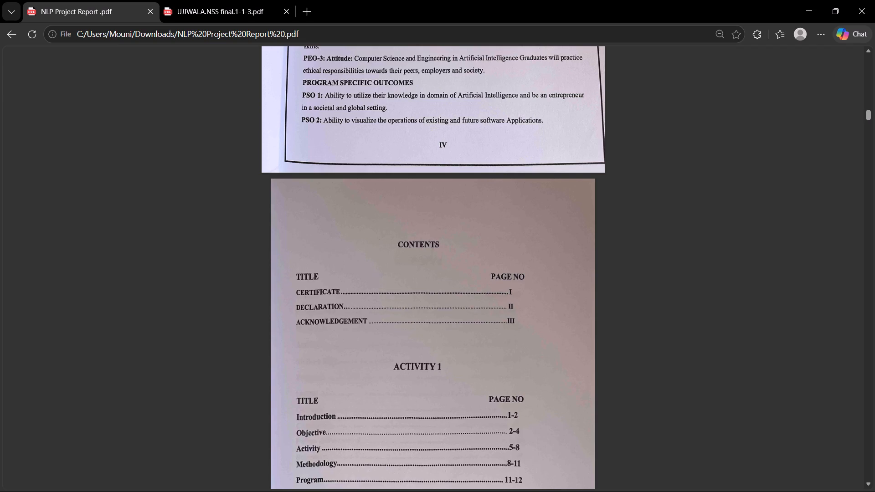
# Examine the PDF page with the institute and department vision and mission, program educational objectives and program specific outcomes.
pyautogui.scroll(1, 478, 208)
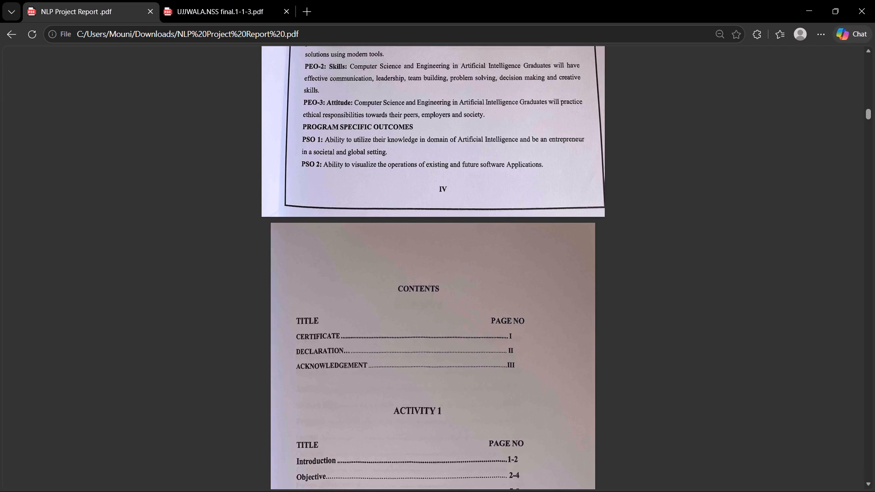
pyautogui.scroll(4, 478, 208)
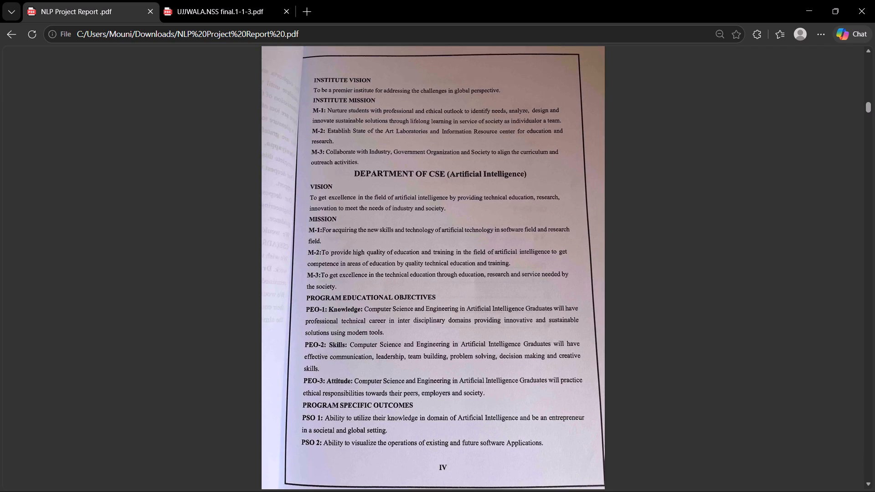
pyautogui.scroll(1, 478, 208)
pyautogui.scroll(-2, 478, 208)
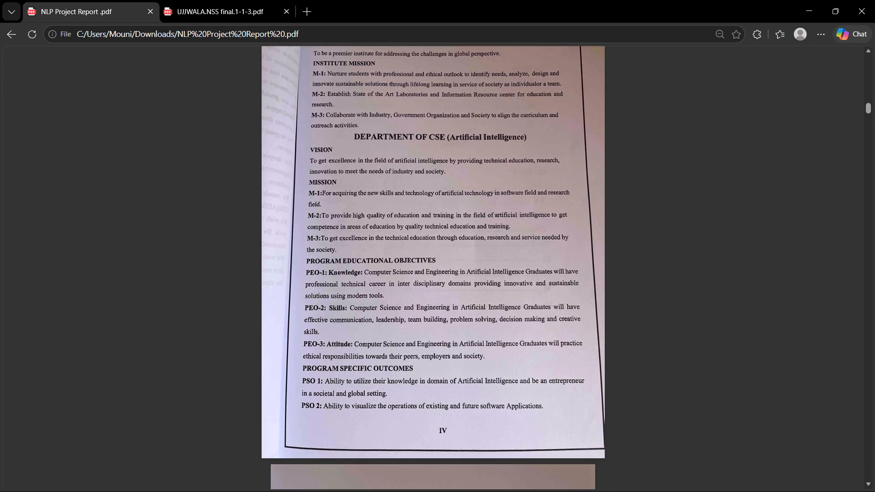
# Examine the rest of the PDF's Activity 1, from its objective and methodology through the program, conclusion and future enhancement to the references.
pyautogui.scroll(-8, 478, 208)
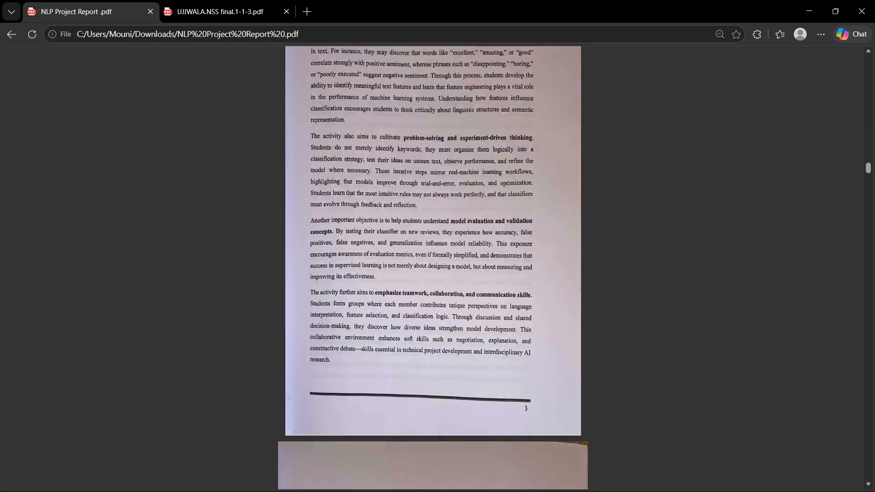
pyautogui.scroll(-6, 478, 208)
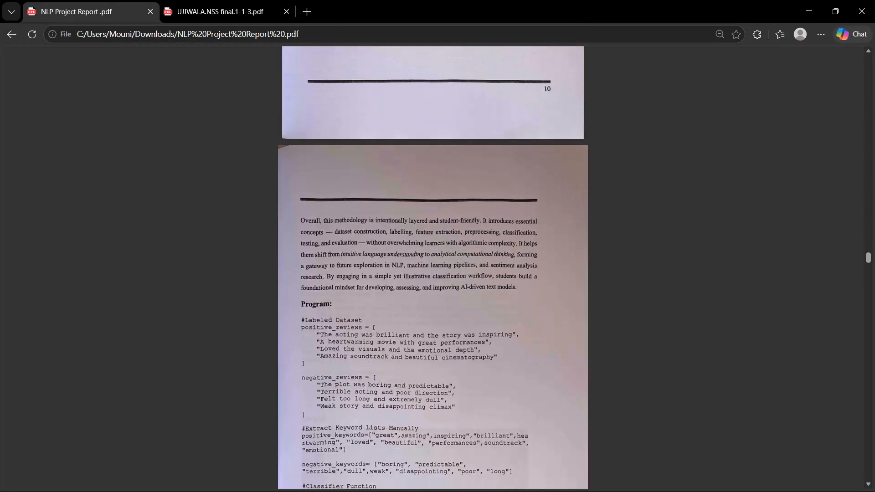
pyautogui.scroll(-4, 478, 208)
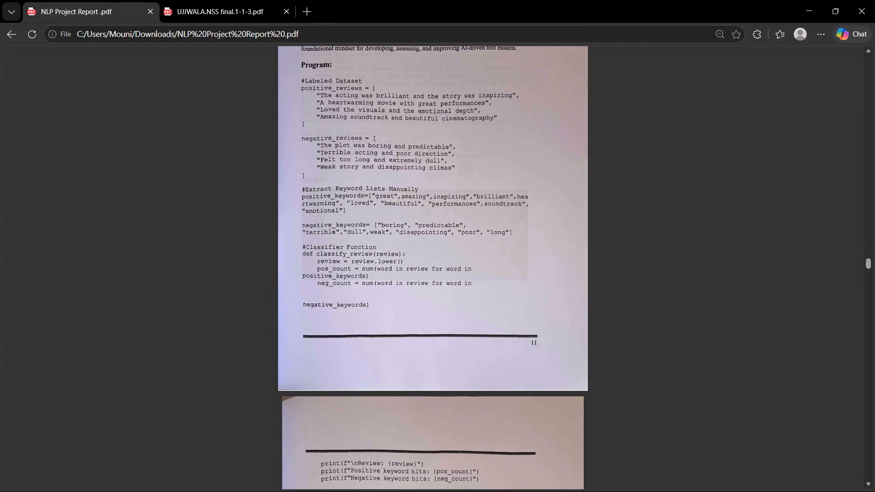
pyautogui.scroll(-6, 478, 208)
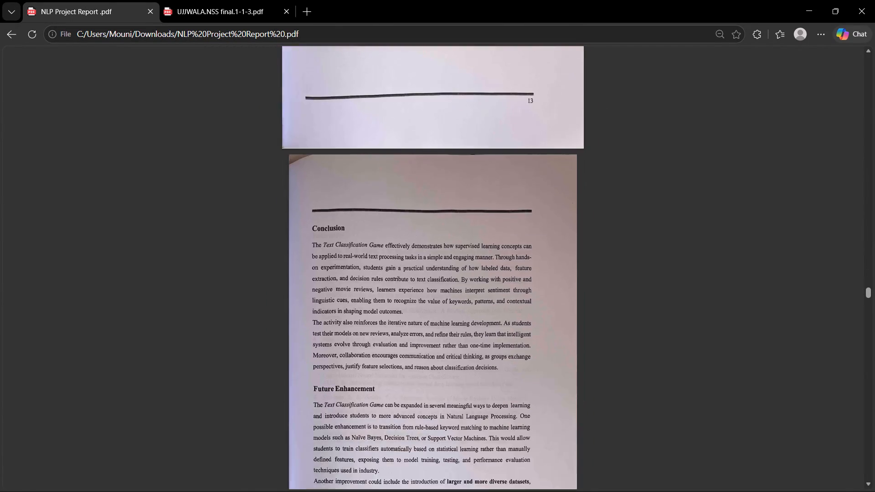
pyautogui.scroll(-2, 478, 208)
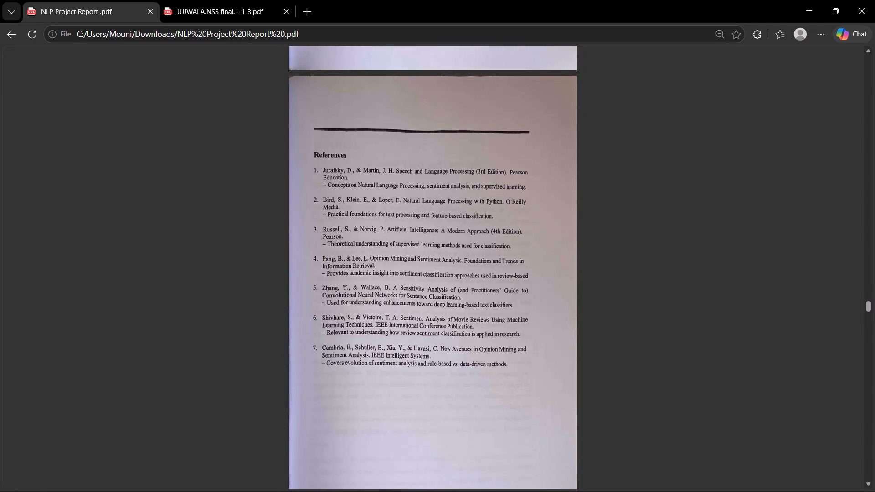
pyautogui.scroll(-4, 478, 208)
# Review the PDF's Activity 1 pages in reverse, from the references back to the Activity 1 and Activity 2 contents listings.
pyautogui.scroll(3, 478, 208)
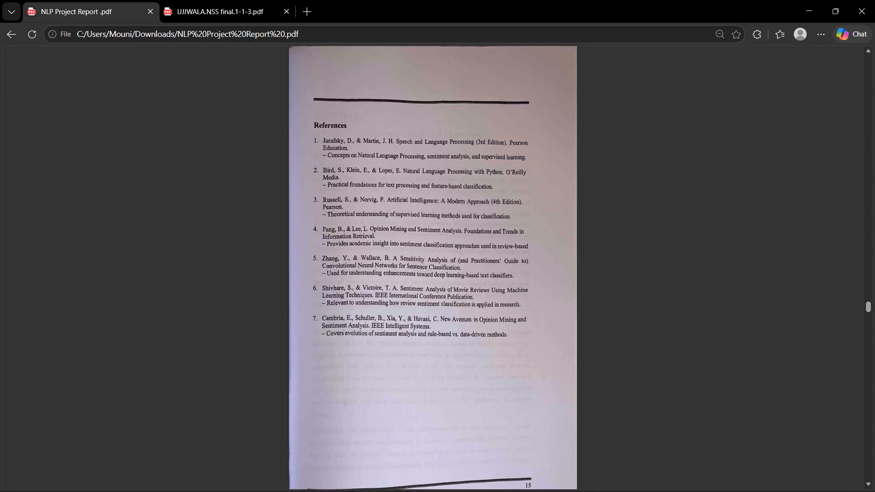
pyautogui.scroll(5, 478, 208)
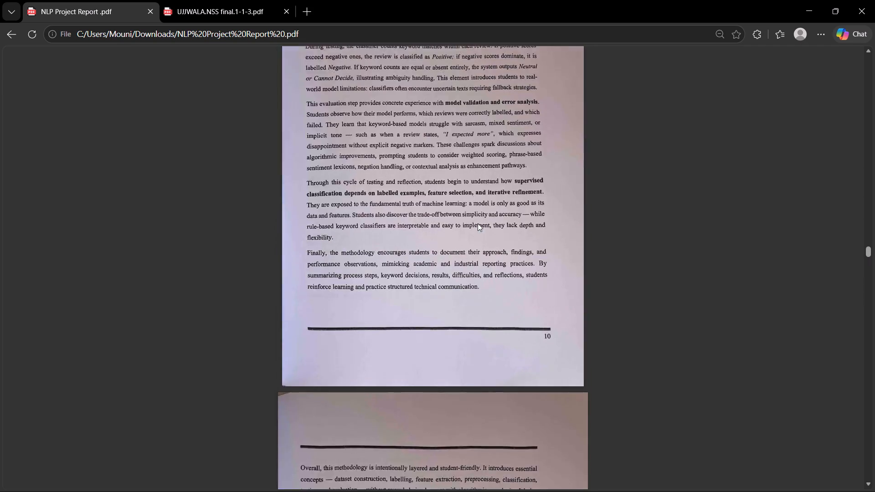
pyautogui.scroll(12, 478, 223)
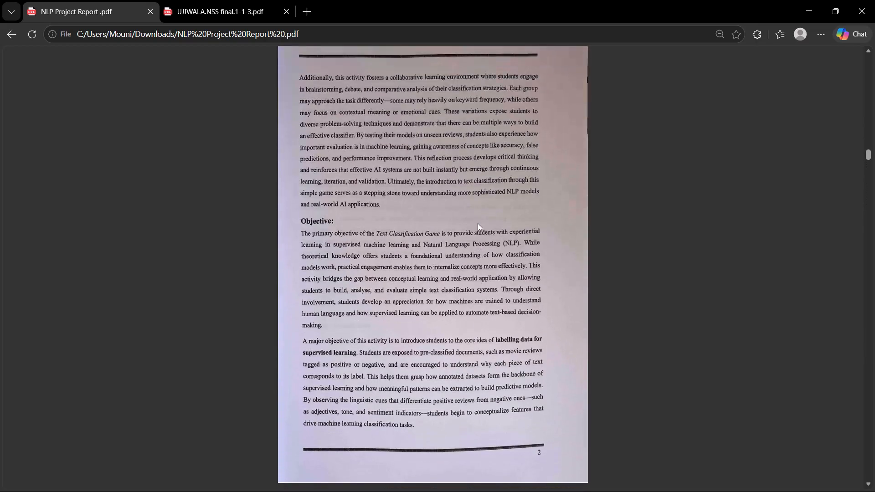
pyautogui.scroll(6, 478, 223)
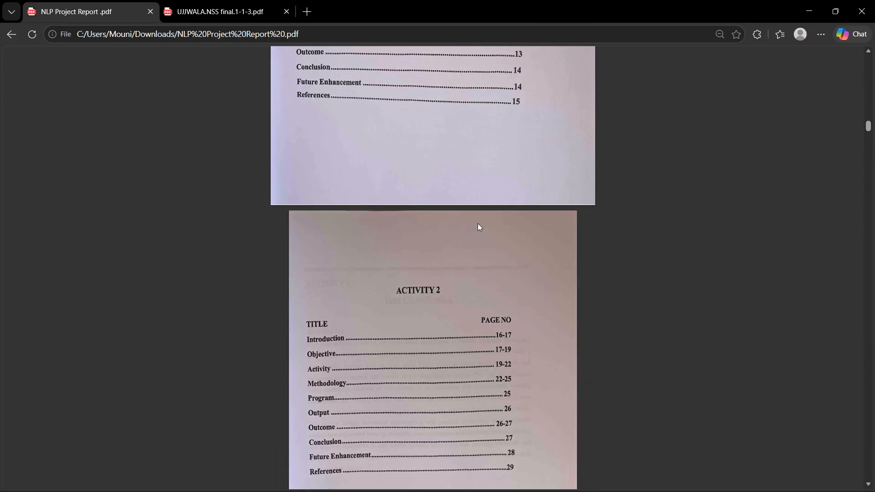
# Return to the PDF's front matter and re-examine the acknowledgement's closing student names and the vision, mission, objectives and outcomes page.
pyautogui.scroll(9, 478, 223)
pyautogui.scroll(-1, 478, 223)
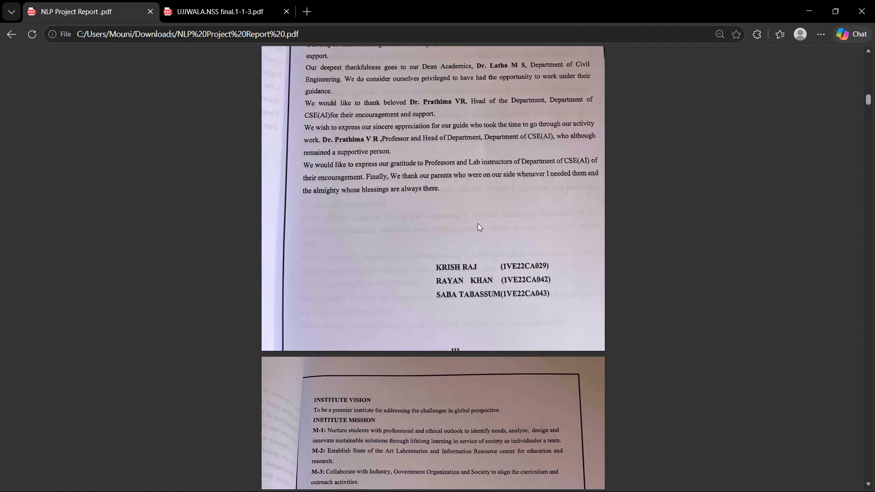
pyautogui.scroll(-4, 478, 223)
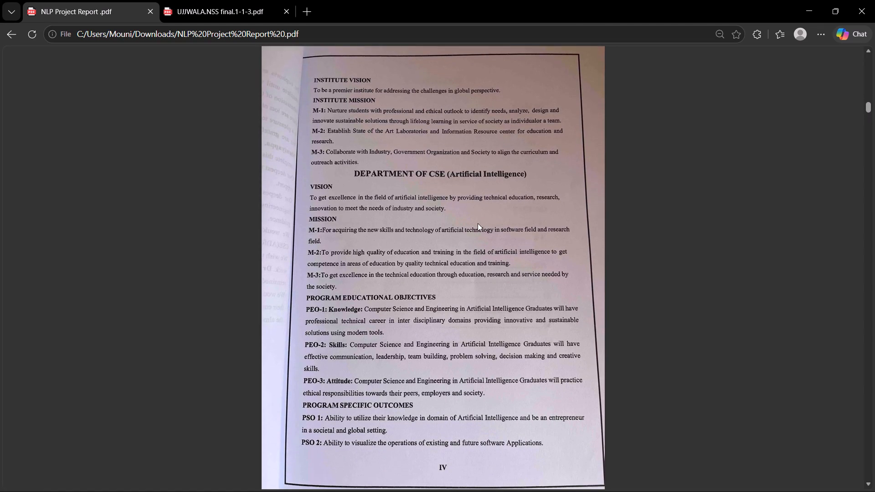
pyautogui.scroll(-1, 478, 223)
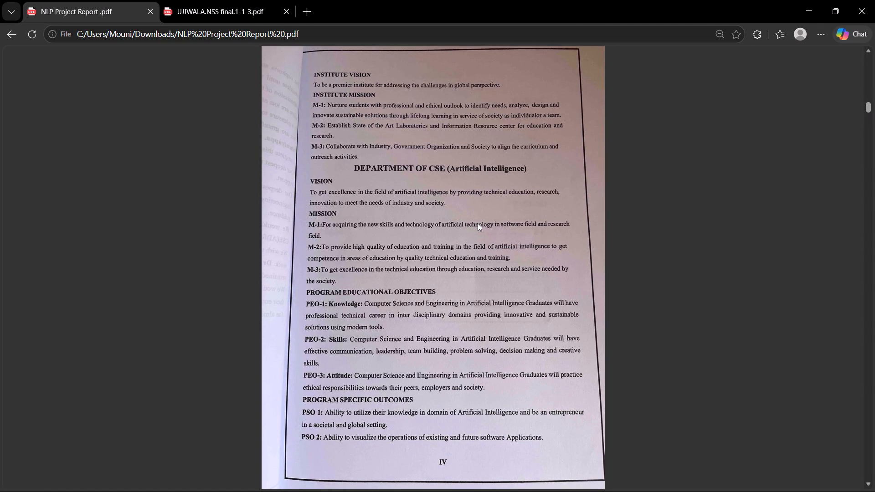
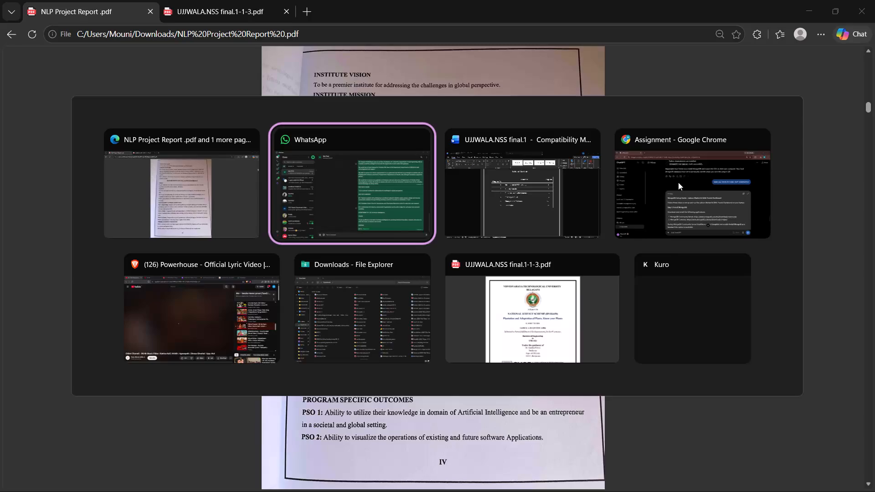
# Switch to the Word report and insert a blank page before the Table of Contents, starting it with two empty lines.
pyautogui.scroll(1, 678, 182)
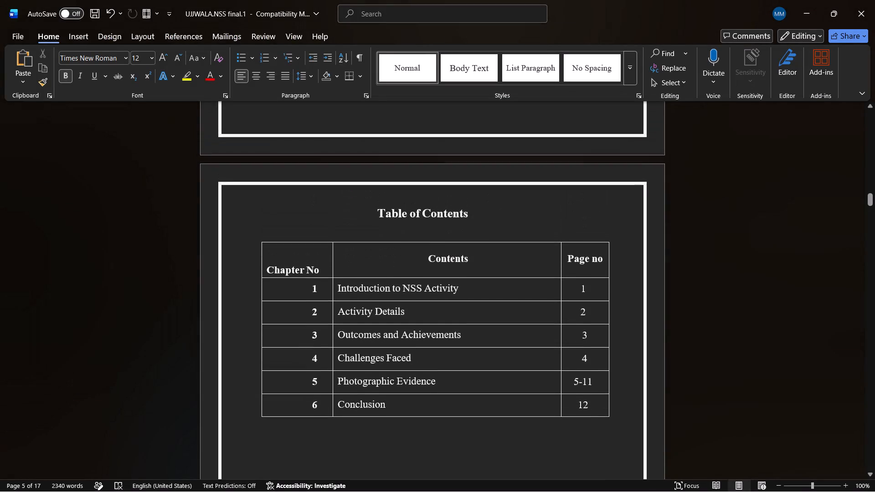
pyautogui.scroll(1, 678, 182)
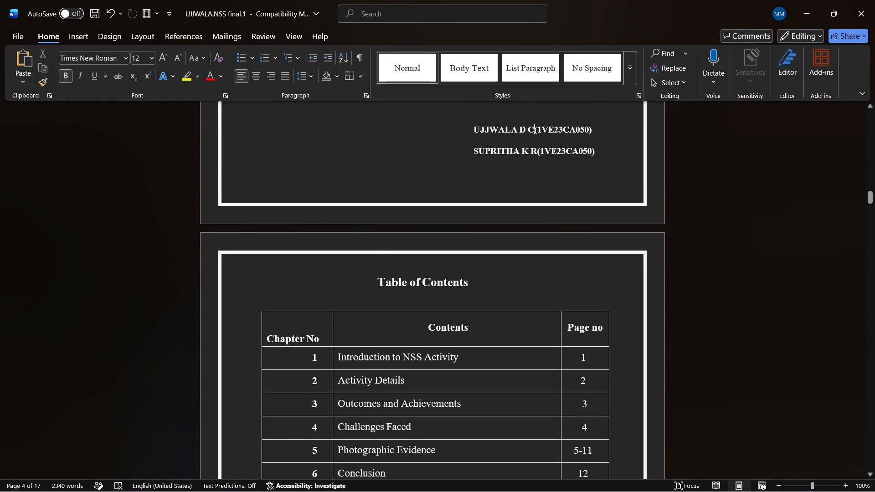
pyautogui.click(272, 231)
pyautogui.click(78, 31)
pyautogui.click(31, 64)
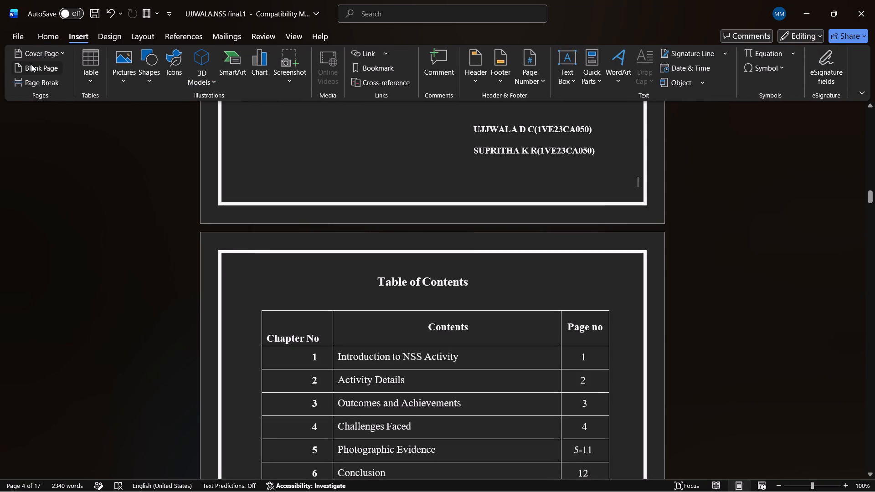
pyautogui.click(257, 287)
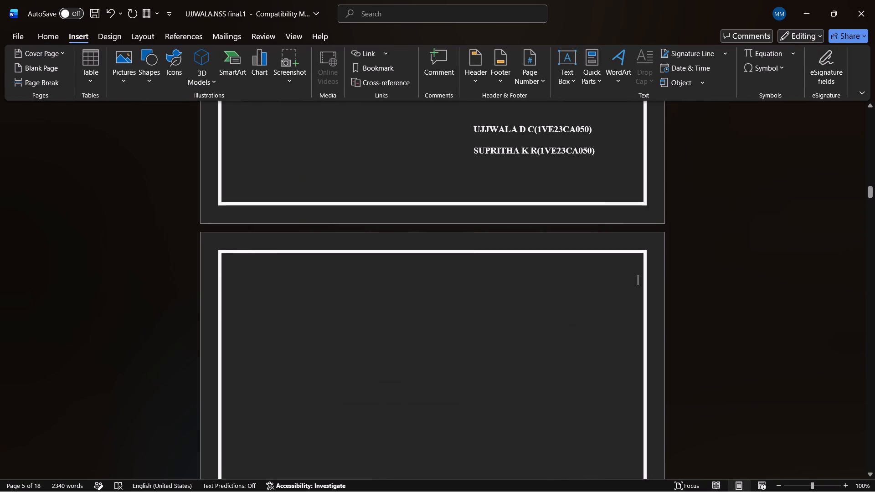
pyautogui.click(225, 273)
pyautogui.click(247, 309)
pyautogui.press('Return')
pyautogui.press('Return')
pyautogui.press('Left')
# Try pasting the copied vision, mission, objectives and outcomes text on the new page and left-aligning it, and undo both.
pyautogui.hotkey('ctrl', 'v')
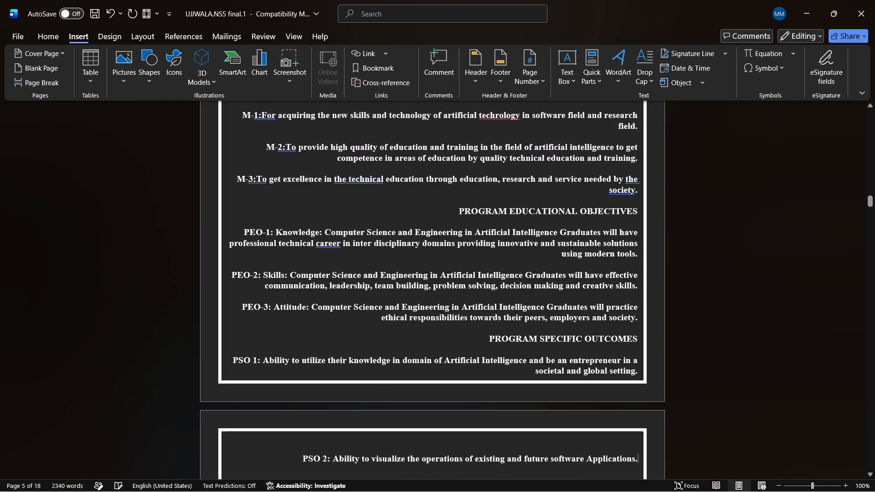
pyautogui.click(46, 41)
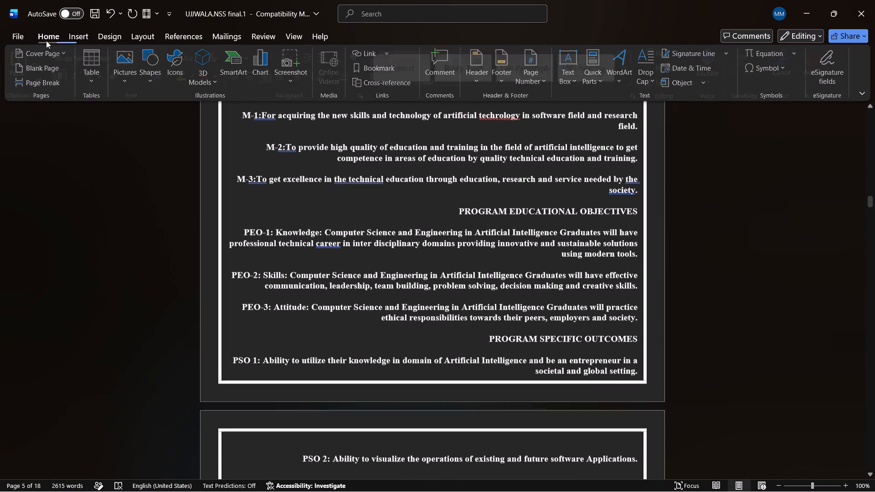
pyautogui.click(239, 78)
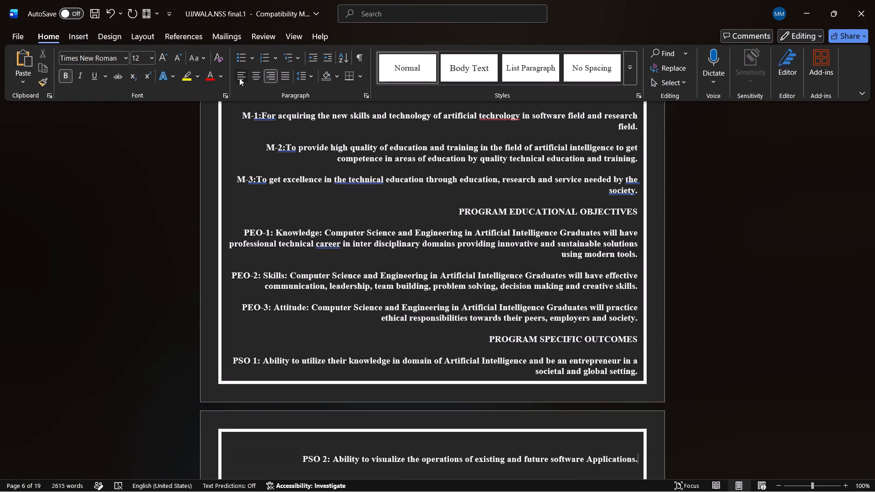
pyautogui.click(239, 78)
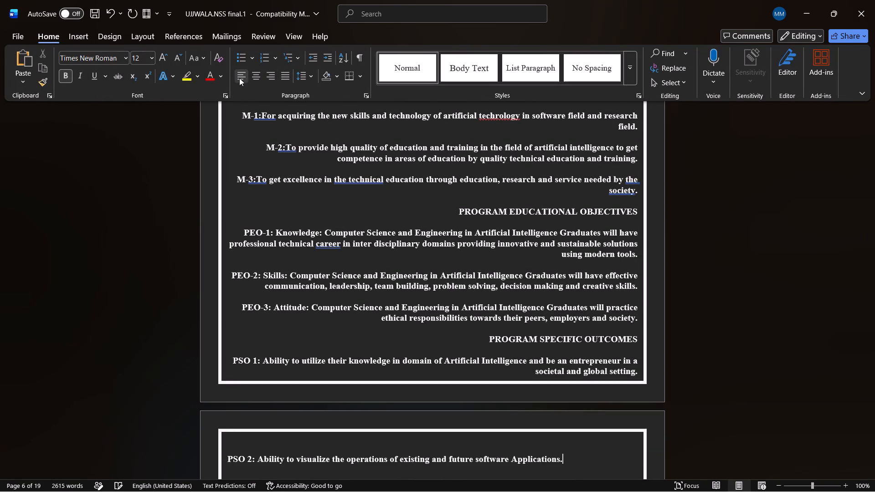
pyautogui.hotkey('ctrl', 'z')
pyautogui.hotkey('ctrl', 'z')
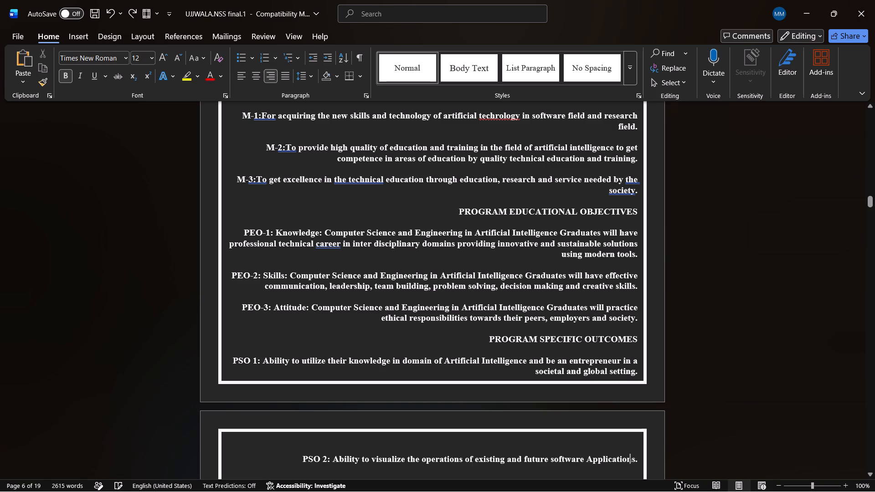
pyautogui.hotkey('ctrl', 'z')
# Left-align the empty line on the new page and paste the vision, mission, objectives and outcomes text there.
pyautogui.scroll(2, 392, 298)
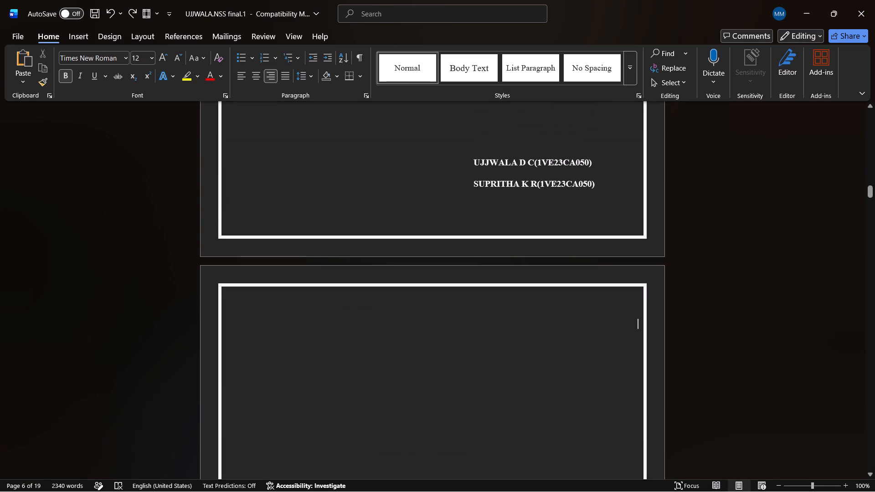
pyautogui.click(239, 72)
pyautogui.hotkey('ctrl', 'v')
# Remove bold from the entire pasted text, from INSTITUTE VISION through PSO 2.
pyautogui.scroll(2, 280, 210)
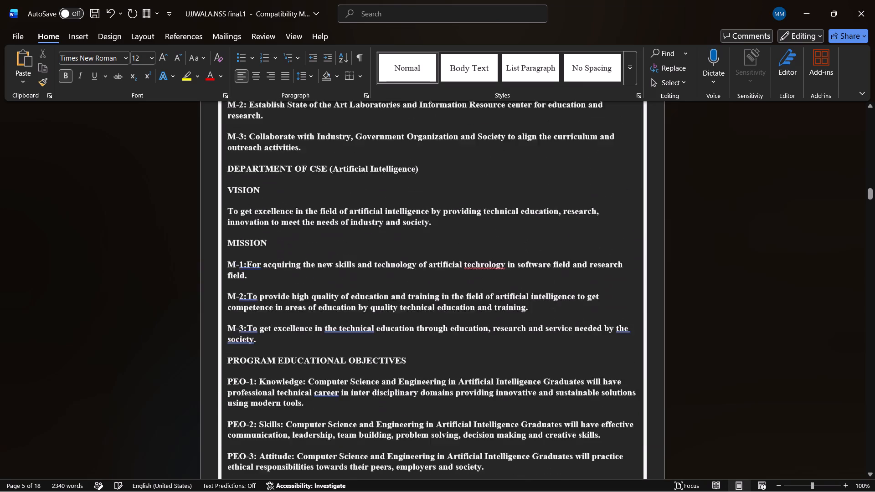
pyautogui.scroll(1, 280, 210)
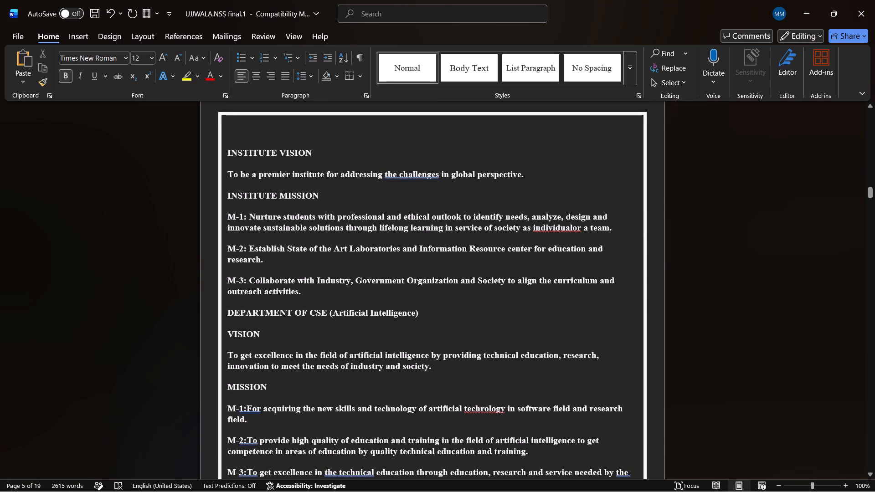
pyautogui.moveTo(224, 149); pyautogui.dragTo(497, 491)
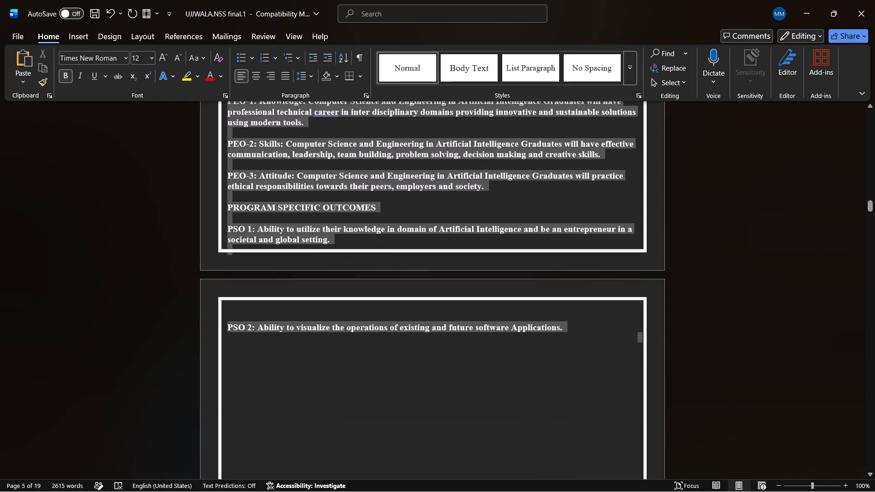
pyautogui.moveTo(497, 491); pyautogui.dragTo(568, 289)
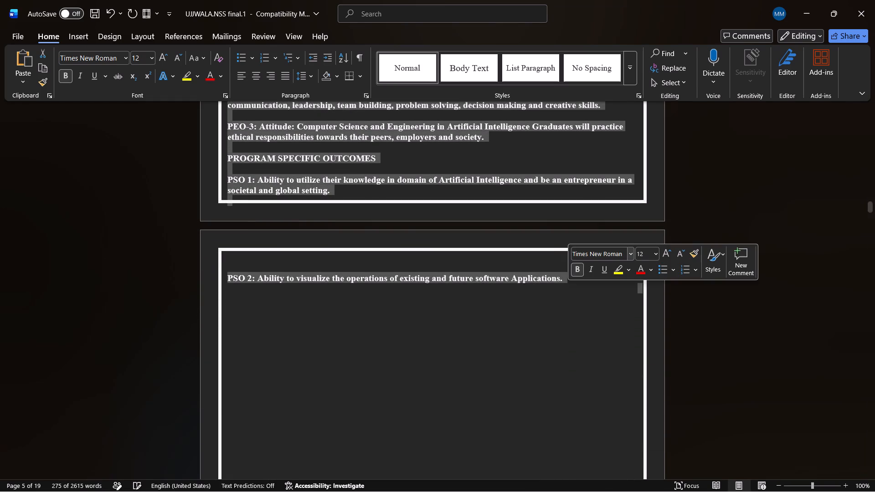
pyautogui.click(578, 272)
pyautogui.scroll(7, 578, 272)
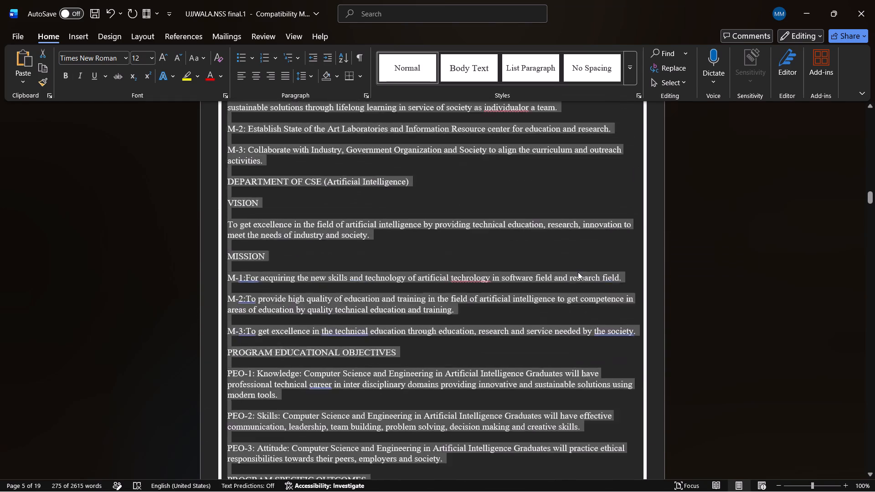
pyautogui.scroll(1, 578, 272)
pyautogui.click(450, 224)
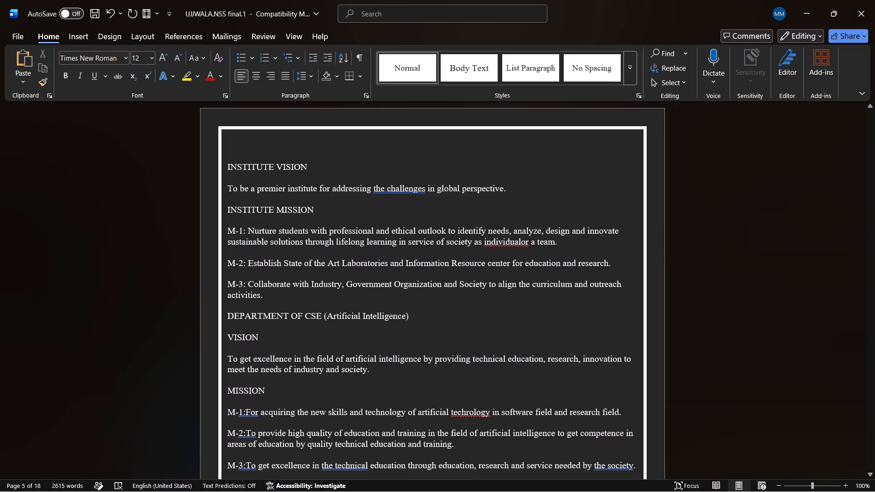
# Make the INSTITUTE VISION and INSTITUTE MISSION headings bold.
pyautogui.moveTo(311, 168); pyautogui.dragTo(248, 169)
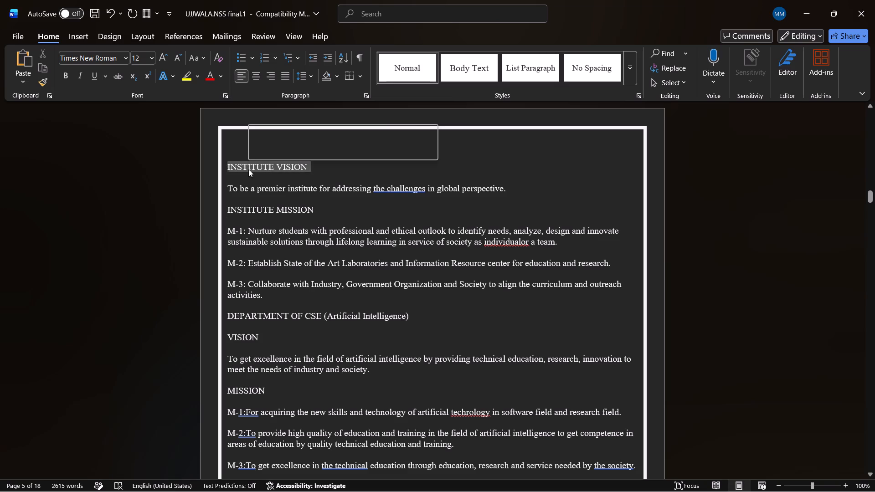
pyautogui.click(258, 152)
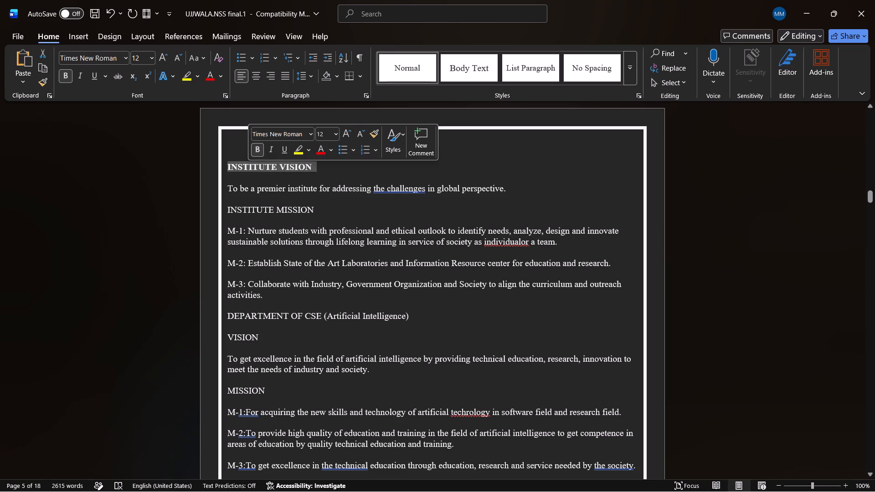
pyautogui.moveTo(315, 210); pyautogui.dragTo(232, 214)
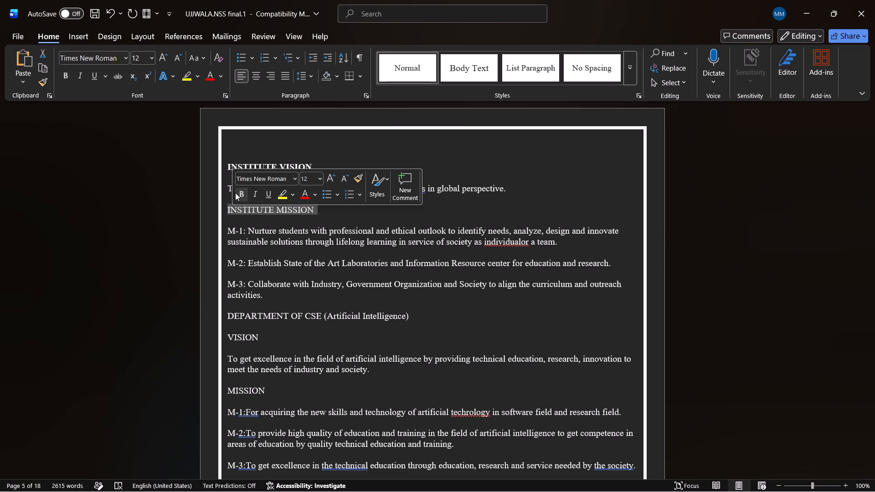
pyautogui.click(235, 193)
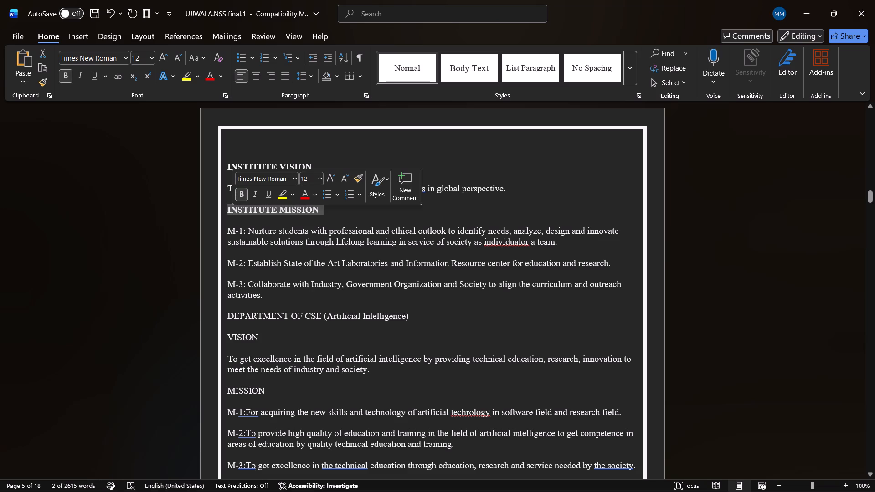
# Make the M-1, M-2 and M-3 labels under INSTITUTE MISSION bold.
pyautogui.moveTo(242, 228); pyautogui.dragTo(225, 229)
pyautogui.click(229, 215)
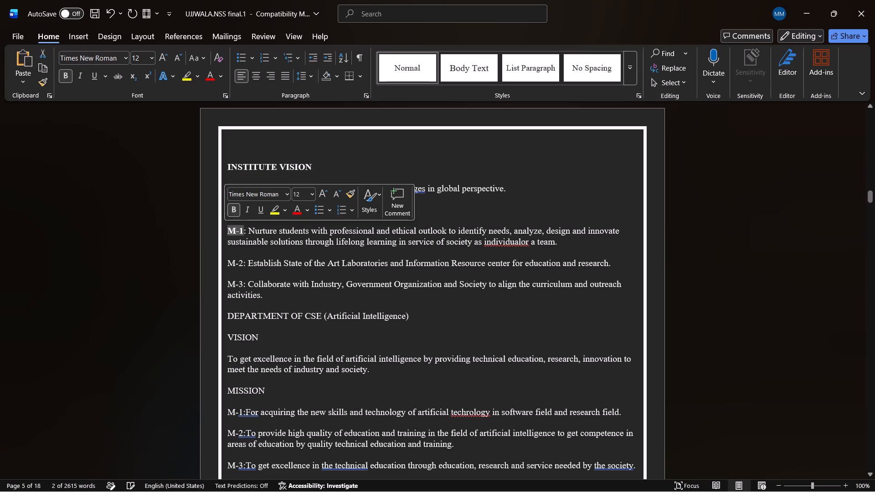
pyautogui.moveTo(241, 260); pyautogui.dragTo(226, 264)
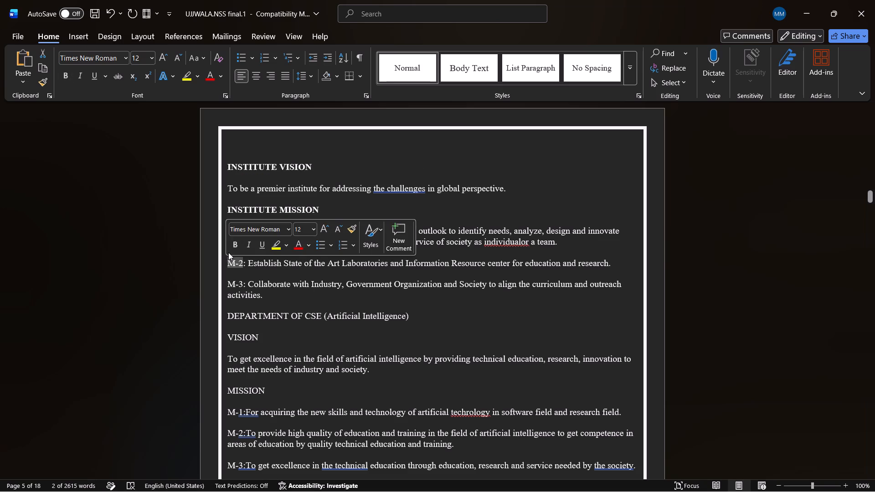
pyautogui.click(229, 250)
pyautogui.moveTo(243, 284); pyautogui.dragTo(219, 287)
pyautogui.click(227, 267)
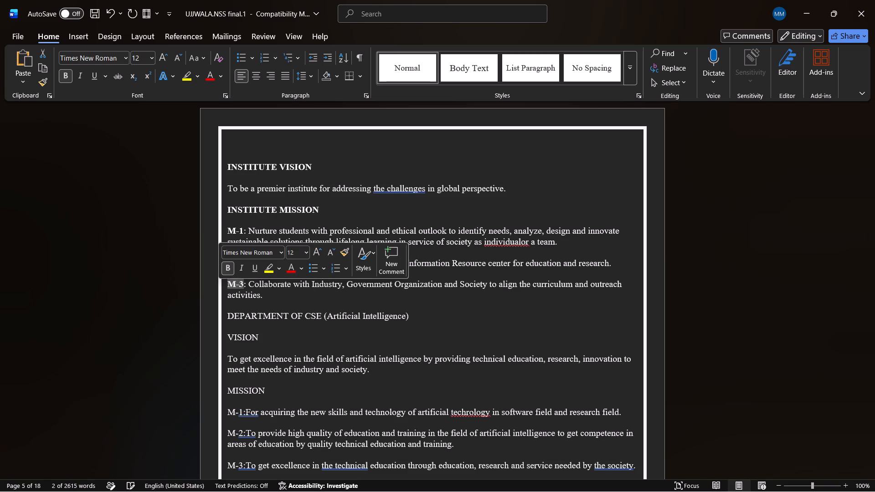
# Make the DEPARTMENT OF CSE (Artificial Intelligence) heading bold.
pyautogui.click(414, 314)
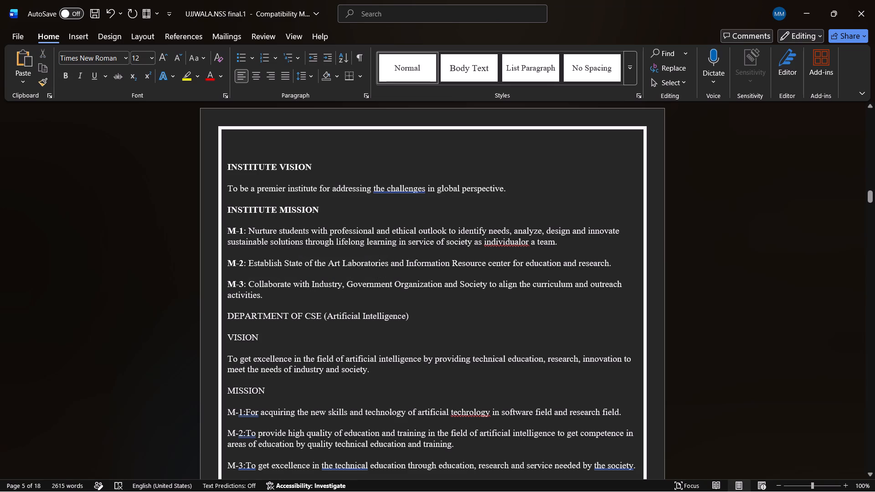
pyautogui.click(414, 314)
pyautogui.click(414, 314)
pyautogui.click(414, 314)
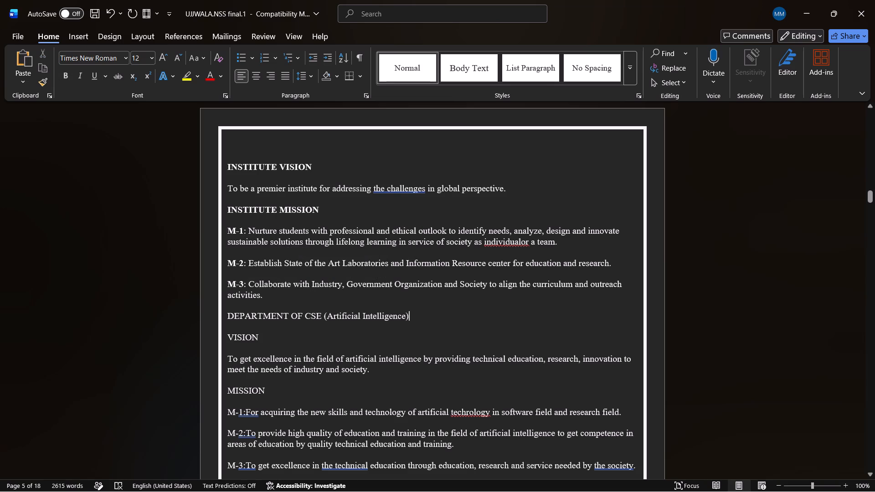
pyautogui.click(414, 314)
pyautogui.moveTo(227, 314); pyautogui.dragTo(412, 328)
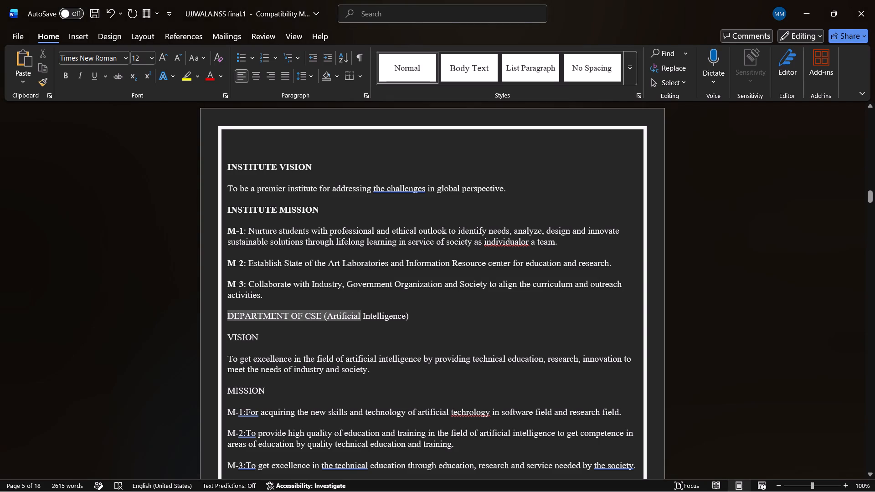
pyautogui.moveTo(412, 328); pyautogui.dragTo(427, 316)
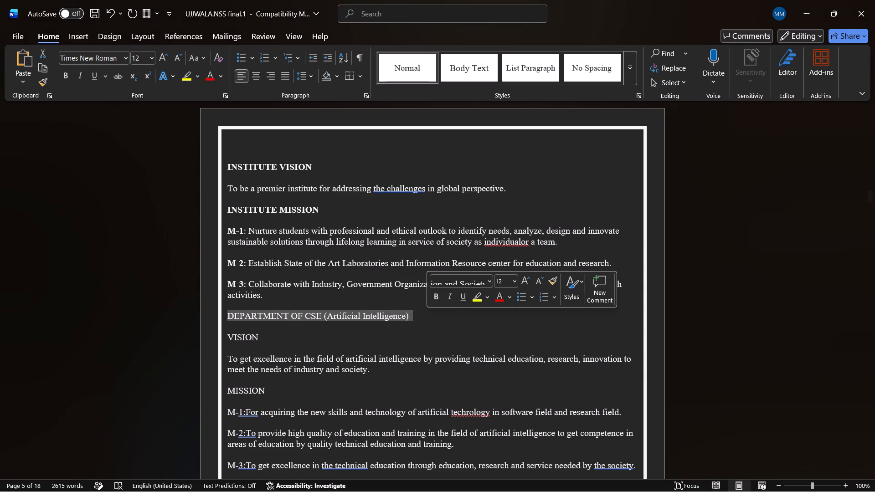
pyautogui.click(437, 300)
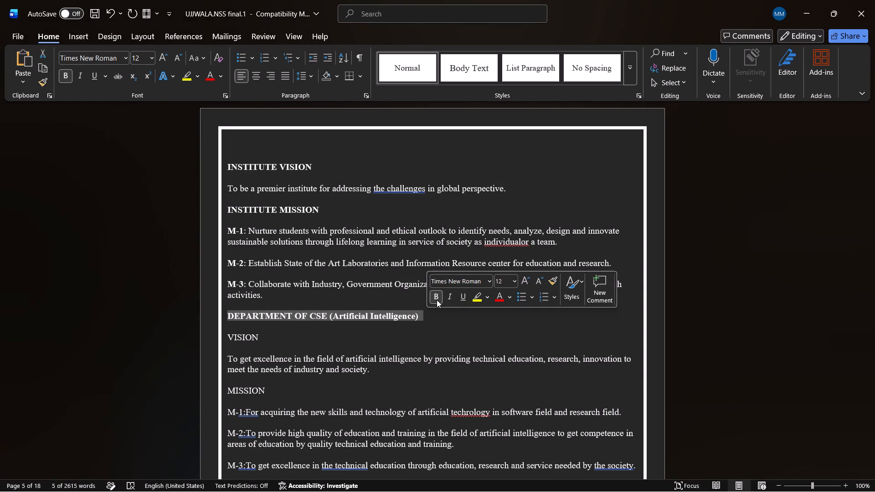
# Indent the DEPARTMENT OF CSE (Artificial Intelligence) heading so that it sits in the middle of its line.
pyautogui.press('Tab')
pyautogui.press('Tab')
pyautogui.press('Tab')
pyautogui.press('Tab')
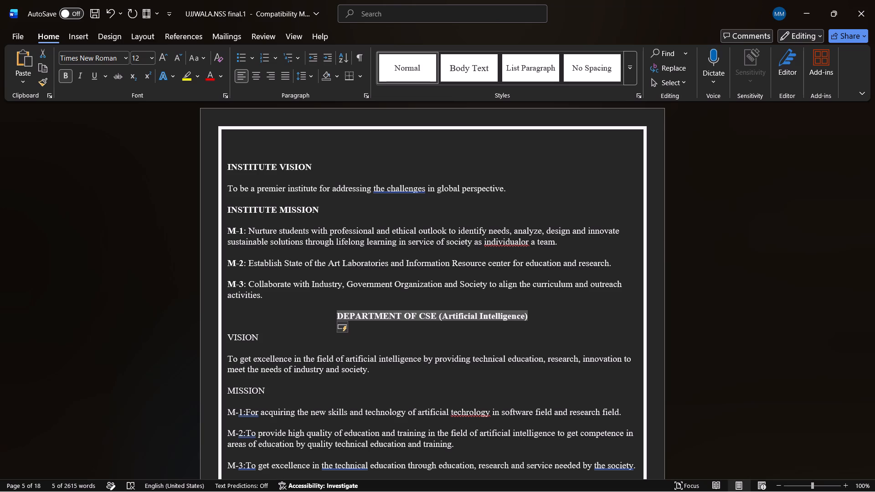
pyautogui.click(283, 342)
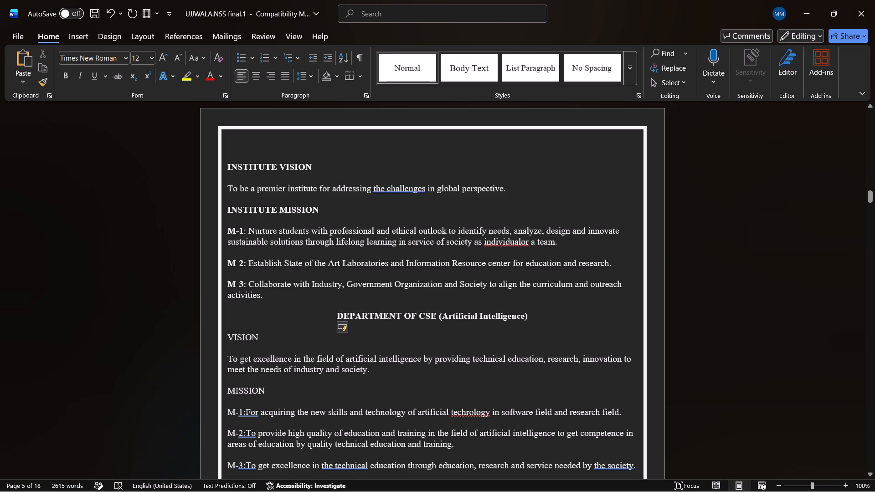
# Make the department's VISION and MISSION headings bold.
pyautogui.moveTo(272, 341); pyautogui.dragTo(221, 337)
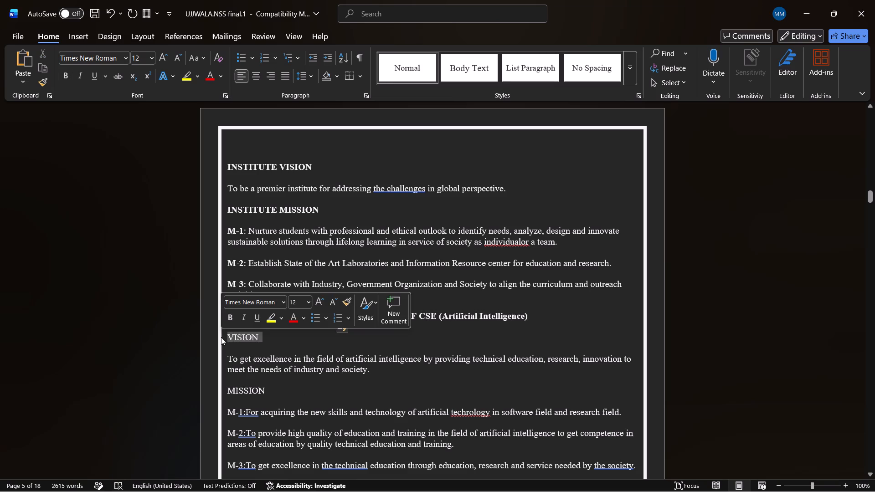
pyautogui.click(233, 320)
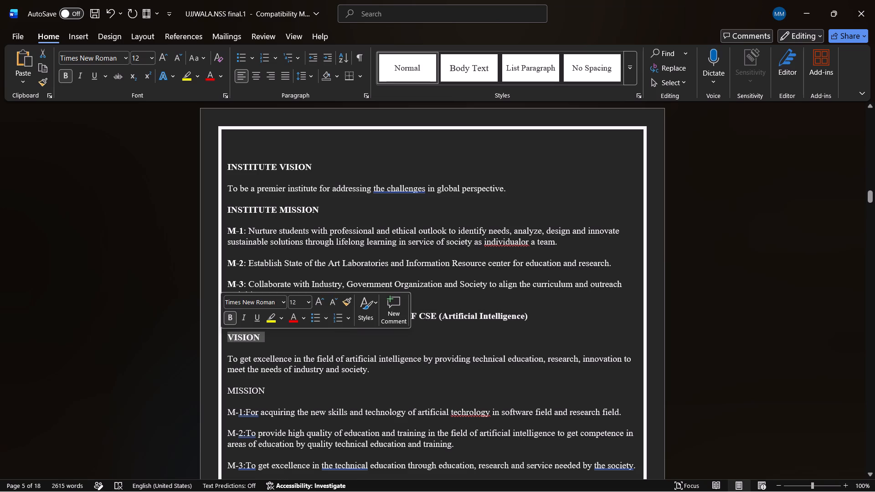
pyautogui.moveTo(270, 389); pyautogui.dragTo(222, 390)
pyautogui.click(231, 373)
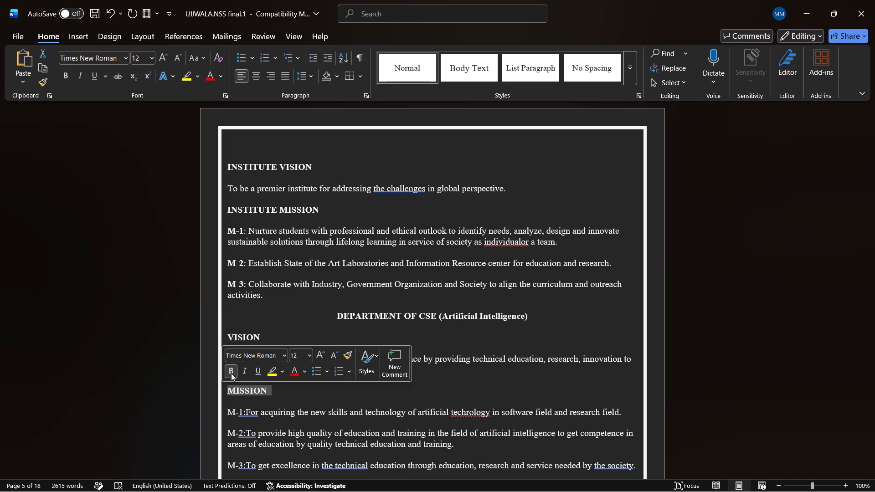
# Review the formatting of the institute and department vision and mission page from INSTITUTE VISION down to the program educational objectives.
pyautogui.scroll(-1, 231, 373)
pyautogui.scroll(2, 290, 374)
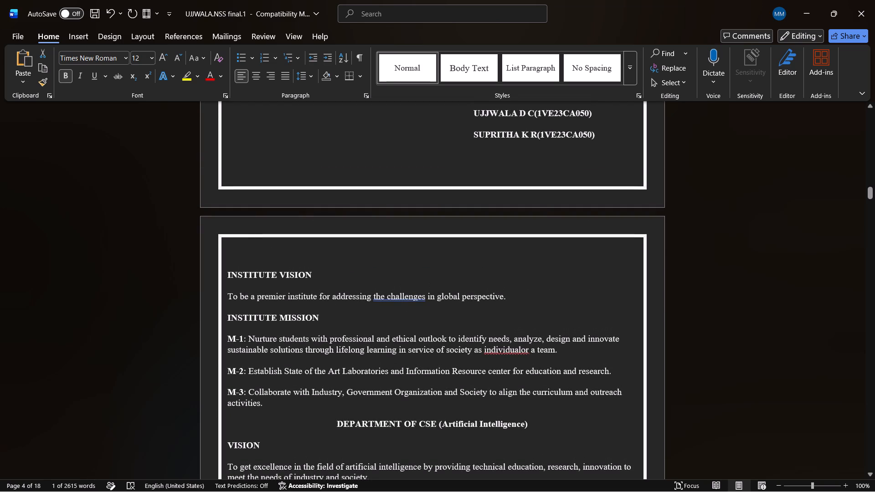
pyautogui.scroll(-1, 290, 374)
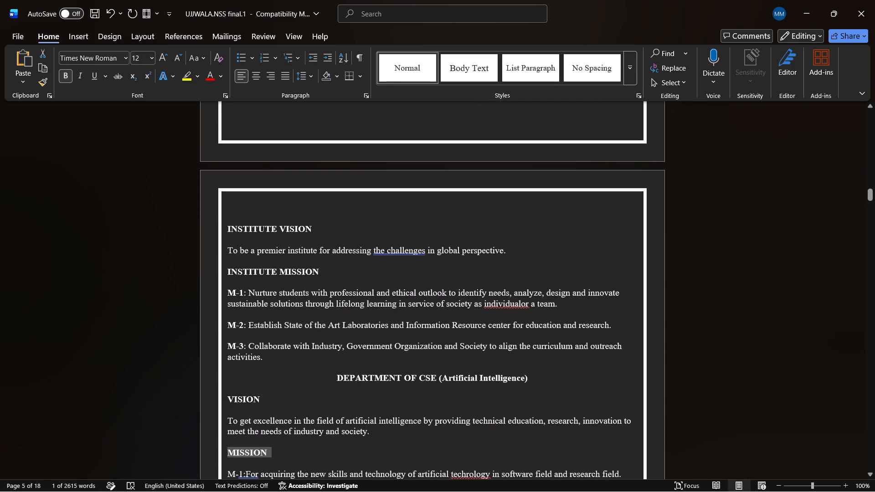
pyautogui.scroll(-1, 290, 374)
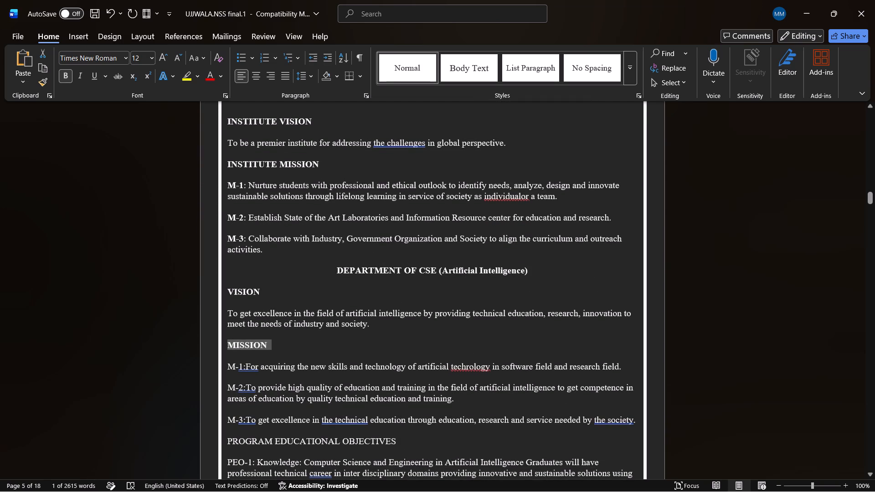
pyautogui.scroll(1, 290, 374)
pyautogui.scroll(-1, 290, 374)
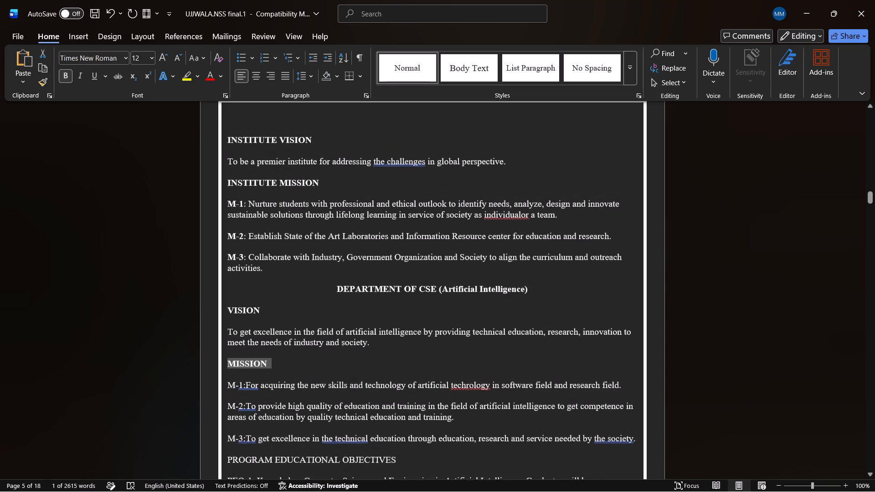
pyautogui.scroll(-1, 290, 374)
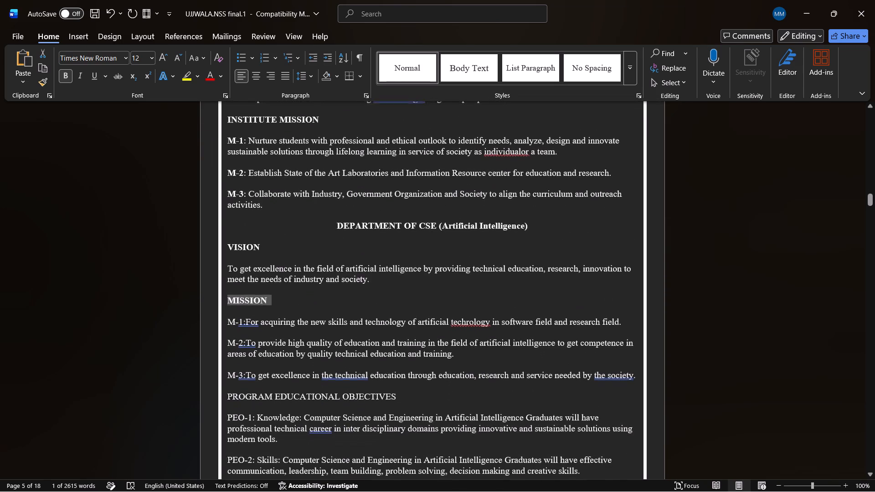
pyautogui.scroll(3, 290, 342)
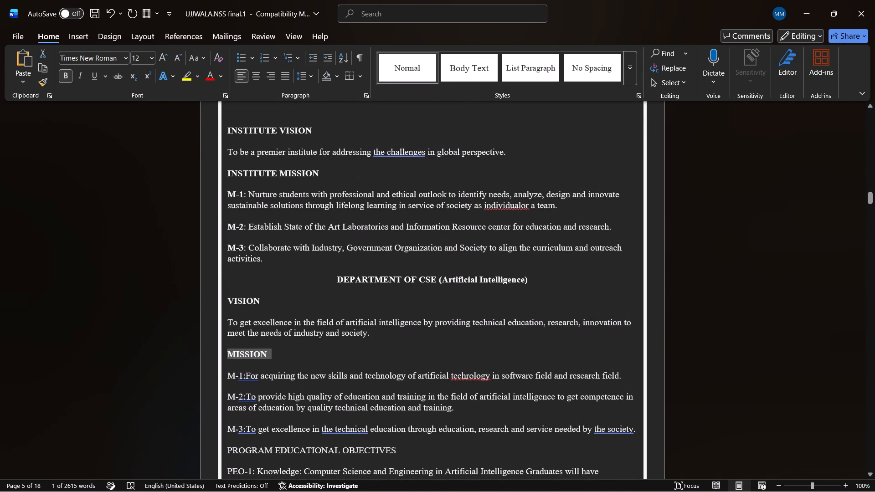
pyautogui.scroll(1, 290, 342)
# Make the M-1, M-2 and M-3 labels under the department's MISSION heading bold.
pyautogui.scroll(-1, 290, 342)
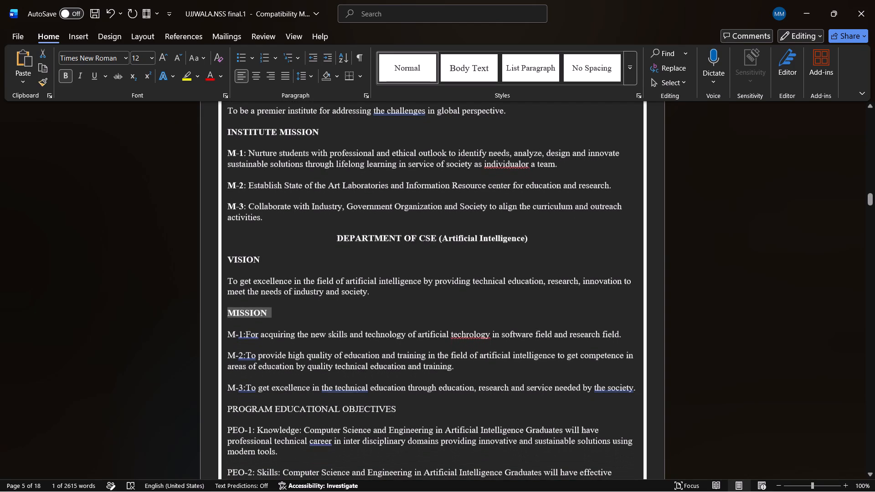
pyautogui.moveTo(242, 332); pyautogui.dragTo(221, 332)
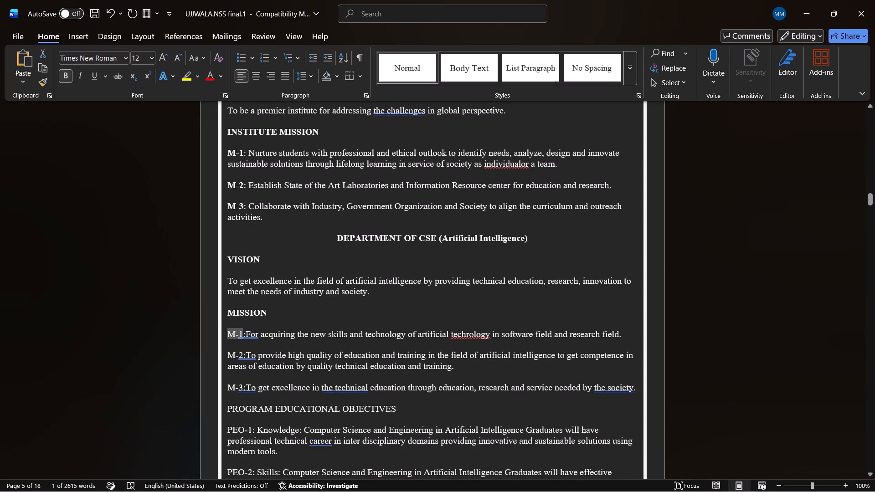
pyautogui.click(229, 315)
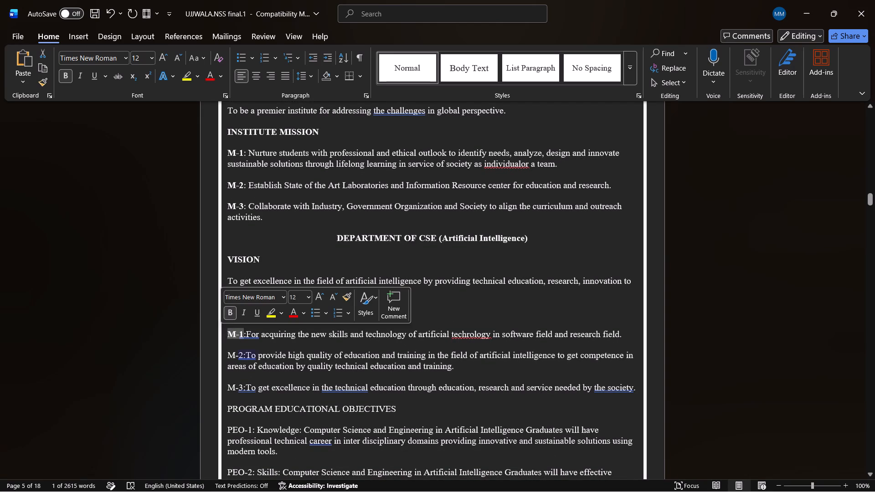
pyautogui.moveTo(243, 355); pyautogui.dragTo(222, 354)
pyautogui.click(228, 333)
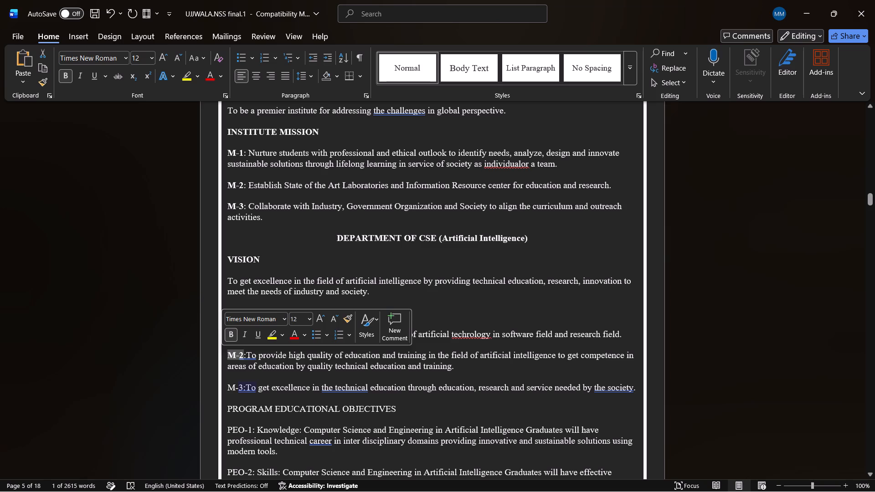
pyautogui.moveTo(243, 388); pyautogui.dragTo(222, 389)
pyautogui.click(232, 372)
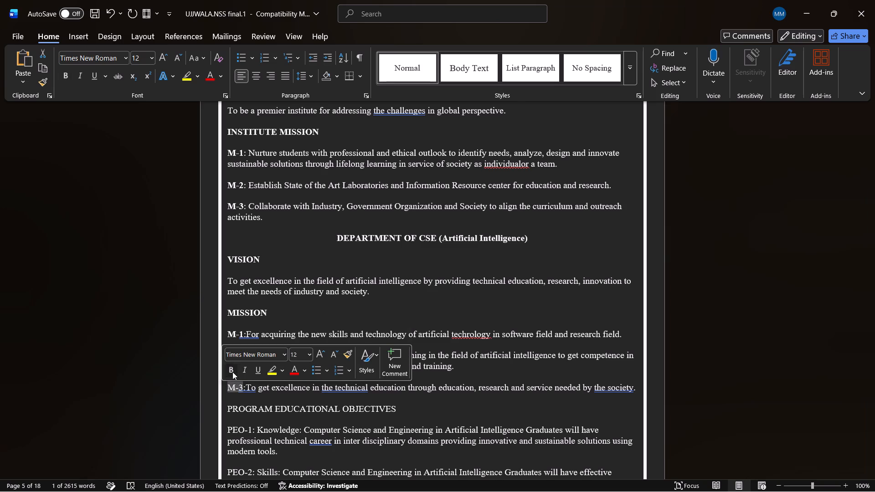
# Make the PROGRAM EDUCATIONAL OBJECTIVES heading bold.
pyautogui.scroll(-1, 232, 372)
pyautogui.click(386, 387)
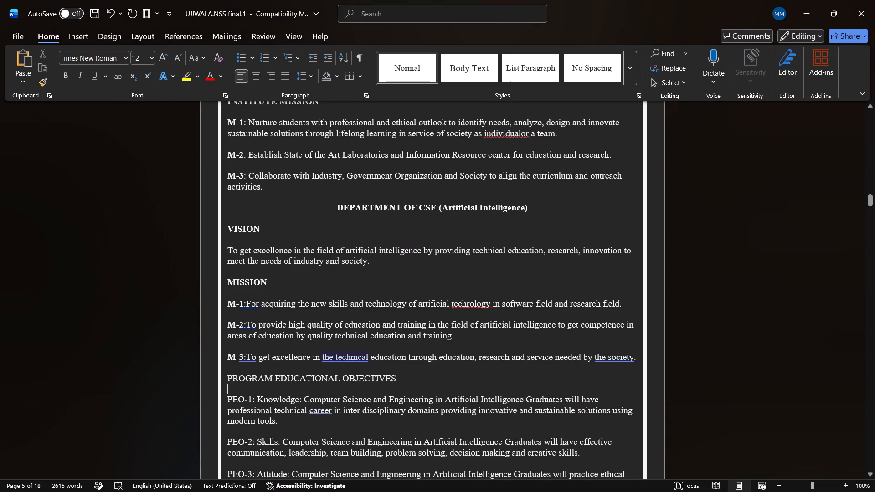
pyautogui.scroll(-1, 336, 353)
pyautogui.moveTo(401, 306); pyautogui.dragTo(255, 322)
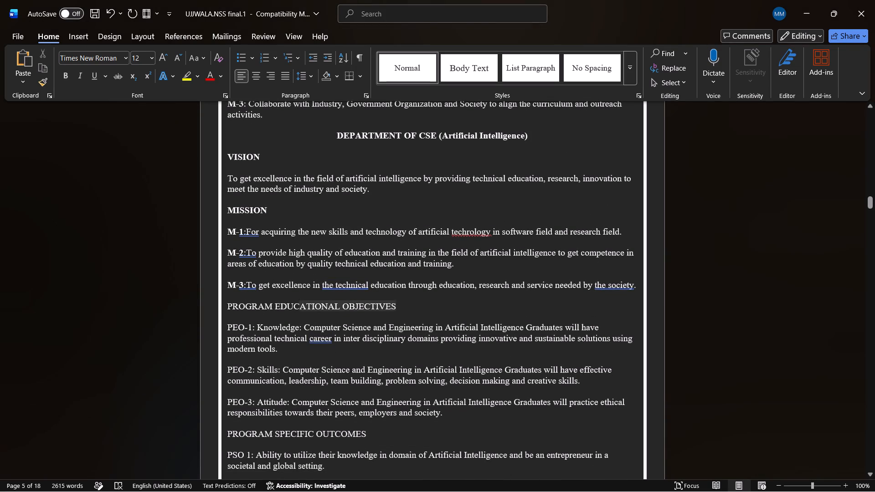
pyautogui.moveTo(255, 322); pyautogui.dragTo(217, 302)
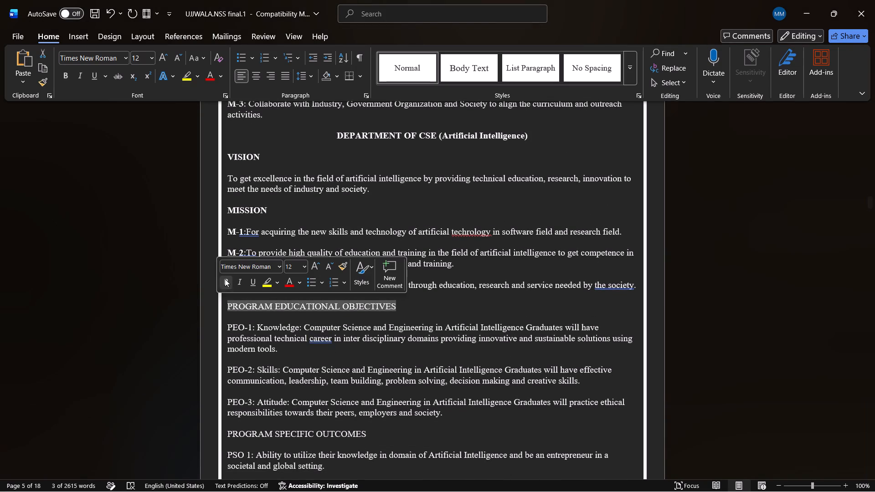
pyautogui.click(225, 279)
# Make the PEO-1:, PEO-2: and PEO-3: labels under PROGRAM EDUCATIONAL OBJECTIVES bold.
pyautogui.doubleClick(252, 325)
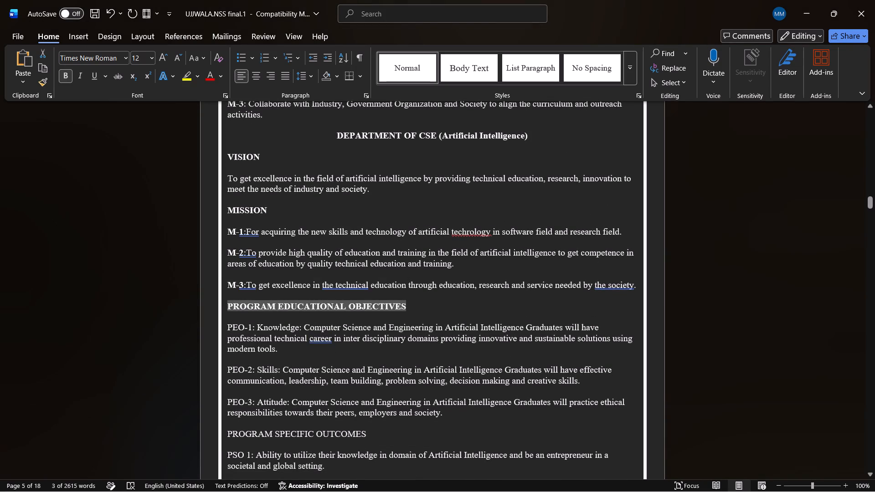
pyautogui.click(254, 325)
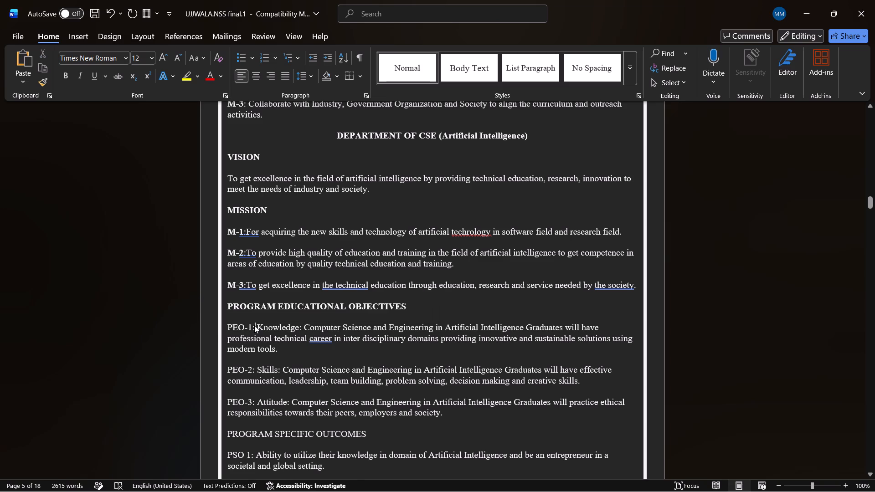
pyautogui.moveTo(254, 325); pyautogui.dragTo(211, 327)
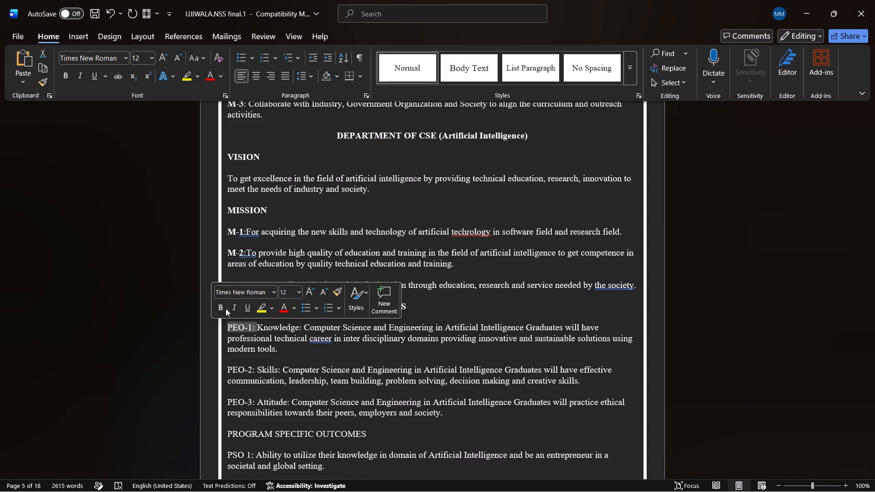
pyautogui.click(222, 307)
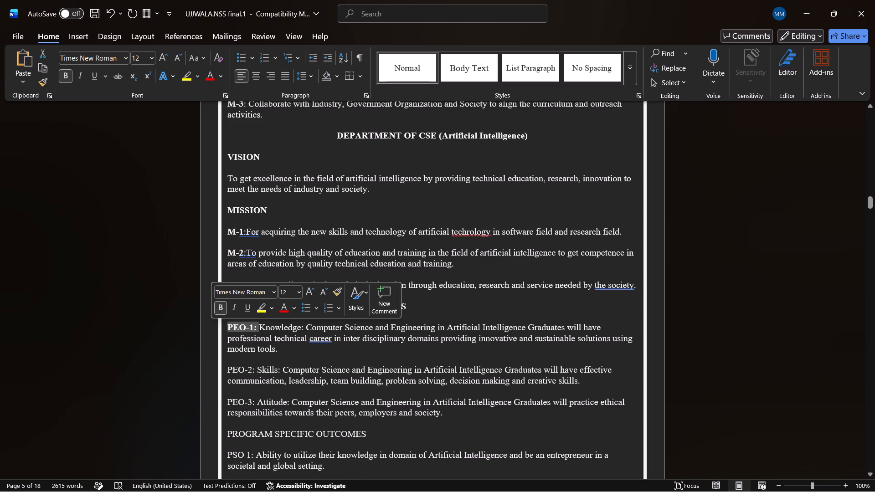
pyautogui.moveTo(253, 369); pyautogui.dragTo(235, 371)
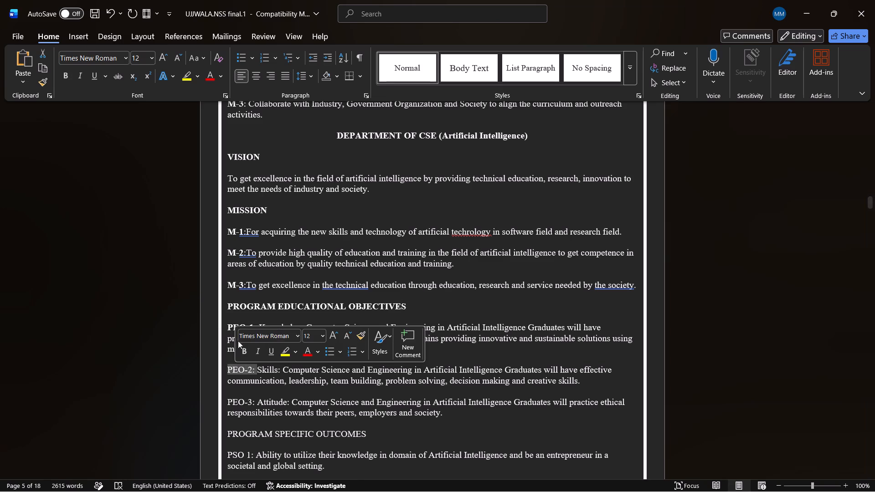
pyautogui.click(244, 351)
pyautogui.scroll(-2, 244, 351)
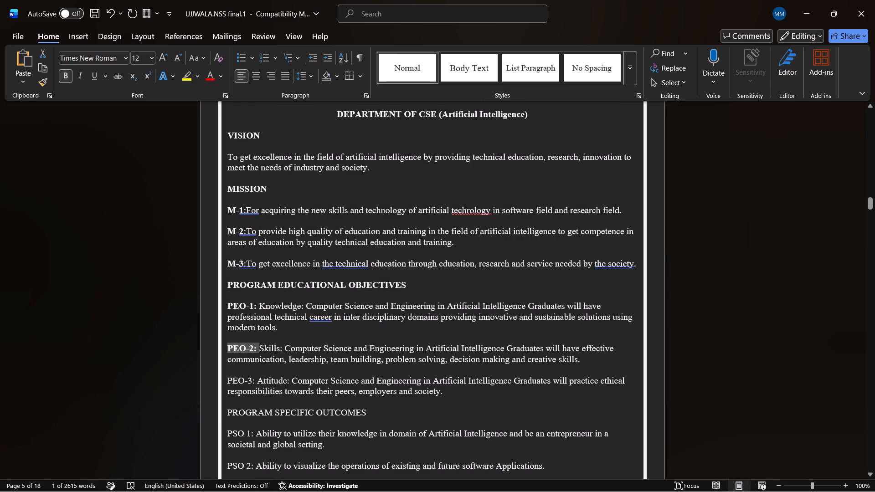
pyautogui.moveTo(254, 382); pyautogui.dragTo(230, 383)
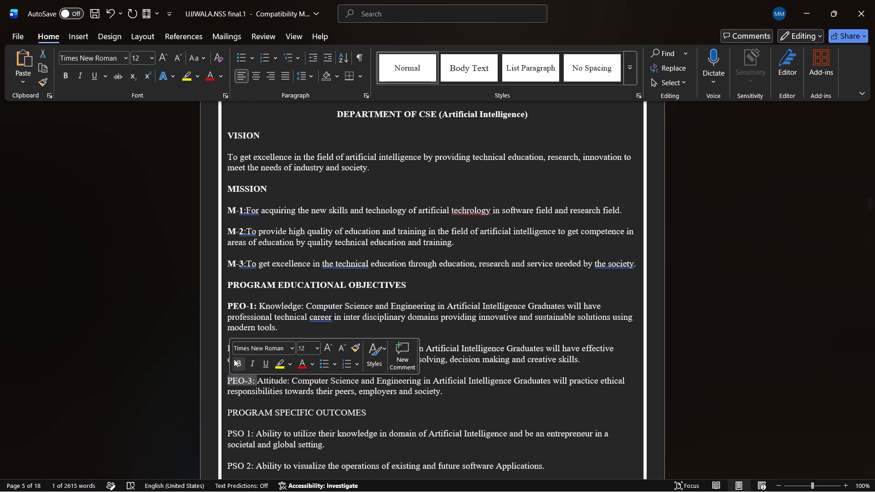
pyautogui.click(235, 359)
# Make the PROGRAM SPECIFIC OUTCOMES heading and its PSO 1 and PSO 2 labels bold.
pyautogui.scroll(-1, 235, 359)
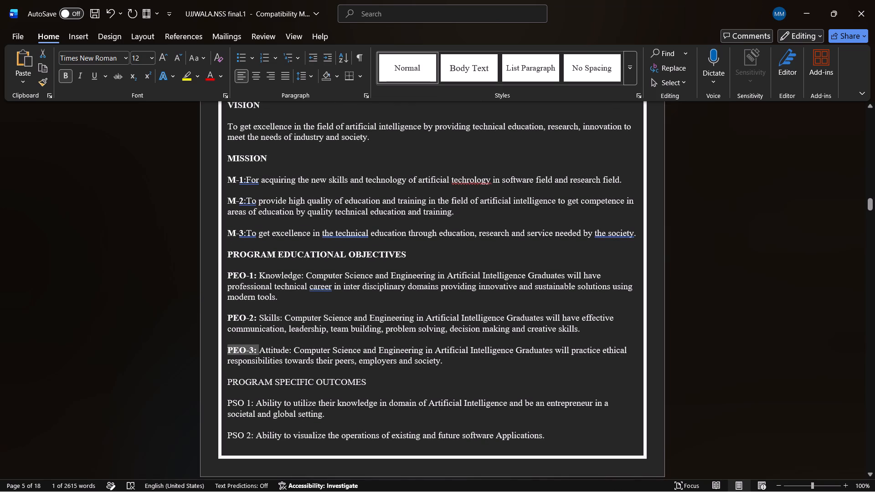
pyautogui.moveTo(370, 380); pyautogui.dragTo(234, 383)
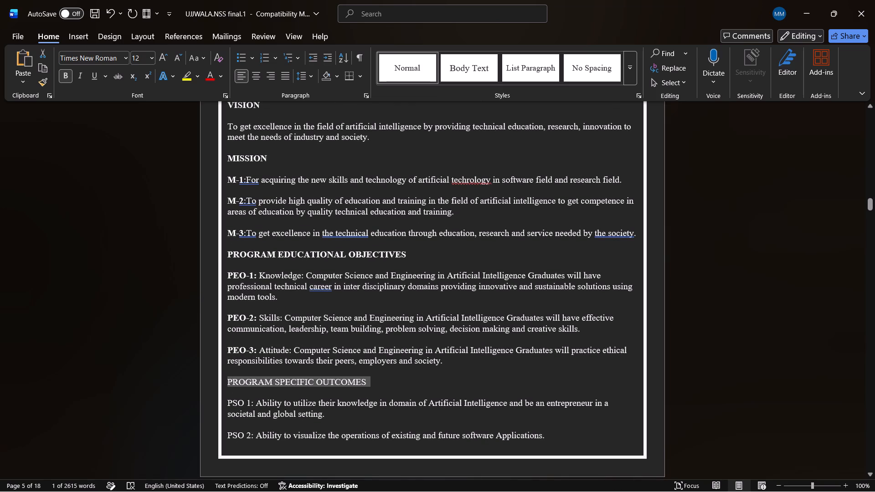
pyautogui.click(239, 364)
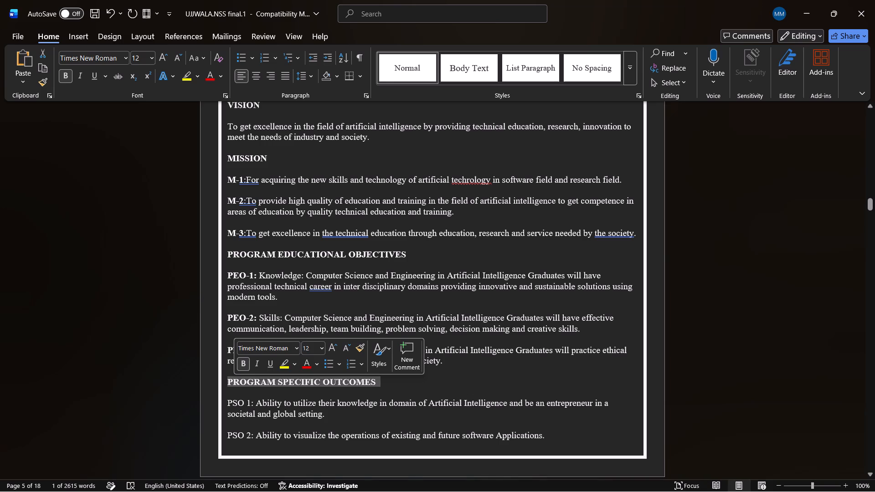
pyautogui.moveTo(253, 400); pyautogui.dragTo(225, 403)
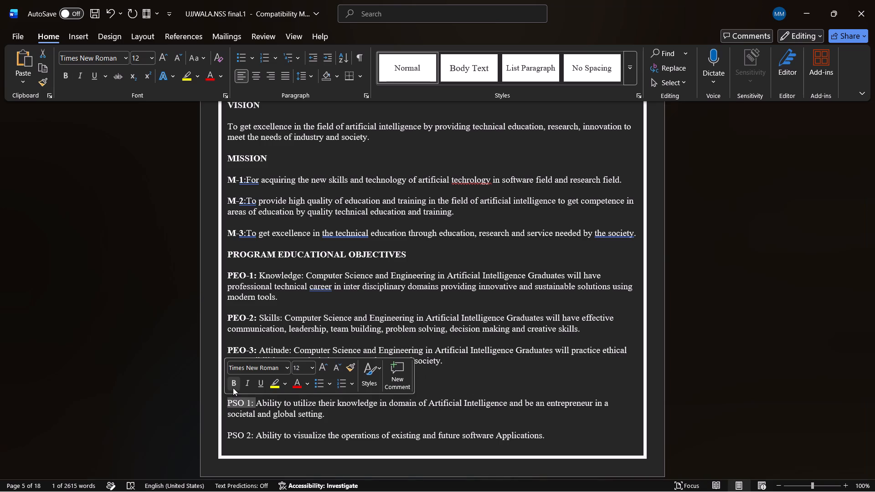
pyautogui.click(233, 388)
pyautogui.moveTo(256, 435); pyautogui.dragTo(222, 436)
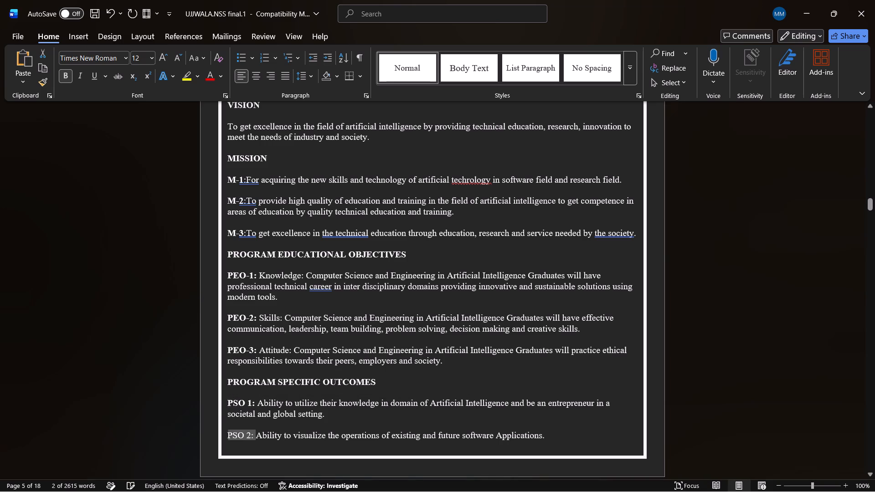
pyautogui.moveTo(222, 436); pyautogui.dragTo(223, 435)
pyautogui.click(232, 417)
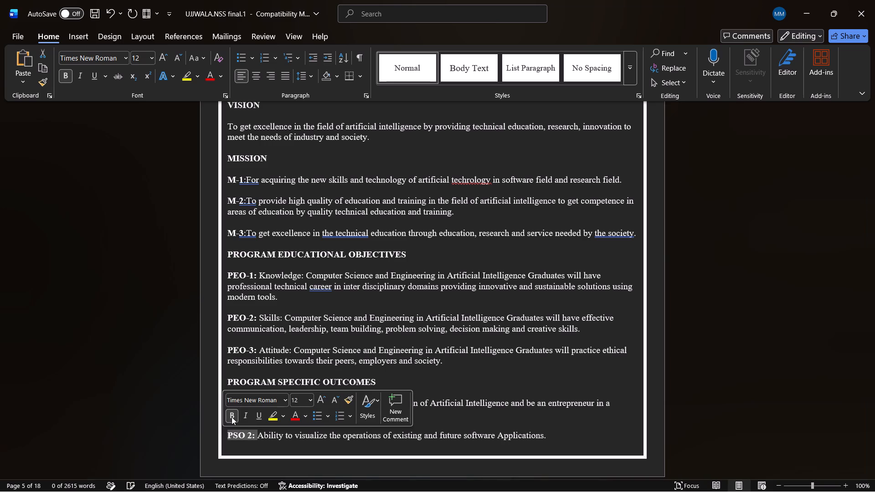
pyautogui.click(294, 449)
# Review the formatted vision and mission page, and compare it and the following contents page with the NLP Project Report PDF in Edge.
pyautogui.scroll(-3, 294, 449)
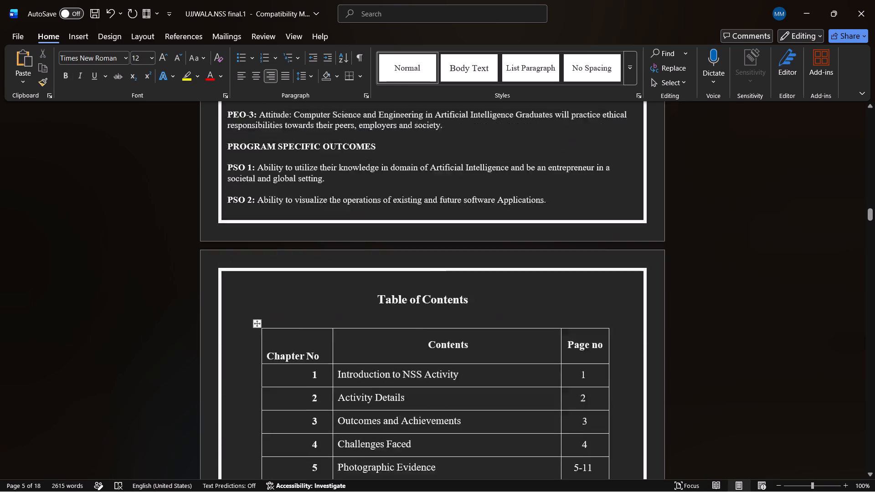
pyautogui.scroll(3, 294, 449)
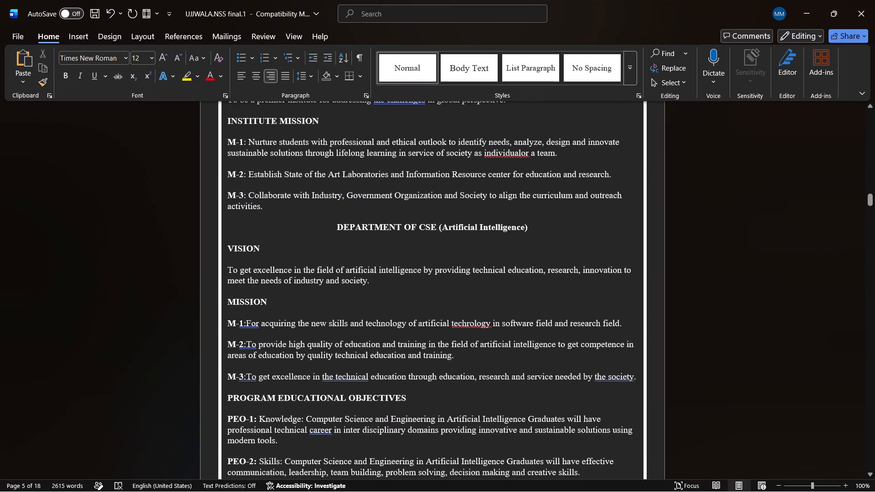
pyautogui.scroll(-1, 294, 449)
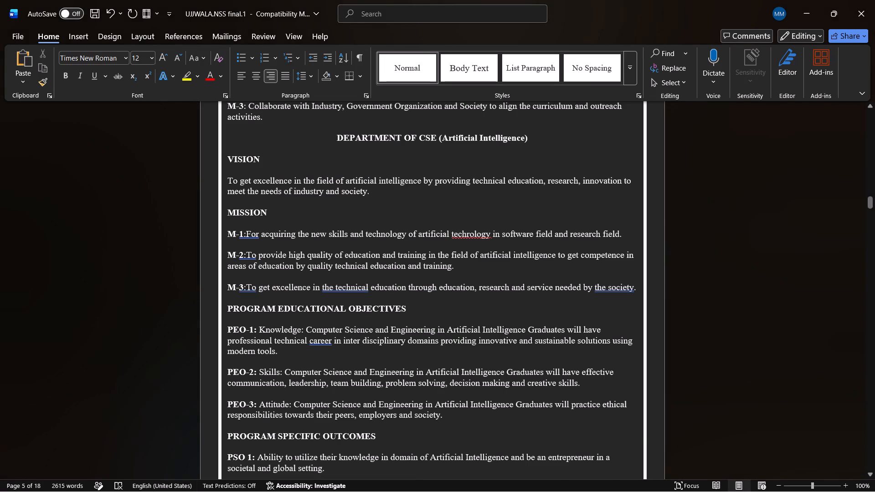
pyautogui.scroll(-2, 373, 400)
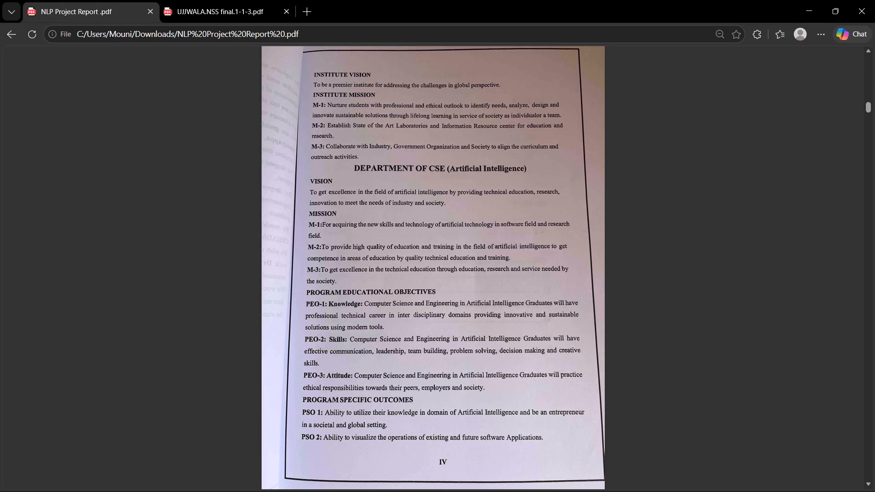
pyautogui.scroll(-5, 373, 400)
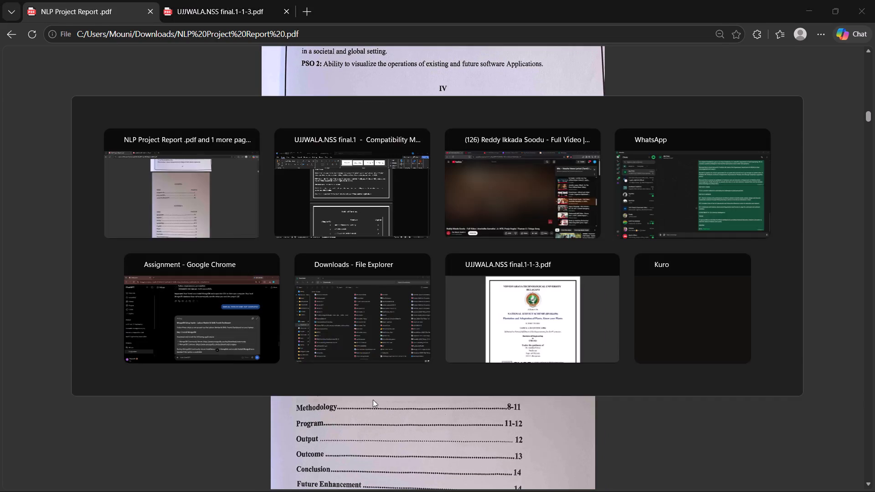
# Back in the Word report, shorten the "Table of Contents" heading to "Contents".
pyautogui.click(421, 340)
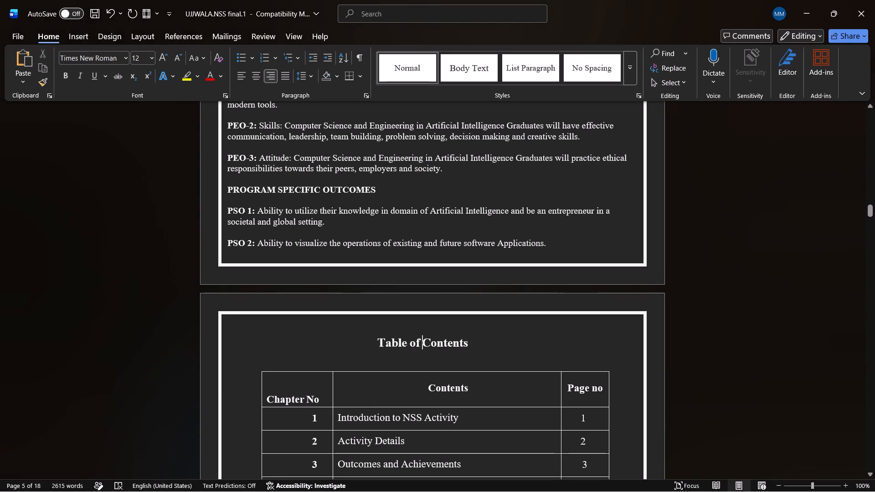
pyautogui.press('BackSpace')
pyautogui.press('BackSpace')
pyautogui.press('BackSpace')
pyautogui.press('BackSpace')
pyautogui.press('BackSpace')
pyautogui.press('BackSpace')
pyautogui.press('BackSpace')
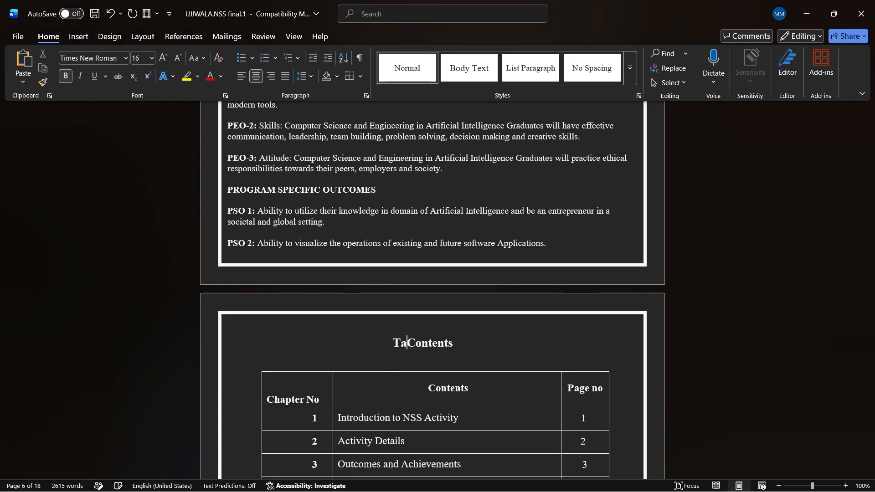
pyautogui.press('BackSpace')
pyautogui.press('BackSpace')
pyautogui.press('Tab')
pyautogui.press('BackSpace')
# Delete the whole chapter table under the Contents heading.
pyautogui.scroll(-2, 421, 340)
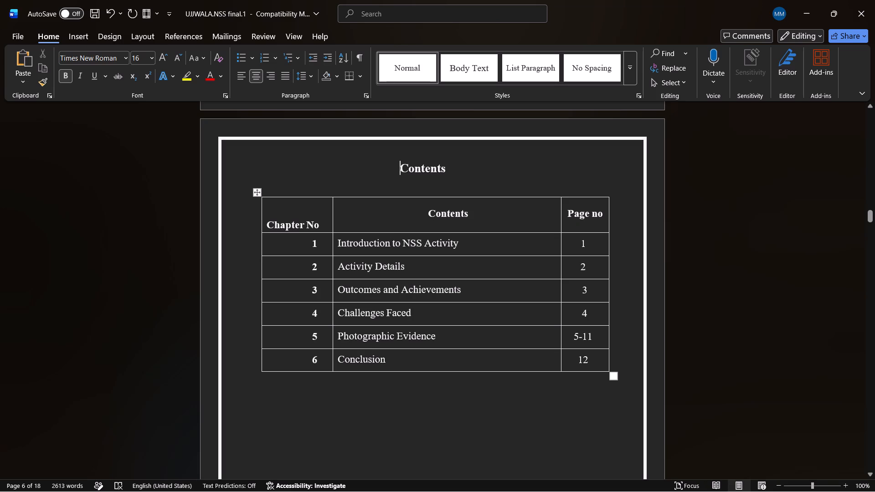
pyautogui.click(258, 192)
pyautogui.press('BackSpace')
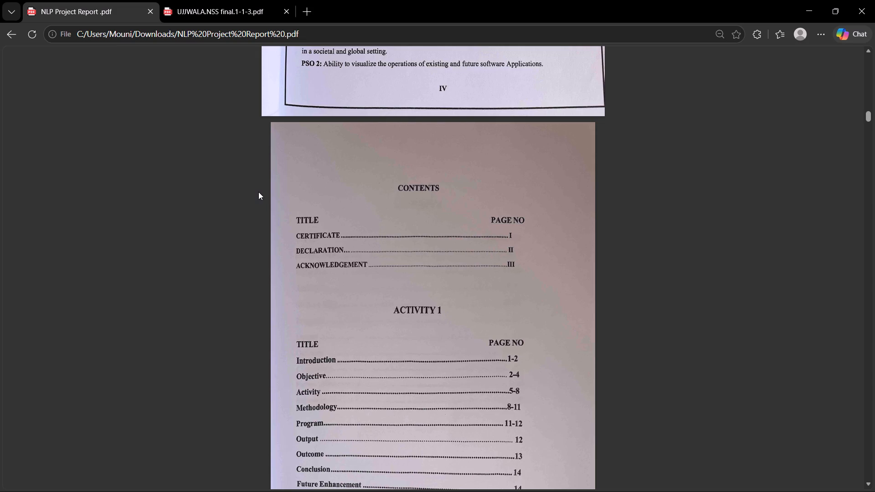
# Switch to the NLP Project Report PDF in Edge and examine the layout of its CONTENTS page.
pyautogui.scroll(-2, 258, 192)
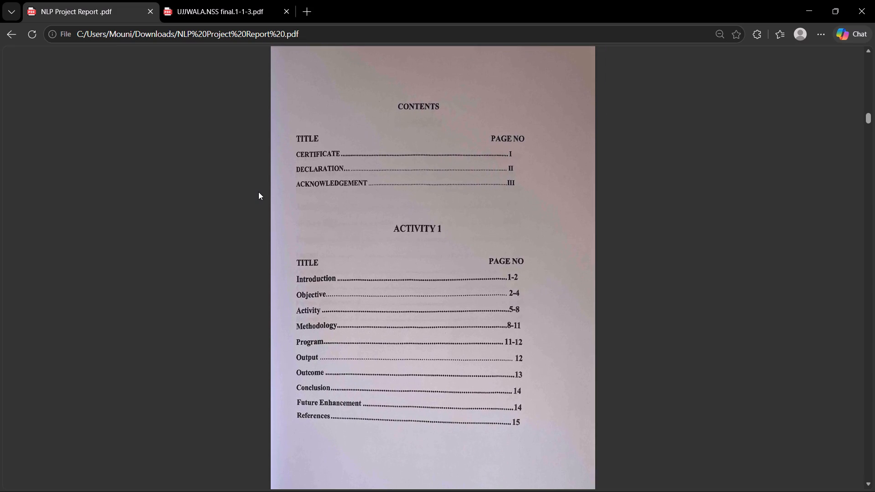
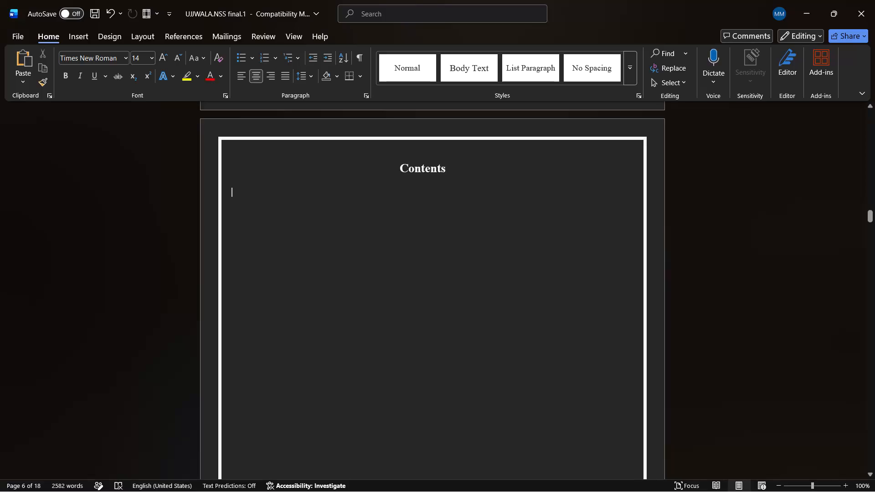
# Paste the contents entries copied from the PDF under the Contents heading in the Word report.
pyautogui.hotkey('ctrl', 'v')
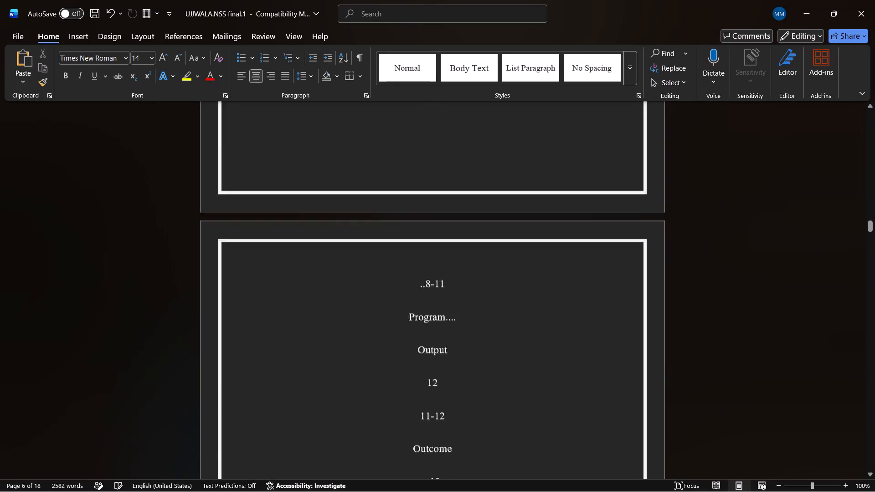
# Left-align the first TITLE line under the Contents heading and indent it by two tab stops.
pyautogui.scroll(6, 391, 247)
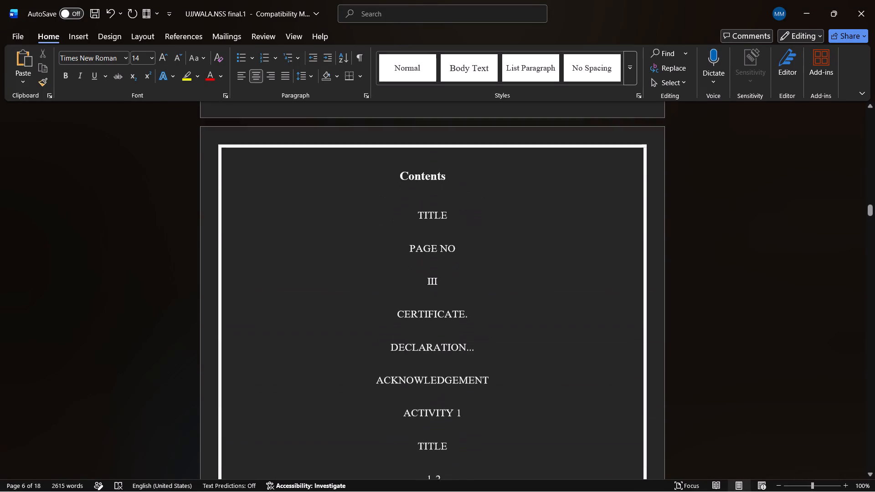
pyautogui.scroll(1, 391, 247)
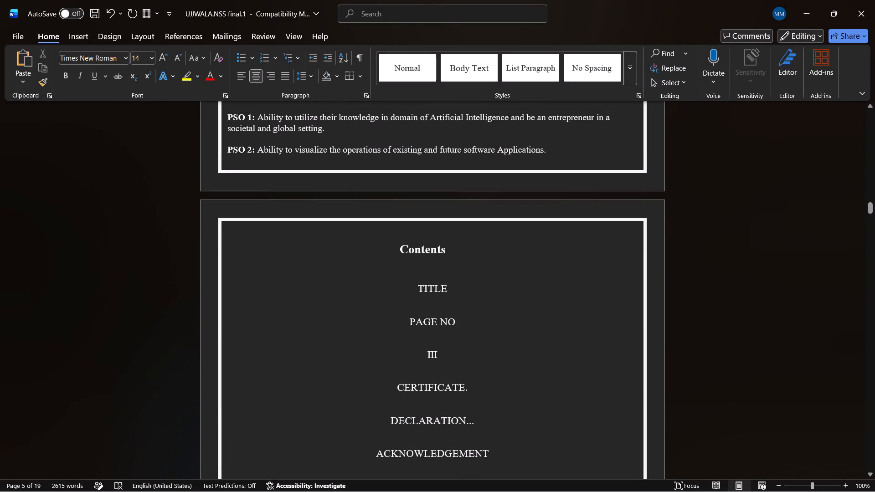
pyautogui.click(453, 289)
pyautogui.press('BackSpace')
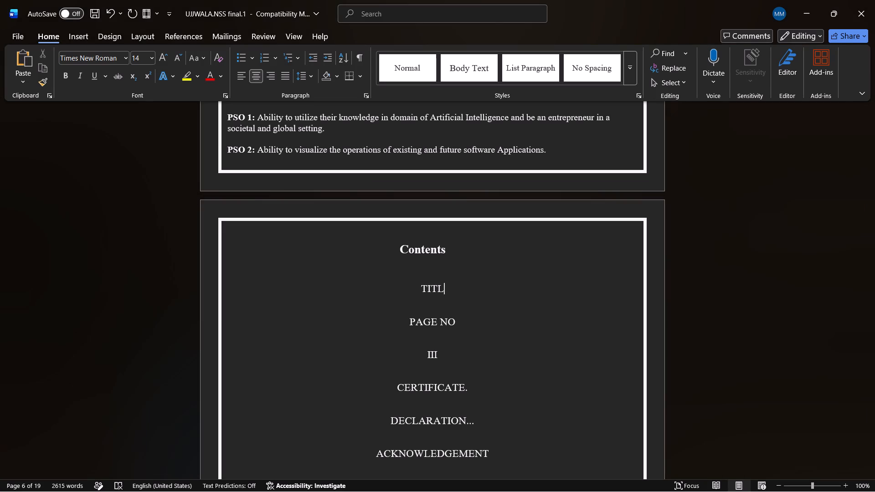
pyautogui.hotkey('ctrl', 'z')
pyautogui.press('Left')
pyautogui.press('Left')
pyautogui.press('Left')
pyautogui.press('Left')
pyautogui.press('Left')
pyautogui.press('Left')
pyautogui.press('Right')
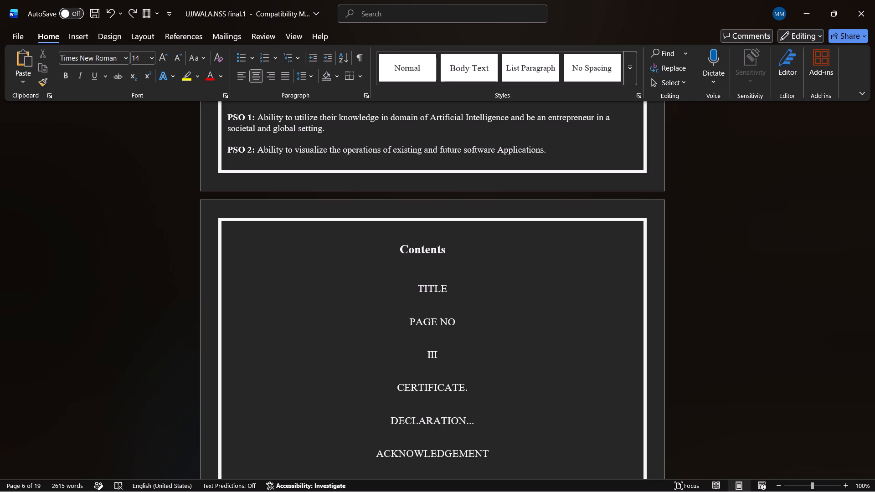
pyautogui.press('BackSpace')
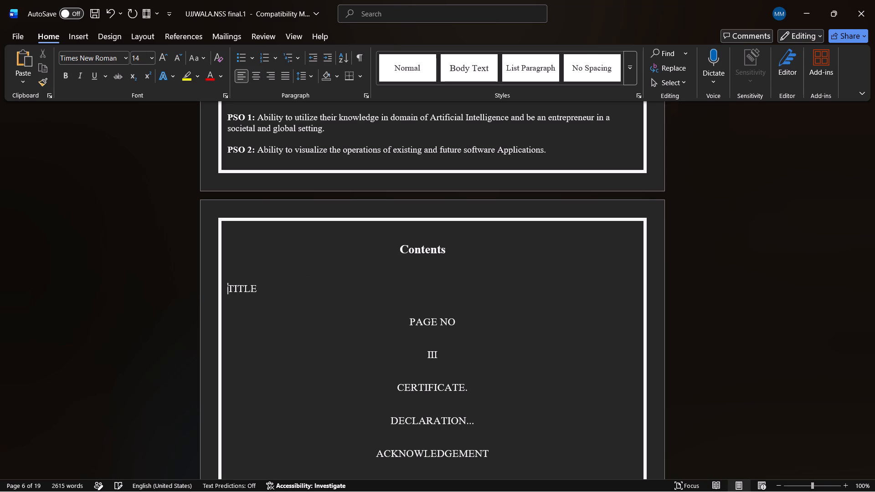
pyautogui.press('Tab')
pyautogui.press('Tab')
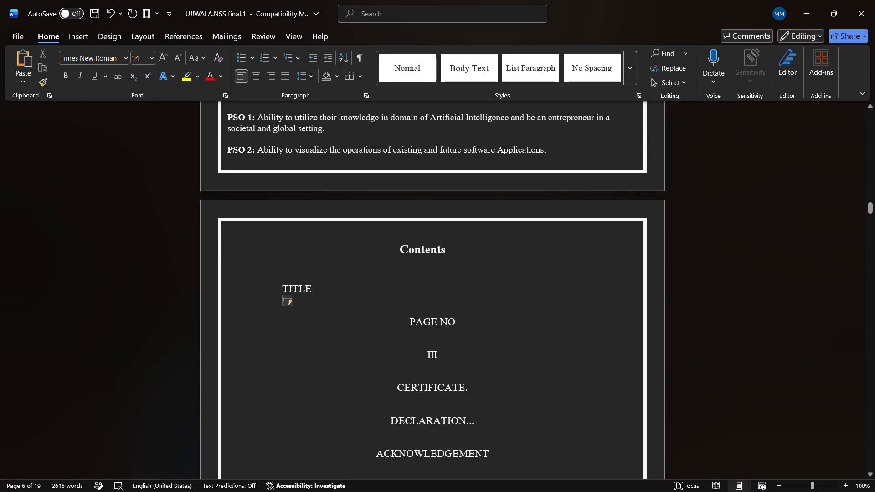
# Copy the PAGE NO text onto the TITLE line, spaced eight tabs after TITLE as a second column heading.
pyautogui.click(408, 324)
pyautogui.moveTo(462, 320); pyautogui.dragTo(454, 320)
pyautogui.moveTo(454, 320); pyautogui.dragTo(403, 327)
pyautogui.hotkey('ctrl', 'c')
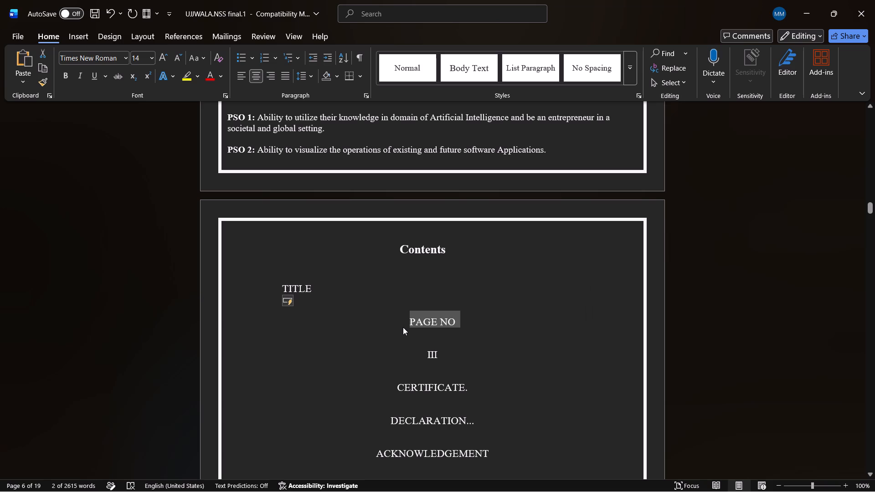
pyautogui.click(348, 283)
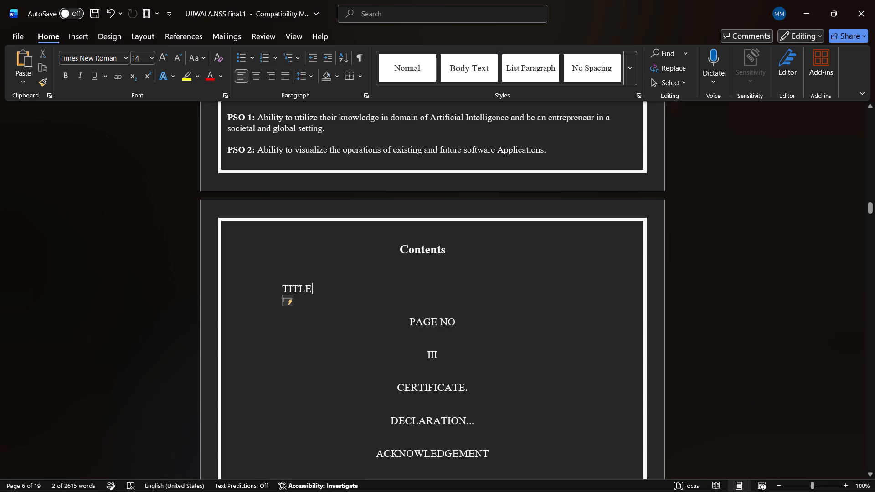
pyautogui.press('Tab')
pyautogui.press('Tab')
pyautogui.press('Tab')
pyautogui.press('Tab')
pyautogui.press('Tab')
pyautogui.press('Tab')
pyautogui.press('Tab')
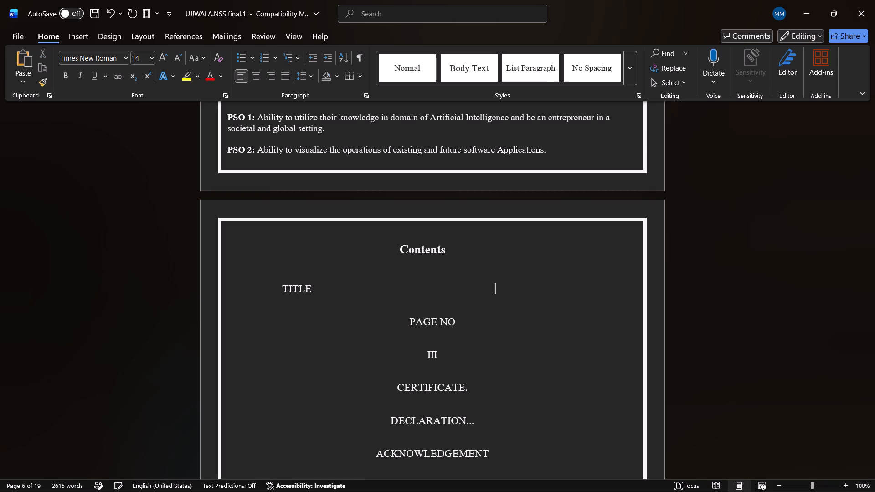
pyautogui.press('Tab')
pyautogui.hotkey('ctrl', 'v')
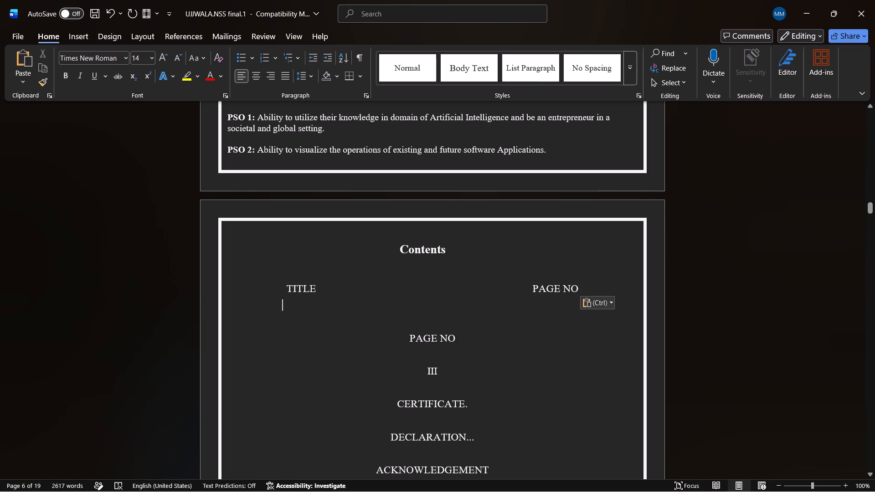
# Delete the duplicate centred PAGE NO line and the blank line below the TITLE and PAGE NO header row.
pyautogui.click(466, 338)
pyautogui.press('BackSpace')
pyautogui.press('BackSpace')
pyautogui.press('BackSpace')
pyautogui.press('BackSpace')
pyautogui.press('BackSpace')
pyautogui.press('BackSpace')
pyautogui.press('BackSpace')
pyautogui.press('BackSpace')
pyautogui.press('BackSpace')
pyautogui.press('BackSpace')
pyautogui.press('BackSpace')
pyautogui.press('BackSpace')
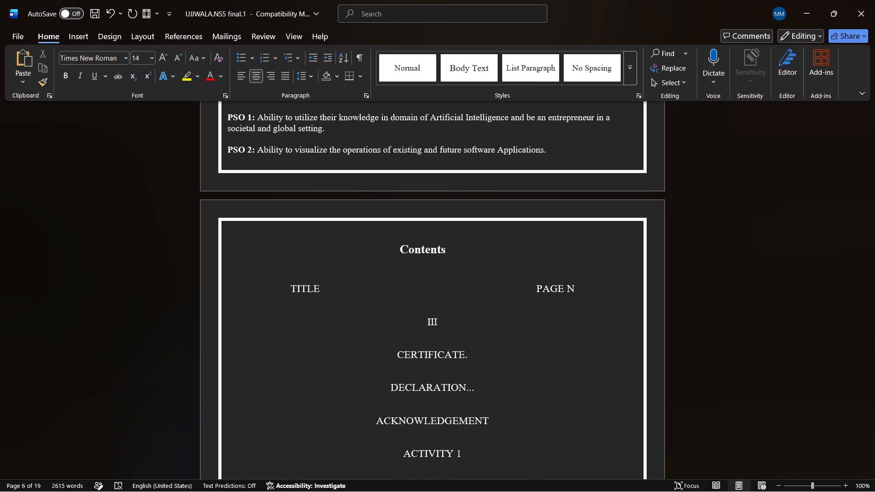
pyautogui.hotkey('ctrl', 'z')
# Delete the III line between the header row and the CERTIFICATE entry.
pyautogui.scroll(-1, 466, 338)
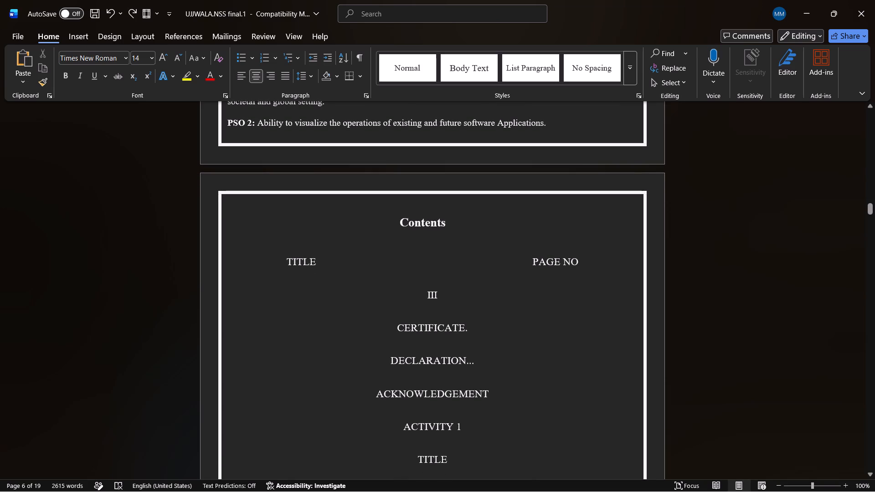
pyautogui.click(447, 295)
pyautogui.press('BackSpace')
pyautogui.press('BackSpace')
pyautogui.press('BackSpace')
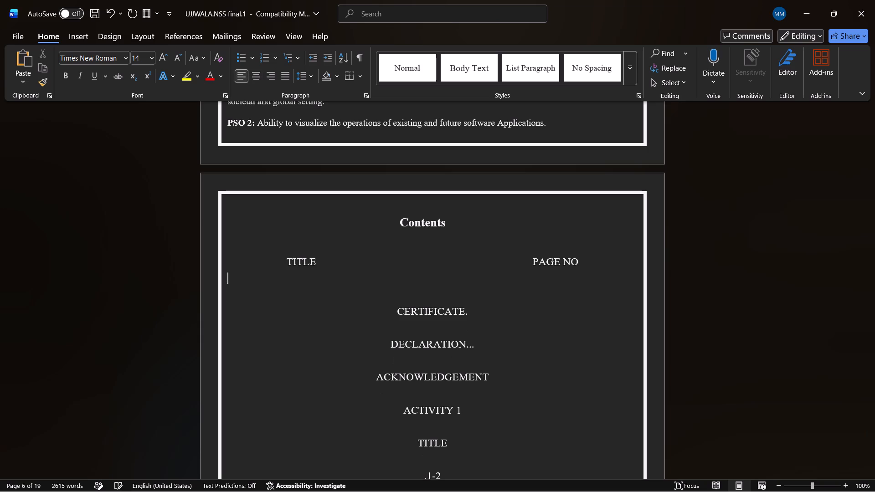
pyautogui.press('BackSpace')
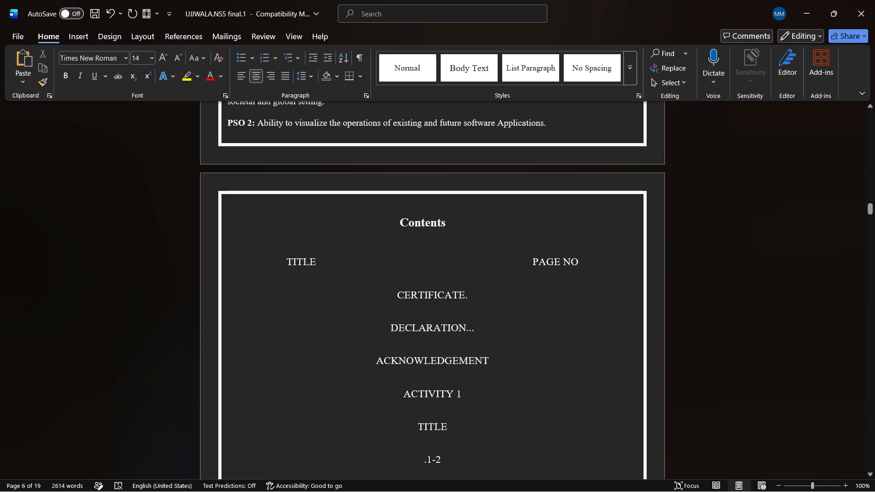
# Left-align the CERTIFICATE, DECLARATION and ACKNOWLEDGEMENT entries and indent each by two tab stops.
pyautogui.click(399, 299)
pyautogui.press('BackSpace')
pyautogui.press('Tab')
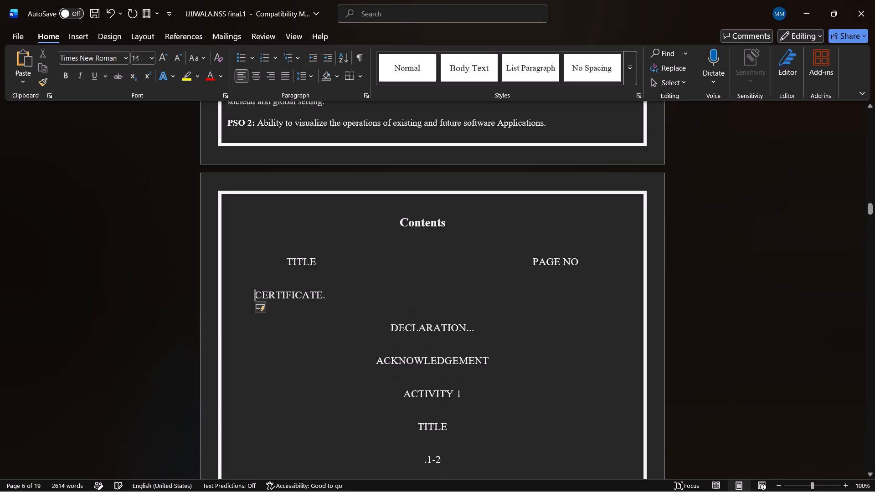
pyautogui.press('Tab')
pyautogui.click(392, 327)
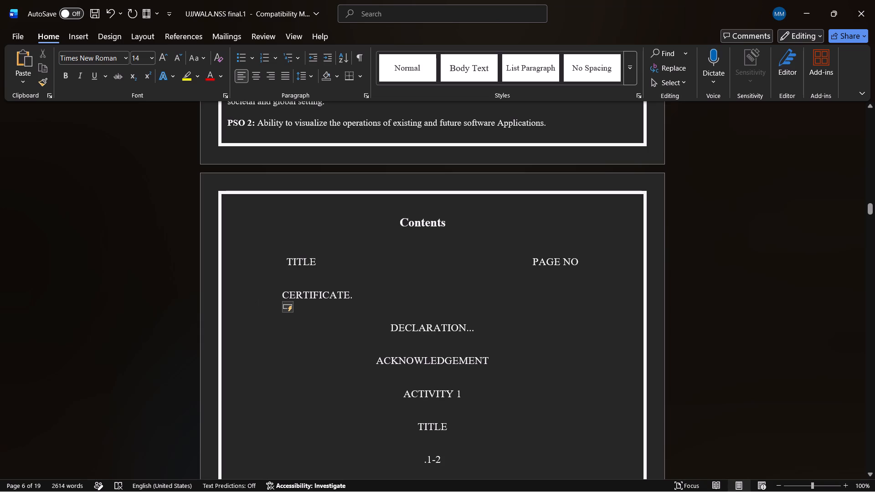
pyautogui.press('BackSpace')
pyautogui.press('Tab')
pyautogui.press('Tab')
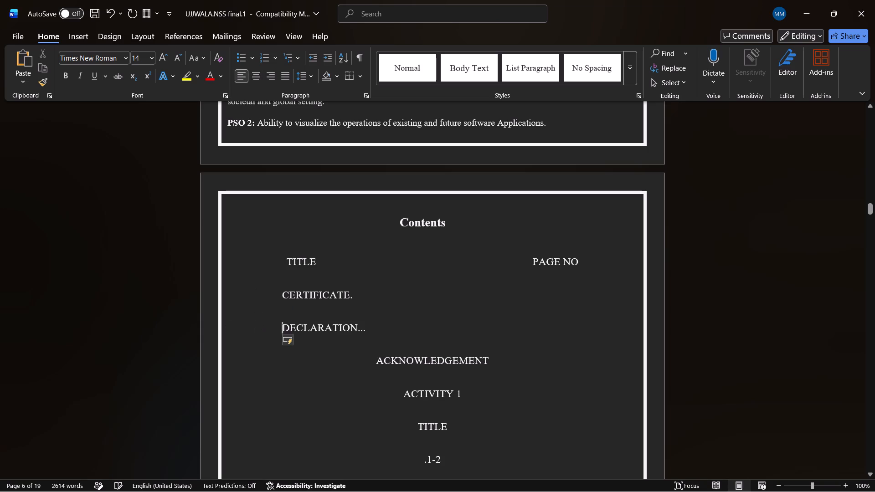
pyautogui.press('Tab')
pyautogui.press('BackSpace')
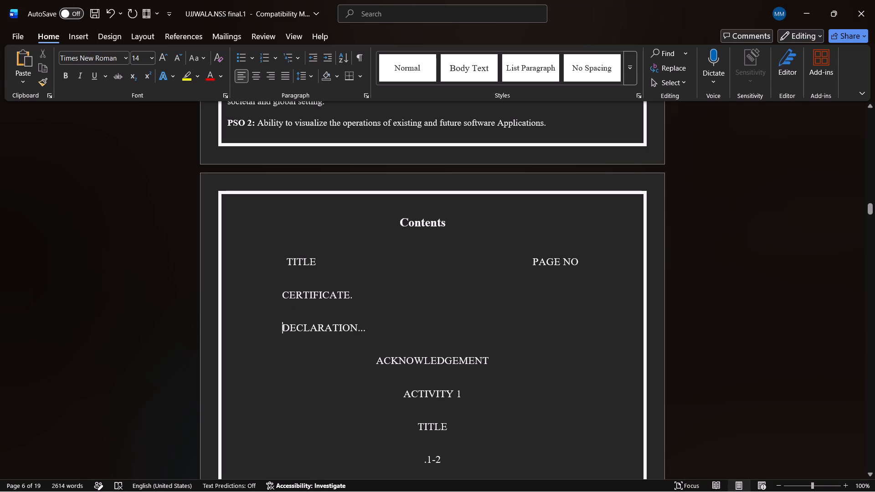
pyautogui.click(376, 359)
pyautogui.press('BackSpace')
pyautogui.press('Tab')
pyautogui.press('Tab')
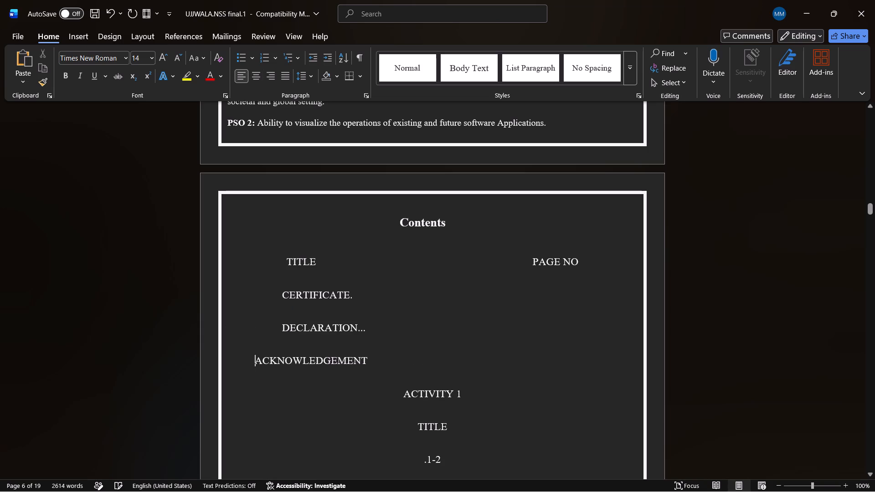
# Remove the number 1 from the ACTIVITY 1 entry.
pyautogui.scroll(-1, 376, 359)
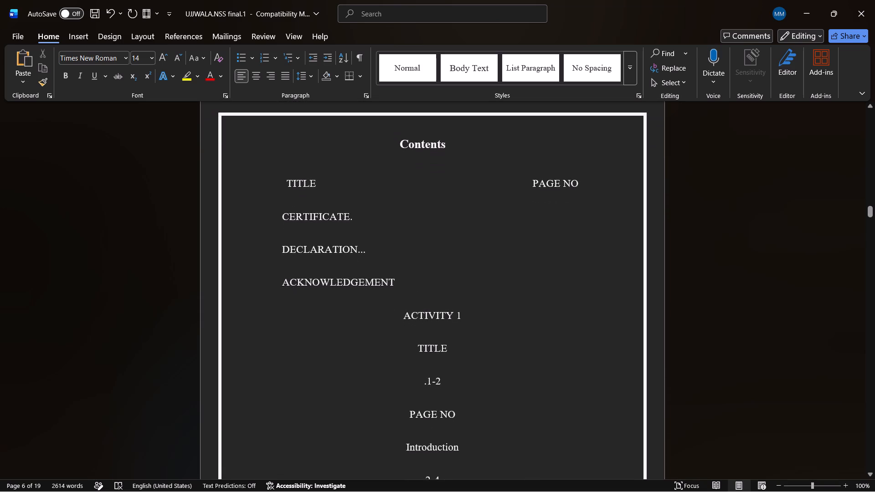
pyautogui.click(465, 310)
pyautogui.press('BackSpace')
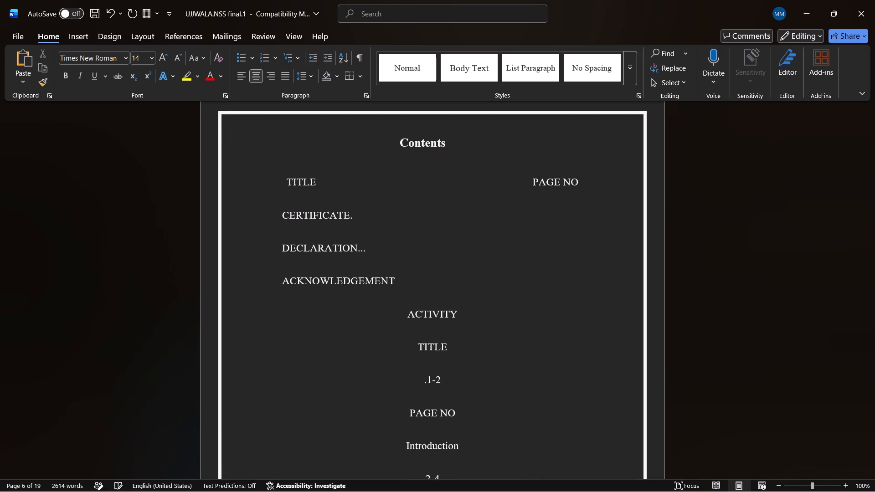
# Left-align the TITLE and PAGE NO lines below ACTIVITY and indent each by two tab stops.
pyautogui.scroll(2, 465, 310)
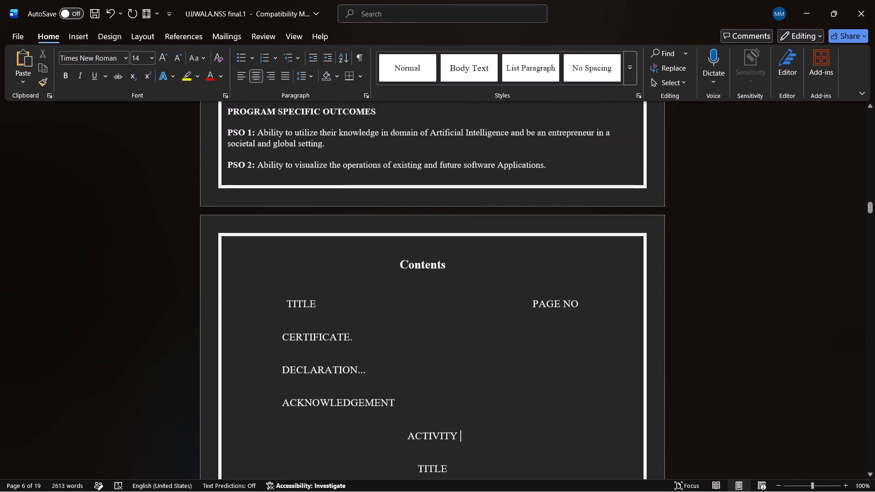
pyautogui.scroll(-1, 465, 310)
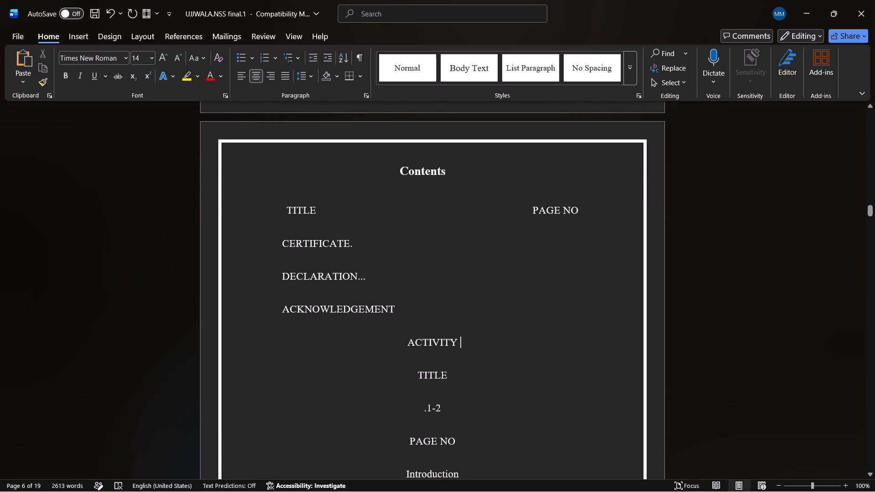
pyautogui.click(448, 375)
pyautogui.click(420, 376)
pyautogui.press('BackSpace')
pyautogui.press('Tab')
pyautogui.press('Tab')
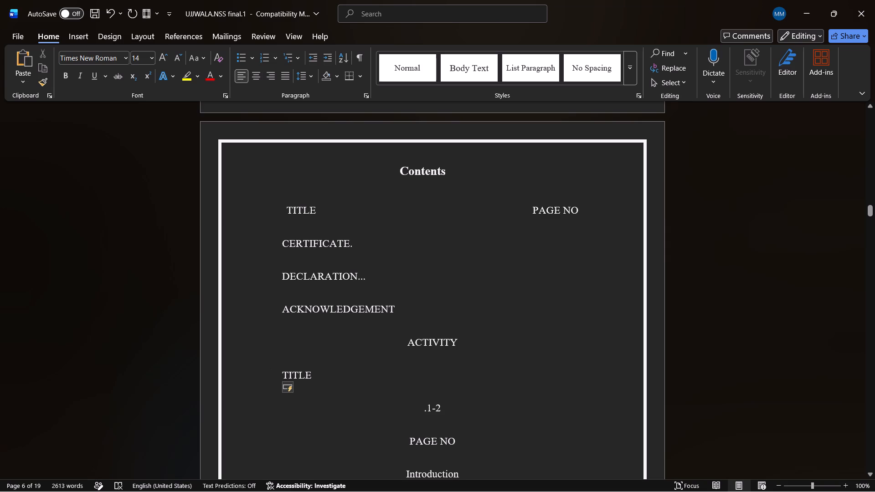
pyautogui.click(406, 440)
pyautogui.press('BackSpace')
pyautogui.press('Tab')
pyautogui.press('Tab')
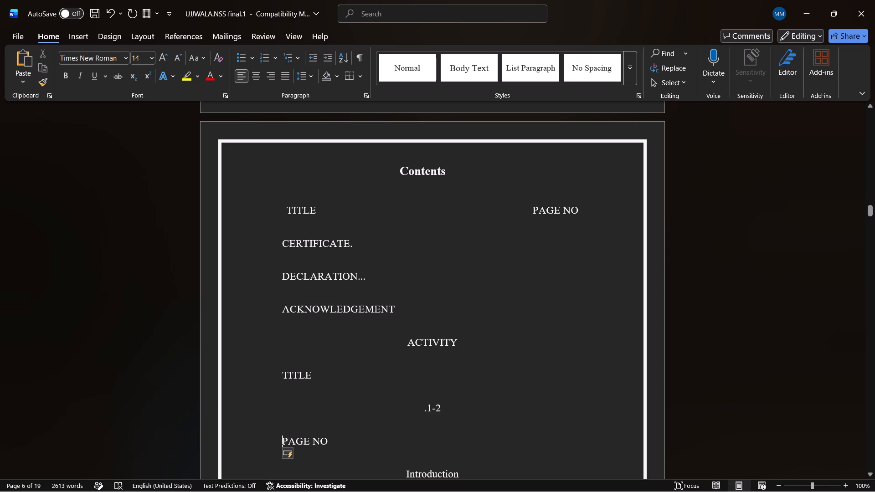
# Delete the .1-2 line between the TITLE and PAGE NO lines below ACTIVITY.
pyautogui.click(461, 405)
pyautogui.press('BackSpace')
pyautogui.press('BackSpace')
pyautogui.press('BackSpace')
pyautogui.press('BackSpace')
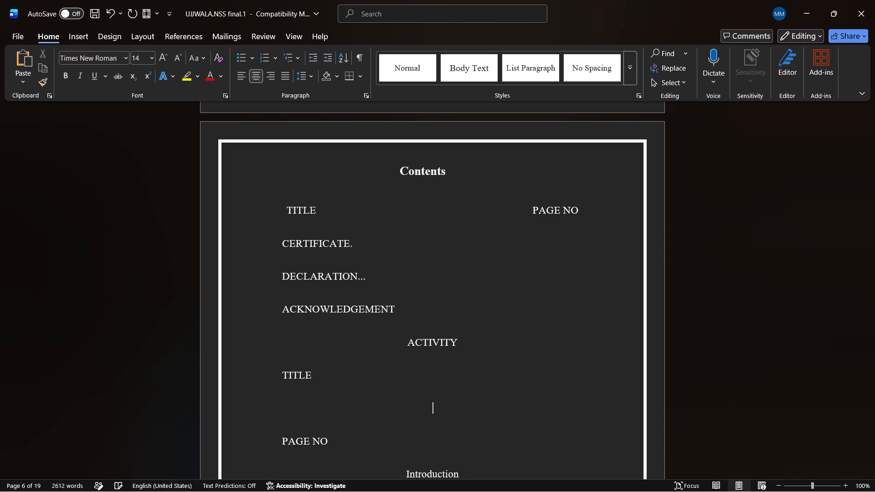
pyautogui.press('BackSpace')
pyautogui.press('BackSpace')
pyautogui.press('BackSpace')
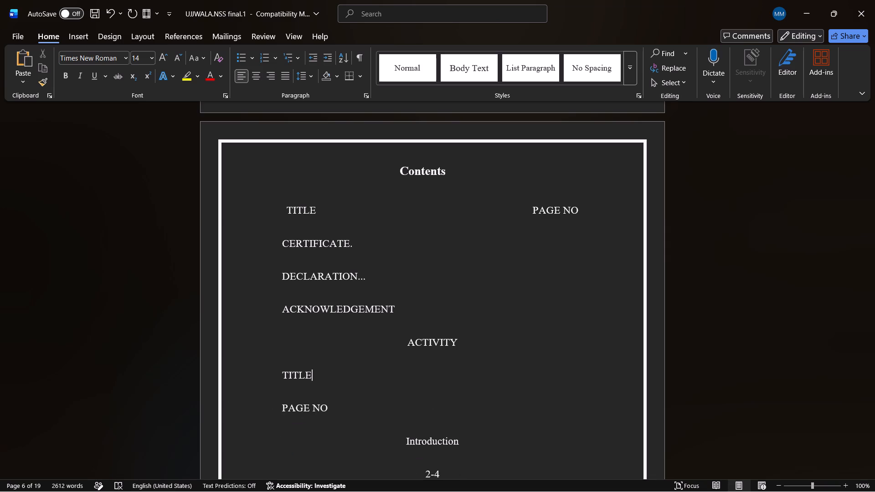
# Left-align the Introduction entry on the contents page and indent it by two tab stops.
pyautogui.press('Down')
pyautogui.scroll(-1, 461, 405)
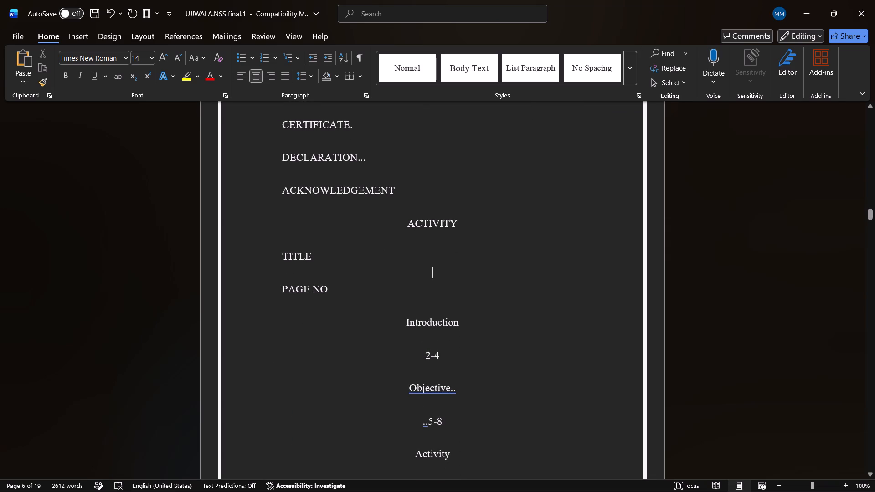
pyautogui.click(404, 327)
pyautogui.press('BackSpace')
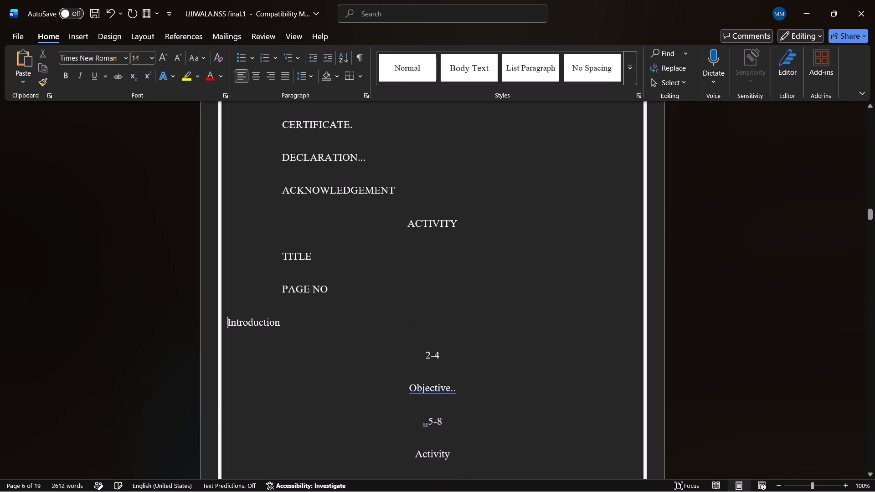
pyautogui.press('Tab')
pyautogui.press('Tab')
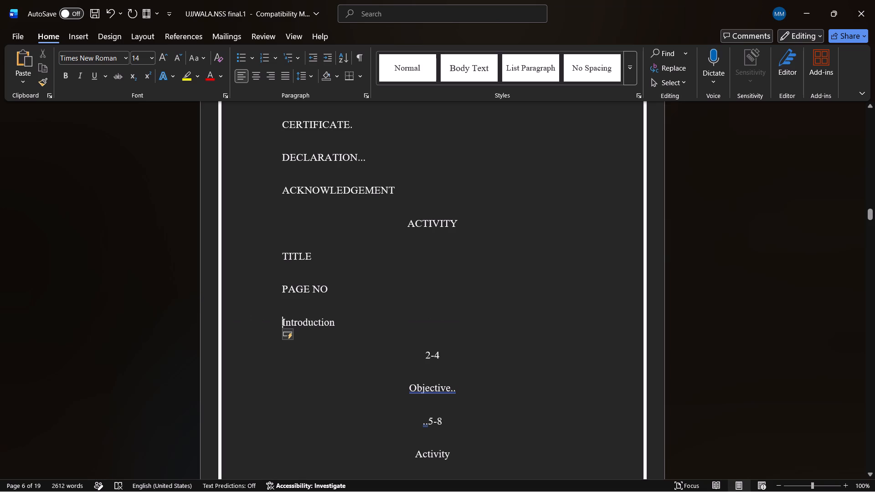
# Copy PAGE NO from its own line and paste it on the TITLE line below ACTIVITY, eight tab stops after TITLE.
pyautogui.moveTo(282, 288); pyautogui.dragTo(287, 288)
pyautogui.moveTo(287, 288); pyautogui.dragTo(342, 292)
pyautogui.hotkey('ctrl', 'c')
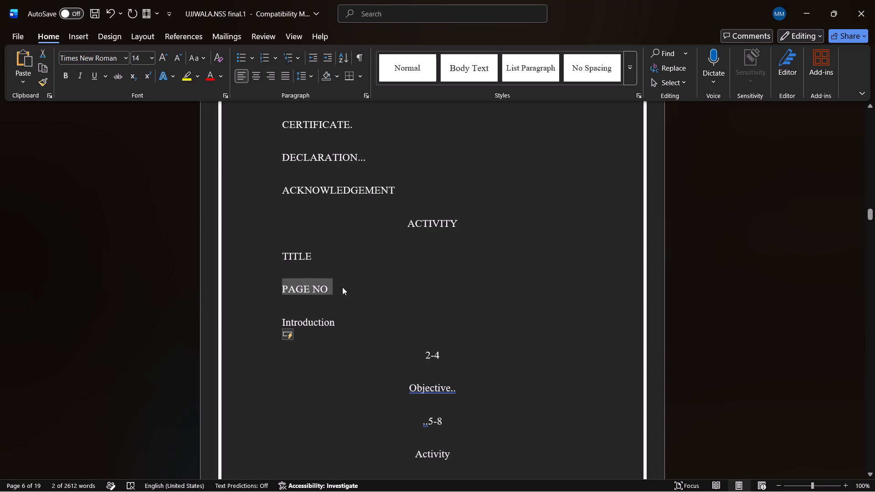
pyautogui.click(328, 255)
pyautogui.press('Tab')
pyautogui.press('Tab')
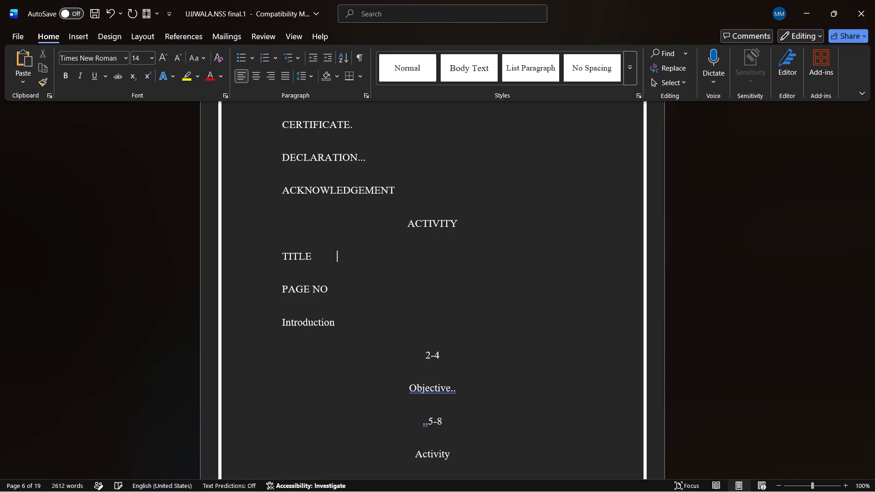
pyautogui.press('Tab')
pyautogui.press('Tab')
pyautogui.press('Tab')
pyautogui.press('Tab')
pyautogui.press('Tab')
pyautogui.scroll(1, 328, 255)
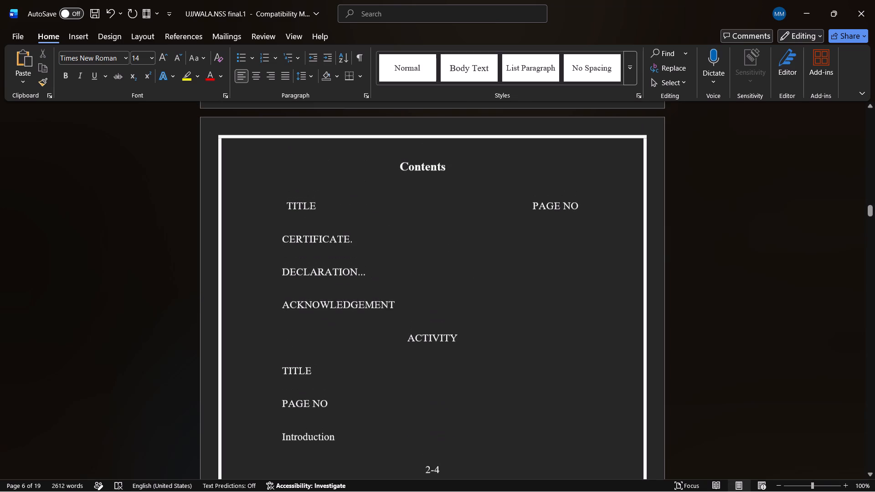
pyautogui.press('Tab')
pyautogui.hotkey('ctrl', 'v')
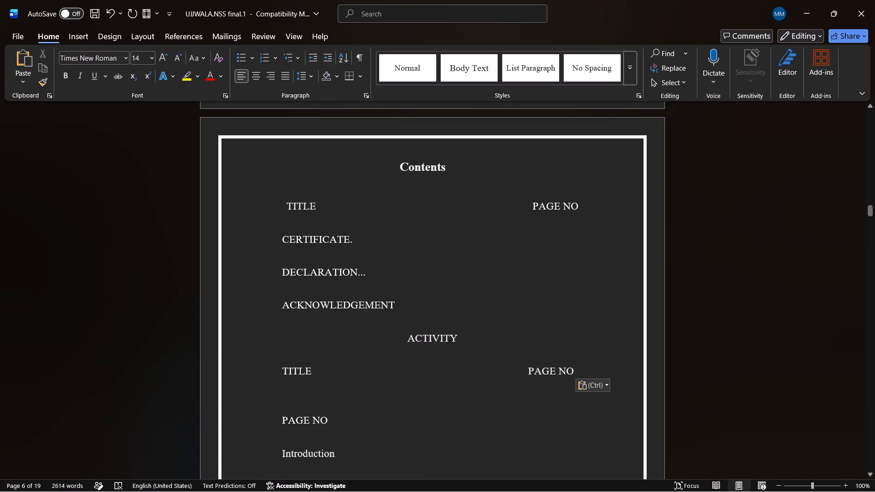
# Delete the duplicate PAGE NO line and the blank line between the TITLE line and the Introduction entry.
pyautogui.click(329, 419)
pyautogui.press('BackSpace')
pyautogui.press('BackSpace')
pyautogui.press('BackSpace')
pyautogui.press('BackSpace')
pyautogui.press('BackSpace')
pyautogui.press('BackSpace')
pyautogui.press('BackSpace')
pyautogui.press('BackSpace')
pyautogui.press('BackSpace')
pyautogui.press('BackSpace')
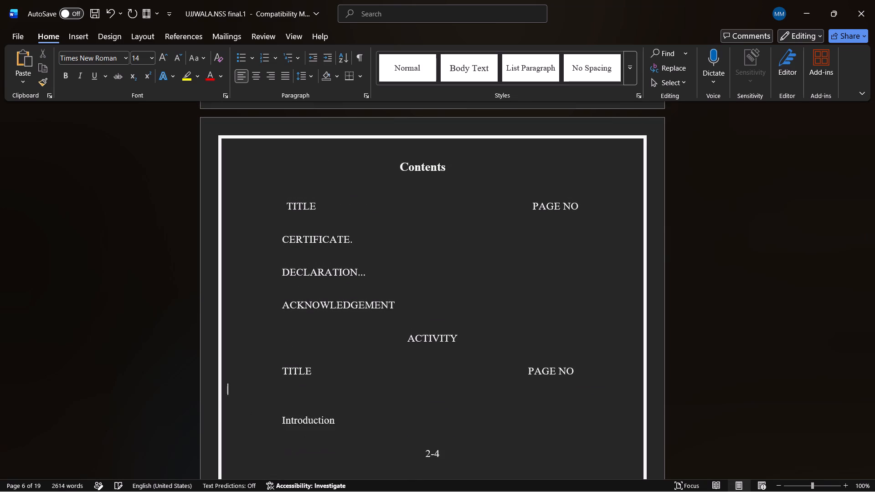
pyautogui.press('BackSpace')
# Delete the 2-4 line below the Introduction entry.
pyautogui.scroll(-1, 329, 419)
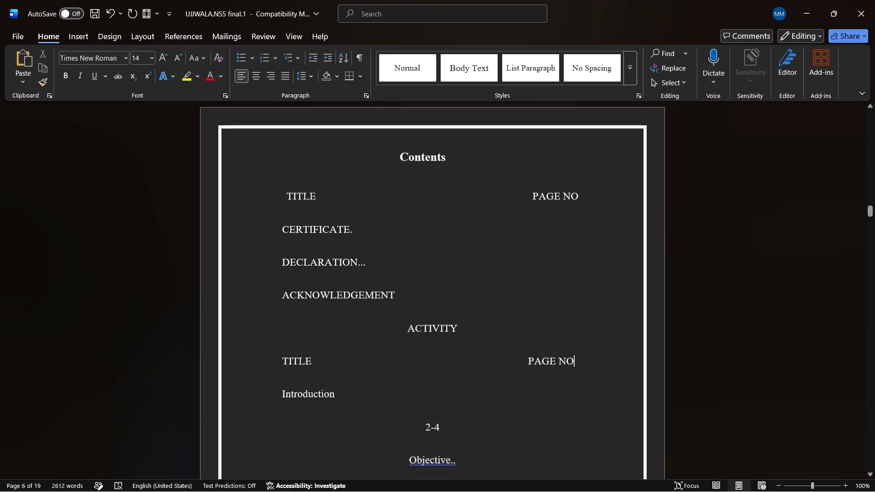
pyautogui.click(450, 425)
pyautogui.press('BackSpace')
pyautogui.press('BackSpace')
pyautogui.press('BackSpace')
pyautogui.press('BackSpace')
pyautogui.press('BackSpace')
pyautogui.press('BackSpace')
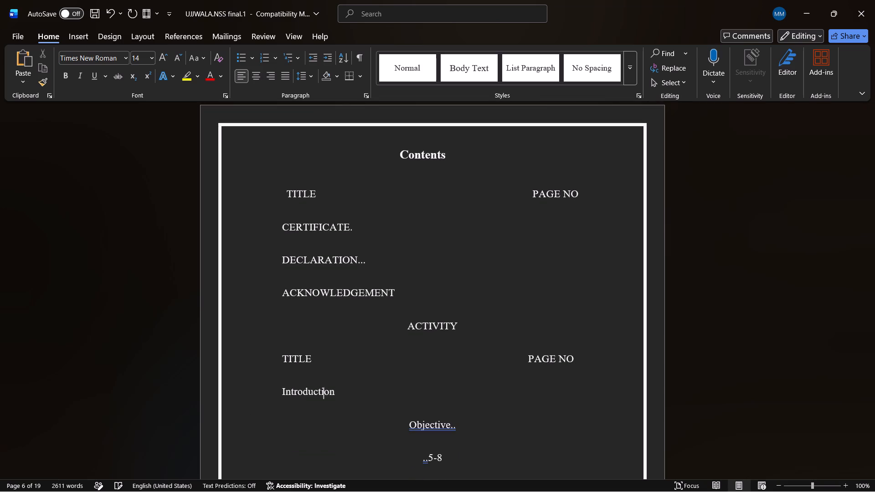
# Left-align the Objective entry, indent it by two tab stops and remove its trailing dots.
pyautogui.click(409, 424)
pyautogui.press('BackSpace')
pyautogui.press('Tab')
pyautogui.press('Tab')
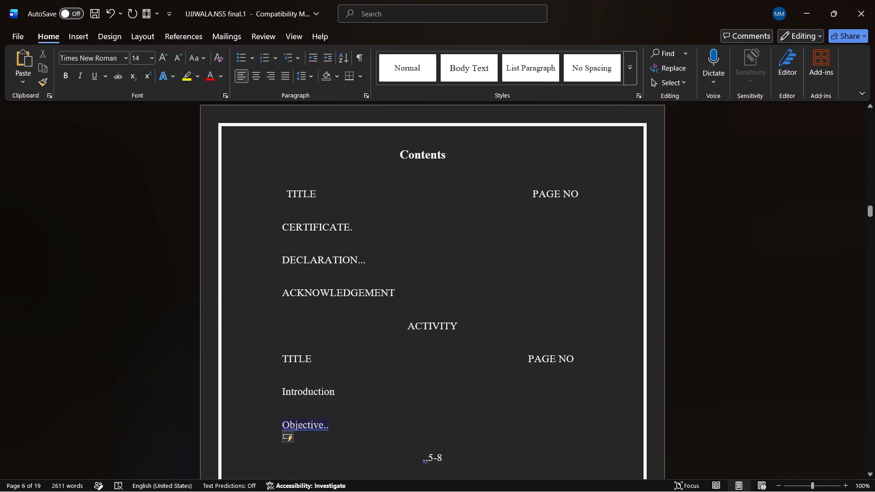
pyautogui.click(314, 427)
pyautogui.click(342, 426)
pyautogui.press('BackSpace')
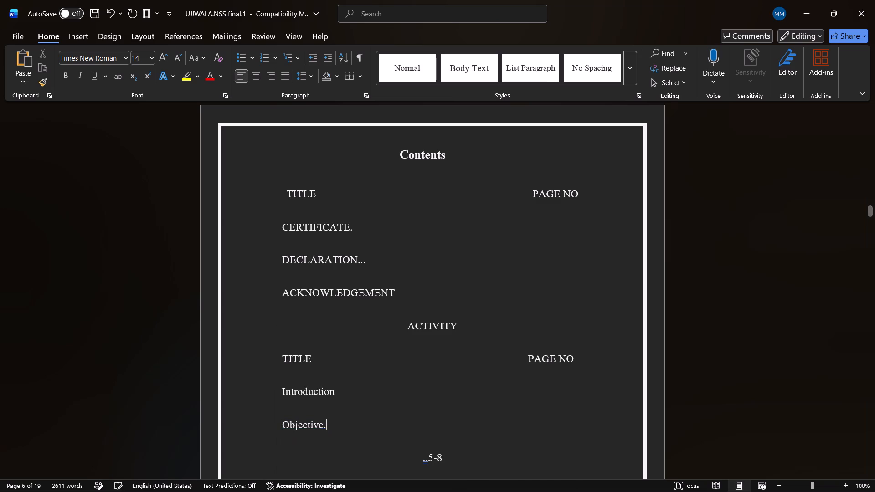
pyautogui.press('BackSpace')
# Delete the ..5-8 line below the Objective entry.
pyautogui.scroll(-1, 342, 426)
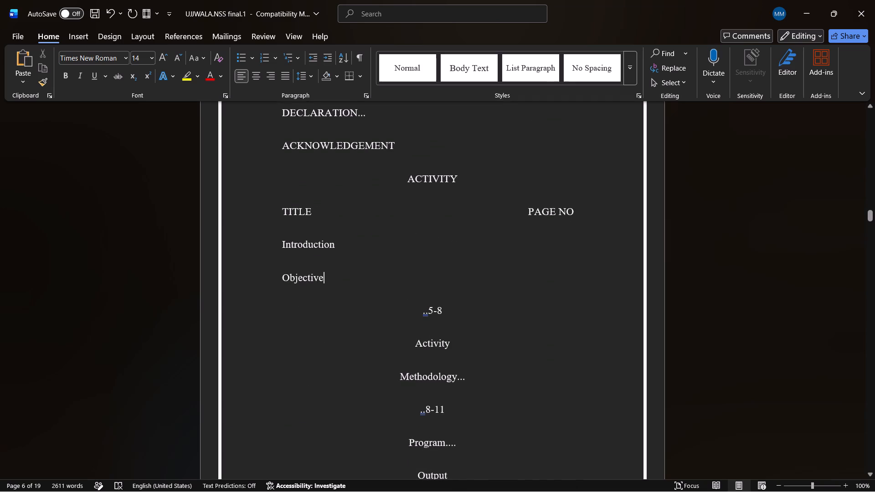
pyautogui.click(454, 313)
pyautogui.press('BackSpace')
pyautogui.press('BackSpace')
pyautogui.press('BackSpace')
pyautogui.press('BackSpace')
pyautogui.press('BackSpace')
pyautogui.press('BackSpace')
pyautogui.press('BackSpace')
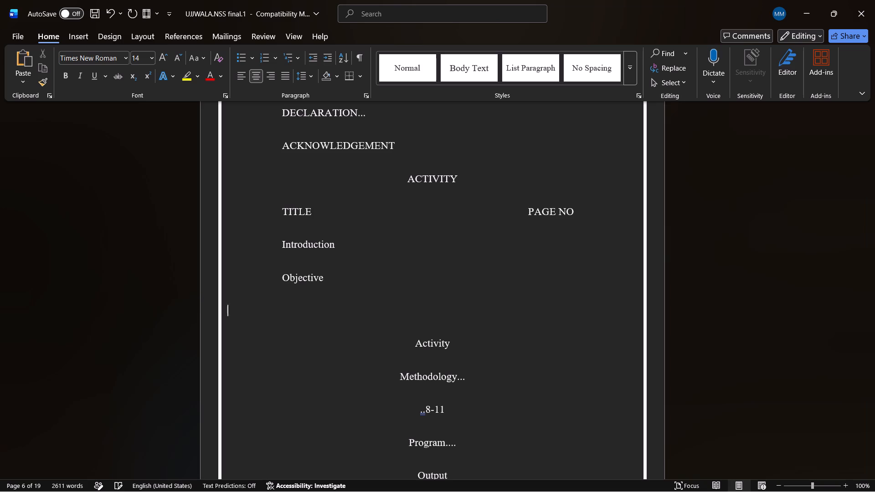
pyautogui.press('BackSpace')
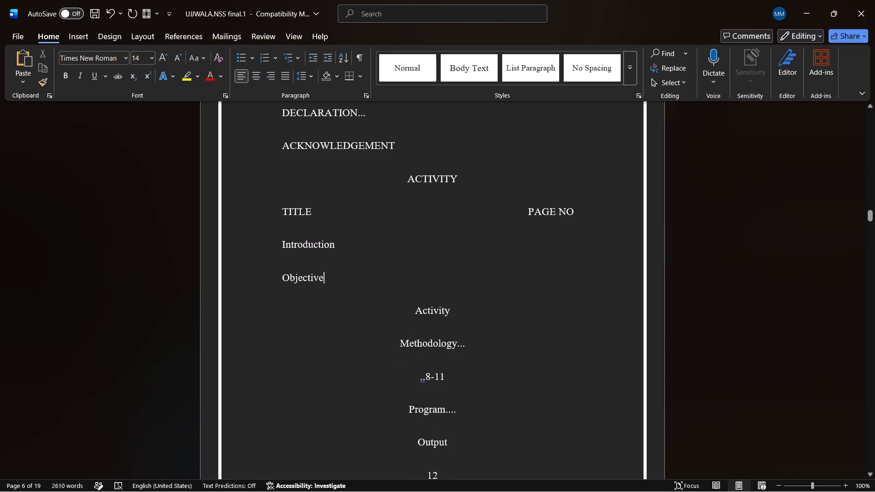
# Left-align the Activity and Methodology entries below Objective and indent each by two tab stops.
pyautogui.click(415, 310)
pyautogui.press('BackSpace')
pyautogui.press('BackSpace')
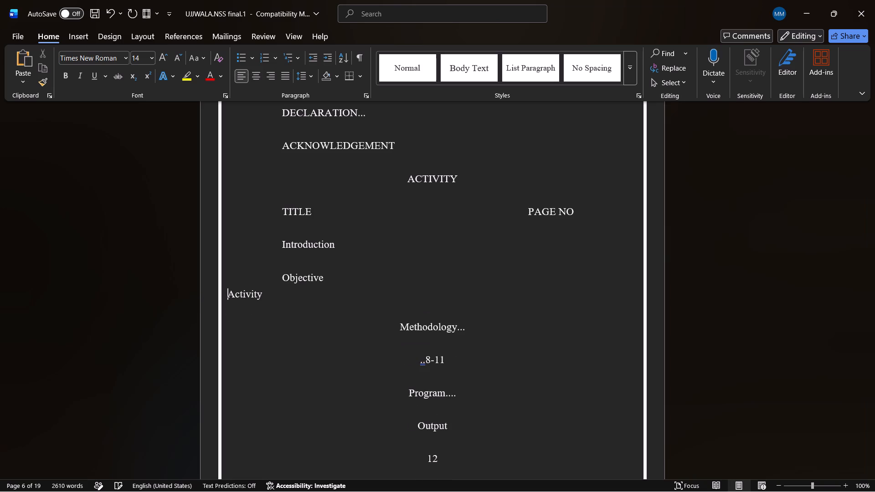
pyautogui.press('Return')
pyautogui.press('Tab')
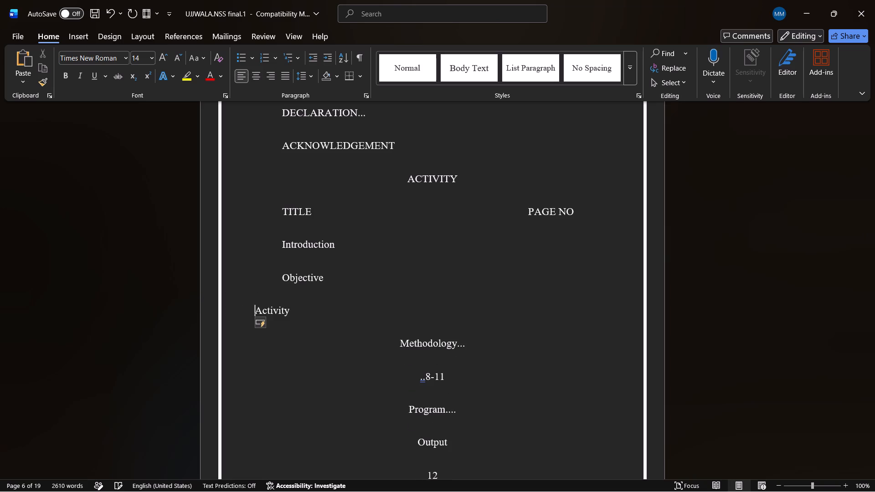
pyautogui.press('Tab')
pyautogui.click(399, 345)
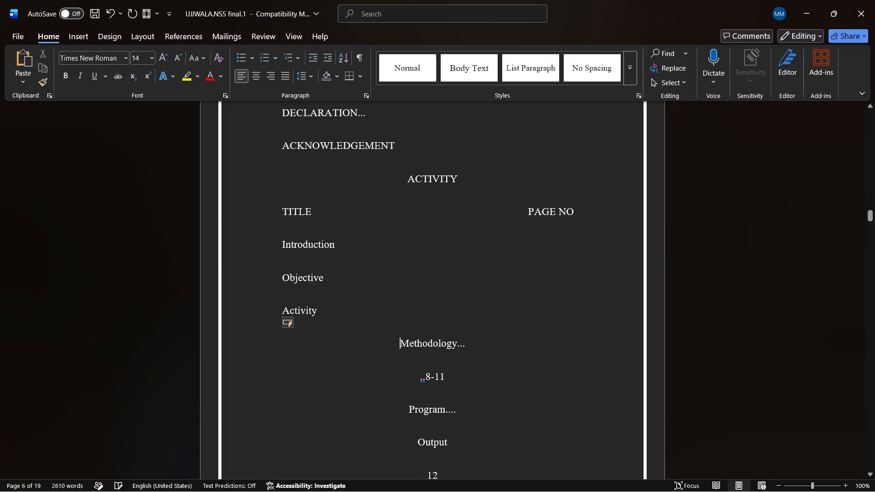
pyautogui.press('BackSpace')
pyautogui.press('Tab')
pyautogui.press('Tab')
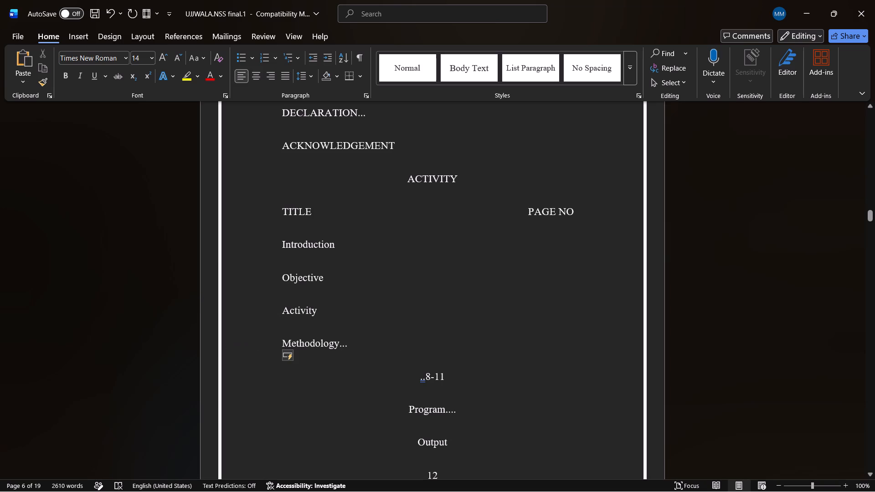
# Delete the ..8-11 line below the Methodology entry.
pyautogui.moveTo(455, 378); pyautogui.dragTo(403, 387)
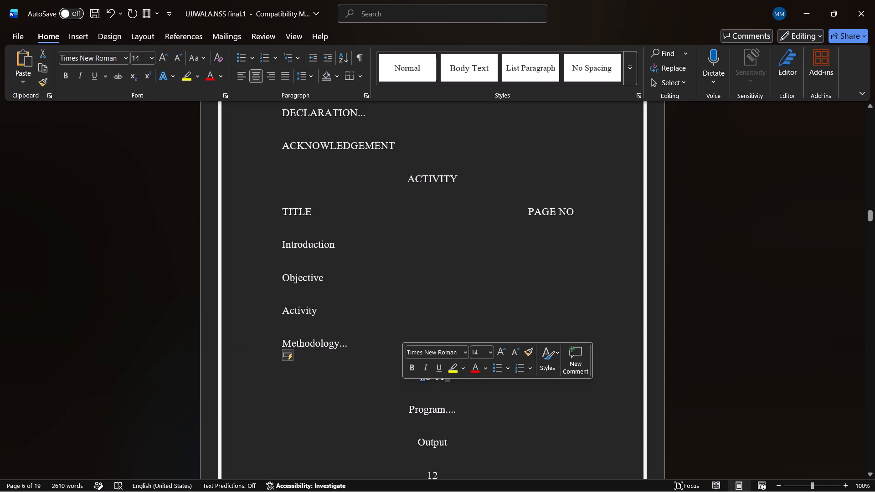
pyautogui.click(458, 385)
pyautogui.moveTo(442, 379); pyautogui.dragTo(410, 376)
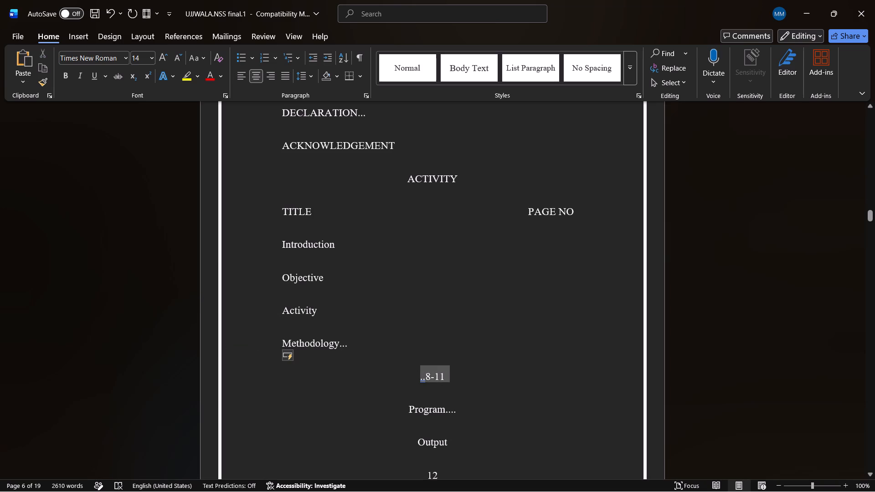
pyautogui.moveTo(410, 376); pyautogui.dragTo(411, 376)
pyautogui.press('BackSpace')
pyautogui.press('BackSpace')
pyautogui.press('BackSpace')
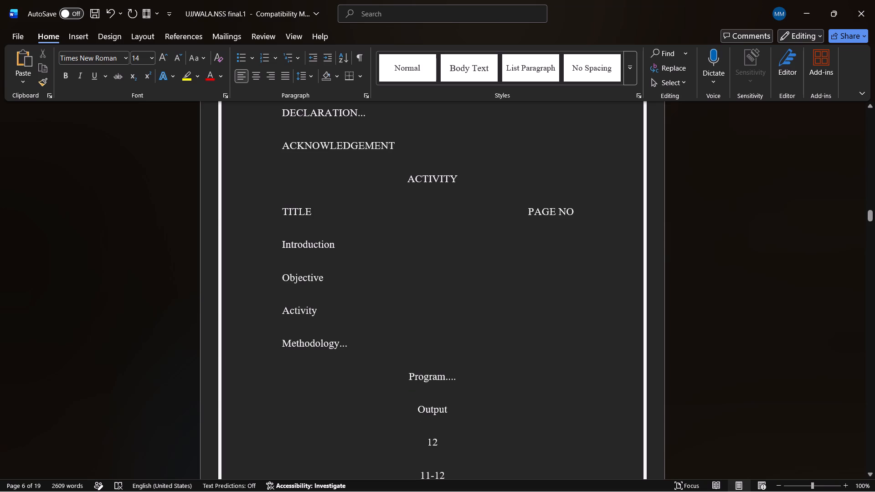
# Left-align the Program and Output entries and indent each by two tab stops.
pyautogui.click(406, 375)
pyautogui.press('BackSpace')
pyautogui.press('Tab')
pyautogui.press('Tab')
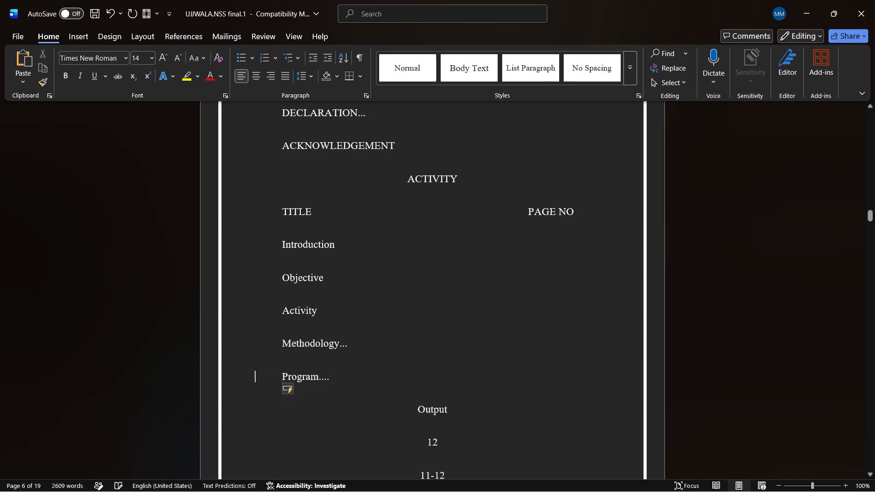
pyautogui.click(417, 412)
pyautogui.press('BackSpace')
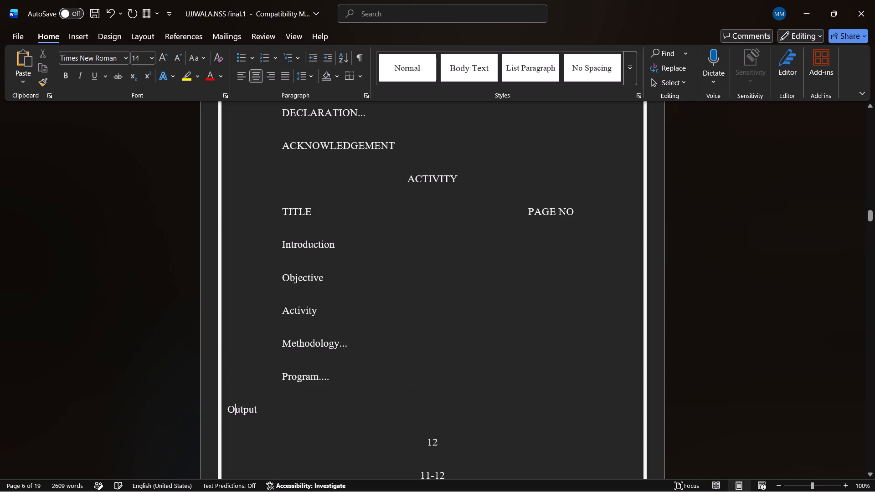
pyautogui.press('Tab')
pyautogui.press('Tab')
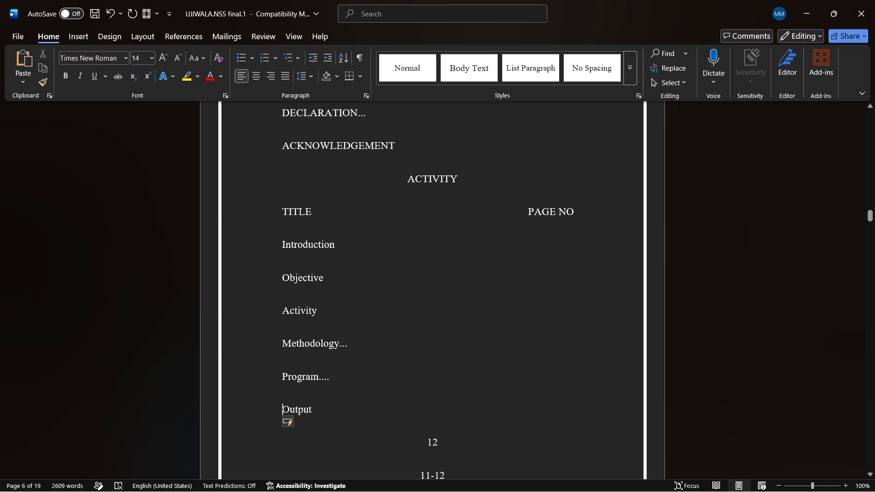
# Delete the 12 and 11-12 lines below the Output entry.
pyautogui.scroll(-2, 464, 451)
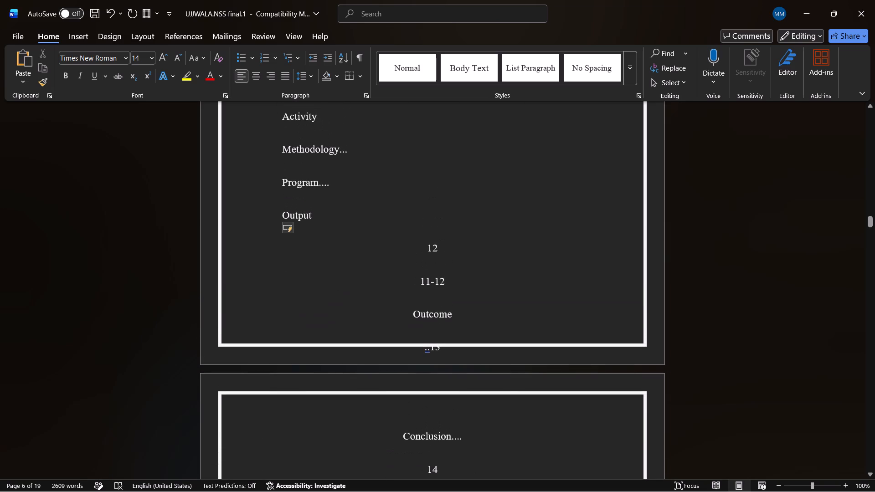
pyautogui.moveTo(449, 283); pyautogui.dragTo(430, 251)
pyautogui.press('BackSpace')
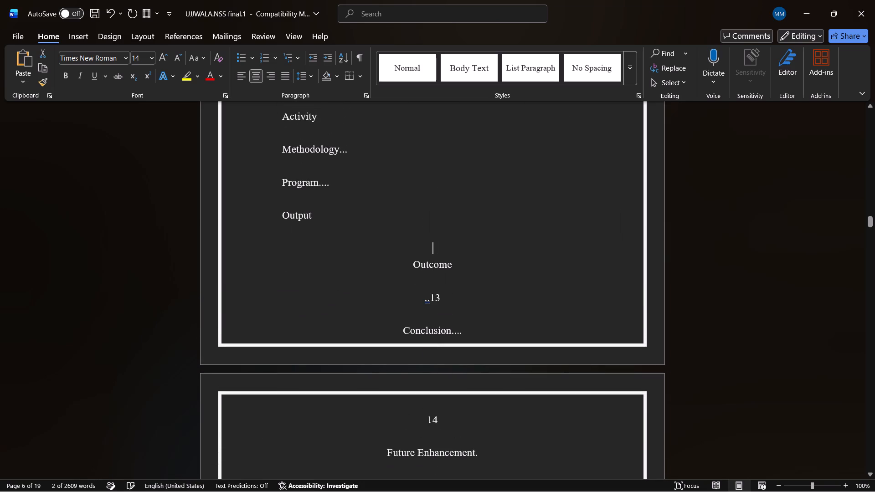
pyautogui.press('BackSpace')
pyautogui.press('BackSpace')
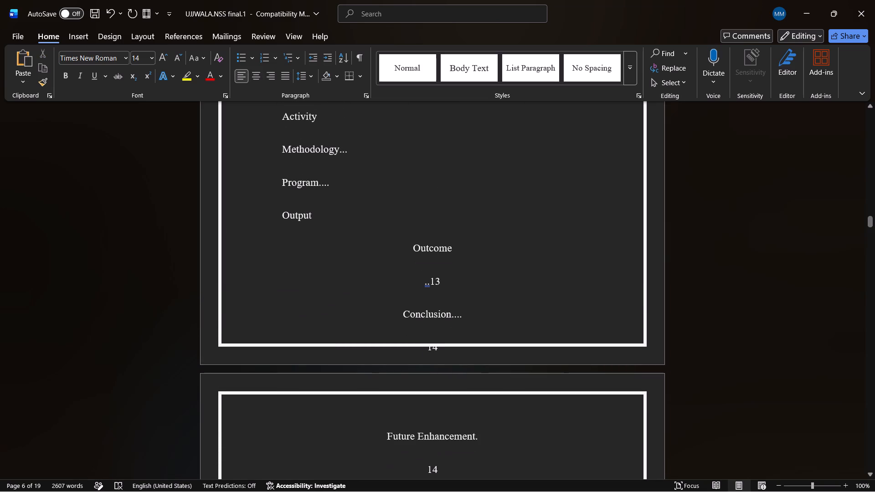
# Left-align the Outcome entry and indent it by two tab stops.
pyautogui.click(412, 247)
pyautogui.press('BackSpace')
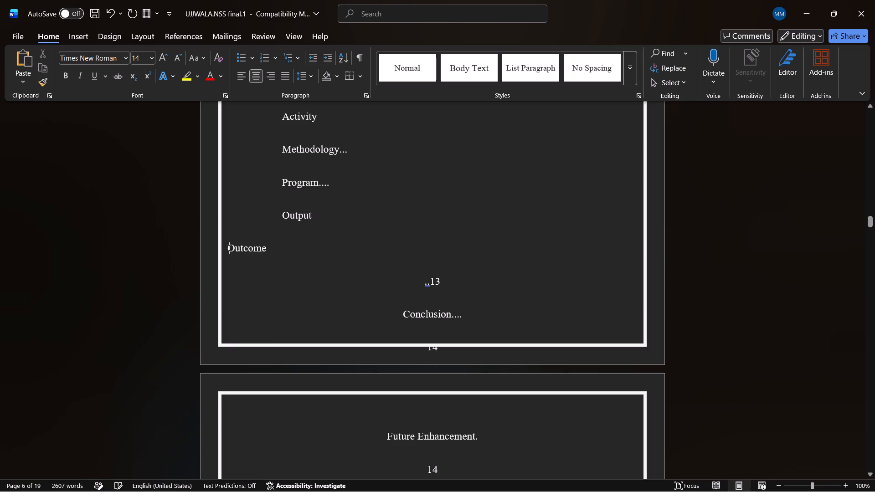
pyautogui.press('Tab')
pyautogui.press('Tab')
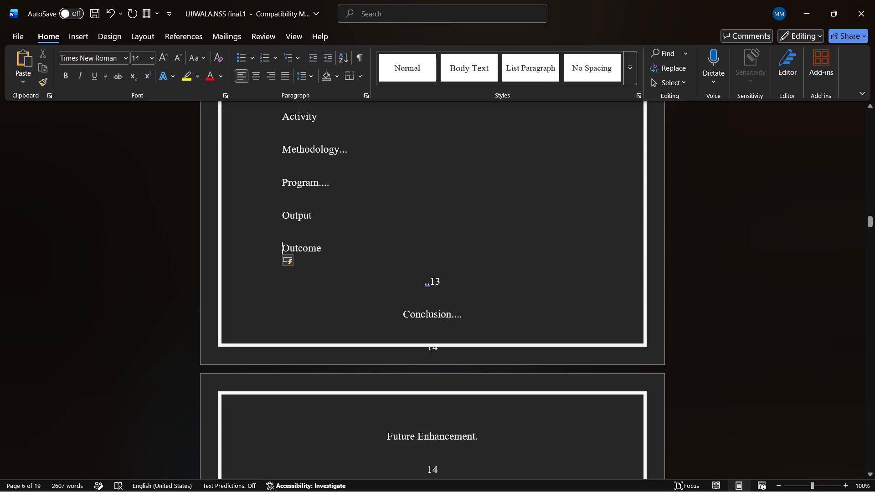
# Delete the ..13 line below the Outcome entry.
pyautogui.moveTo(445, 280); pyautogui.dragTo(418, 288)
pyautogui.click(453, 290)
pyautogui.moveTo(440, 279); pyautogui.dragTo(417, 286)
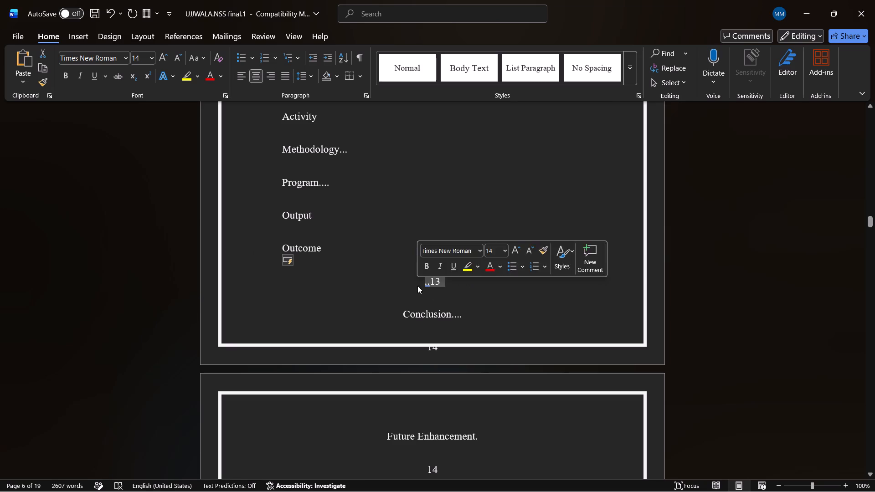
pyautogui.press('BackSpace')
pyautogui.press('BackSpace')
pyautogui.press('BackSpace')
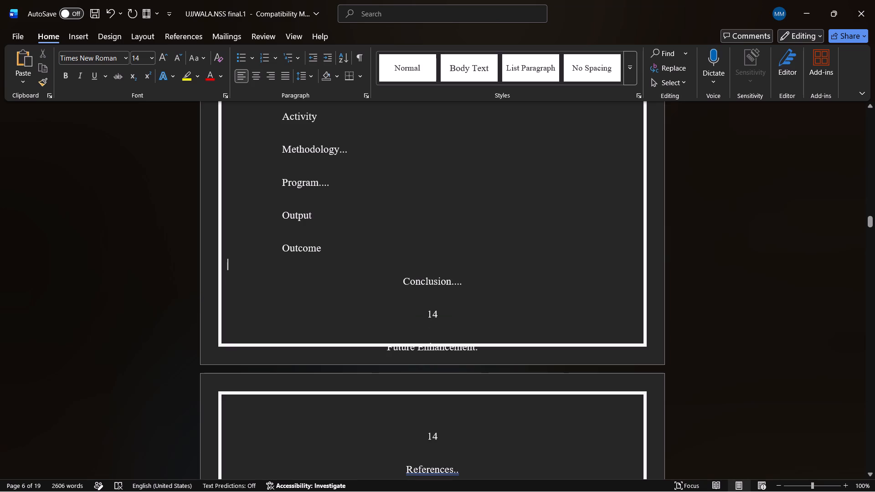
# Left-align the Conclusion entry and indent it by two tab stops.
pyautogui.click(401, 281)
pyautogui.press('BackSpace')
pyautogui.press('Tab')
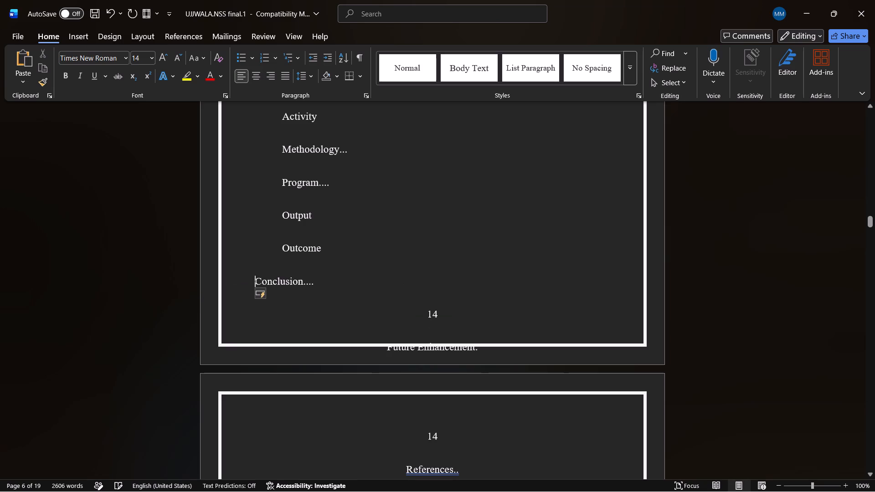
pyautogui.press('Tab')
# Delete the 14 line and its extra blank line below the Conclusion entry.
pyautogui.click(448, 315)
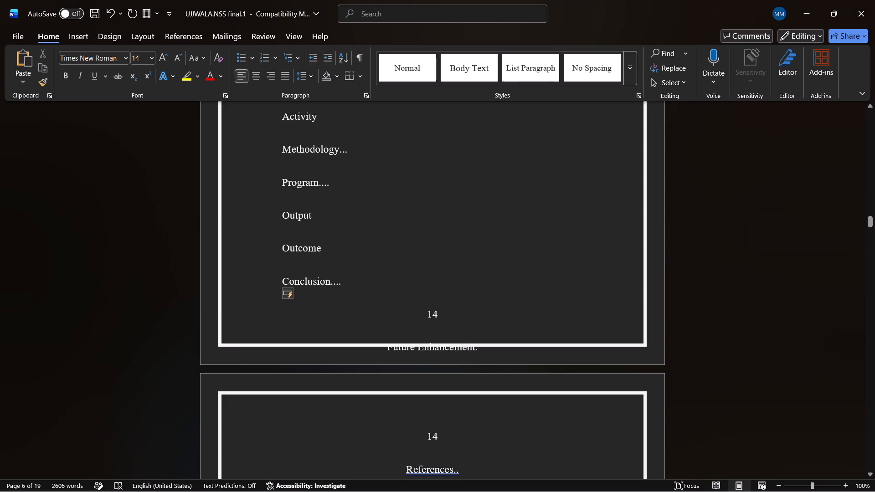
pyautogui.press('BackSpace')
pyautogui.press('BackSpace')
pyautogui.press('BackSpace')
pyautogui.press('BackSpace')
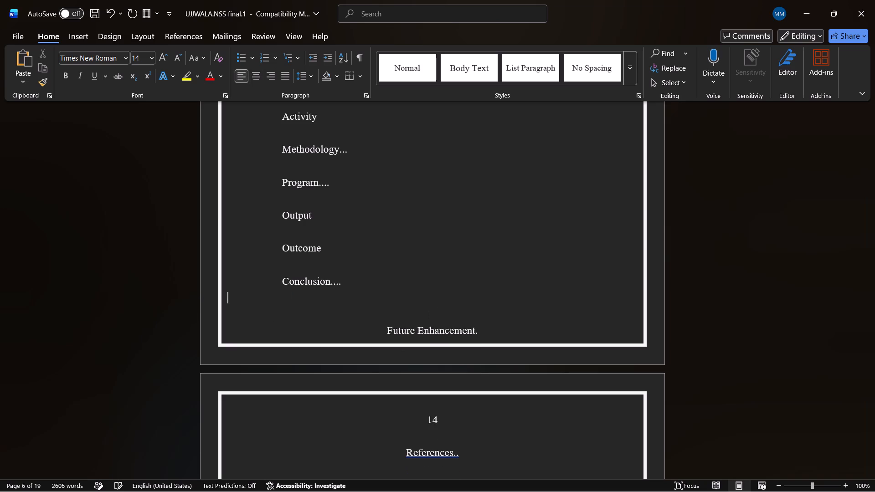
pyautogui.press('BackSpace')
# Left-align the Future Enhancement entry and indent it by two tab stops.
pyautogui.click(448, 315)
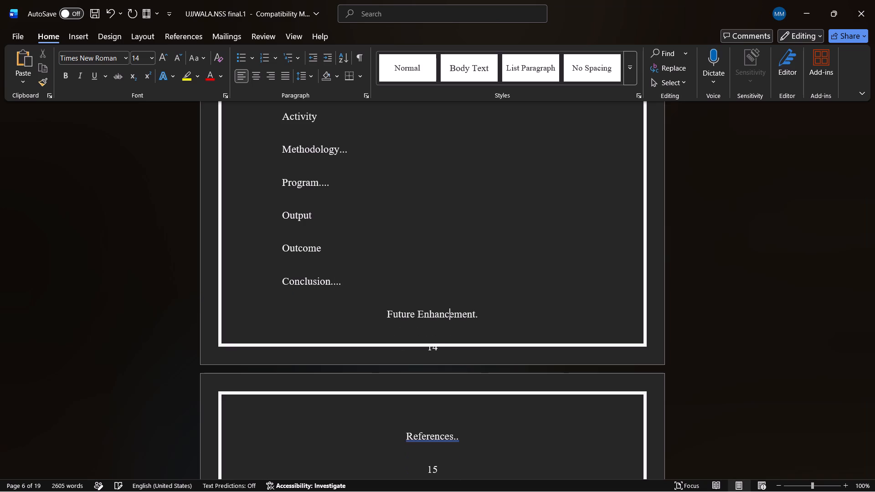
pyautogui.click(387, 317)
pyautogui.press('BackSpace')
pyautogui.press('Tab')
pyautogui.press('Tab')
# Review the rebuilt contents page from top to bottom and compare it with the NLP Project Report PDF.
pyautogui.scroll(-1, 387, 317)
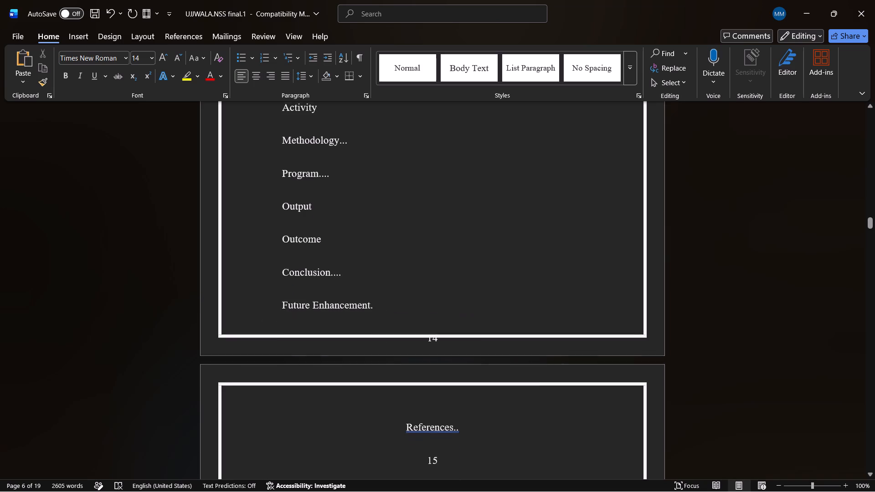
pyautogui.scroll(-1, 387, 317)
pyautogui.scroll(4, 387, 317)
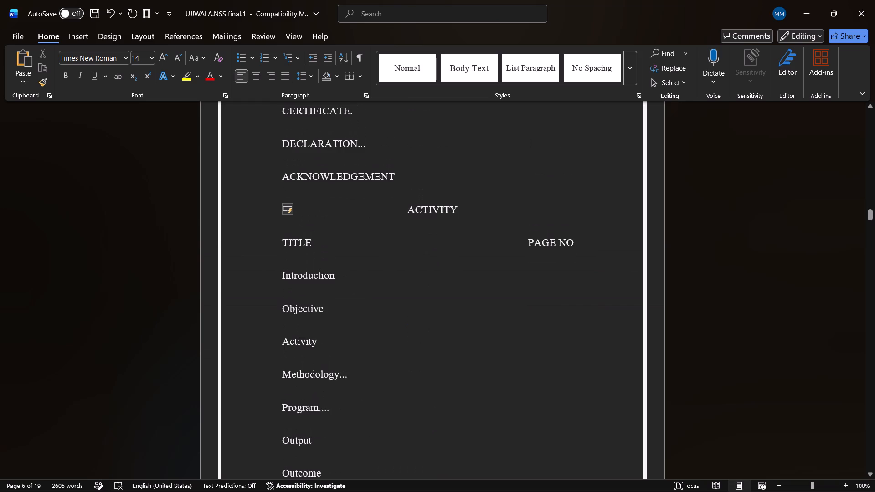
pyautogui.scroll(2, 387, 317)
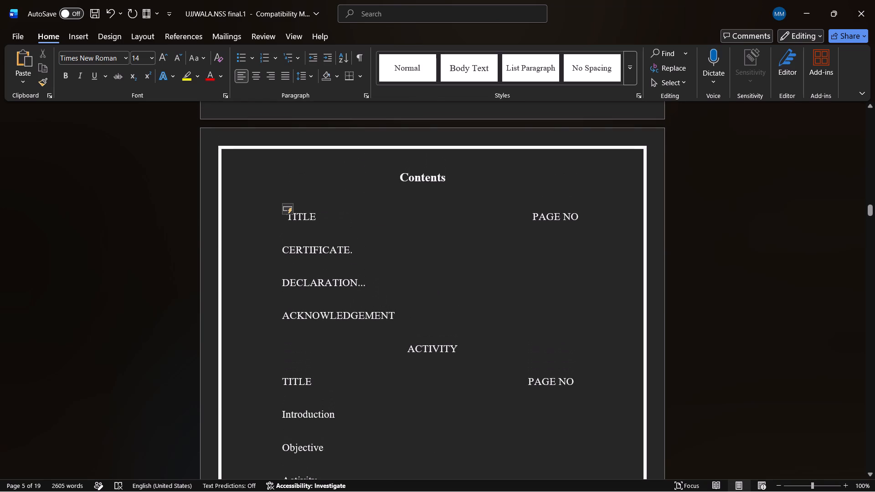
pyautogui.click(328, 298)
pyautogui.scroll(-2, 429, 315)
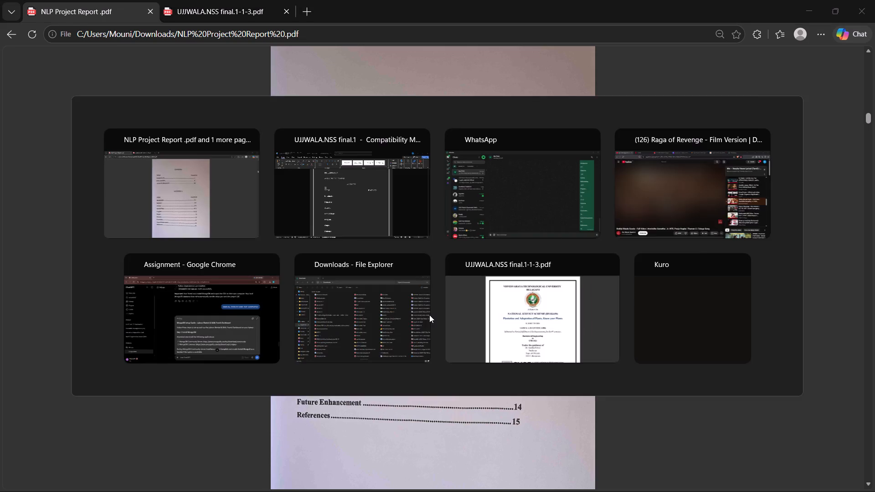
pyautogui.scroll(-1, 429, 315)
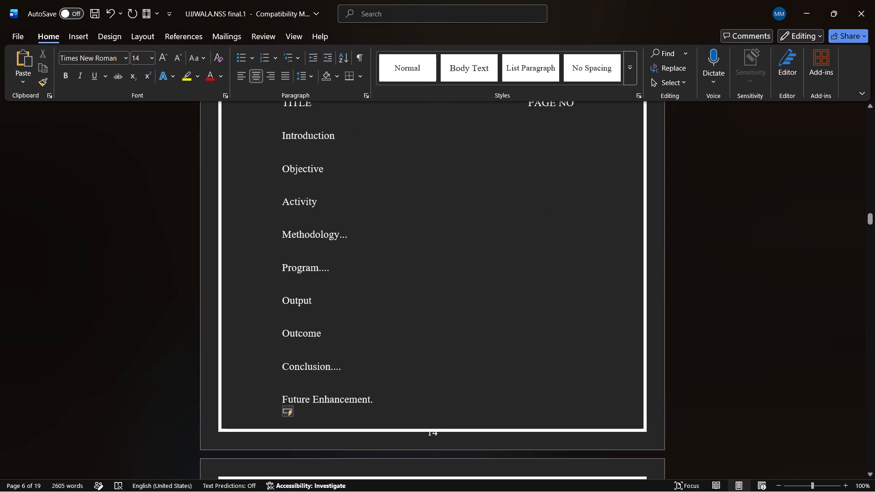
# Set the entries from Introduction to Future Enhancement to 1.0 line spacing and remove the space before their paragraphs.
pyautogui.moveTo(391, 406); pyautogui.dragTo(301, 82)
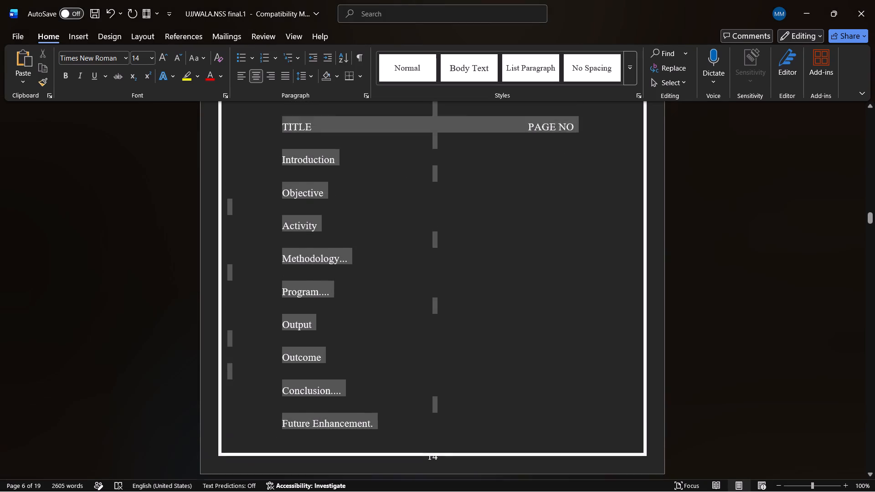
pyautogui.moveTo(301, 82); pyautogui.dragTo(296, 318)
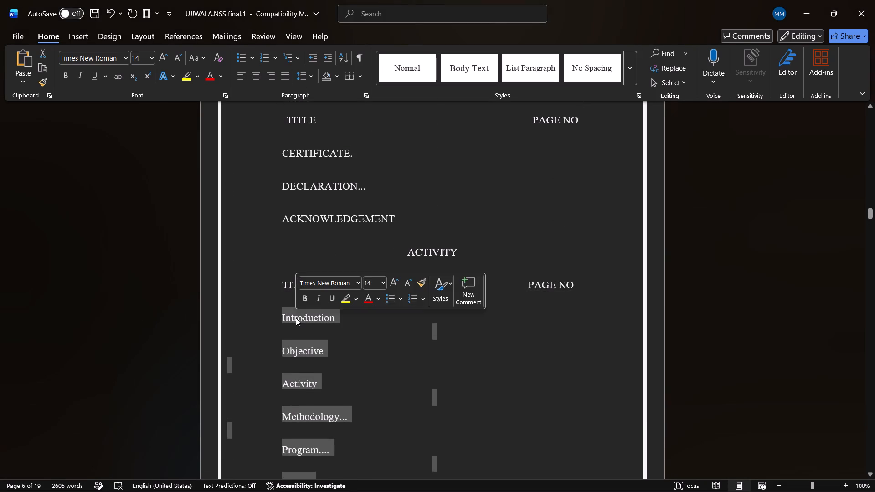
pyautogui.click(309, 73)
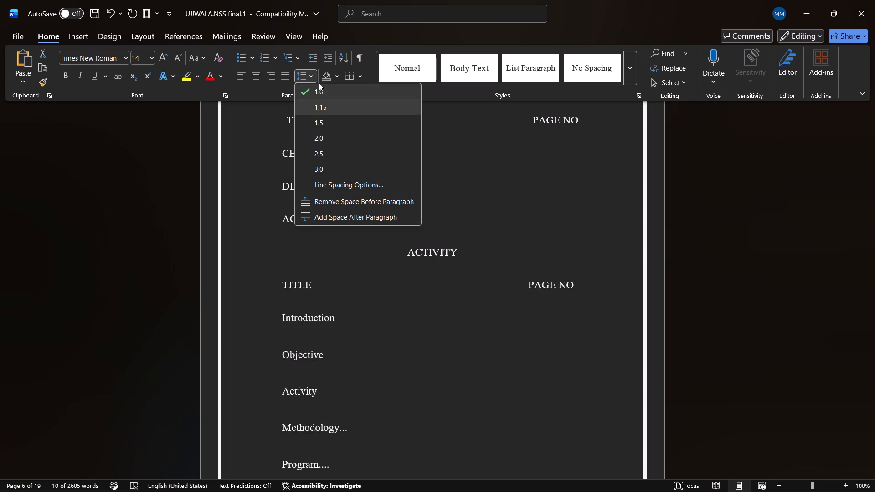
pyautogui.click(325, 96)
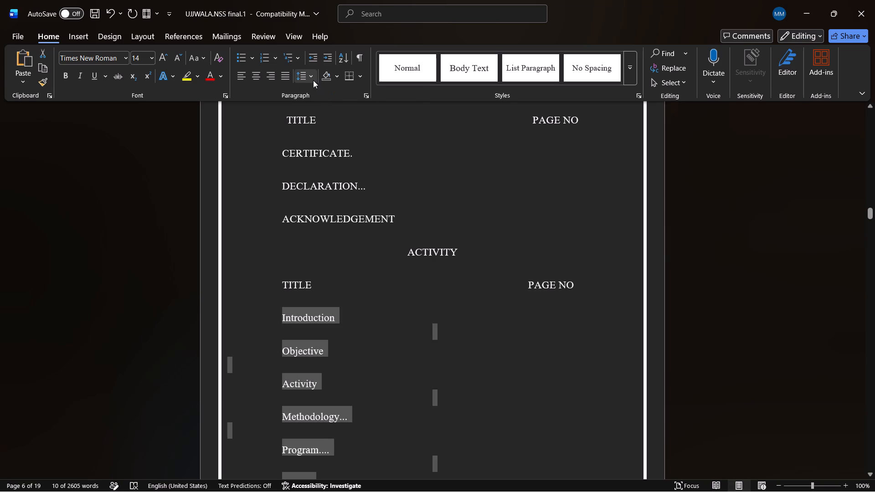
pyautogui.click(313, 79)
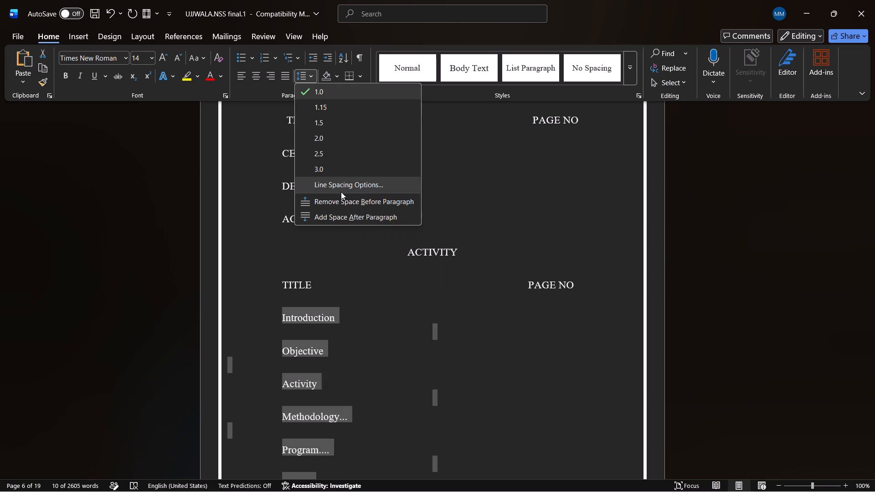
pyautogui.click(319, 205)
pyautogui.click(510, 369)
# Delete the 14 line below the Future Enhancement entry.
pyautogui.scroll(-1, 510, 369)
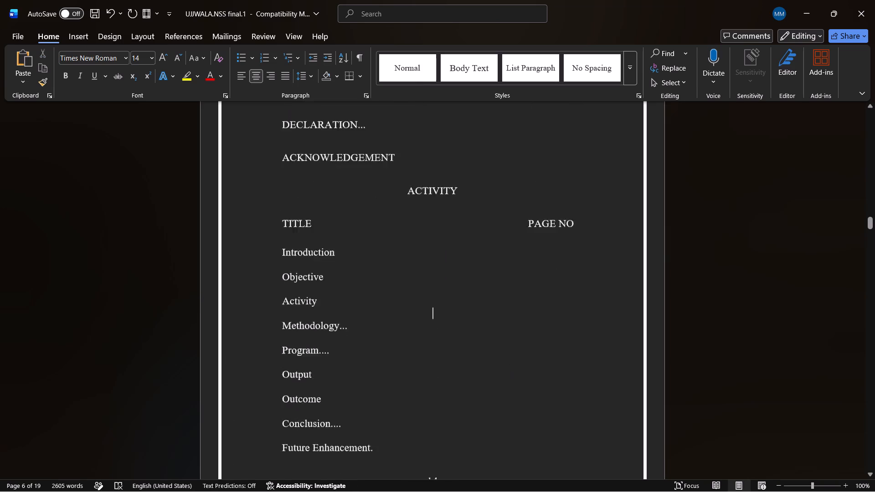
pyautogui.scroll(-1, 510, 369)
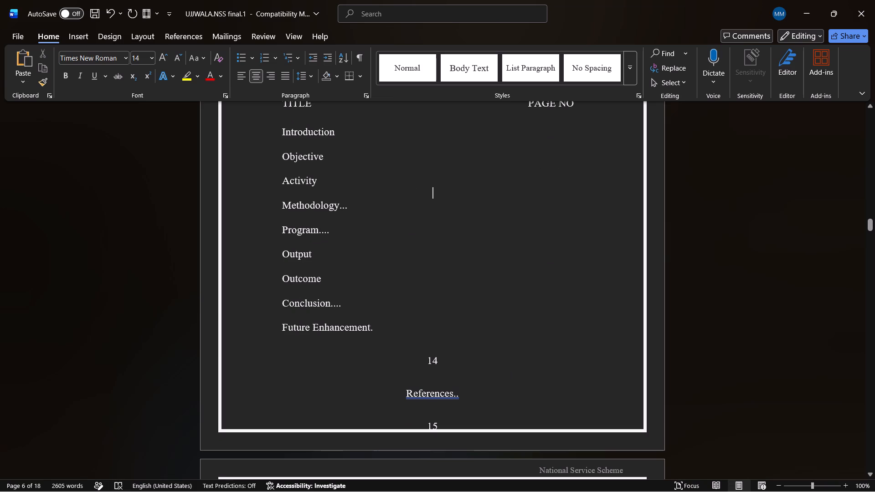
pyautogui.click(448, 364)
pyautogui.press('BackSpace')
pyautogui.press('BackSpace')
pyautogui.press('BackSpace')
pyautogui.press('BackSpace')
pyautogui.press('BackSpace')
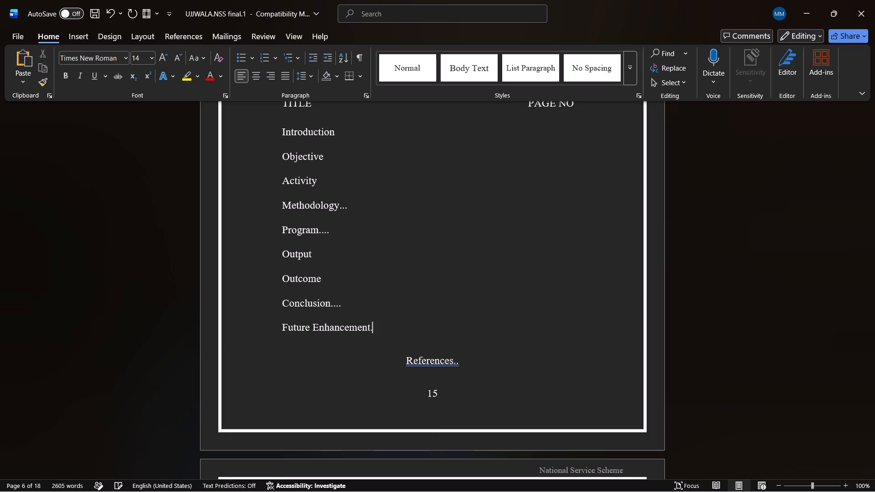
# Left-align the References entry on its own line and indent it by two tab stops.
pyautogui.press('Down')
pyautogui.press('Down')
pyautogui.press('BackSpace')
pyautogui.press('BackSpace')
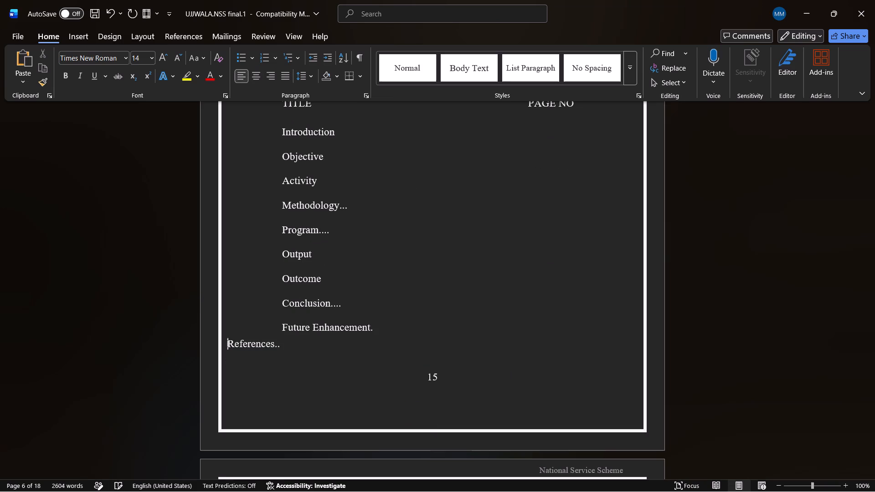
pyautogui.press('Return')
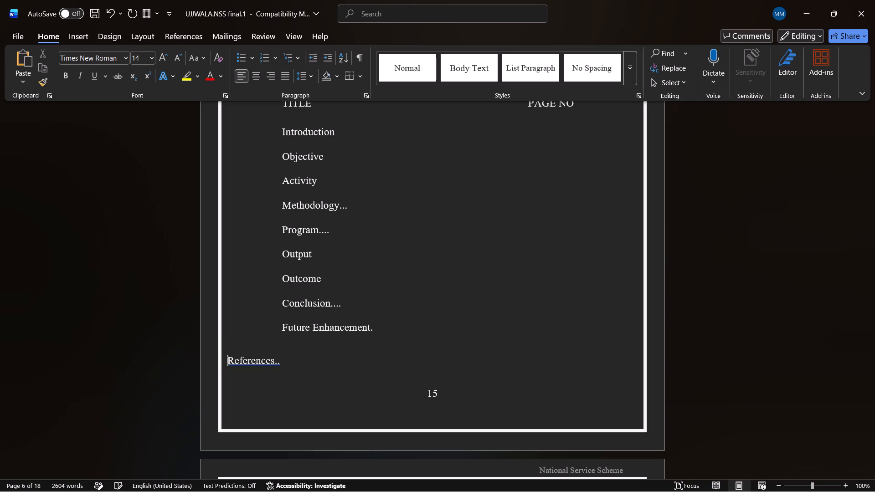
pyautogui.press('Tab')
pyautogui.press('Tab')
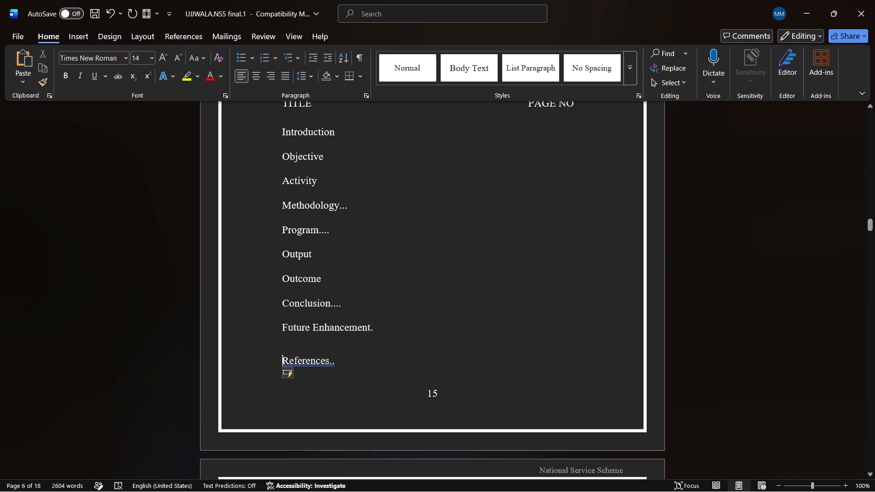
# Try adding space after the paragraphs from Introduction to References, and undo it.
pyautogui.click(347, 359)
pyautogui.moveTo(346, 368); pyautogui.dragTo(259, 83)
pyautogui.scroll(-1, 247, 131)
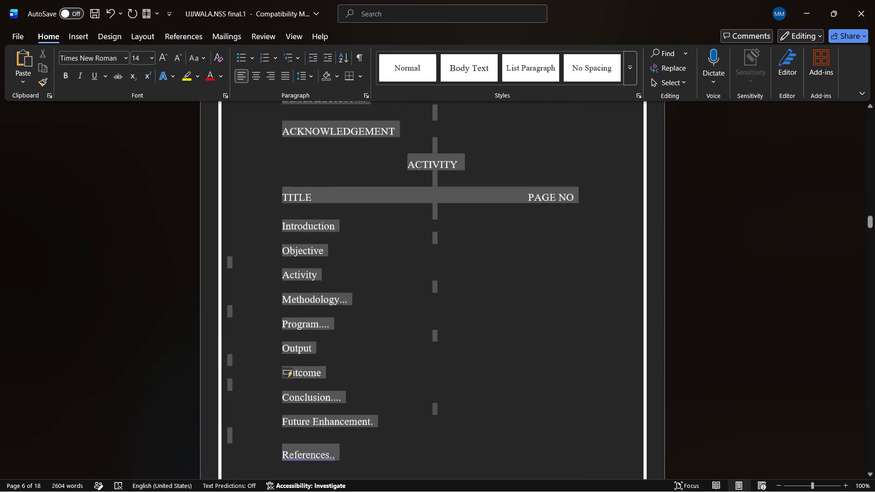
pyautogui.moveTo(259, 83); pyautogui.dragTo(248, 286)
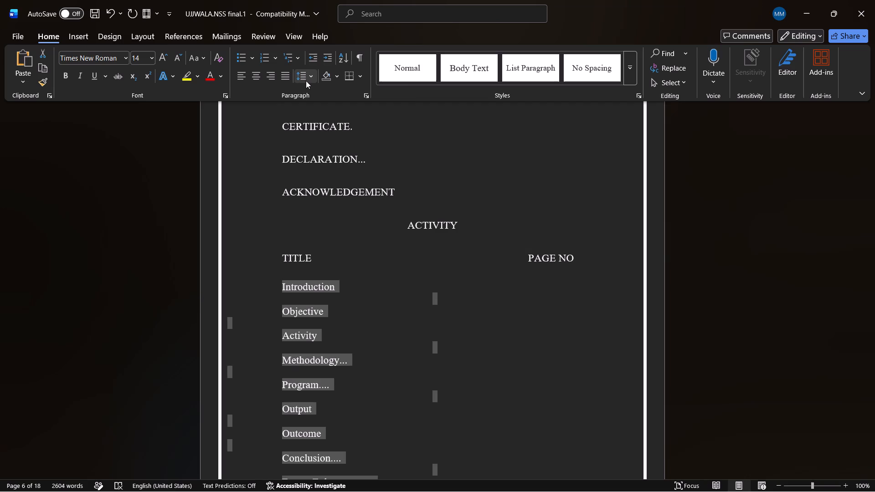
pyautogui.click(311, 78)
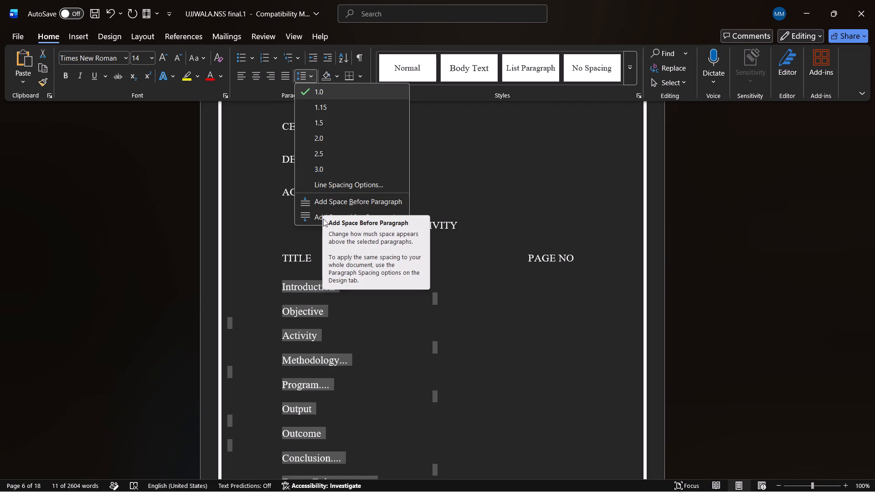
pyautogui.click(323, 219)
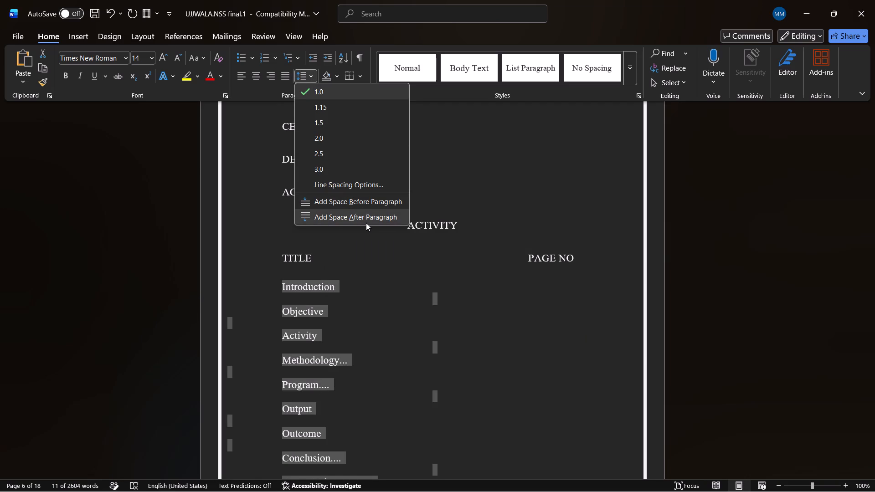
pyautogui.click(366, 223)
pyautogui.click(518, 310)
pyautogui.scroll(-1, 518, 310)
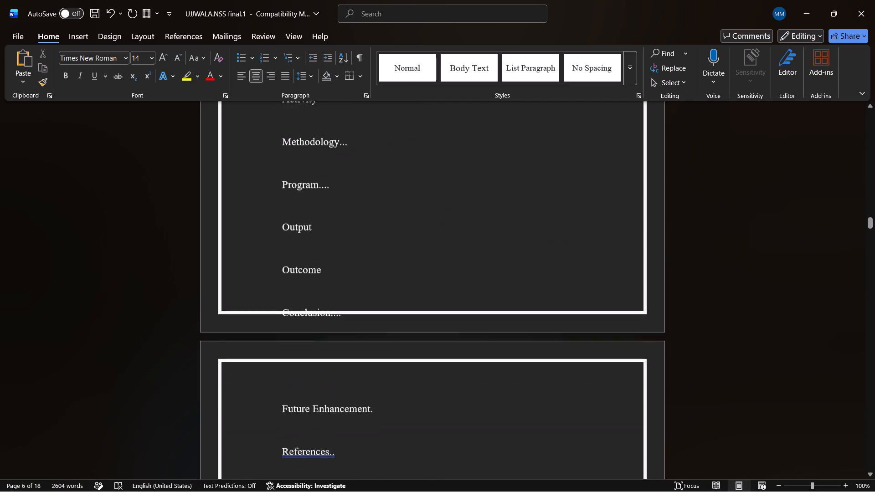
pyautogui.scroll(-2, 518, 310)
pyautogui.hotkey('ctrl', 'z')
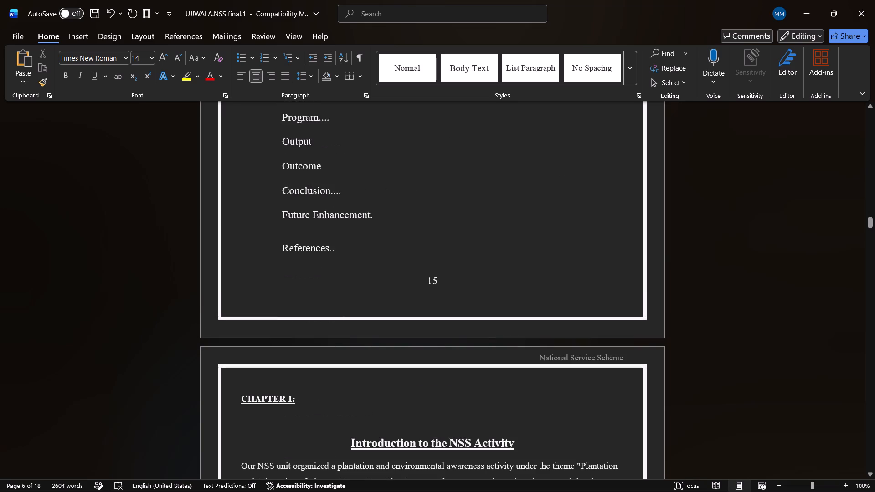
# Replace the blank line between the Future Enhancement and References entries with a new, tighter blank line.
pyautogui.click(457, 283)
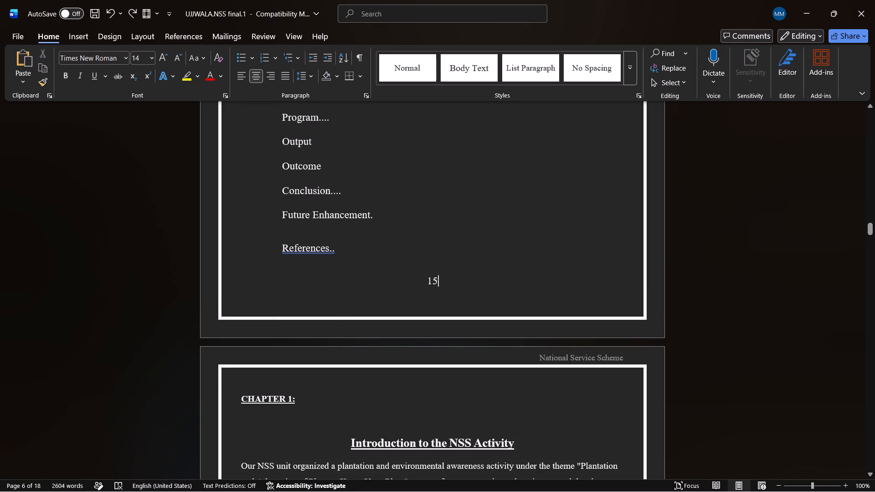
pyautogui.click(322, 232)
pyautogui.press('BackSpace')
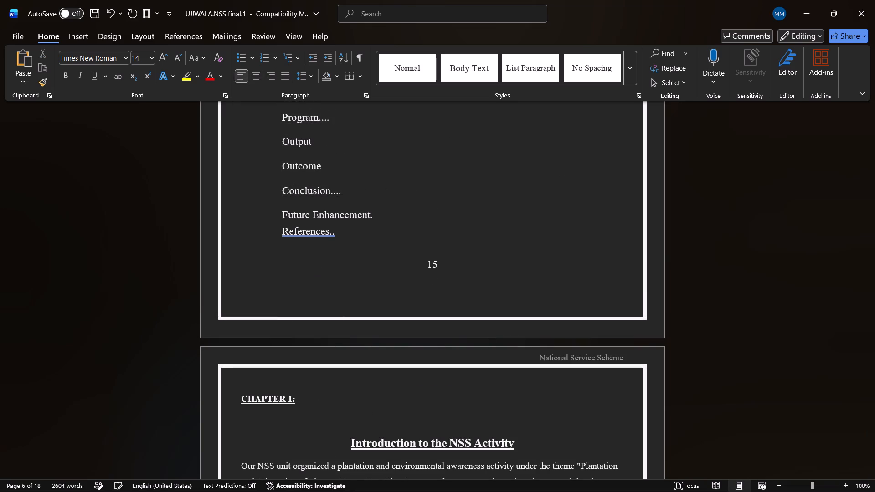
pyautogui.press('Return')
pyautogui.scroll(1, 270, 187)
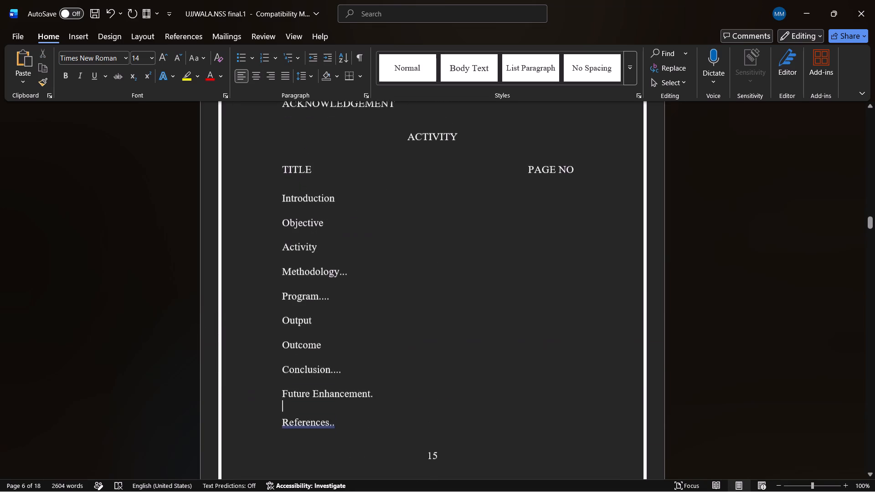
pyautogui.scroll(-1, 270, 187)
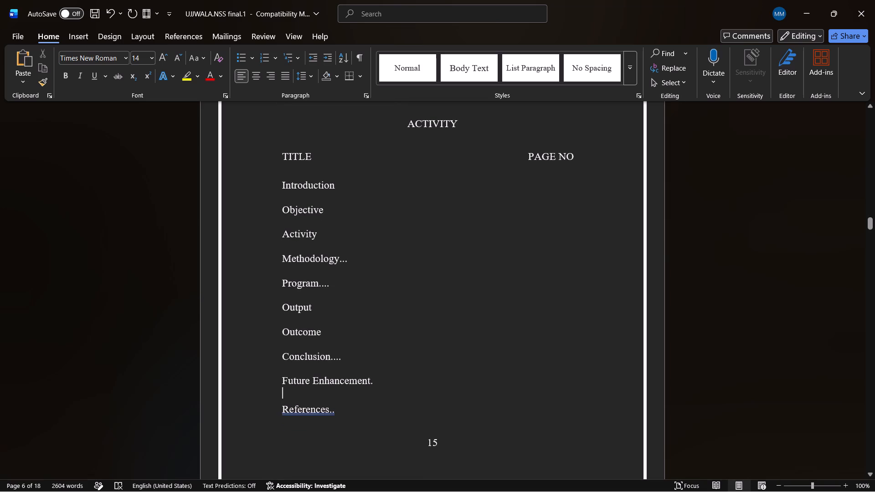
pyautogui.click(313, 367)
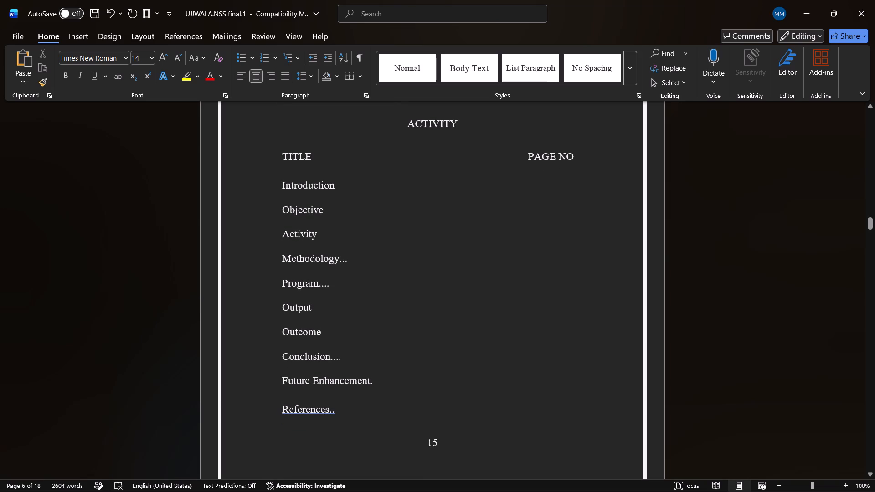
pyautogui.click(298, 395)
# Remove the space before the References paragraph.
pyautogui.moveTo(348, 413); pyautogui.dragTo(276, 410)
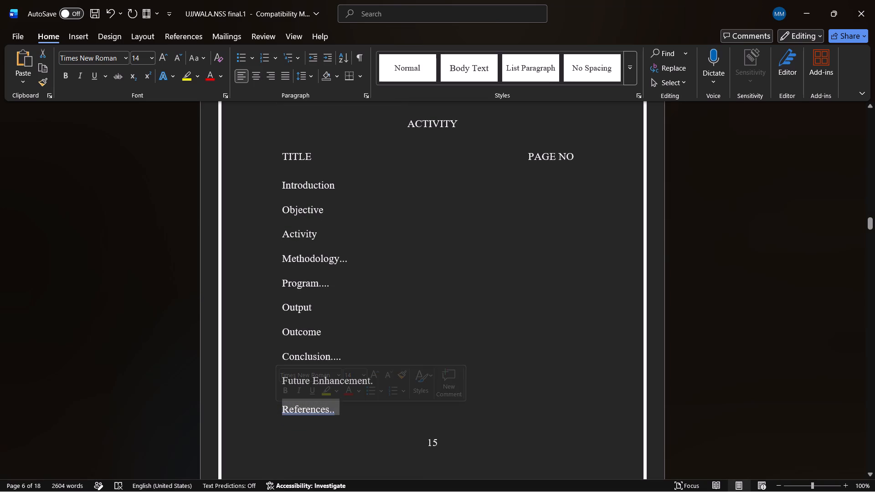
pyautogui.click(314, 75)
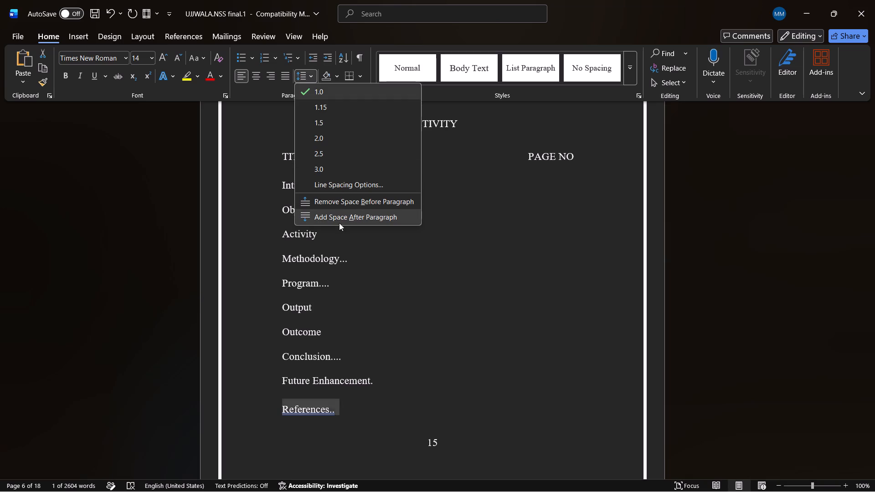
pyautogui.click(337, 206)
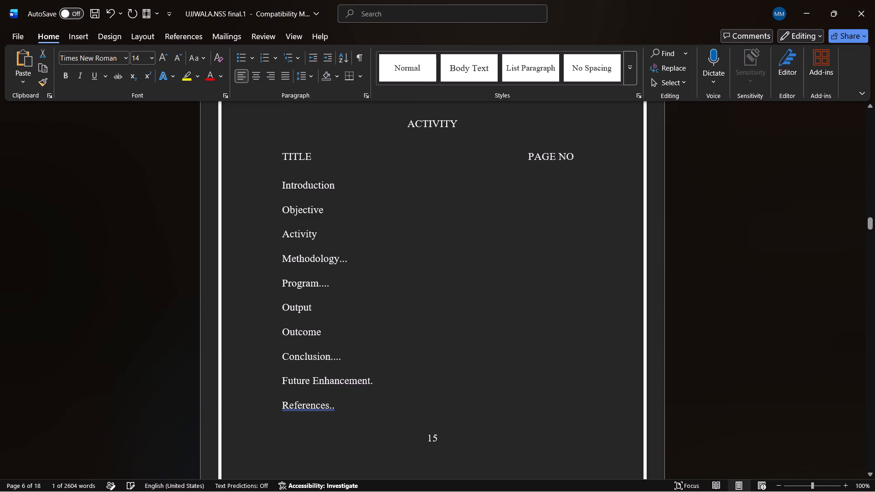
pyautogui.click(454, 324)
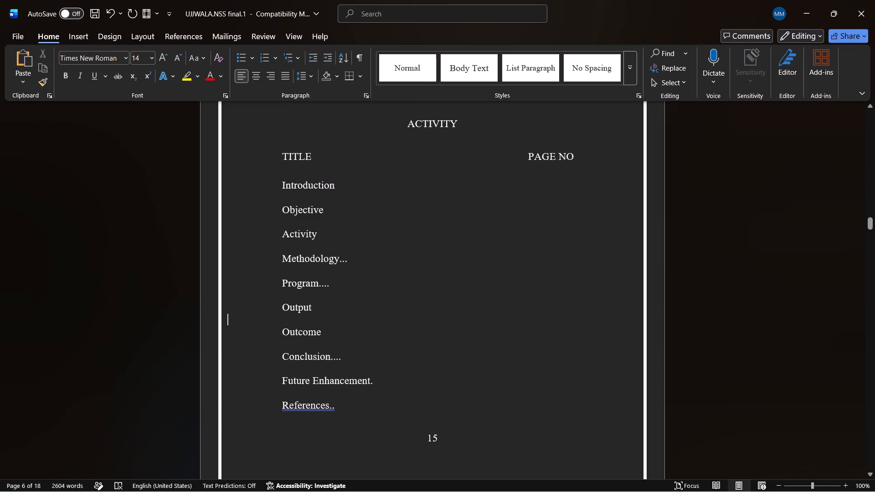
# Delete the 15 line below the References entry, along with the empty space above it and the dots trailing References.
pyautogui.click(464, 438)
pyautogui.press('BackSpace')
pyautogui.press('BackSpace')
pyautogui.press('BackSpace')
pyautogui.press('BackSpace')
pyautogui.press('BackSpace')
pyautogui.press('BackSpace')
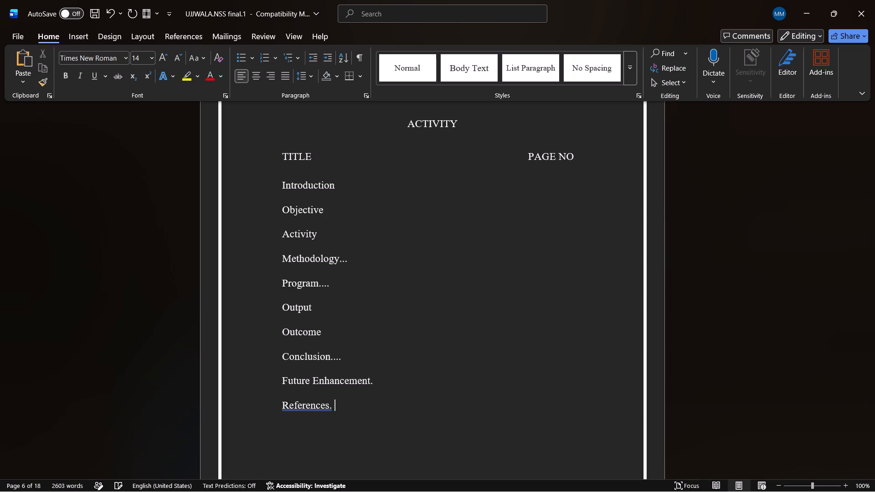
pyautogui.press('BackSpace')
pyautogui.scroll(-1, 464, 438)
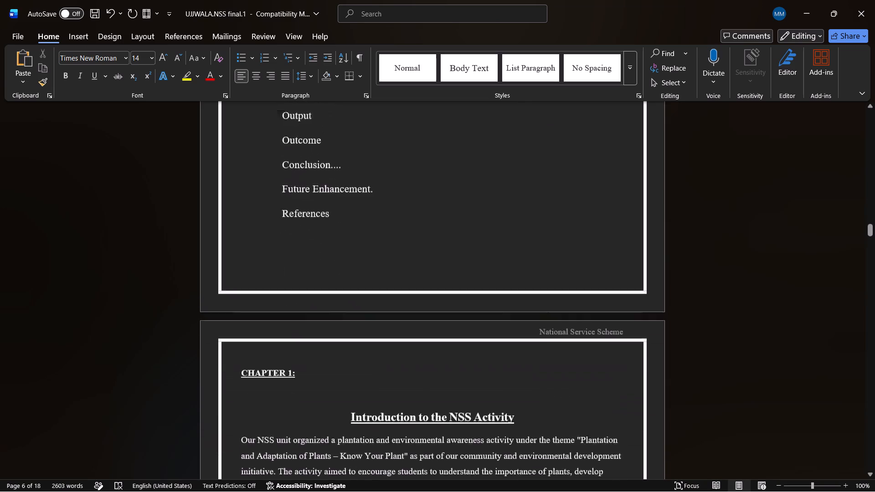
pyautogui.scroll(-1, 464, 438)
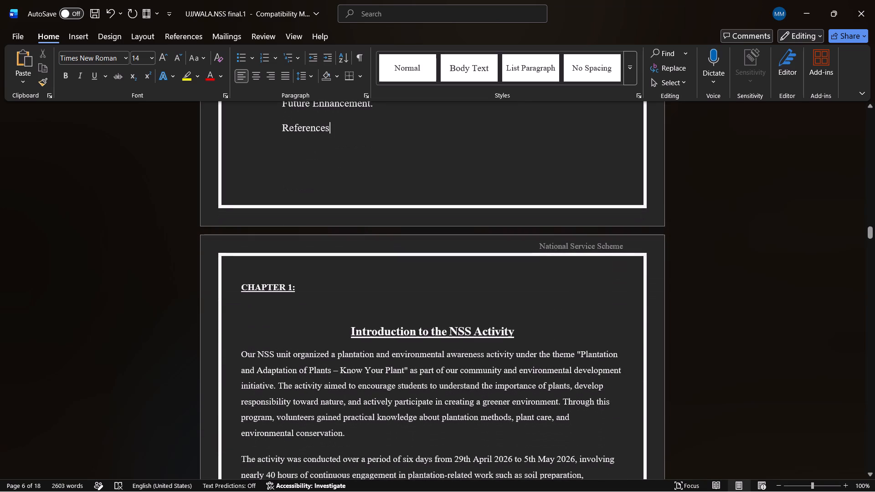
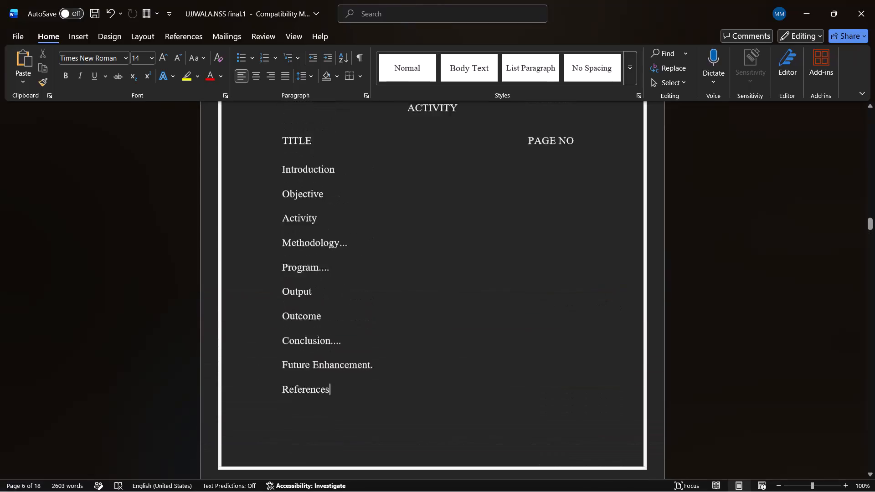
# Turn on Bluetooth in the system quick settings and return to the document.
pyautogui.scroll(1, 464, 438)
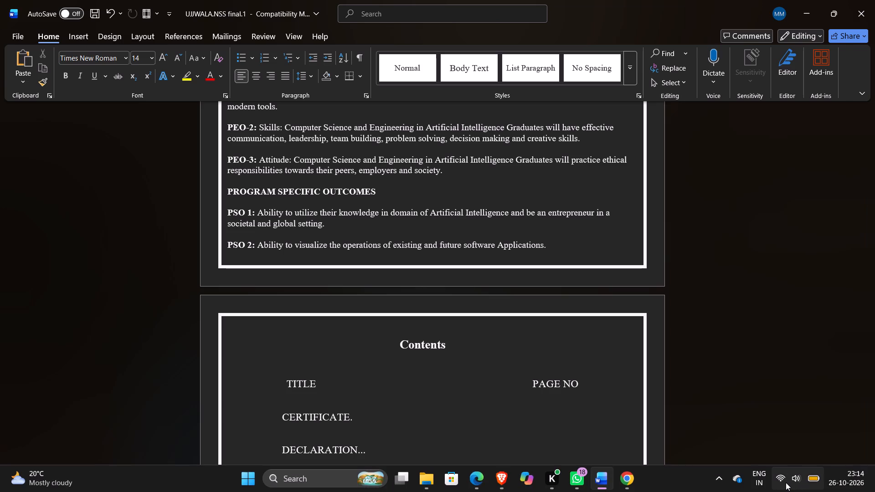
pyautogui.click(786, 482)
pyautogui.click(698, 272)
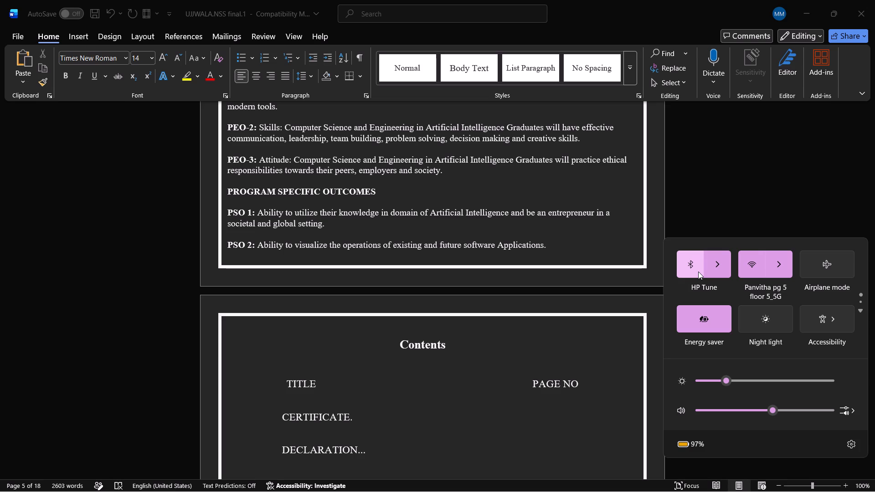
pyautogui.click(750, 182)
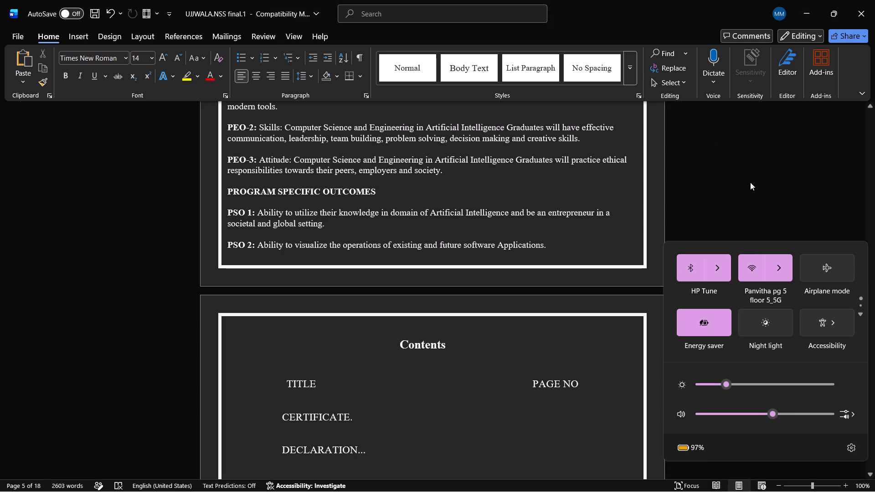
# Add one space before PAGE NO in the ACTIVITY section's heading row to align it with the PAGE NO above.
pyautogui.scroll(-3, 463, 245)
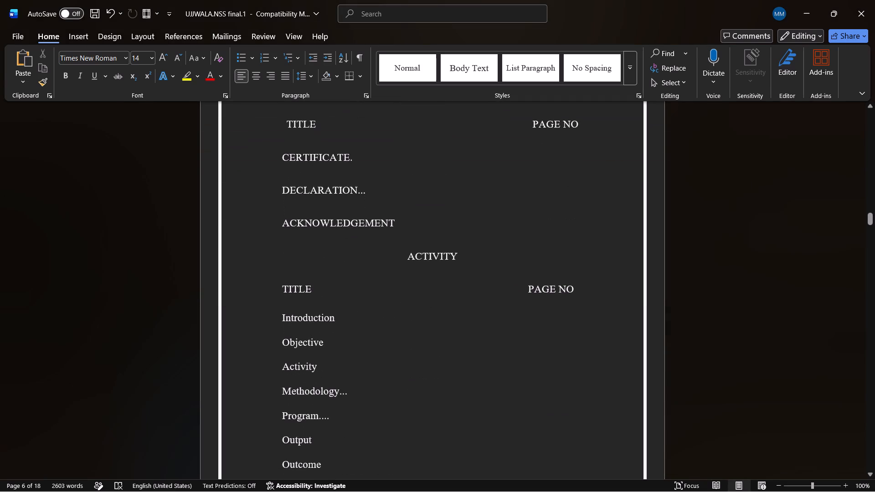
pyautogui.click(529, 127)
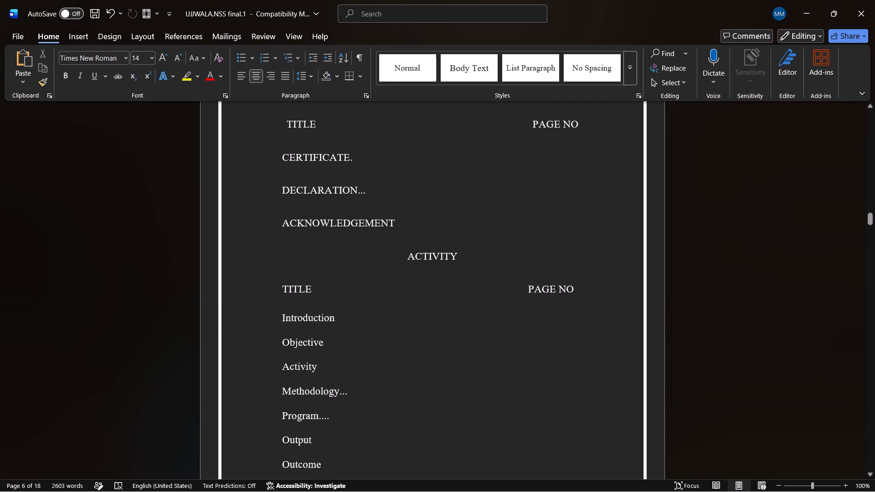
pyautogui.click(526, 289)
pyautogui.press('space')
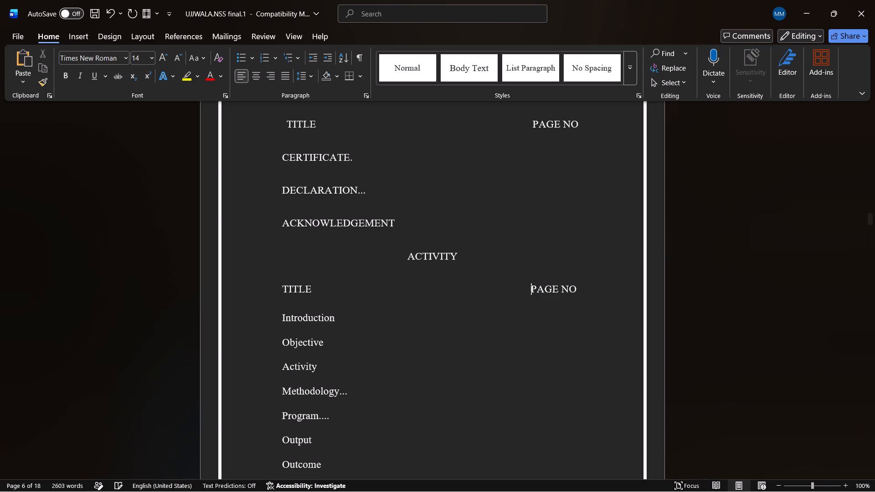
# Place the cursor in the blank area beside the ACTIVITY contents entries and bring up its editing options.
pyautogui.click(550, 349)
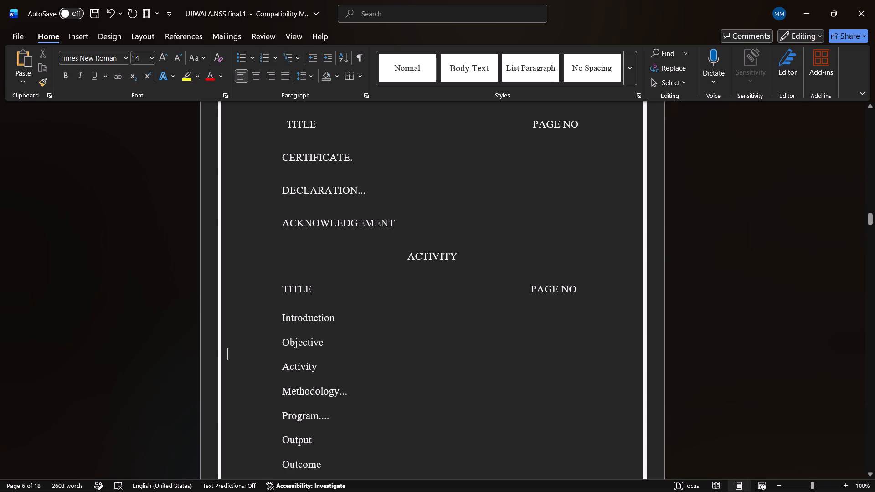
pyautogui.scroll(-2, 550, 349)
pyautogui.rightClick(550, 349)
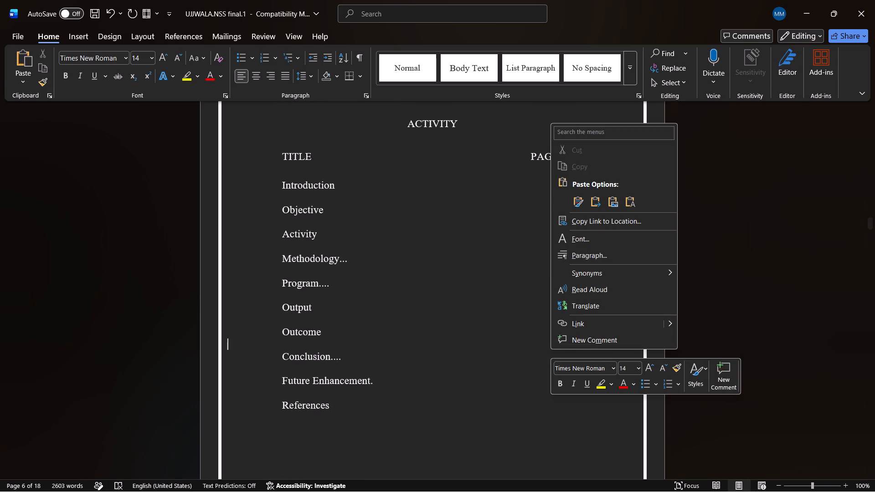
# Look through the NLP Project Report PDF from its contents pages to the opening page of Activity 2.
pyautogui.click(427, 391)
pyautogui.scroll(-3, 427, 391)
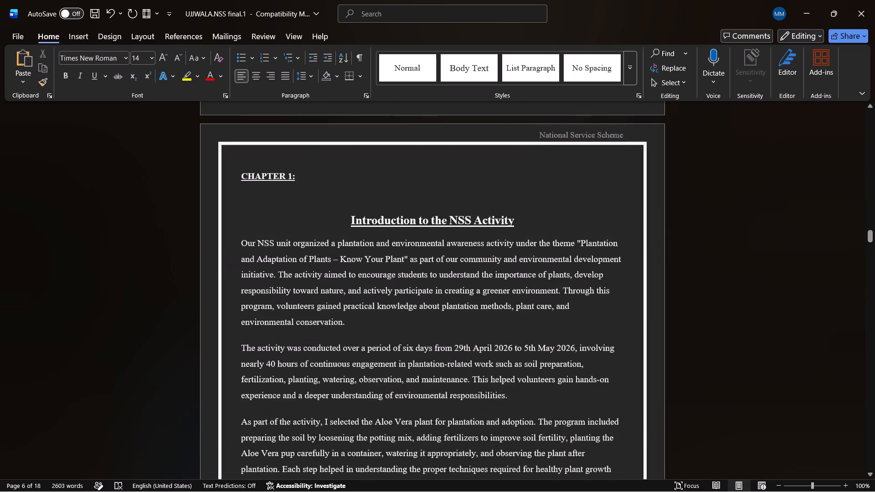
pyautogui.scroll(-1, 427, 391)
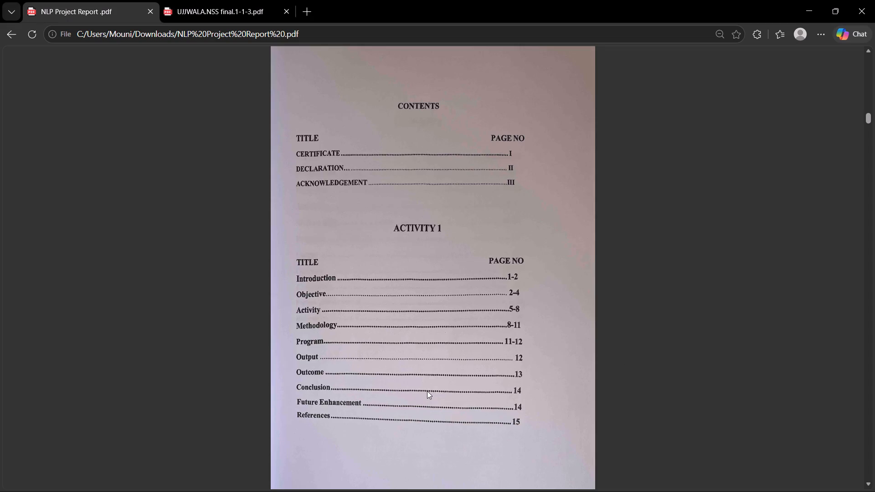
pyautogui.scroll(-5, 427, 391)
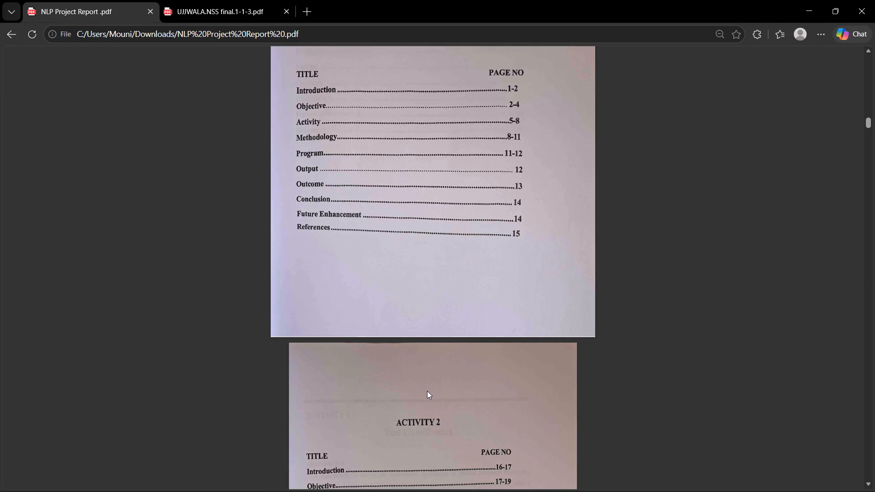
pyautogui.scroll(-6, 427, 391)
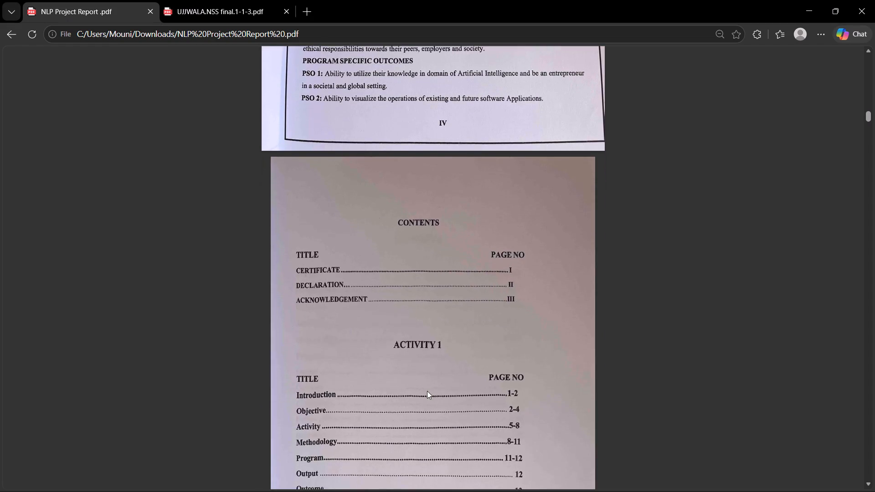
pyautogui.scroll(-6, 427, 391)
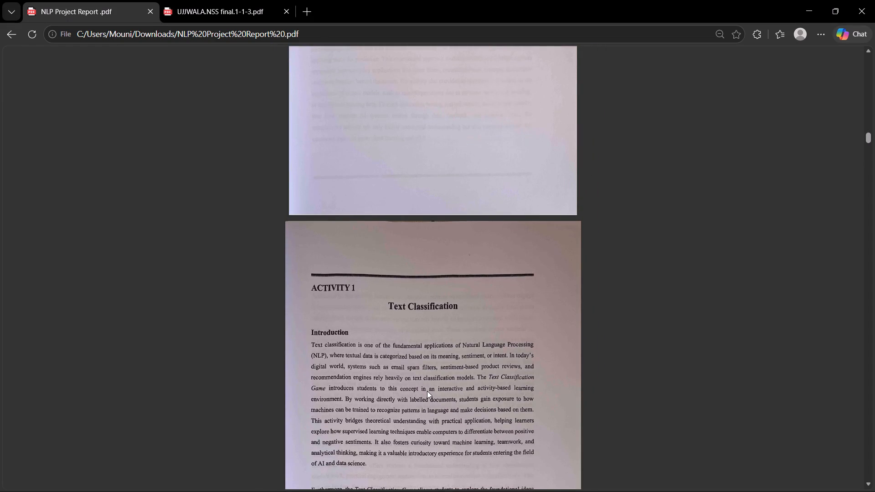
pyautogui.scroll(-3, 427, 391)
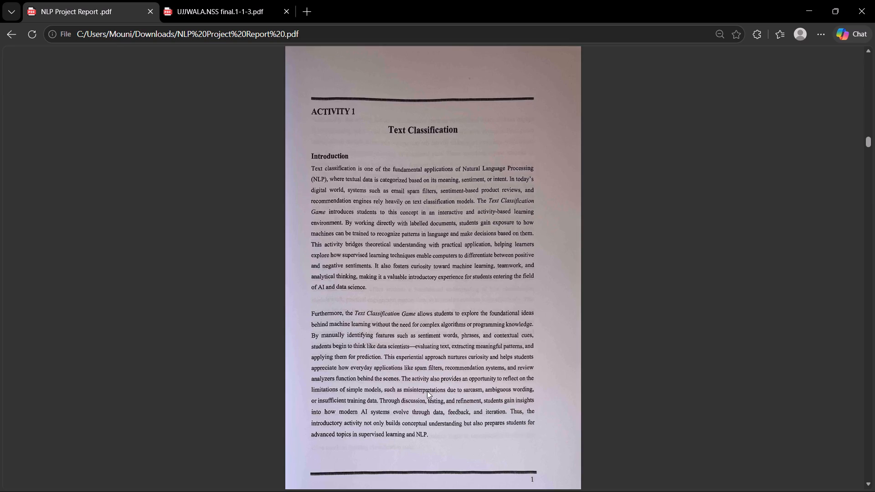
pyautogui.scroll(-20, 427, 391)
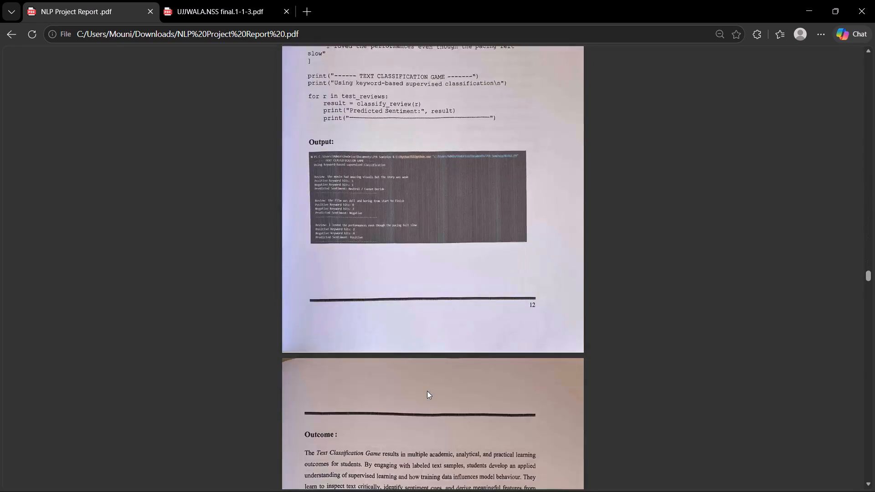
pyautogui.scroll(-10, 427, 391)
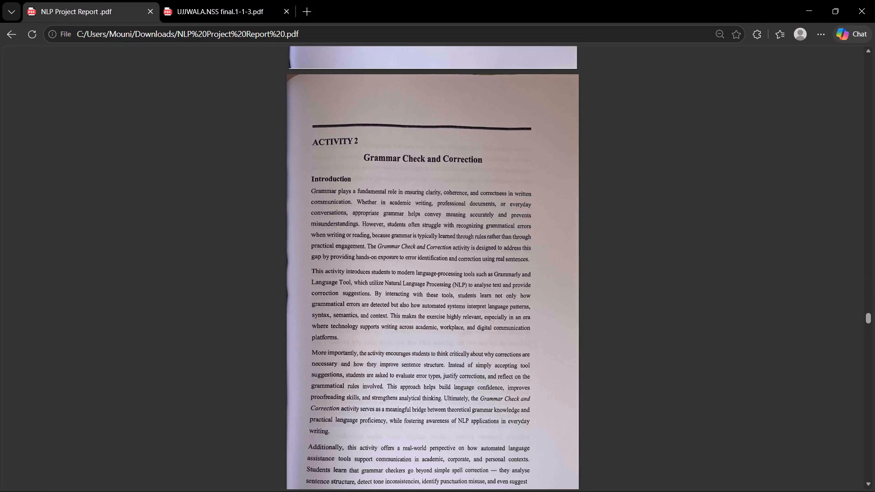
# Copy the title "Grammar Check and Correction" from the Activity 2 page of the PDF.
pyautogui.moveTo(363, 158); pyautogui.dragTo(528, 164)
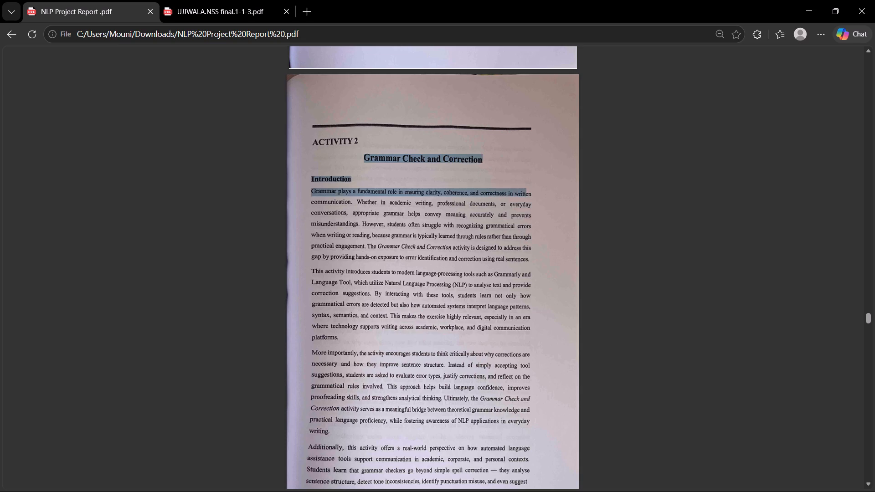
pyautogui.moveTo(528, 164); pyautogui.dragTo(530, 141)
pyautogui.moveTo(530, 141); pyautogui.dragTo(487, 161)
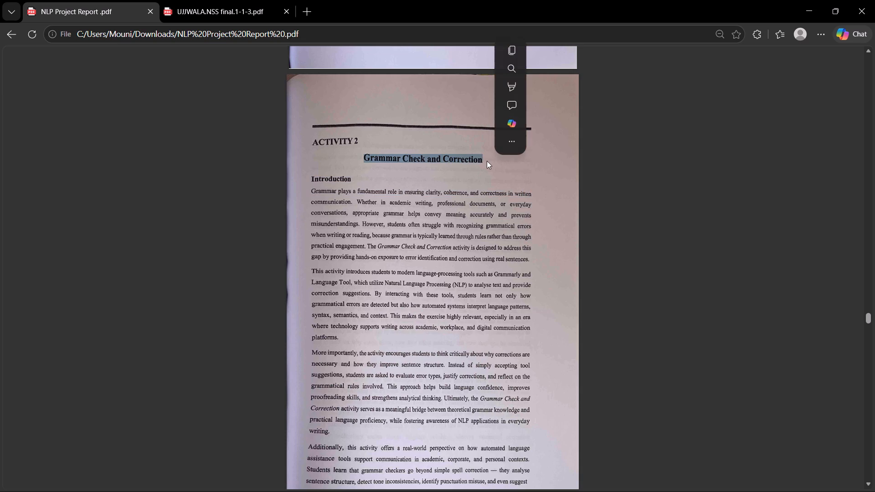
pyautogui.click(509, 55)
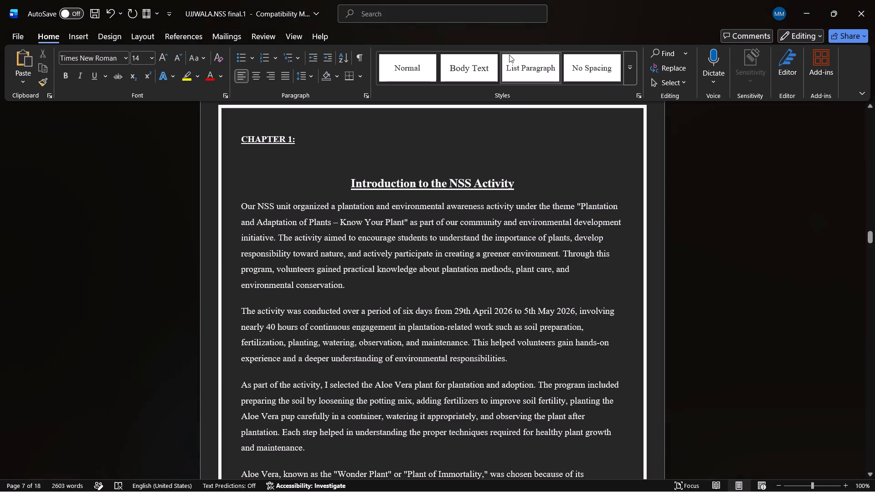
# In the Word report, replace the heading "Introduction to the NSS Activity" with the copied title.
pyautogui.click(238, 133)
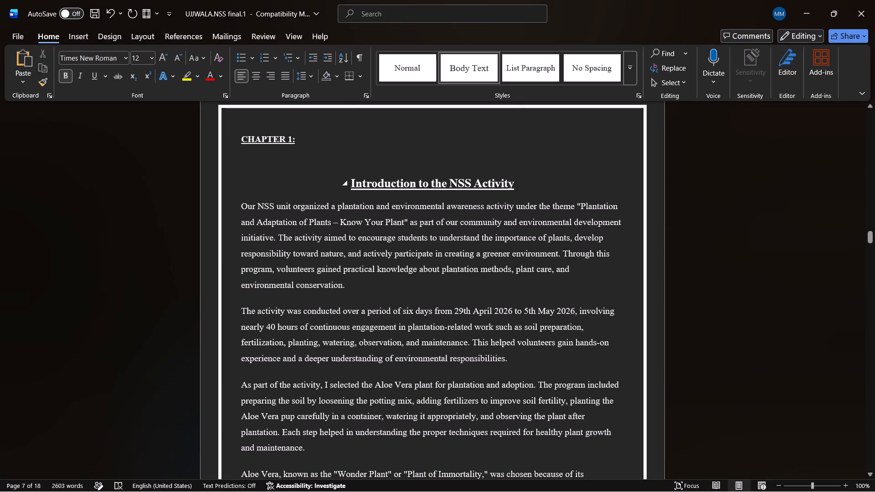
pyautogui.moveTo(518, 184); pyautogui.dragTo(312, 192)
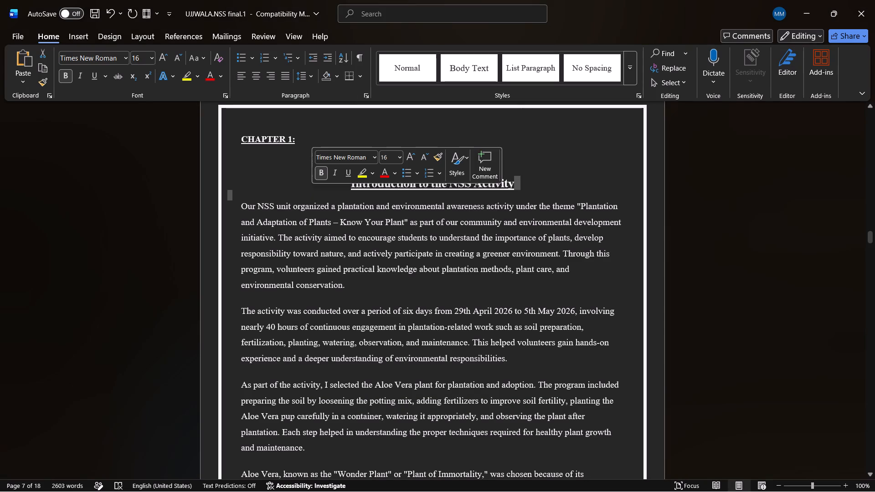
pyautogui.click(552, 166)
pyautogui.moveTo(516, 182); pyautogui.dragTo(374, 192)
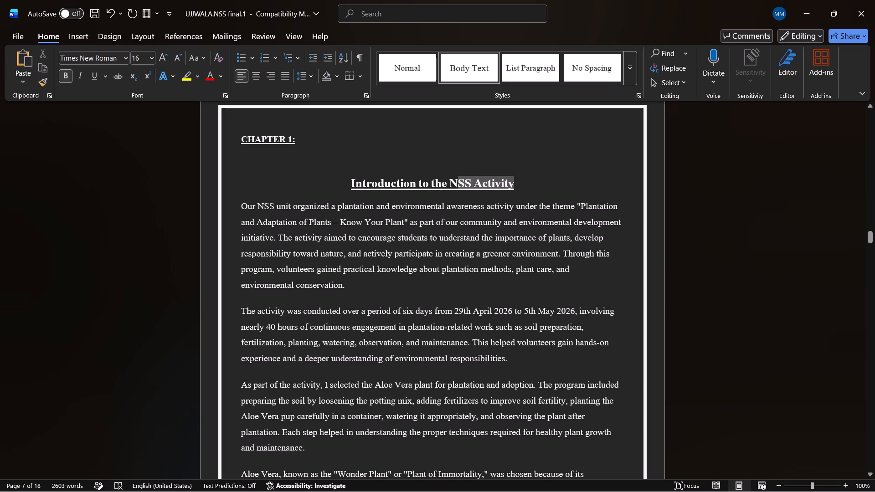
pyautogui.moveTo(374, 192); pyautogui.dragTo(354, 179)
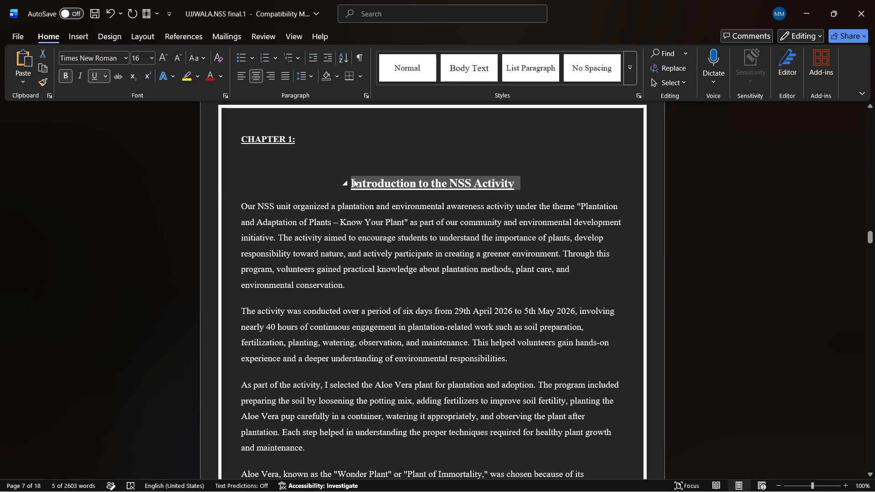
pyautogui.hotkey('ctrl', 'v')
# Indent the "Grammar Check and Correction" heading with six tabs to shift it towards the middle of the page.
pyautogui.press('Tab')
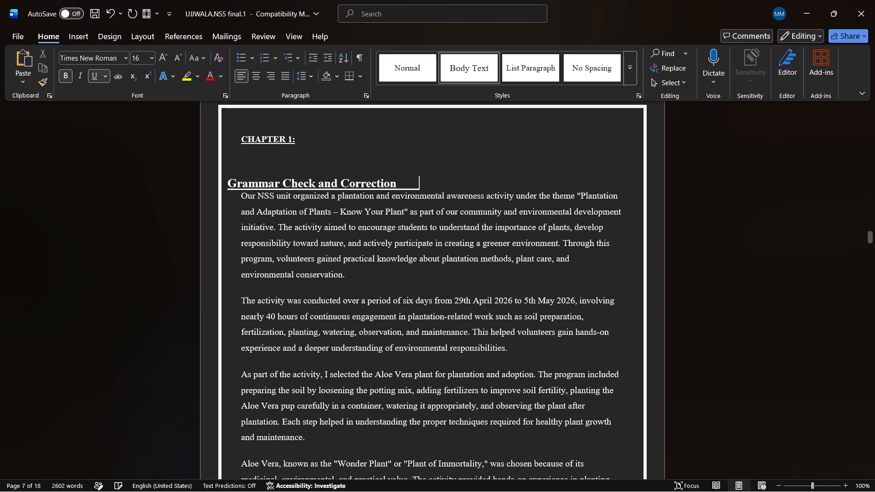
pyautogui.press('BackSpace')
pyautogui.press('Left')
pyautogui.press('Left')
pyautogui.press('Left')
pyautogui.press('Left')
pyautogui.press('Left')
pyautogui.press('Left')
pyautogui.press('Left')
pyautogui.press('Left')
pyautogui.press('Left')
pyautogui.press('Left')
pyautogui.press('Left')
pyautogui.press('Left')
pyautogui.press('Left')
pyautogui.press('Left')
pyautogui.press('Left')
pyautogui.press('Left')
pyautogui.press('Left')
pyautogui.press('Left')
pyautogui.press('Left')
pyautogui.press('Left')
pyautogui.press('Tab')
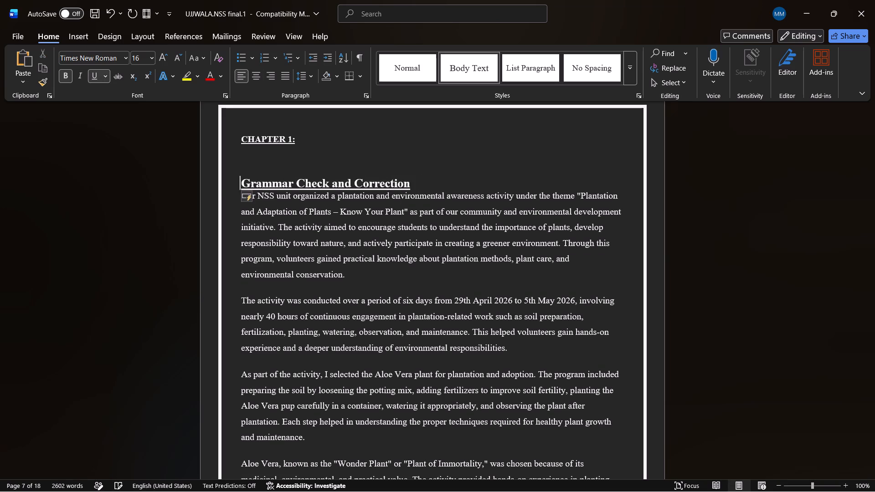
pyautogui.press('Tab')
pyautogui.press('Tab')
pyautogui.press('Tab')
pyautogui.press('Tab')
pyautogui.press('Tab')
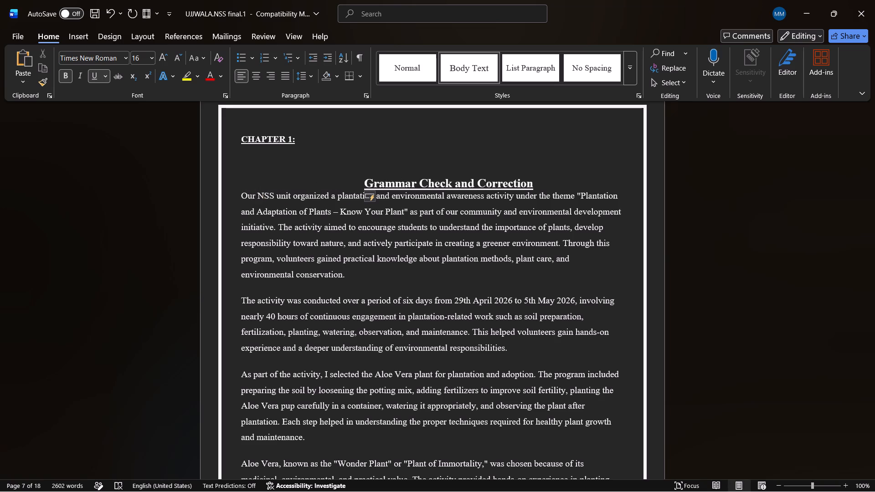
# Delete the "CHAPTER 1:" line and one of the blank lines above the "Grammar Check and Correction" heading.
pyautogui.click(303, 137)
pyautogui.press('BackSpace')
pyautogui.press('BackSpace')
pyautogui.press('BackSpace')
pyautogui.press('BackSpace')
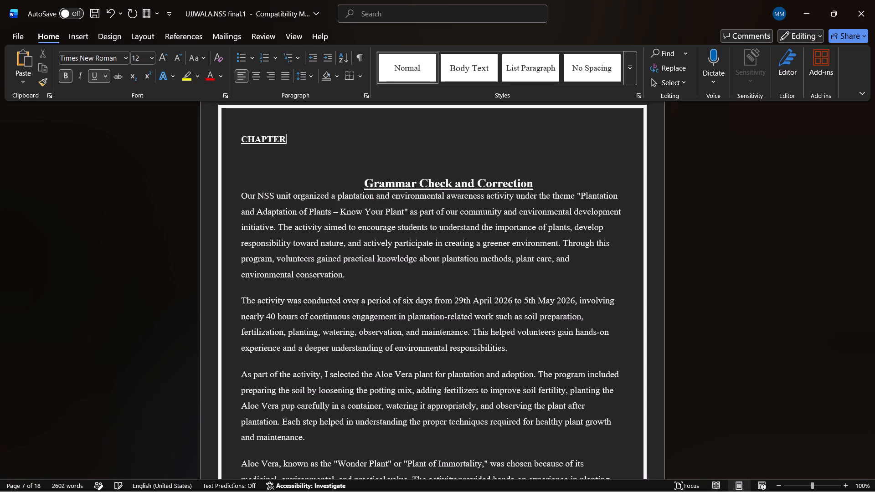
pyautogui.press('BackSpace')
pyautogui.press('BackSpace')
pyautogui.press('BackSpace')
pyautogui.press('BackSpace')
pyautogui.press('BackSpace')
pyautogui.press('BackSpace')
pyautogui.press('BackSpace')
pyautogui.press('BackSpace')
pyautogui.press('BackSpace')
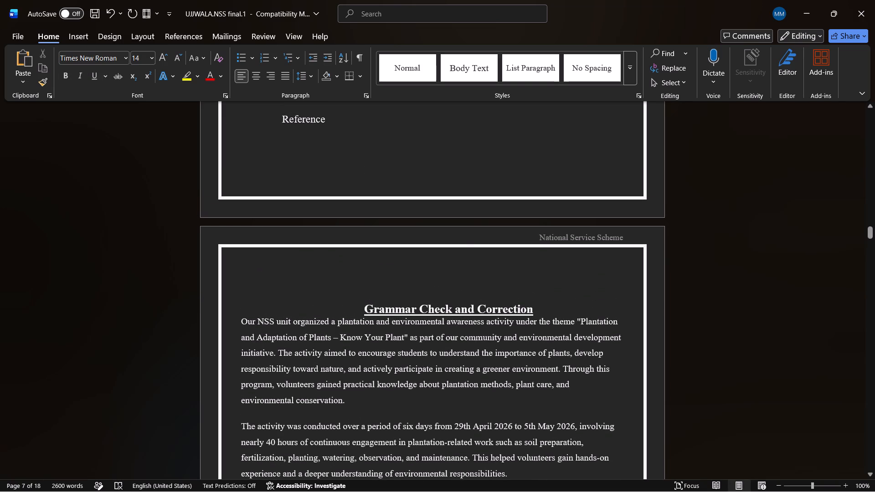
pyautogui.click(410, 288)
pyautogui.press('BackSpace')
pyautogui.press('BackSpace')
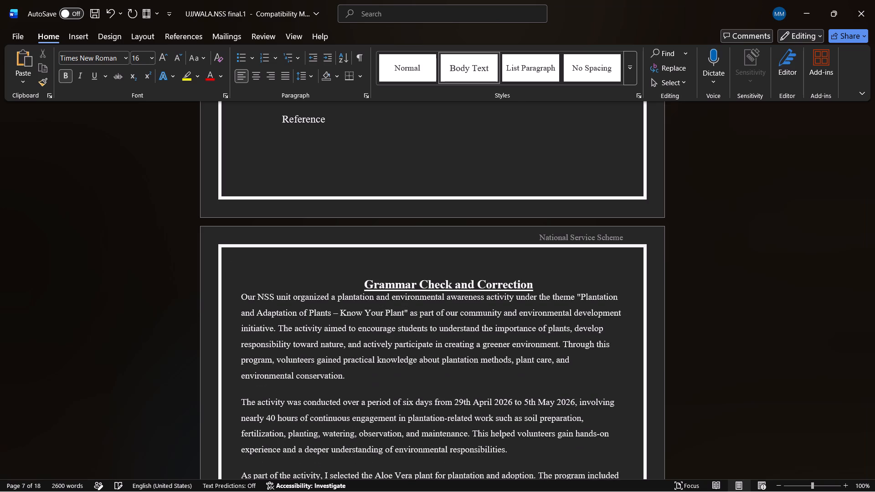
# Remove the underline from the "Grammar Check and Correction" heading.
pyautogui.click(535, 287)
pyautogui.moveTo(535, 287); pyautogui.dragTo(381, 279)
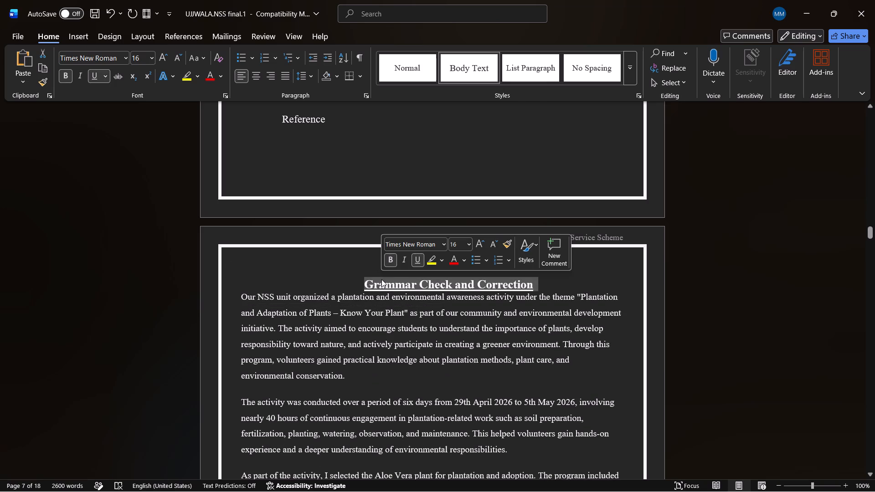
pyautogui.click(415, 261)
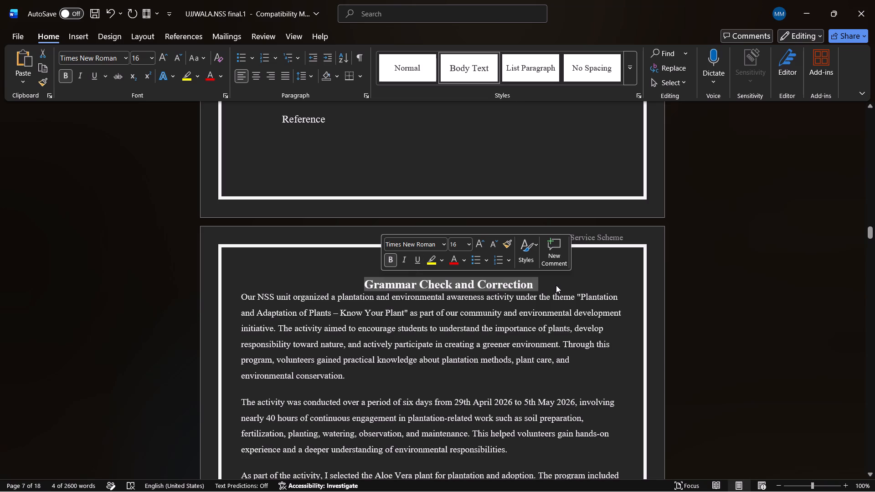
pyautogui.click(556, 285)
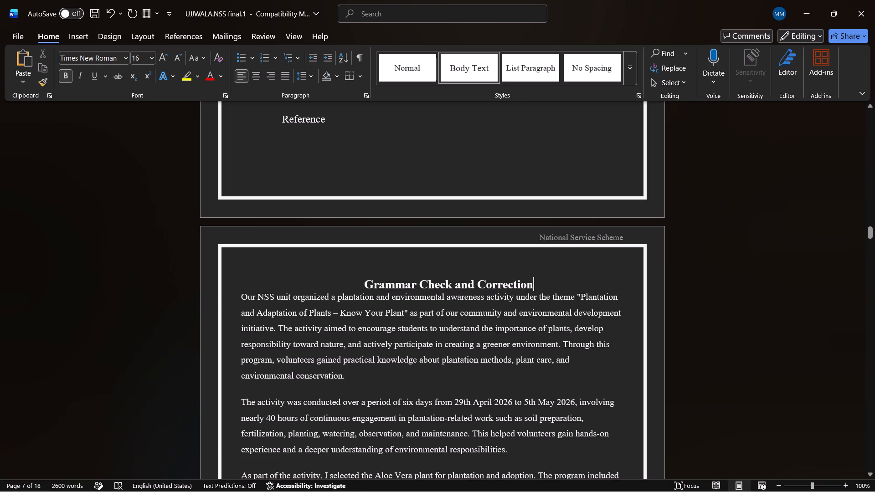
# Enter "Activity" on the blank line above the "Grammar Check and Correction" heading.
pyautogui.click(255, 257)
pyautogui.hotkey('shift', 'a')
pyautogui.press('BackSpace')
pyautogui.write('AC')
pyautogui.press('BackSpace')
pyautogui.write('ctivitu')
pyautogui.press('BackSpace')
pyautogui.press('y')
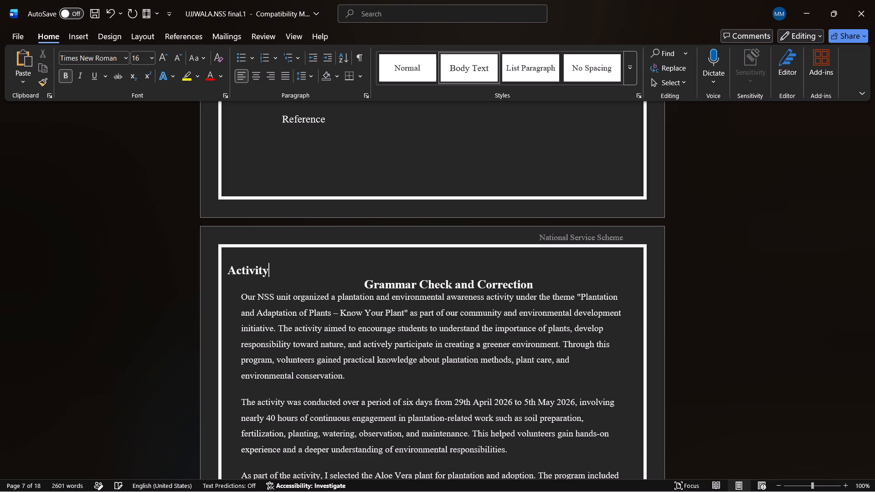
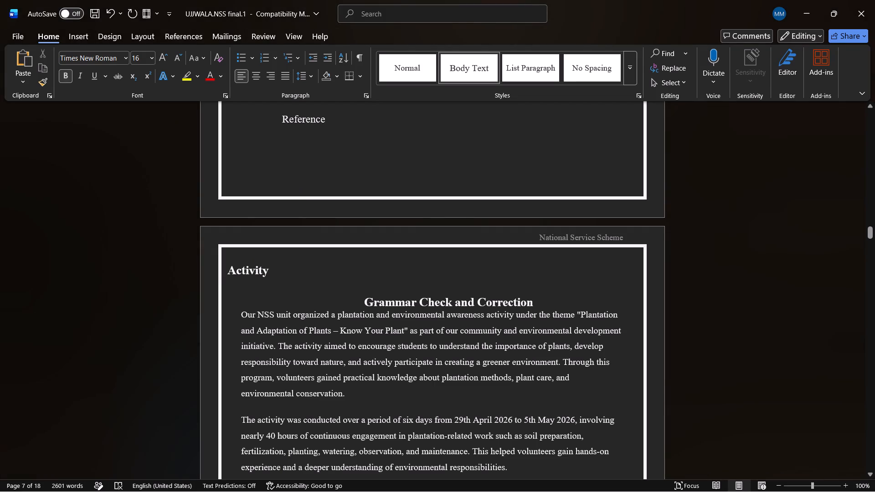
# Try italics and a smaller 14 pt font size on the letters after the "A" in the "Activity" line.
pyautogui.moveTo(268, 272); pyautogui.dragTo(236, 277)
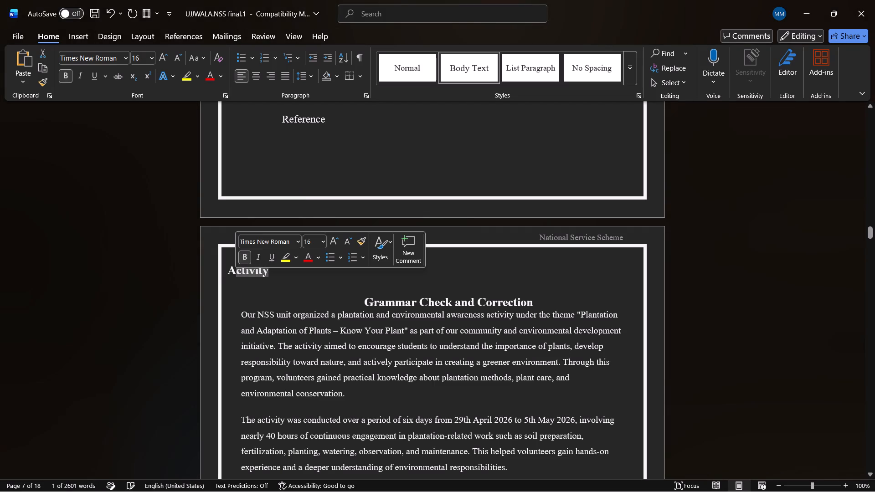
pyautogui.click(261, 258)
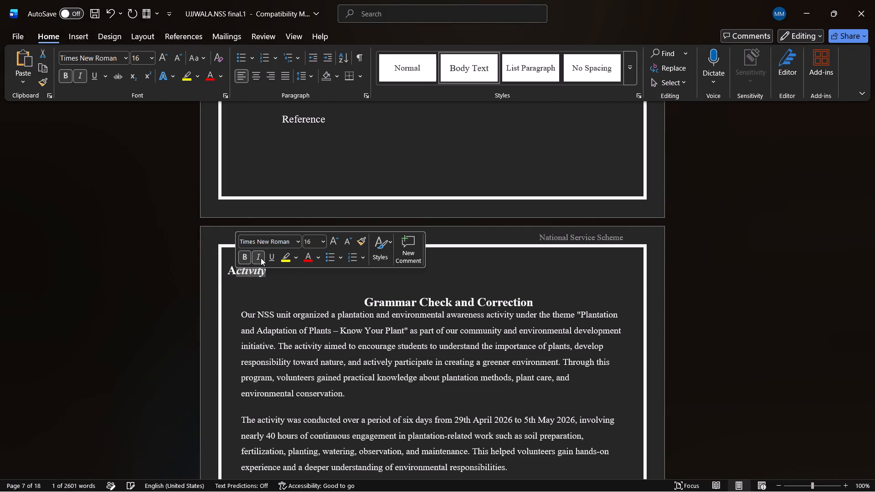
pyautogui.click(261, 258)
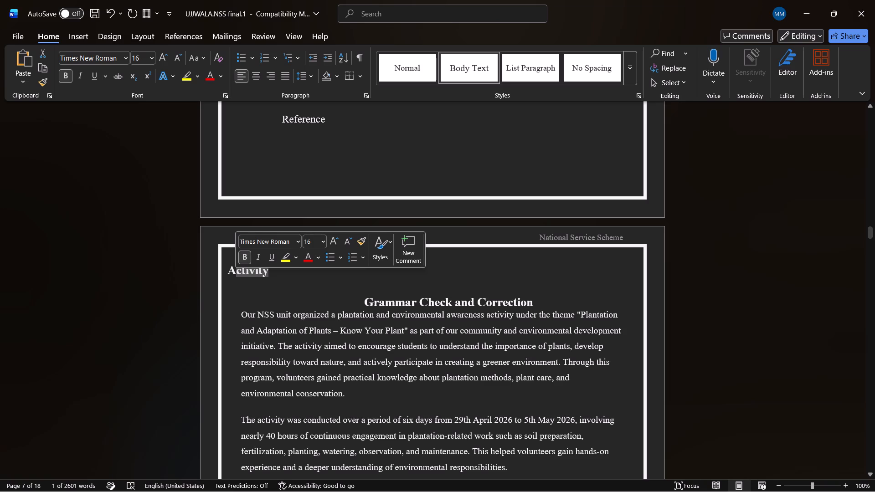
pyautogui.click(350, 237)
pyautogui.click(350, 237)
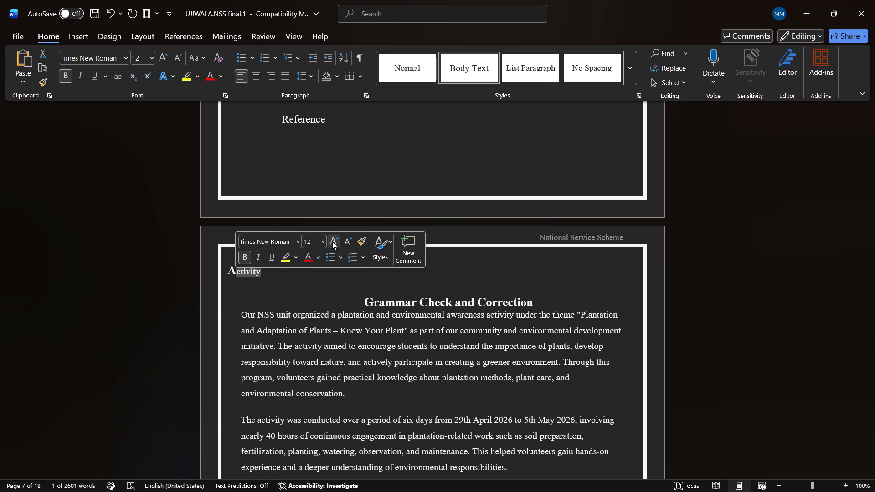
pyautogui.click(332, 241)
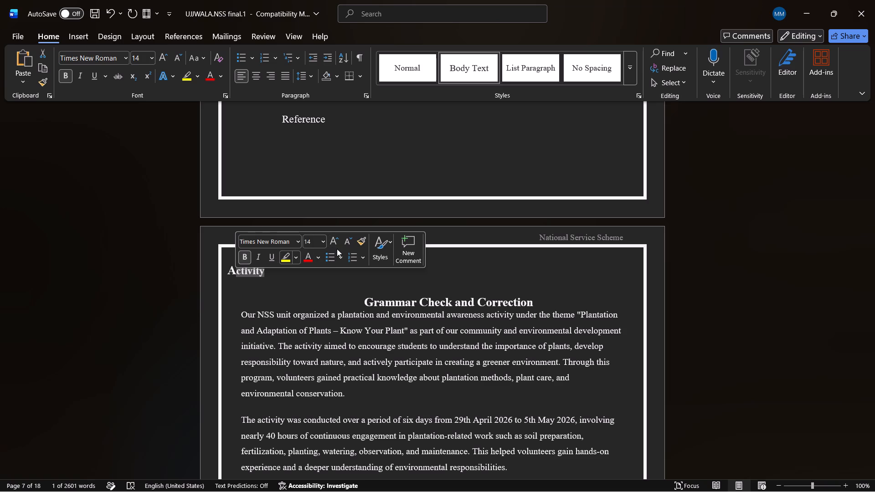
# Retype the "Activity" line in capitals as "ACTIVITY", keeping its first letter and setting the font size to 16.
pyautogui.click(330, 276)
pyautogui.press('BackSpace')
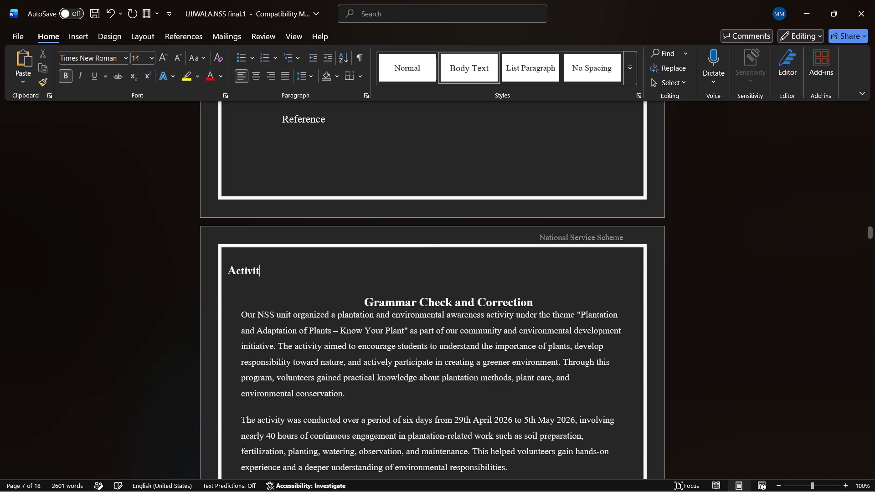
pyautogui.press('BackSpace')
pyautogui.press('BackSpace')
pyautogui.press('BackSpace')
pyautogui.press('BackSpace')
pyautogui.press('BackSpace')
pyautogui.press('BackSpace')
pyautogui.press('c')
pyautogui.press('BackSpace')
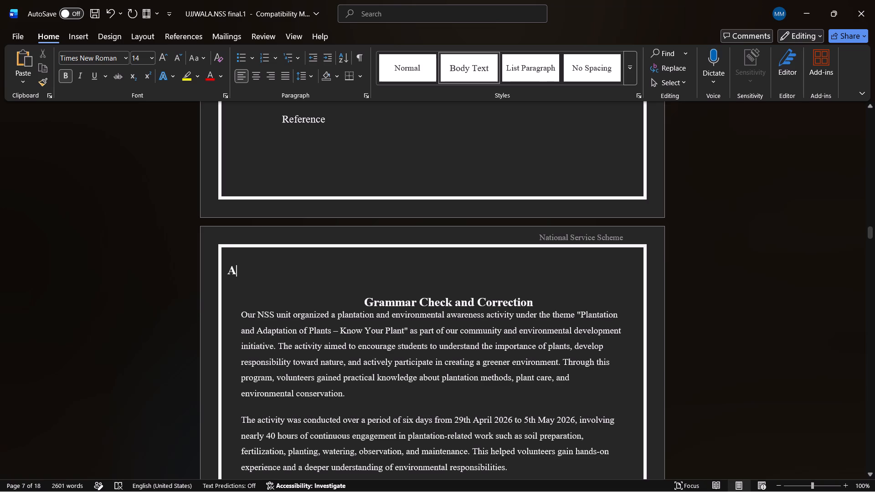
pyautogui.click(150, 55)
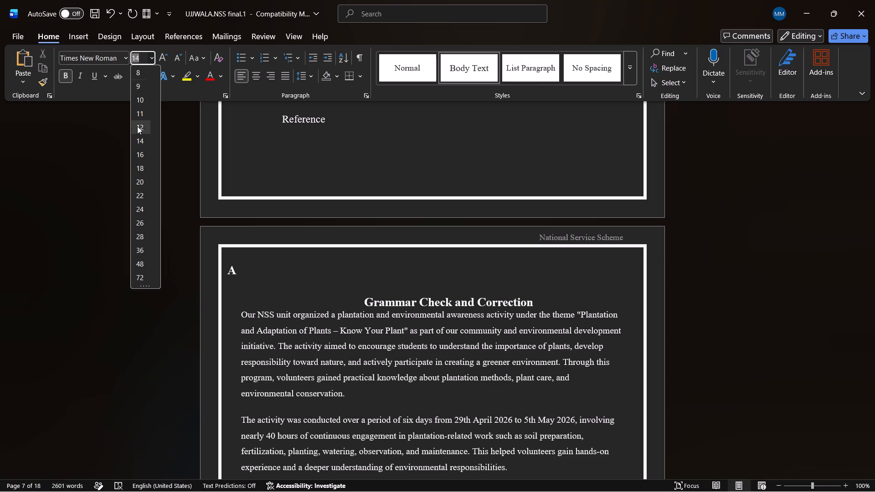
pyautogui.click(136, 151)
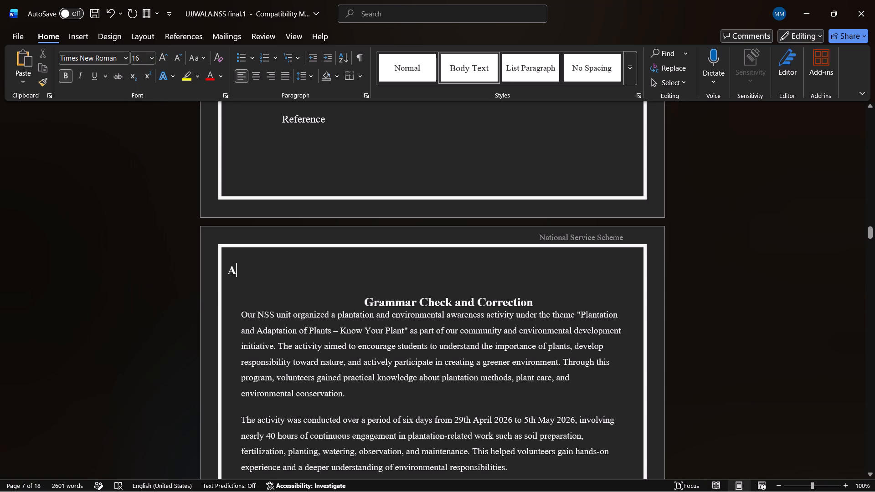
pyautogui.press('c')
pyautogui.write('TIVITY')
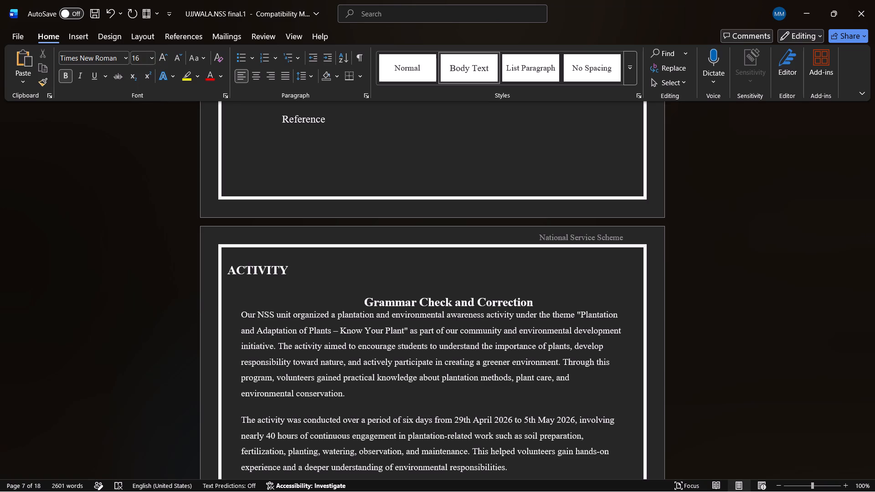
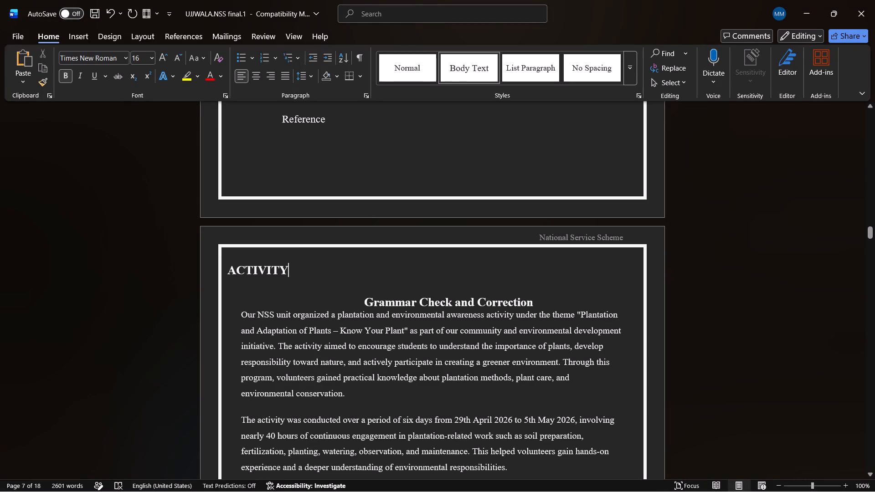
# Set the font size of the "Grammar Check and Correction" heading to 18.
pyautogui.moveTo(540, 300); pyautogui.dragTo(376, 296)
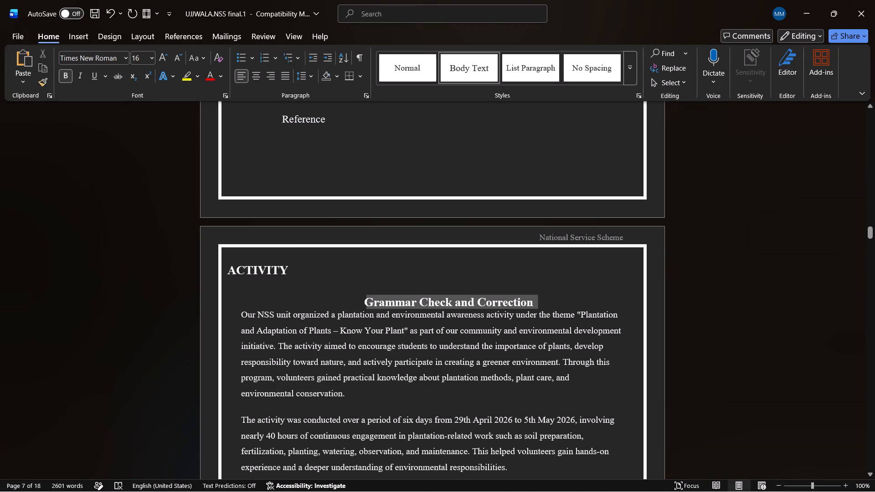
pyautogui.moveTo(376, 296); pyautogui.dragTo(357, 298)
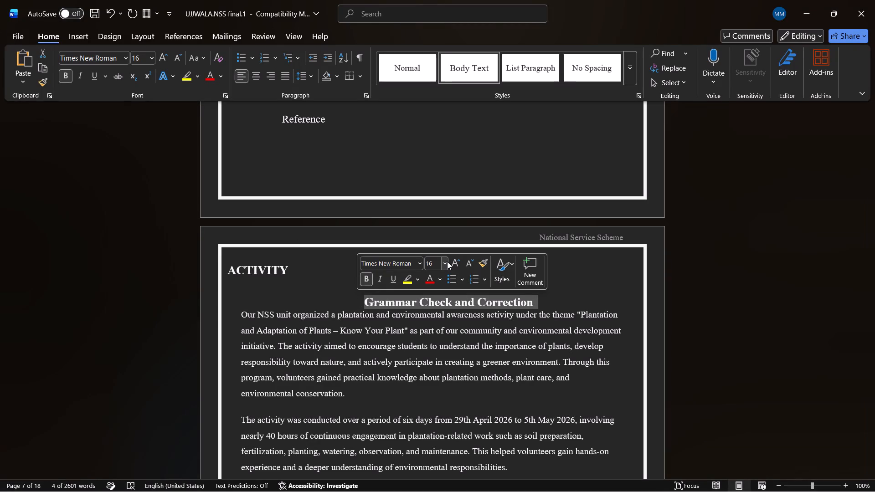
pyautogui.click(445, 261)
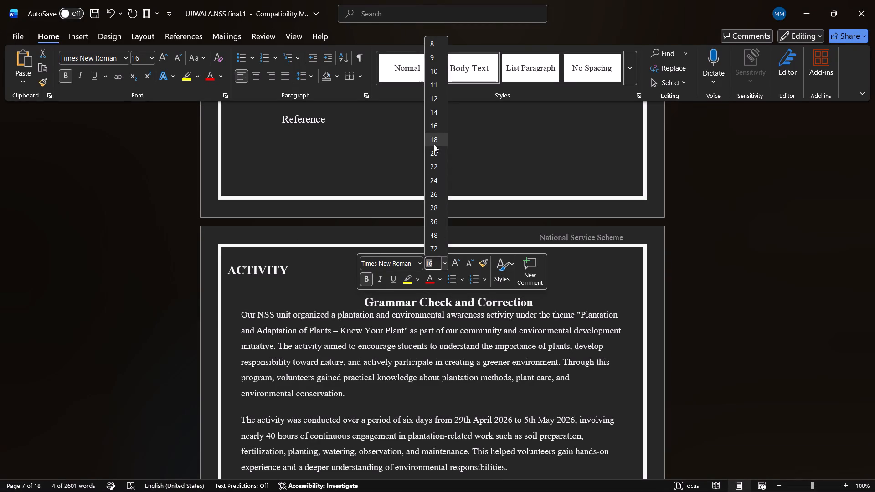
pyautogui.click(433, 142)
pyautogui.click(574, 261)
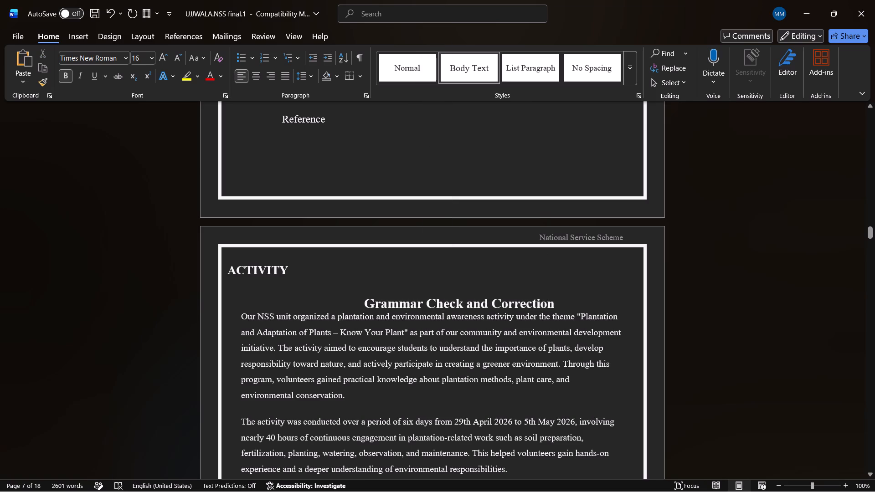
# Switch to the NLP Project Report PDF in Edge and copy the Introduction heading and all paragraphs on the Activity 2 page.
pyautogui.scroll(-1, 563, 305)
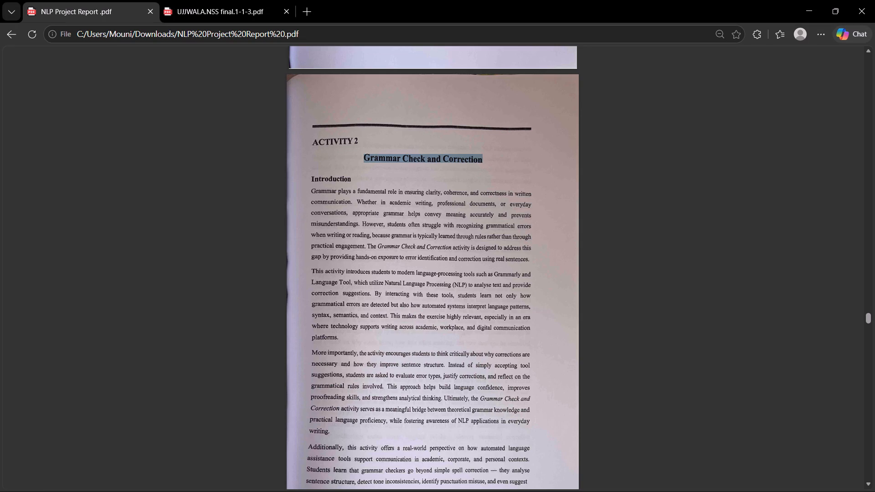
pyautogui.moveTo(309, 174); pyautogui.dragTo(586, 484)
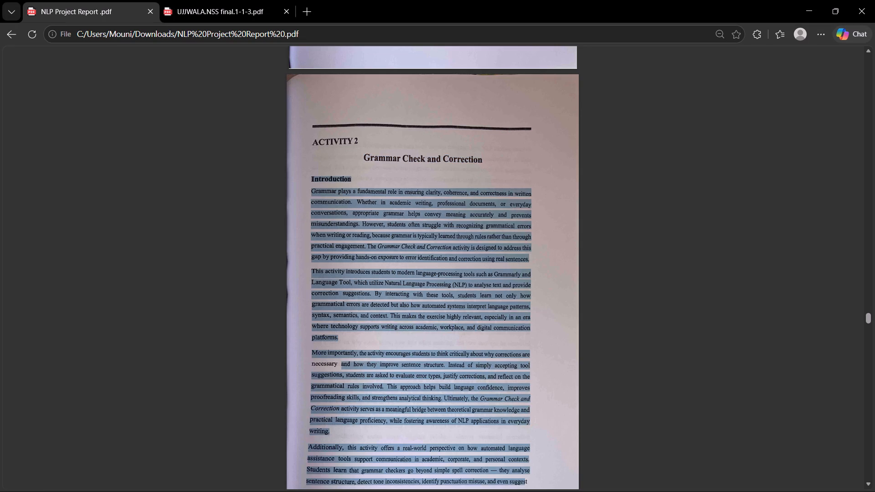
pyautogui.moveTo(586, 484); pyautogui.dragTo(530, 435)
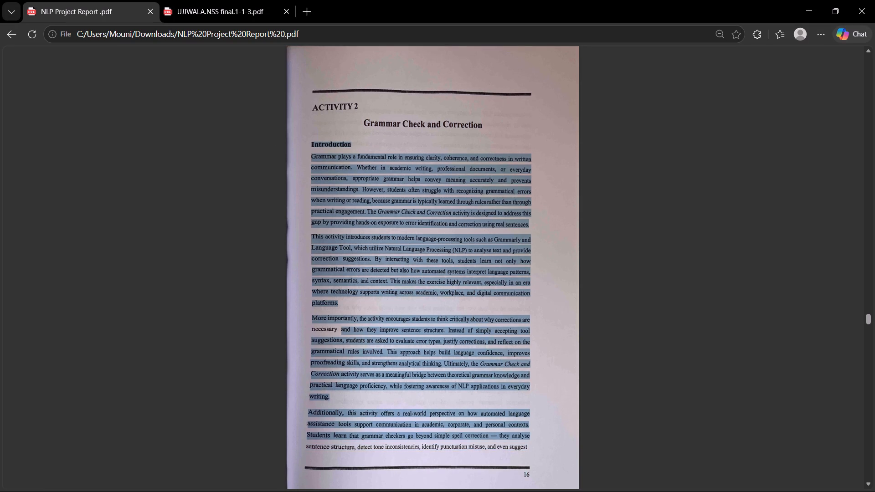
pyautogui.moveTo(530, 435); pyautogui.dragTo(564, 448)
pyautogui.moveTo(564, 448); pyautogui.dragTo(566, 446)
pyautogui.moveTo(566, 446); pyautogui.dragTo(566, 446)
pyautogui.click(477, 337)
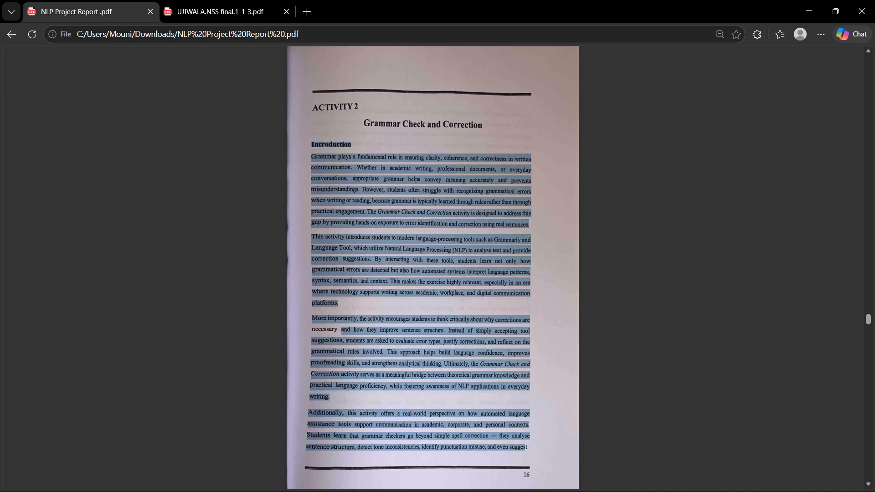
pyautogui.scroll(-1, 477, 337)
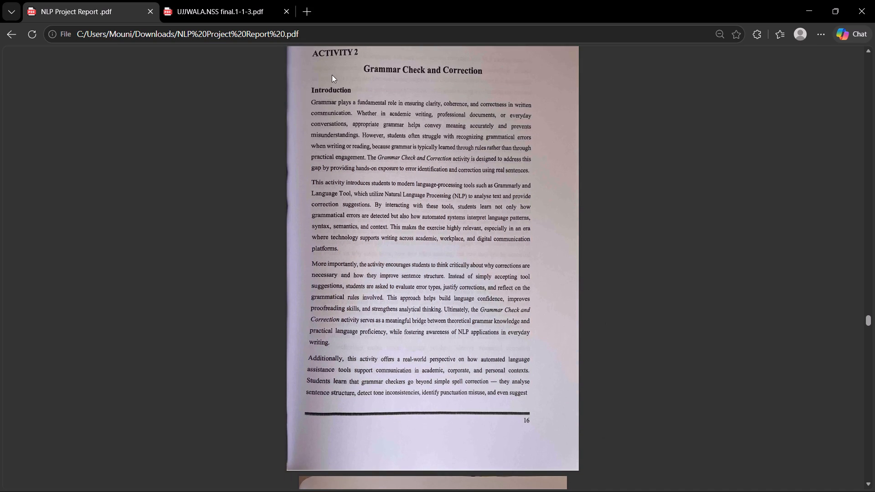
pyautogui.moveTo(311, 92); pyautogui.dragTo(553, 392)
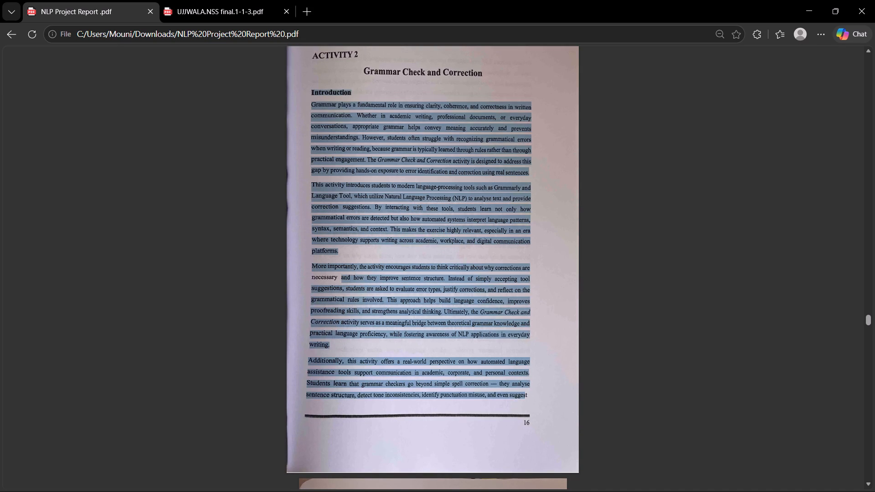
pyautogui.moveTo(553, 392); pyautogui.dragTo(536, 401)
pyautogui.hotkey('ctrl', 'c')
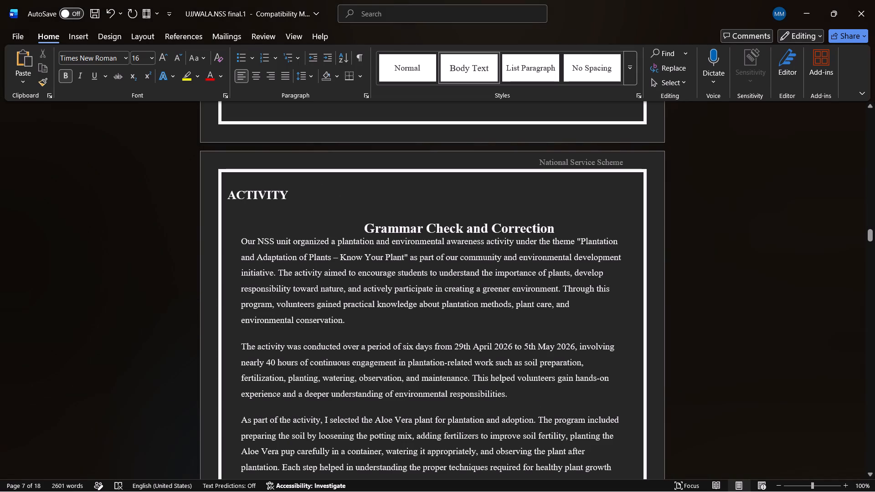
# In the Word report, replace the plantation and Aloe Vera paragraphs under "Grammar Check and Correction" with the copied Introduction text.
pyautogui.moveTo(238, 236); pyautogui.dragTo(619, 491)
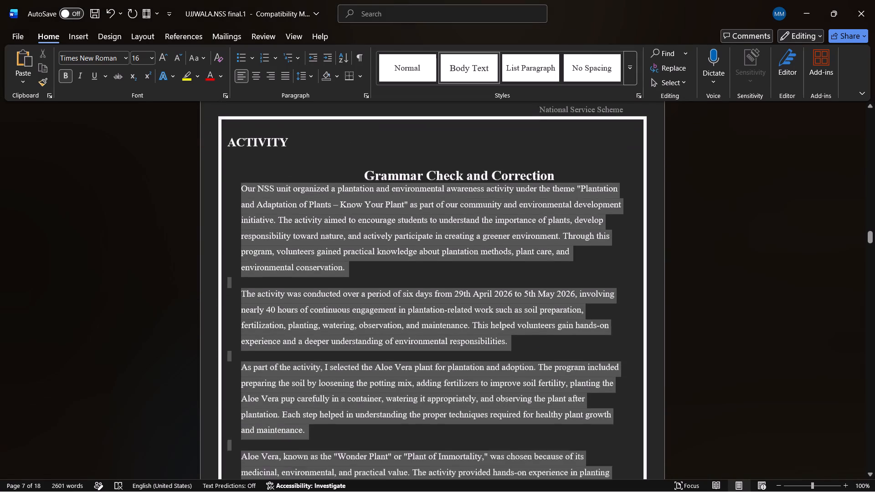
pyautogui.moveTo(619, 491); pyautogui.dragTo(514, 293)
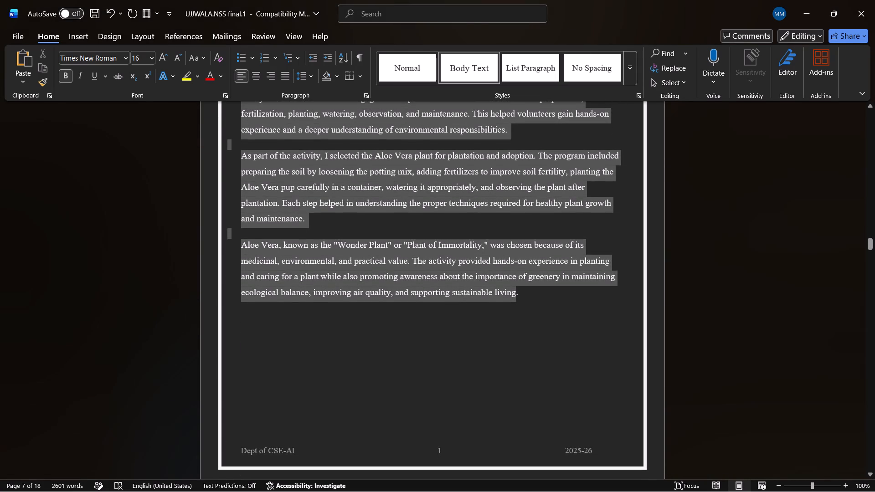
pyautogui.moveTo(514, 293); pyautogui.dragTo(529, 296)
pyautogui.hotkey('ctrl', 'v')
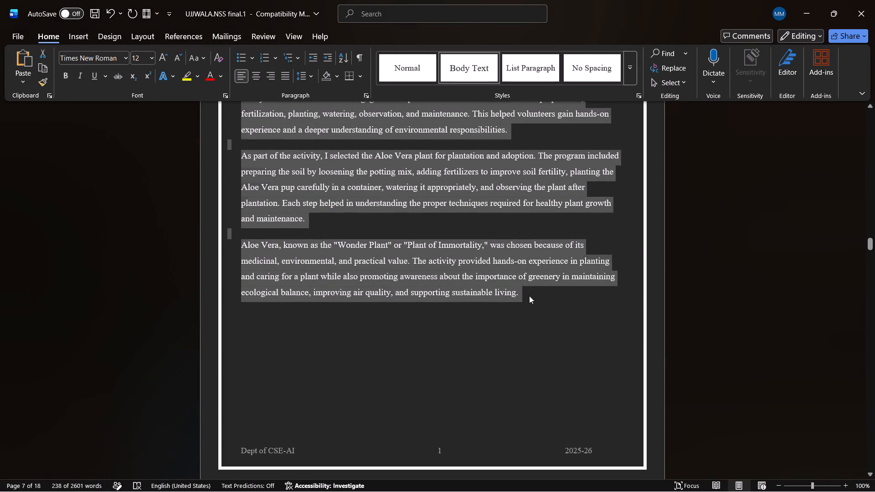
# Put "Introduction" on its own line, with a blank line above it and another before the body text.
pyautogui.scroll(2, 529, 296)
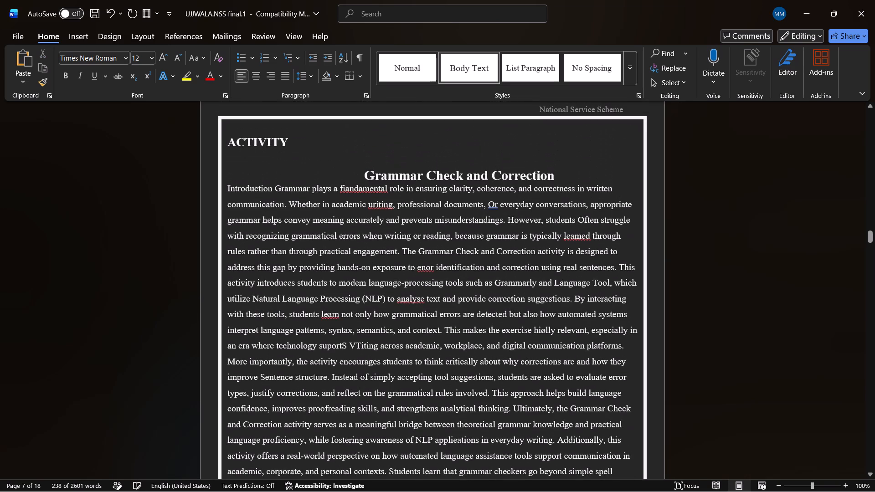
pyautogui.click(273, 184)
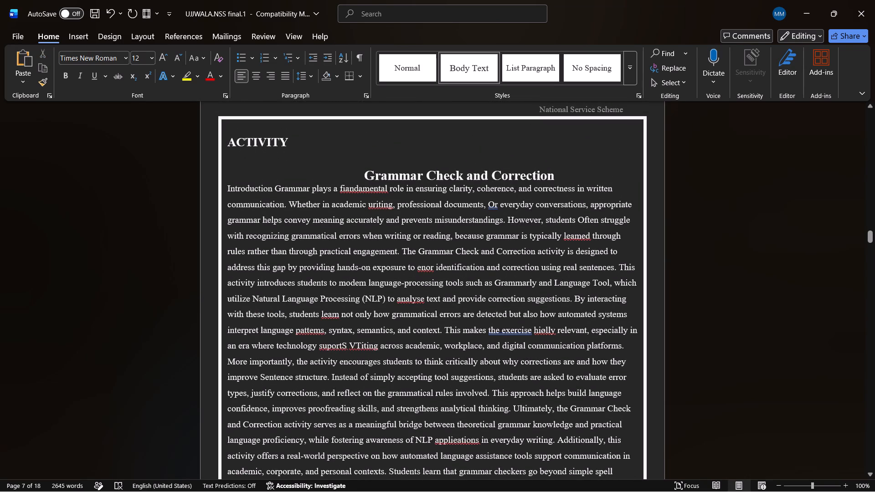
pyautogui.press('Return')
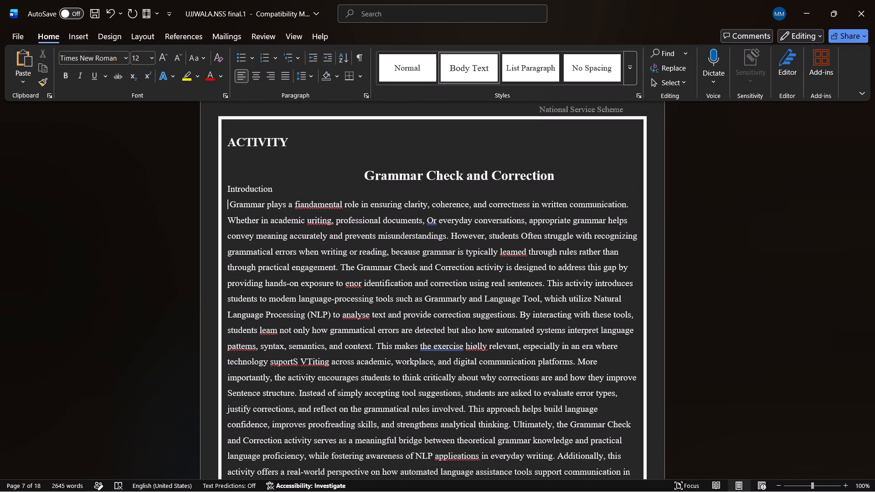
pyautogui.press('Return')
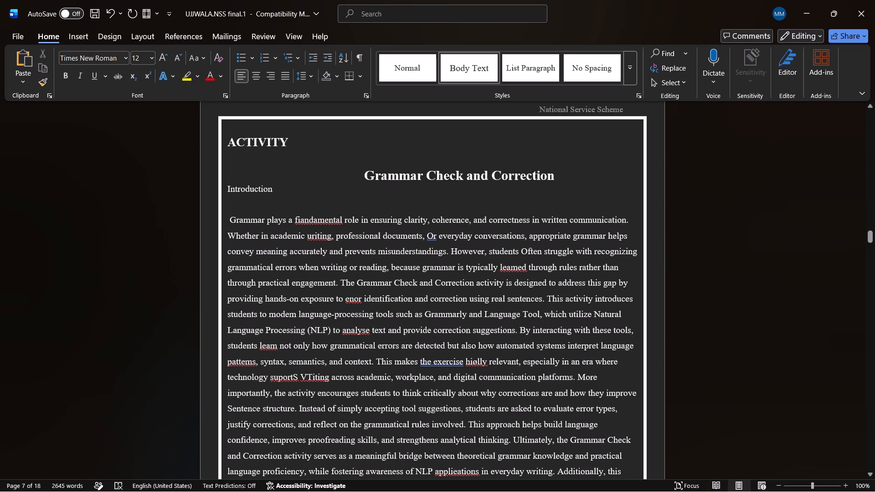
pyautogui.click(559, 172)
pyautogui.press('Return')
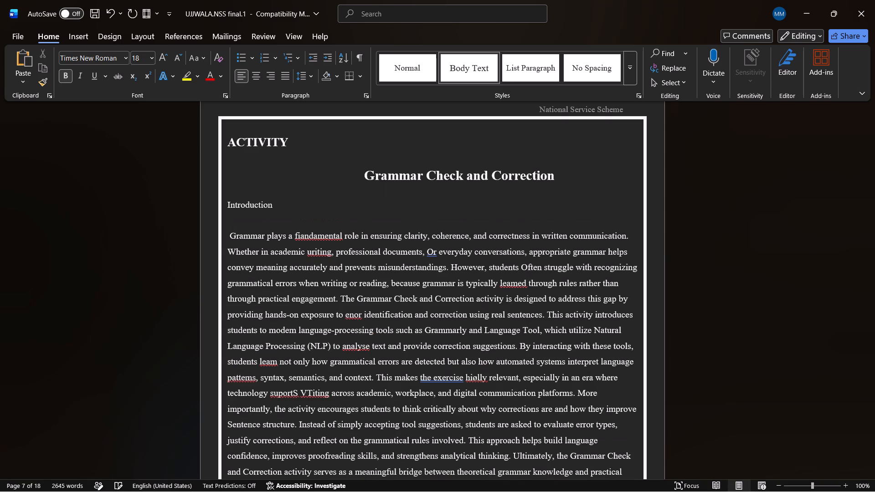
# Make the "Introduction" subheading bold with a font size of 14.
pyautogui.click(275, 204)
pyautogui.moveTo(225, 202); pyautogui.dragTo(284, 209)
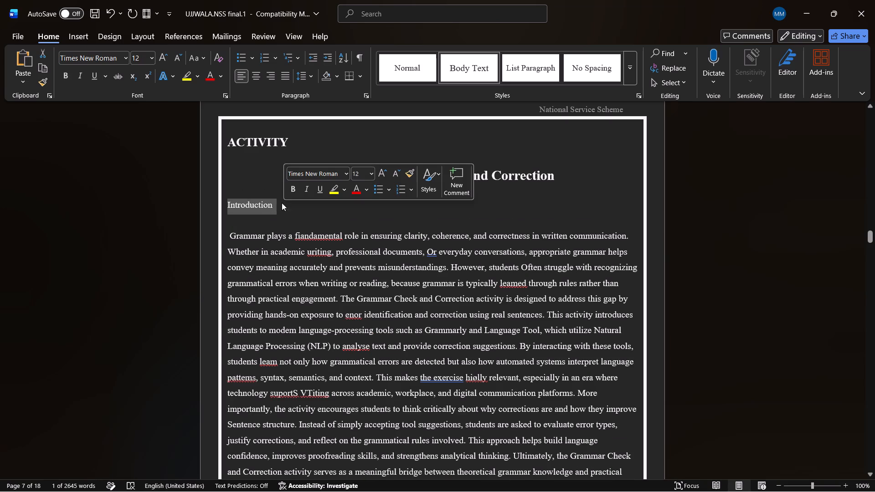
pyautogui.click(291, 190)
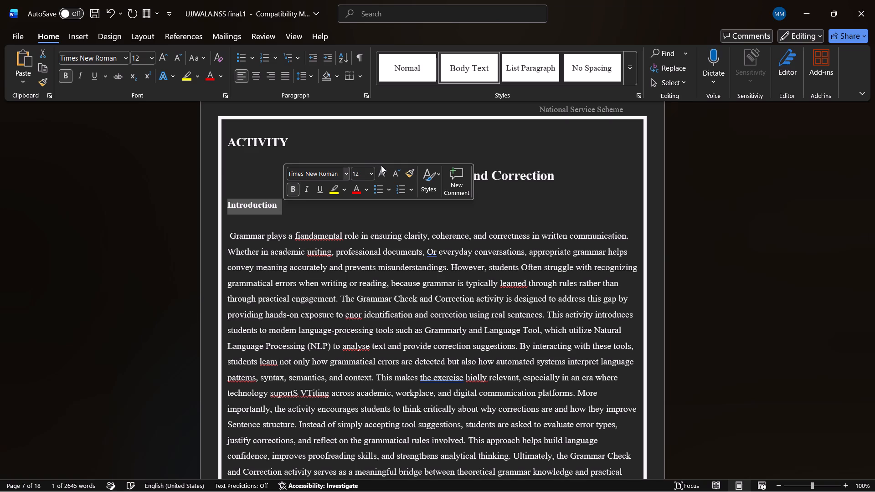
pyautogui.click(375, 172)
pyautogui.click(372, 173)
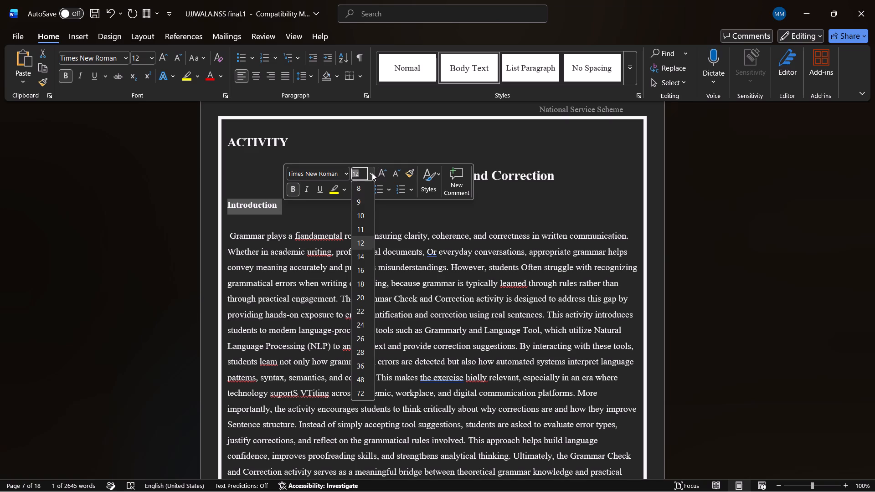
pyautogui.click(365, 256)
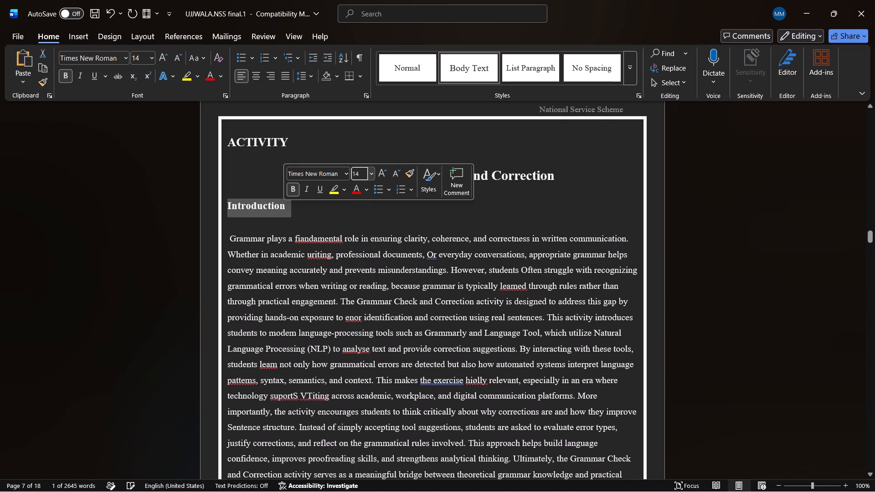
pyautogui.click(314, 221)
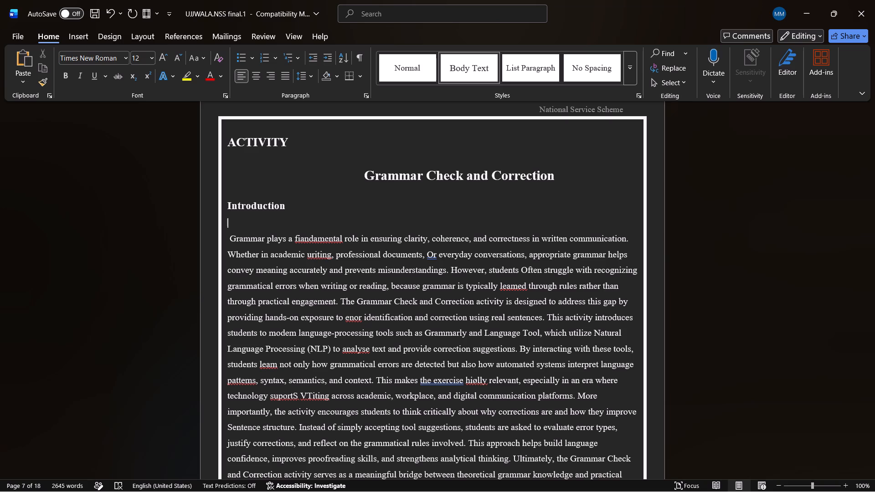
# Split the Introduction text into separate paragraphs starting at "This activity introduces", "More importantly" and "Additionally".
pyautogui.scroll(-1, 314, 221)
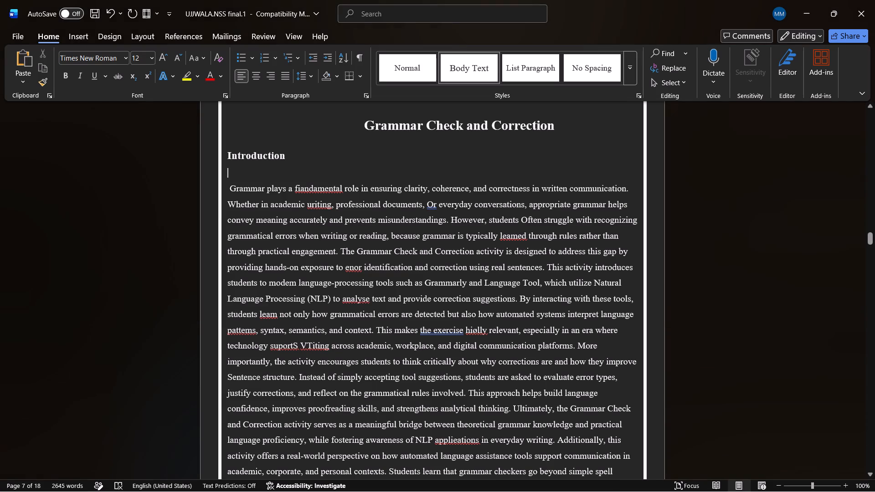
pyautogui.click(548, 268)
pyautogui.press('Return')
pyautogui.scroll(-1, 548, 268)
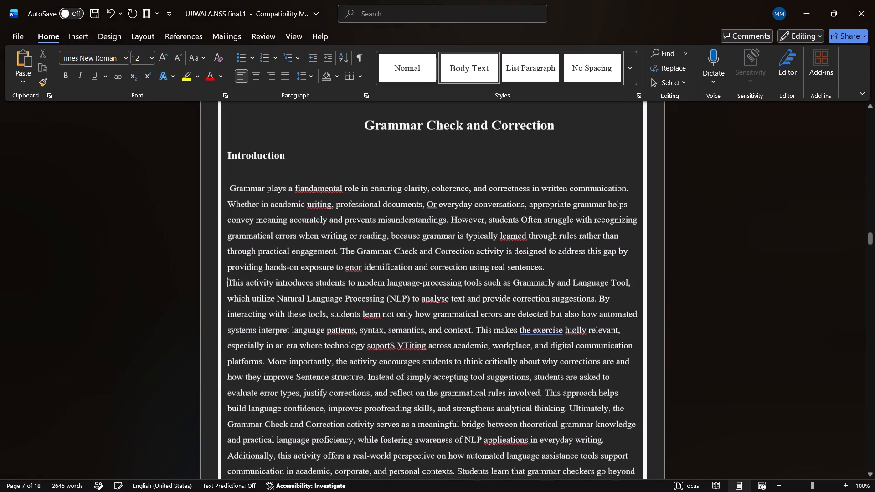
pyautogui.scroll(-1, 548, 268)
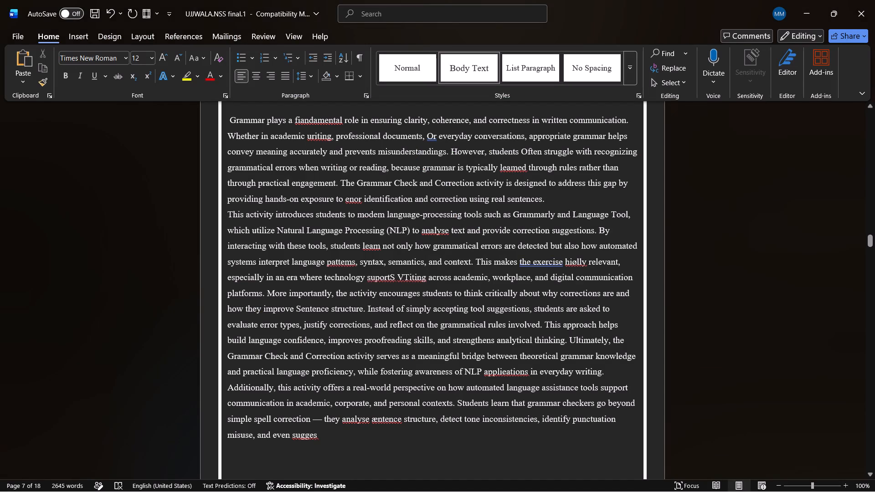
pyautogui.click(264, 293)
pyautogui.press('Return')
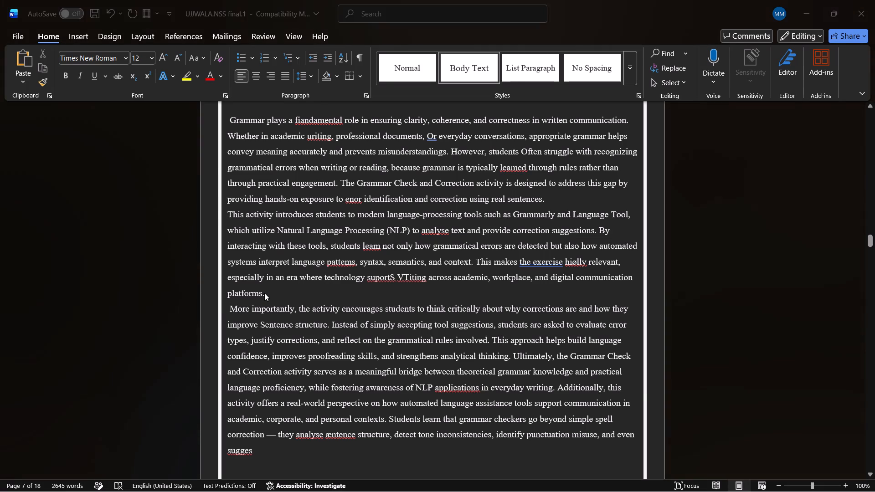
pyautogui.press('space')
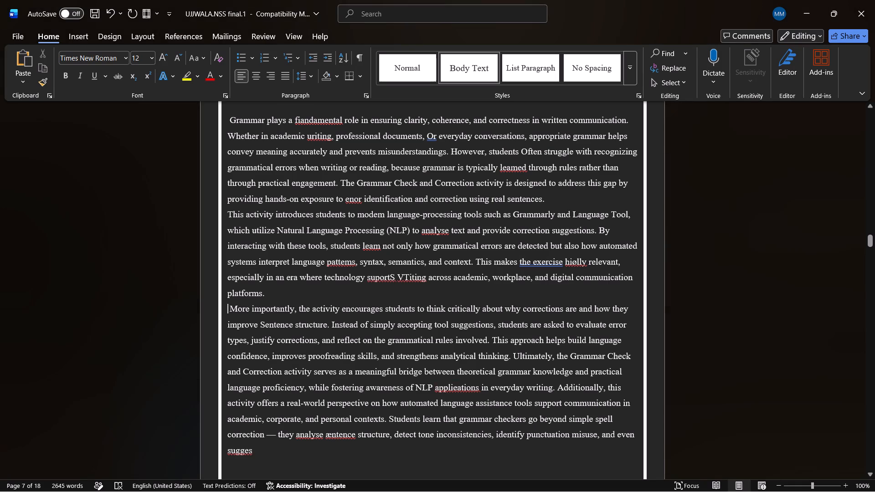
pyautogui.click(557, 387)
pyautogui.press('Return')
# Insert a blank line before the "Additionally" paragraph and another after the first paragraph ending "using real sentences.".
pyautogui.scroll(-1, 557, 387)
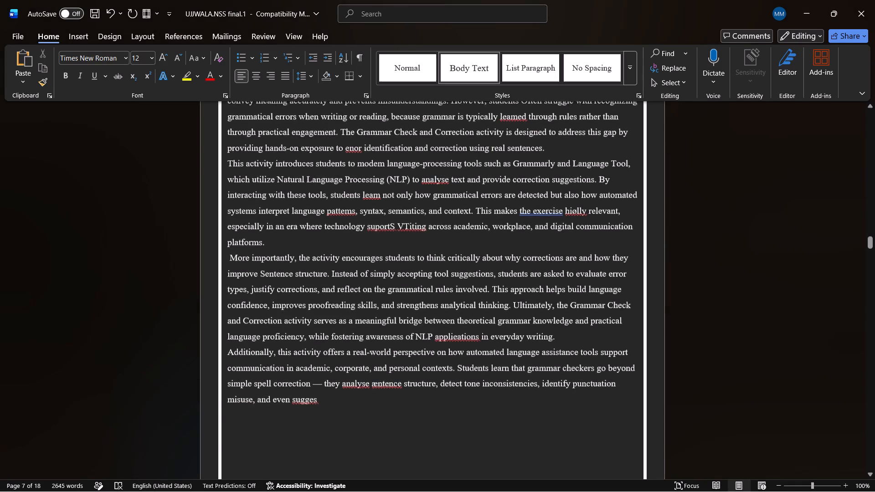
pyautogui.scroll(-1, 557, 387)
pyautogui.press('Return')
pyautogui.scroll(1, 557, 387)
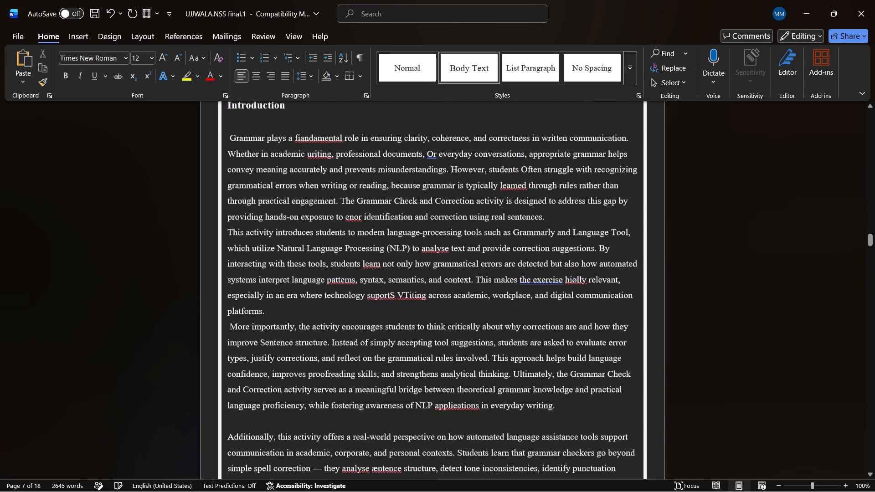
pyautogui.click(554, 218)
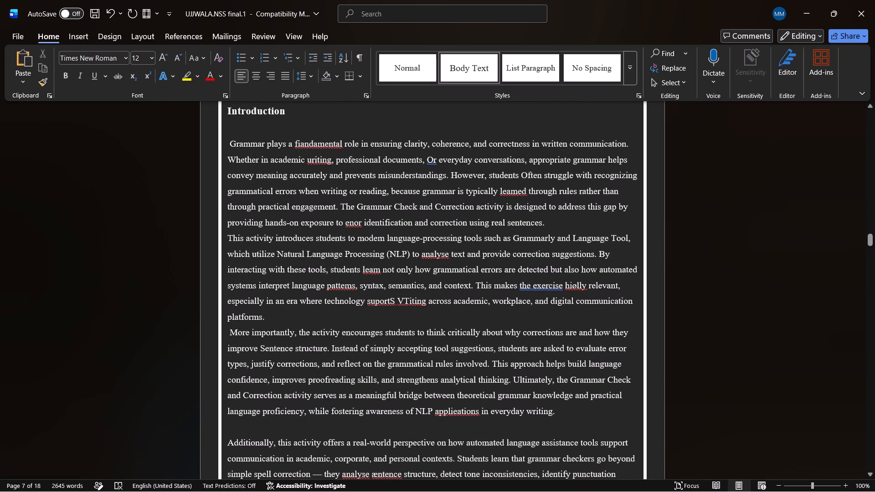
pyautogui.press('Return')
# Complete the cut-off last word of the Introduction text so it reads "suggest".
pyautogui.scroll(-1, 554, 218)
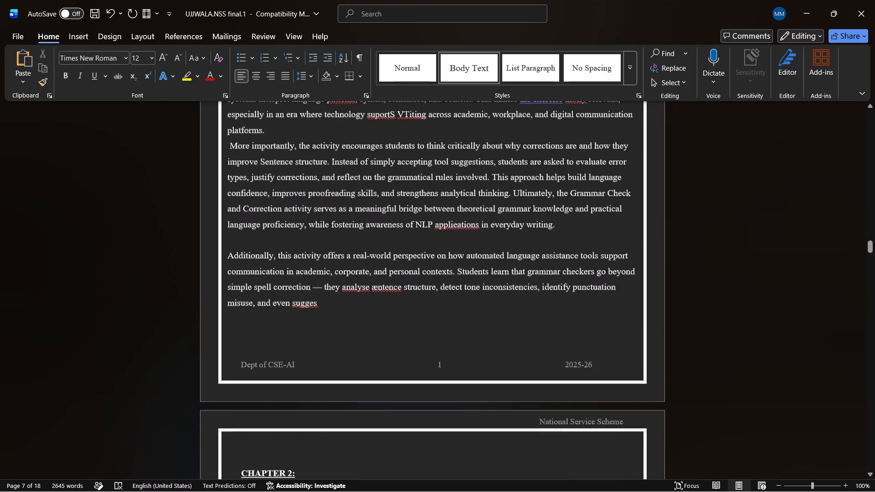
pyautogui.click(323, 302)
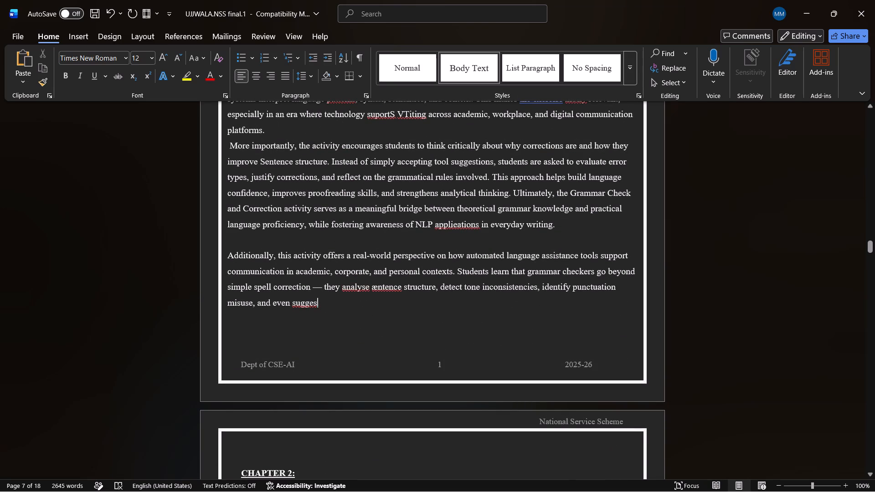
pyautogui.press('t')
pyautogui.press('BackSpace')
pyautogui.press('t')
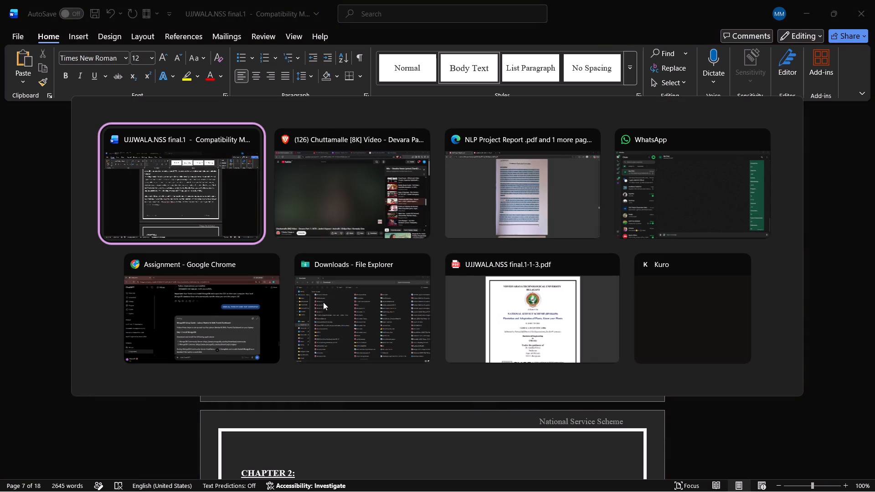
# Switch to the NLP Project Report PDF in Edge and review the pages following the Introduction, through the Objective and Activity sections.
pyautogui.scroll(-3, 323, 302)
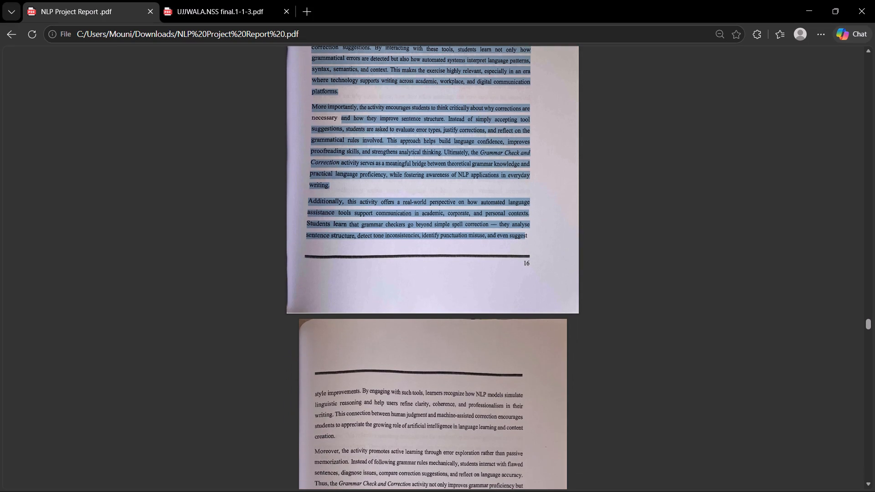
pyautogui.scroll(-4, 323, 302)
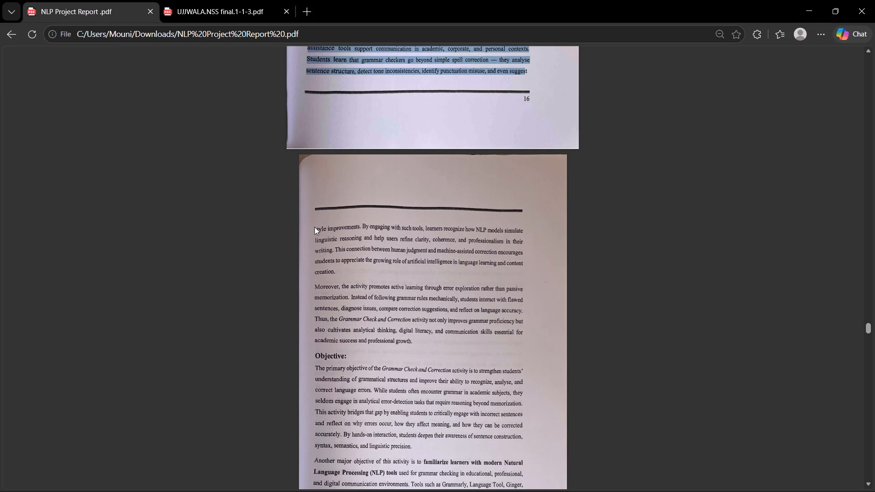
pyautogui.scroll(-5, 314, 227)
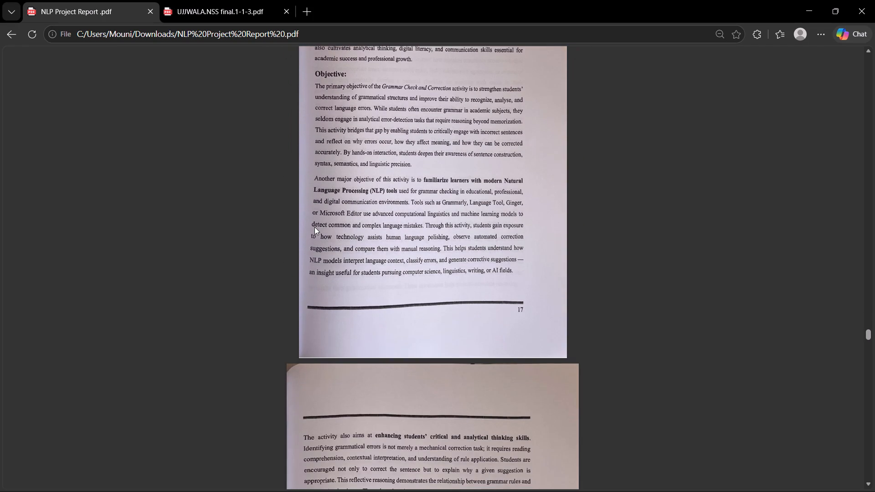
pyautogui.scroll(-6, 314, 227)
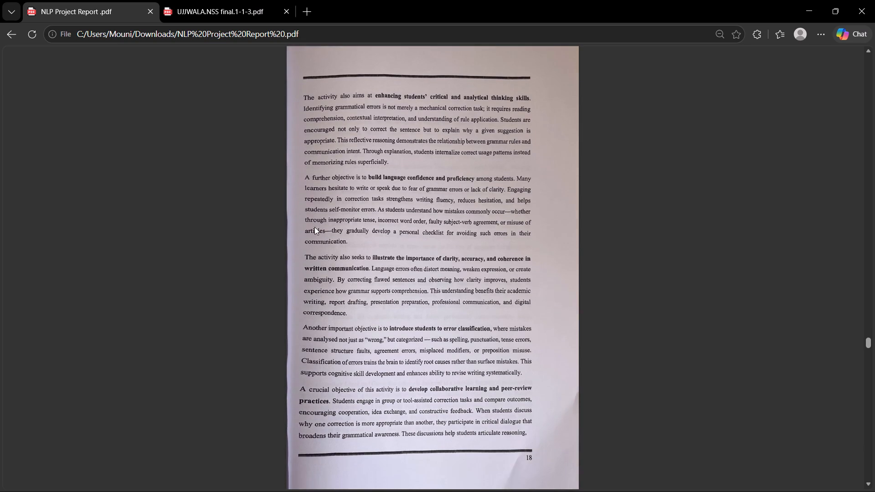
pyautogui.scroll(-7, 314, 227)
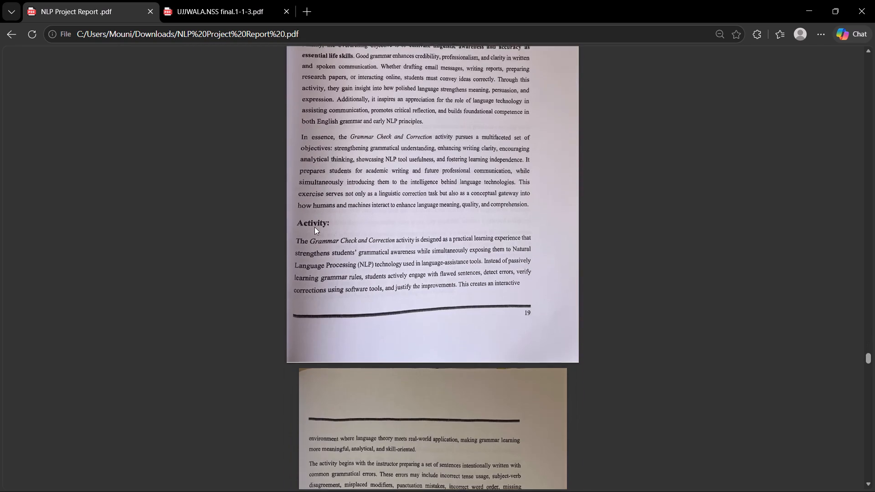
pyautogui.scroll(-1, 314, 227)
pyautogui.scroll(7, 314, 227)
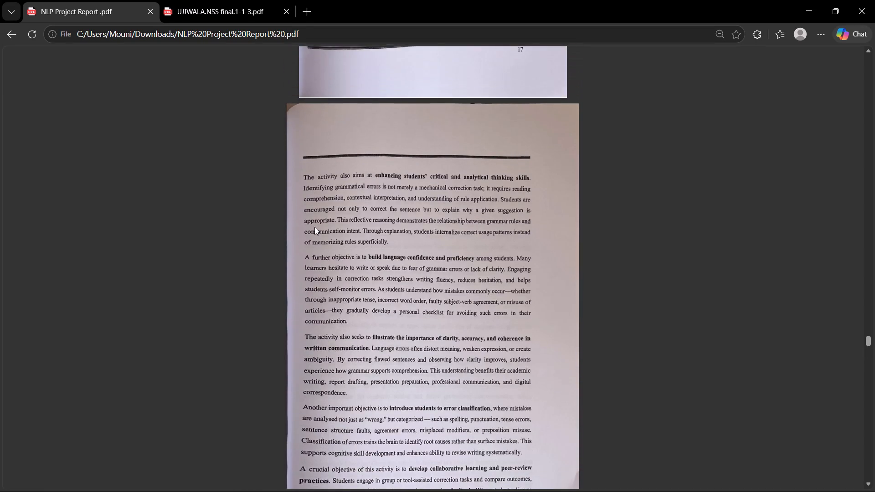
pyautogui.scroll(4, 314, 227)
pyautogui.scroll(-5, 314, 227)
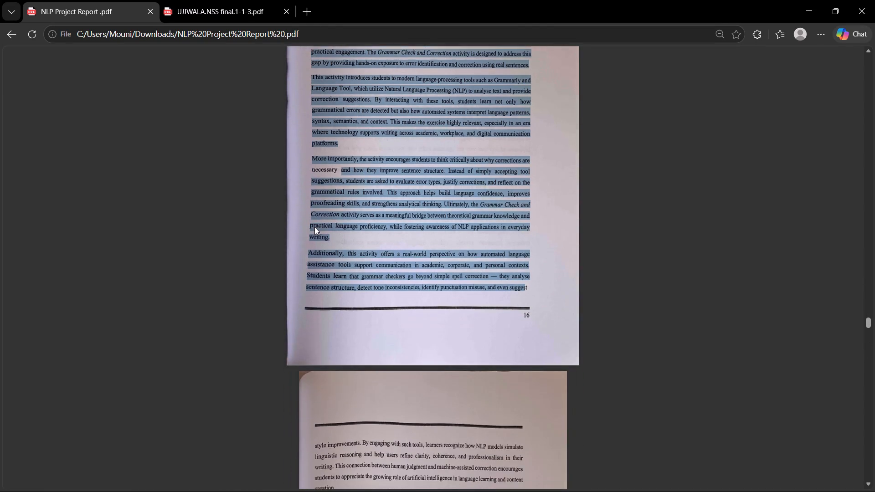
pyautogui.scroll(-2, 314, 227)
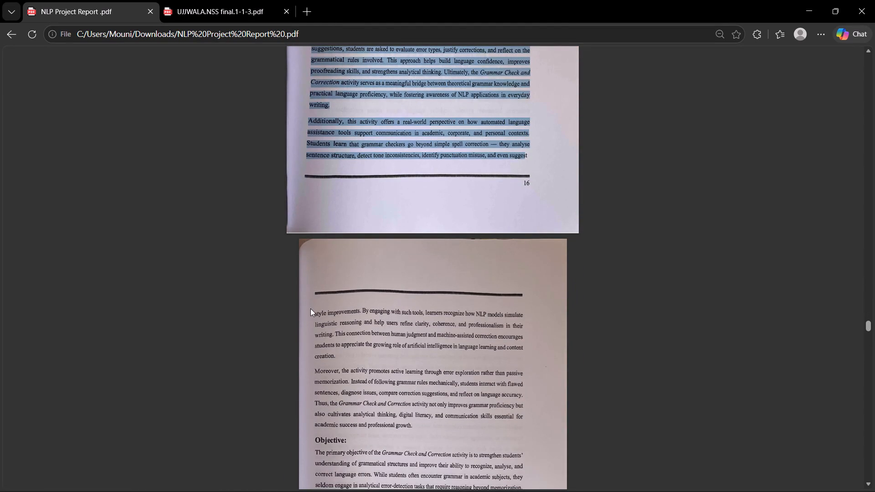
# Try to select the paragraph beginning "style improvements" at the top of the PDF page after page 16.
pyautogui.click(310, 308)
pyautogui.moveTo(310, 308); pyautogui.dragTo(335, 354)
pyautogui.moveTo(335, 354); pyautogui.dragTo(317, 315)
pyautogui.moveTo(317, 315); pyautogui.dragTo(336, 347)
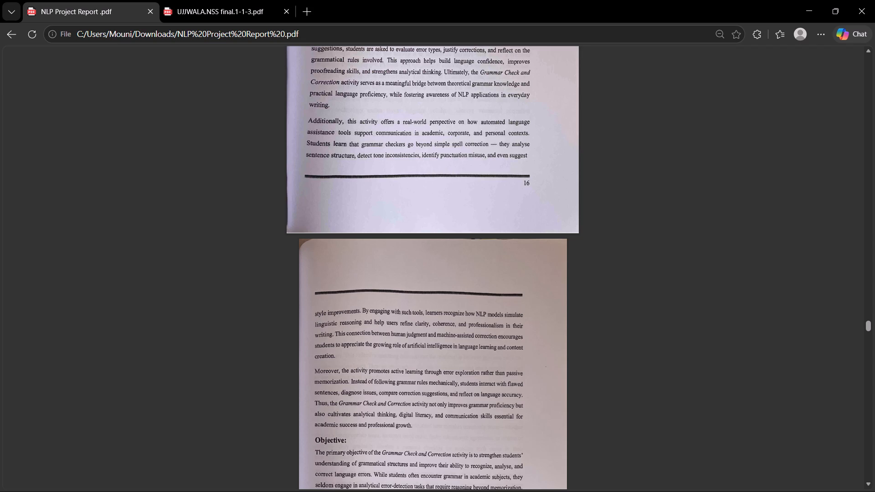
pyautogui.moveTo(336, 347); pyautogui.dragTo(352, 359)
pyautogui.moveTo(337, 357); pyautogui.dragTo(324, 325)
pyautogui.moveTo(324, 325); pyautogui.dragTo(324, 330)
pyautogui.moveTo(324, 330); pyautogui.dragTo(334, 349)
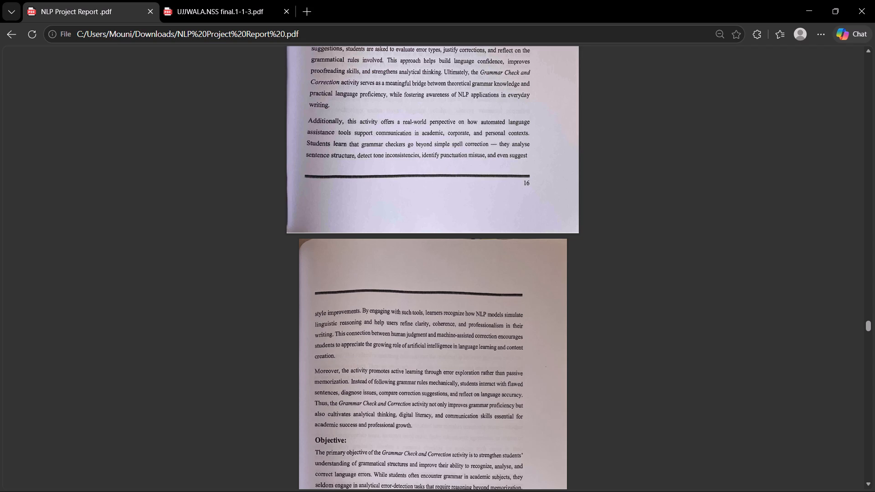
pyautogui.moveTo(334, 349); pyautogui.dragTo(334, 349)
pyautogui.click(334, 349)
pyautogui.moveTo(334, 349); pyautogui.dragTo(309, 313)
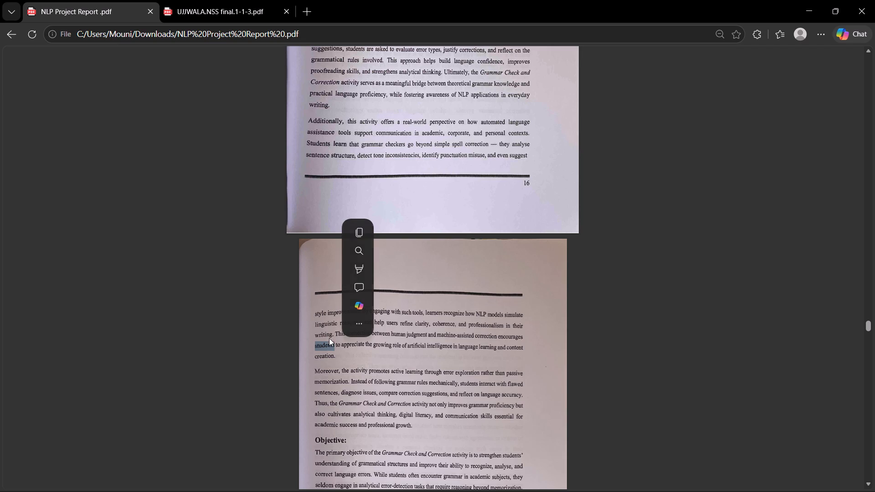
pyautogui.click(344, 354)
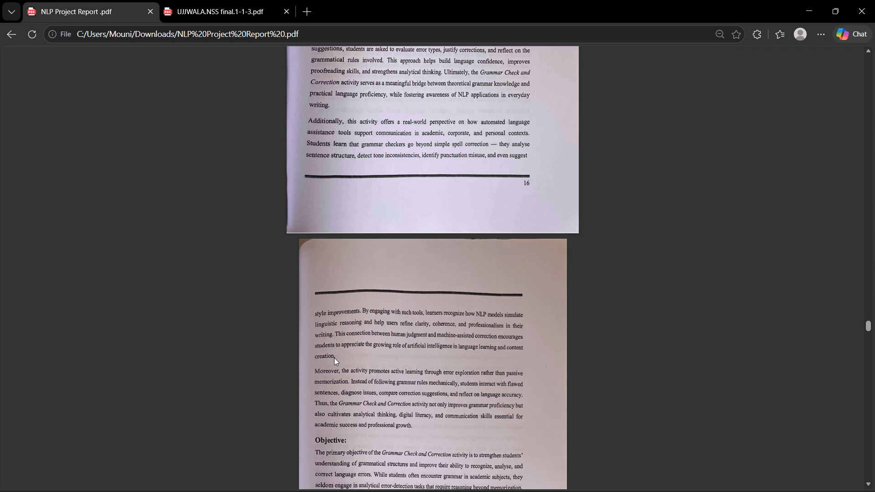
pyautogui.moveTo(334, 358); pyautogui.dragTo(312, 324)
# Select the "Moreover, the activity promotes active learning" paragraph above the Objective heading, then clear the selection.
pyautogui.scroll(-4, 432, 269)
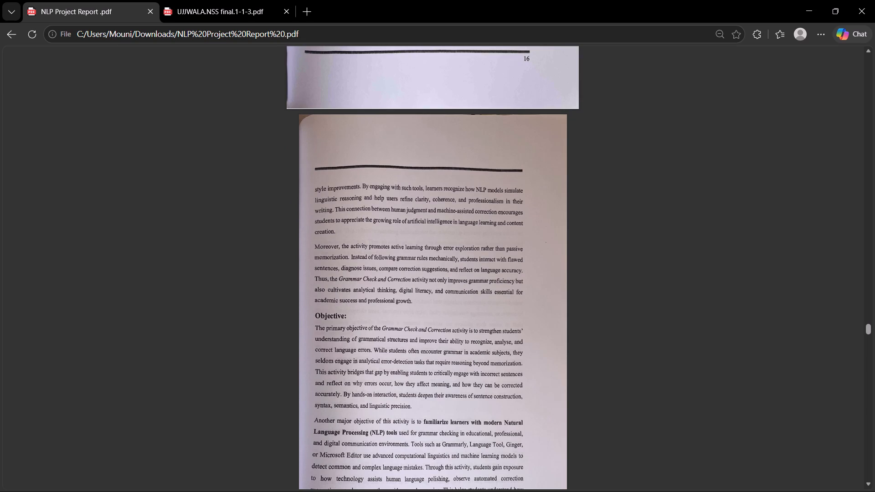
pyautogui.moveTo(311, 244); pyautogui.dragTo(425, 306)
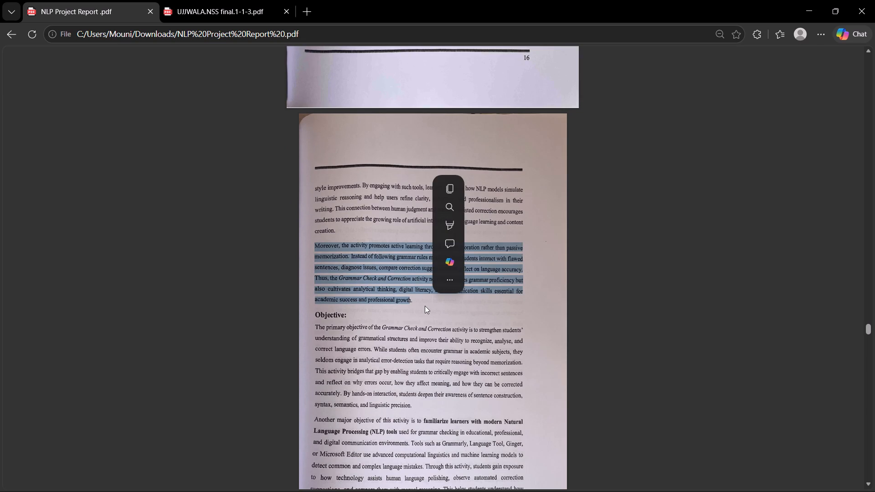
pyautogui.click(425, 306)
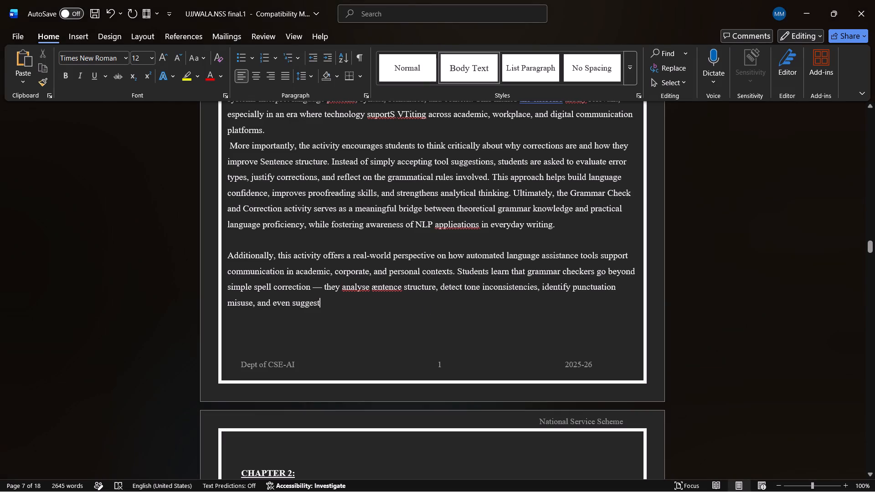
# Append "styles improvement" after "and even suggest" at the end of the "Additionally" paragraph in the Introduction.
pyautogui.press('space')
pyautogui.write('sty')
pyautogui.write('lw')
pyautogui.press('BackSpace')
pyautogui.press('w')
pyautogui.press('BackSpace')
pyautogui.write('es')
pyautogui.press('space')
pyautogui.write('improvement')
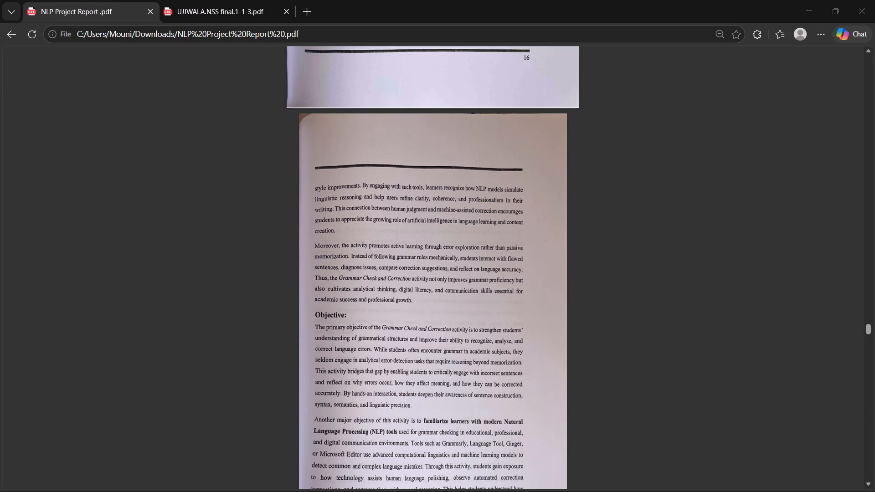
# Compare with the NLP Project Report PDF in Edge and remove the blank line below the Introduction heading in the Word report.
pyautogui.scroll(1, 334, 301)
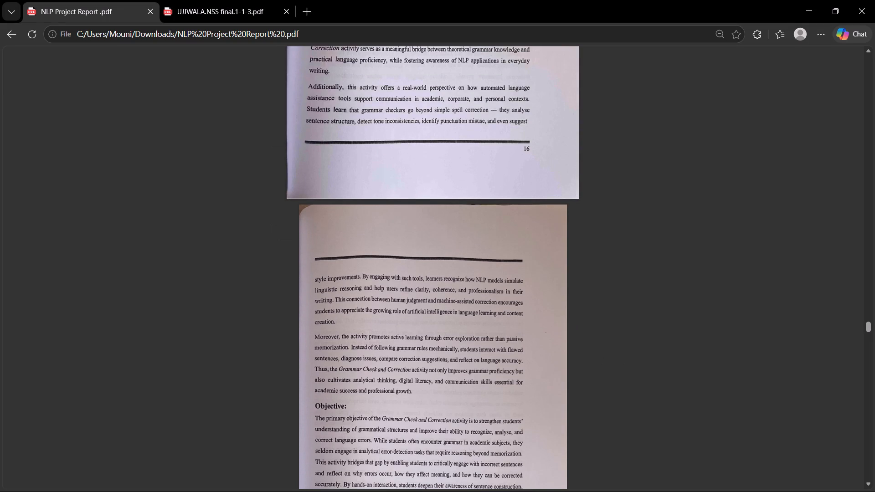
pyautogui.scroll(2, 334, 301)
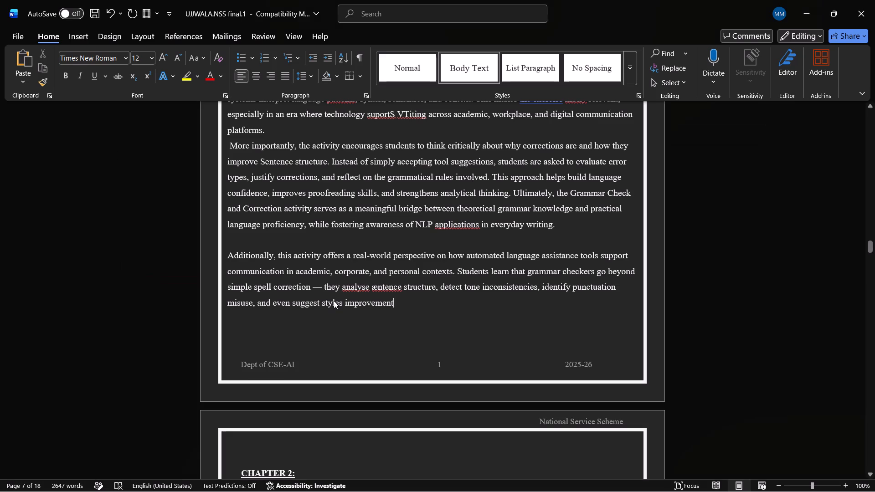
pyautogui.scroll(2, 334, 301)
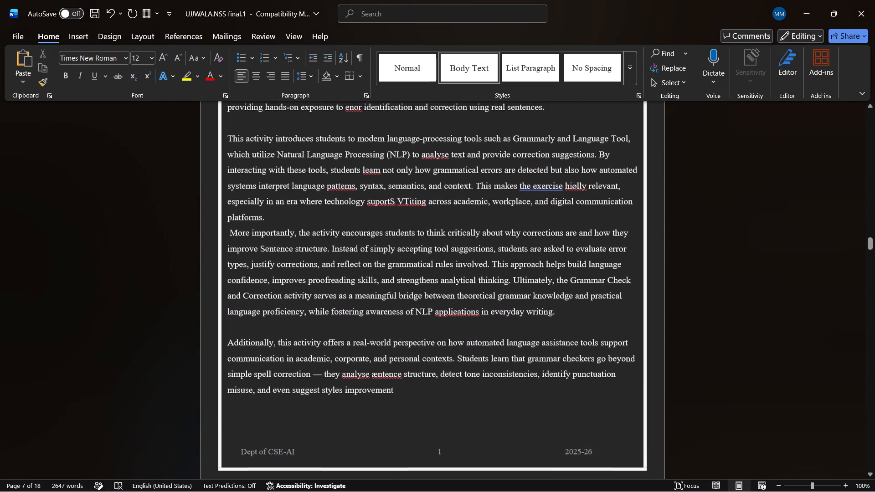
pyautogui.click(249, 340)
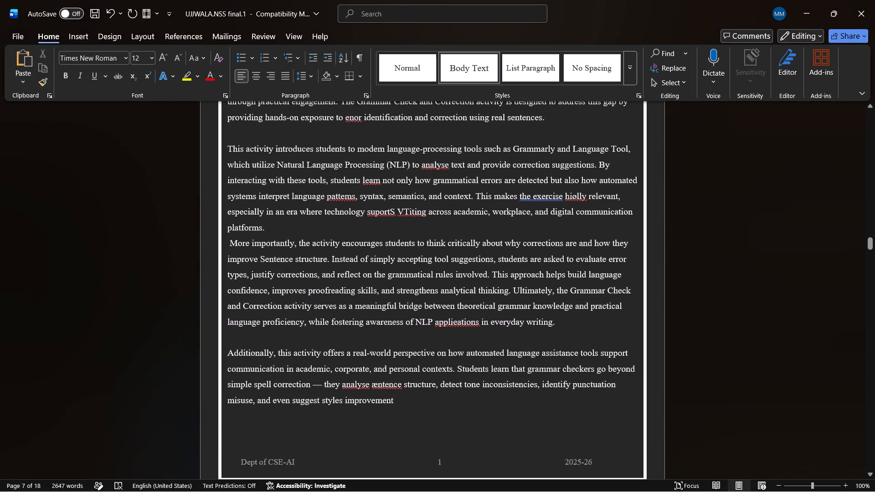
pyautogui.scroll(1, 249, 340)
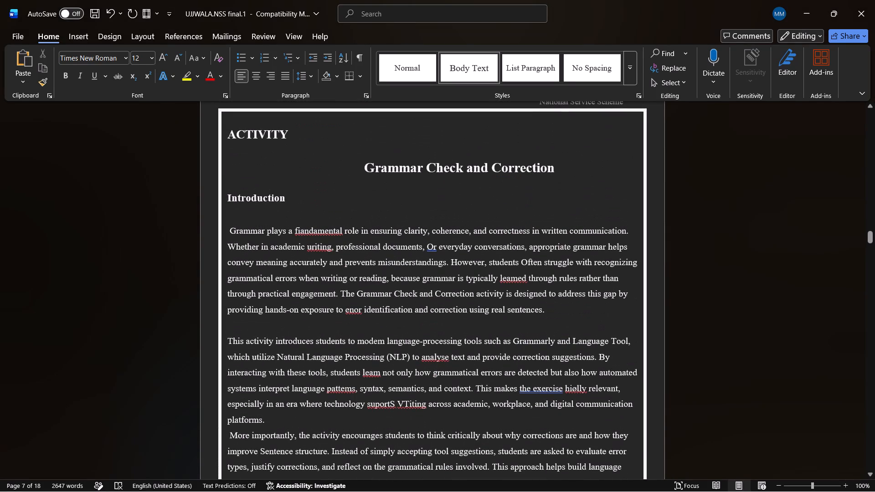
pyautogui.click(242, 220)
pyautogui.press('BackSpace')
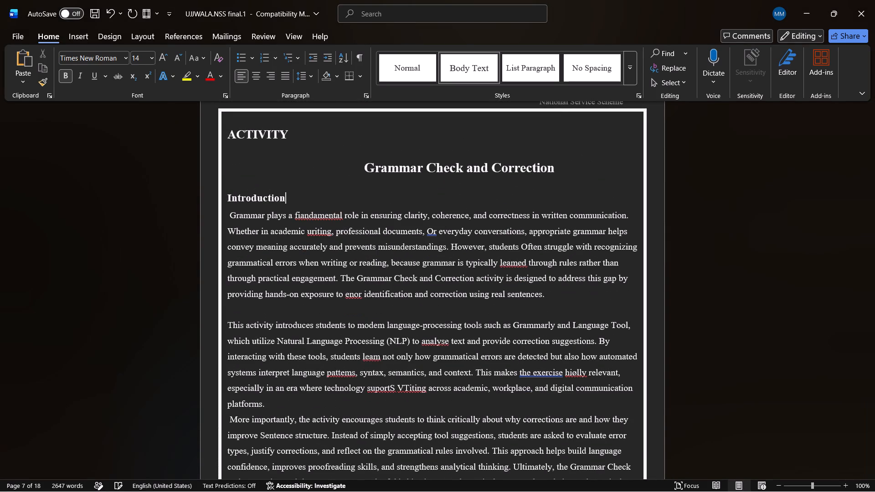
# Check the PDF's Introduction page in Edge and correct "applieations" to "applications" in the Word report's "More importantly" paragraph.
pyautogui.scroll(1, 242, 220)
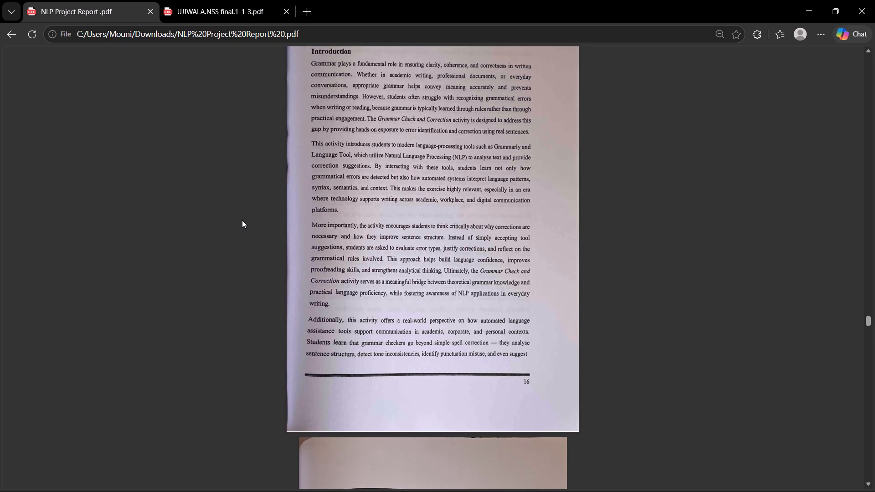
pyautogui.scroll(1, 242, 220)
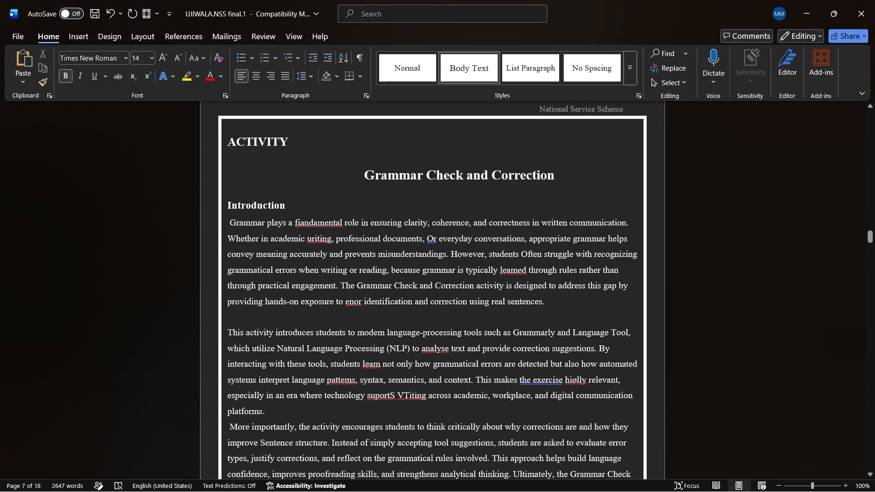
pyautogui.scroll(-4, 339, 321)
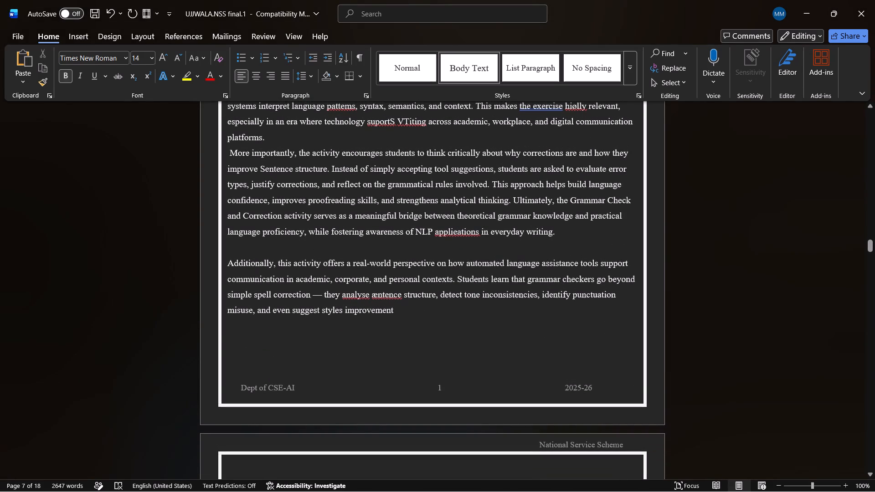
pyautogui.click(462, 229)
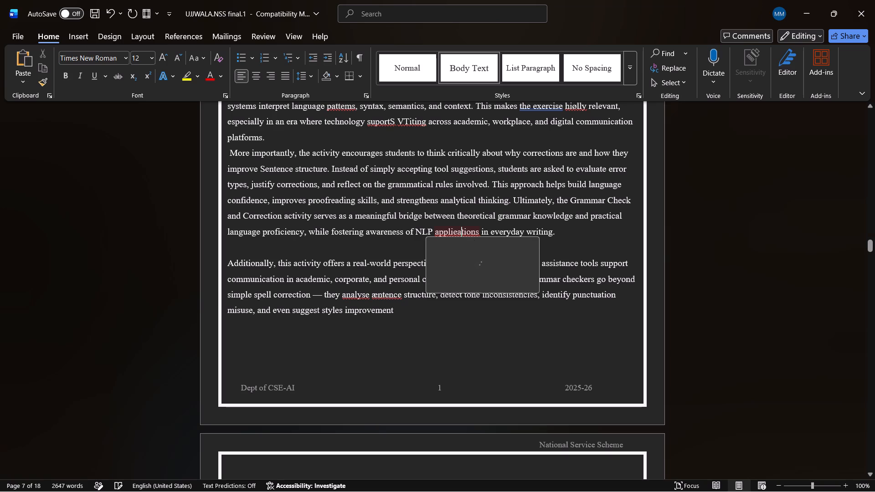
pyautogui.click(472, 267)
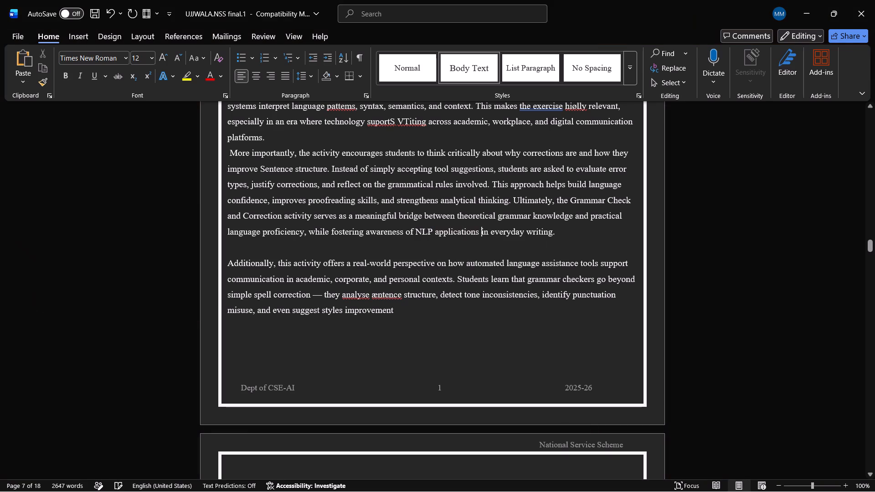
# Use the spelling suggestions to replace "æntence" with "intense" and "analyse" with "analyses" in the "Additionally" paragraph.
pyautogui.click(391, 295)
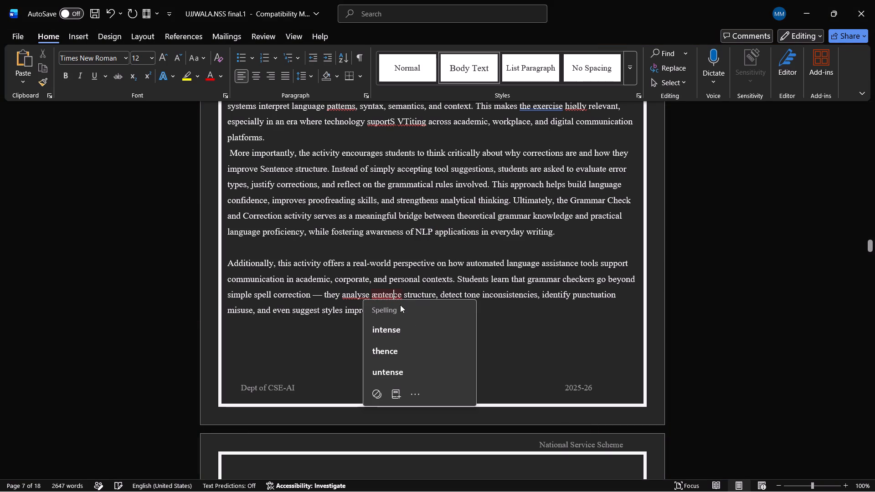
pyautogui.click(385, 331)
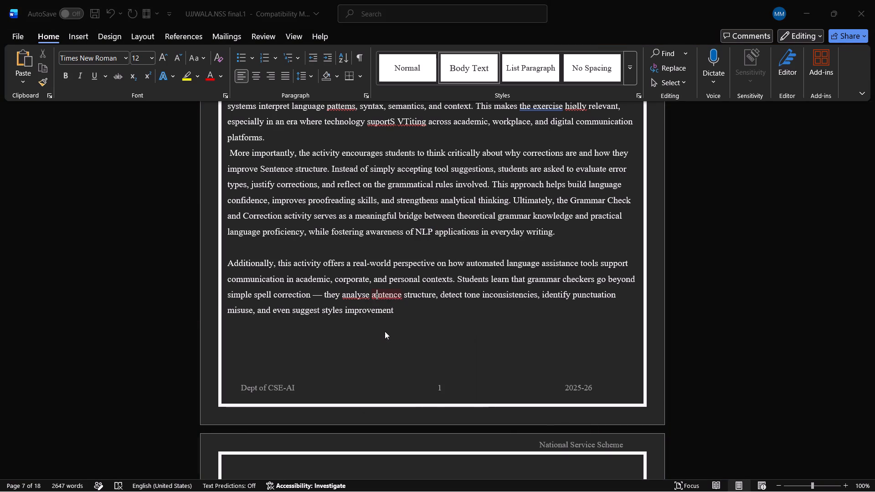
pyautogui.click(357, 297)
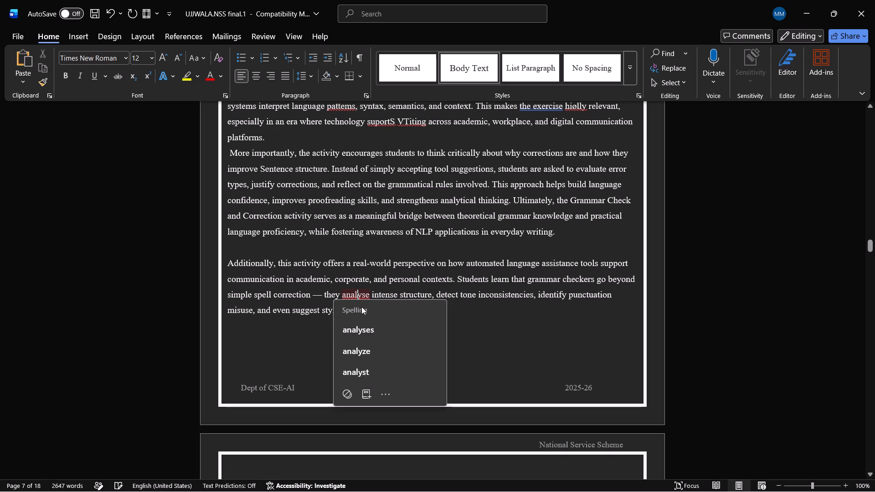
pyautogui.click(370, 329)
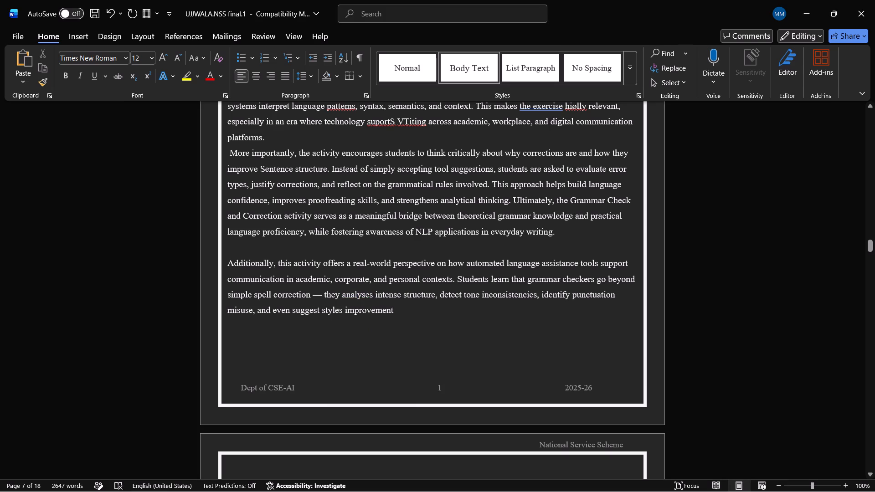
# Replace "suportS" with "supports" in the "This activity introduces" paragraph and check the spelling suggestions for "VTiting".
pyautogui.scroll(1, 381, 306)
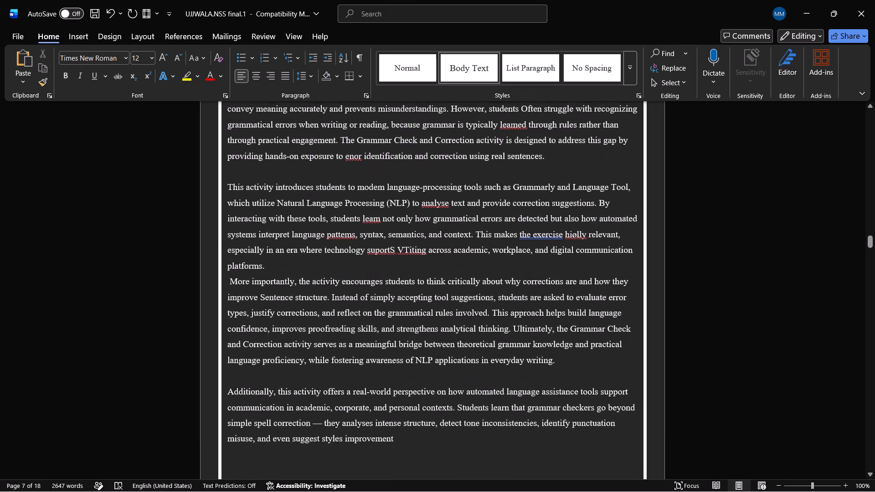
pyautogui.scroll(1, 381, 306)
pyautogui.click(380, 299)
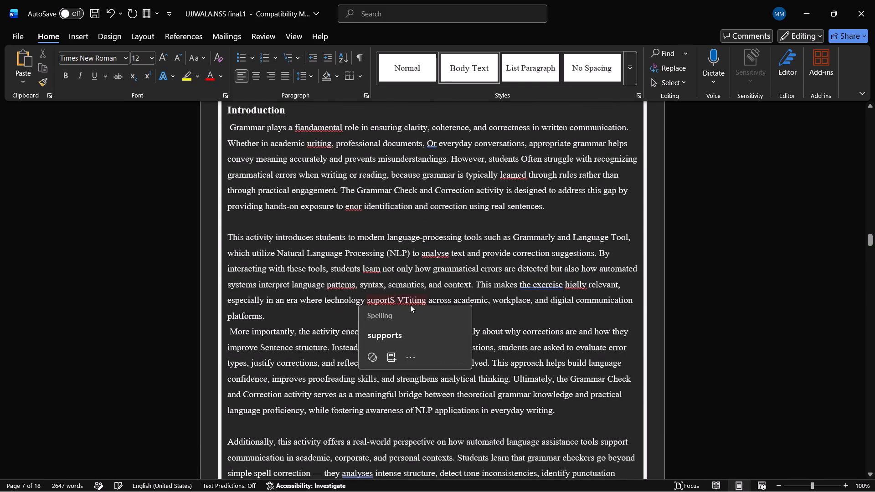
pyautogui.click(407, 333)
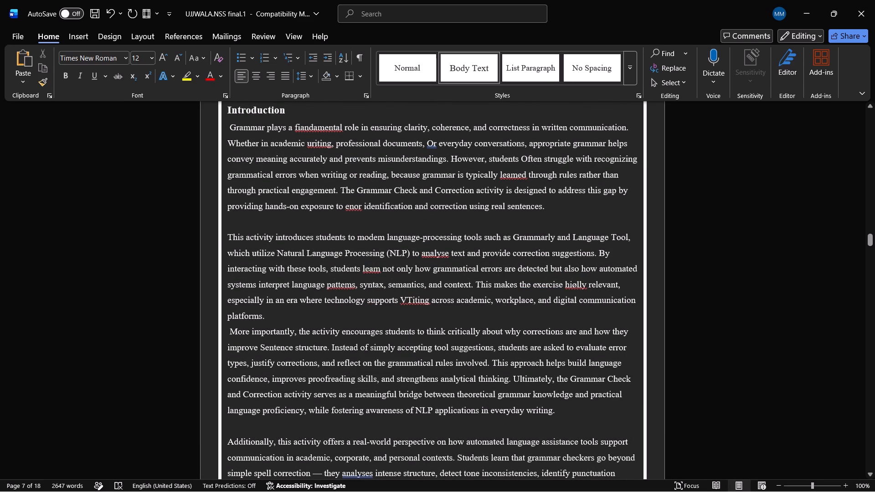
pyautogui.click(415, 305)
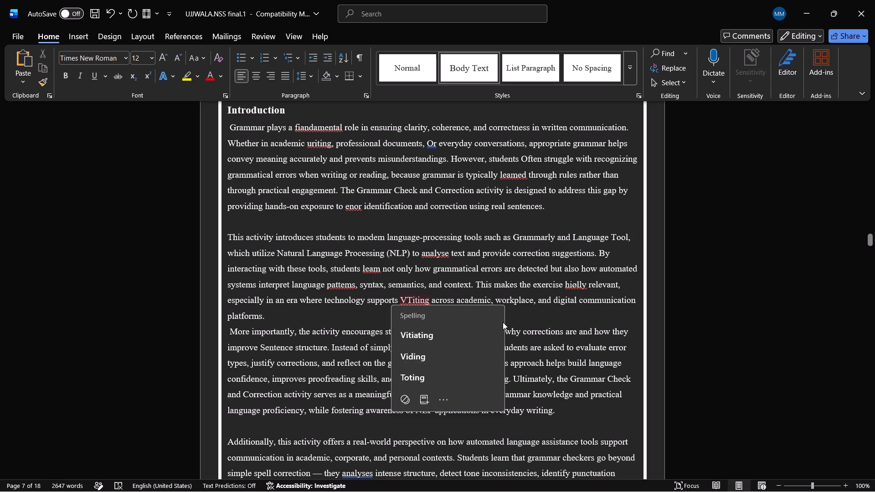
pyautogui.click(556, 311)
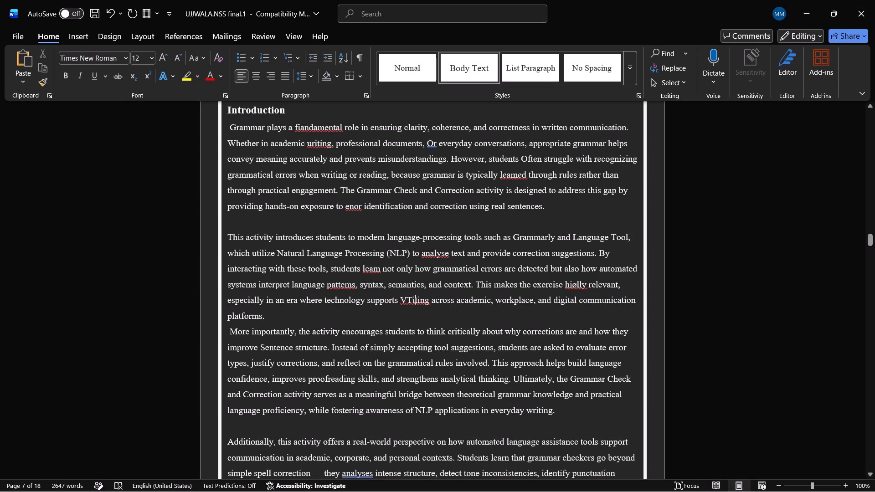
# Use the spelling suggestions to replace "analyse" with "analyze" and "hiølly" with "holly" in the "This activity introduces" paragraph.
pyautogui.click(444, 251)
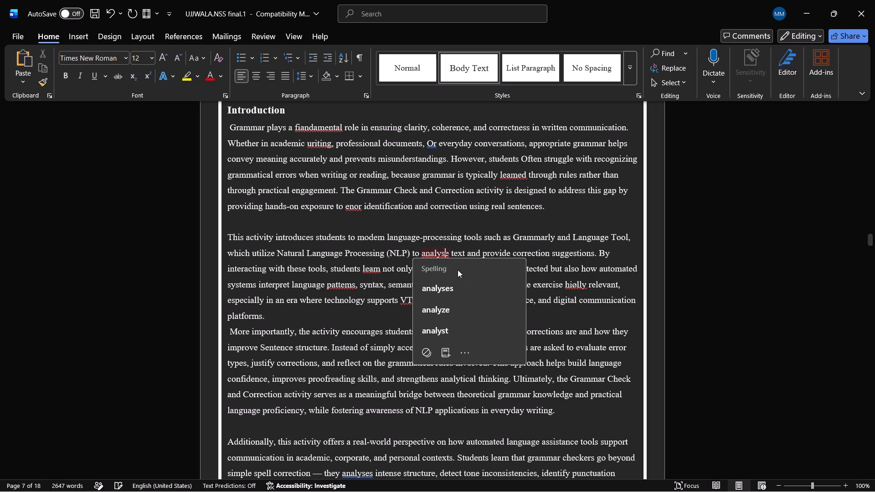
pyautogui.click(442, 306)
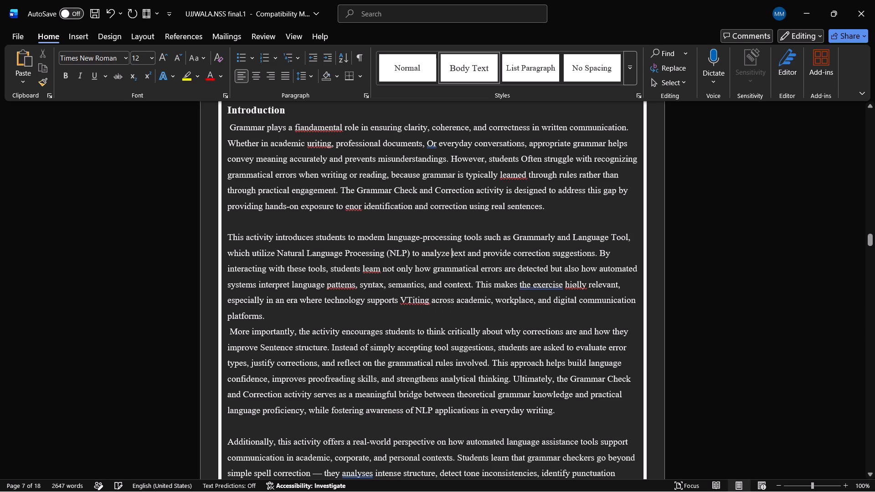
pyautogui.click(570, 288)
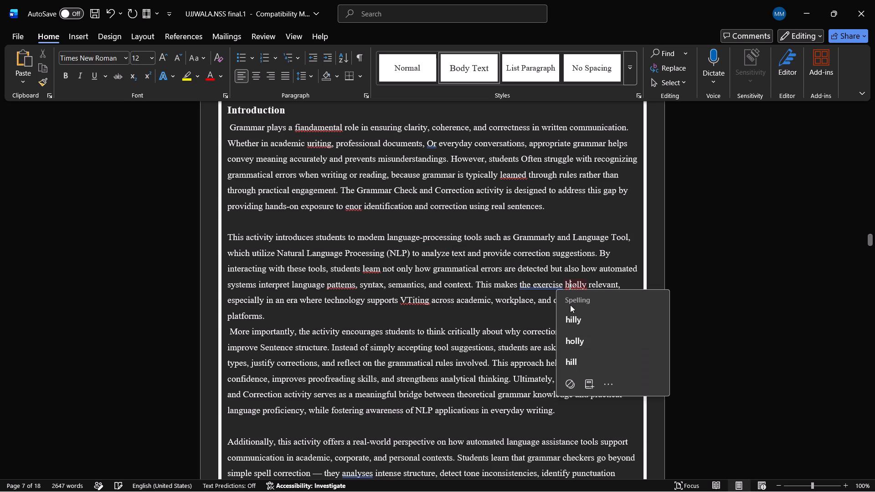
pyautogui.click(575, 338)
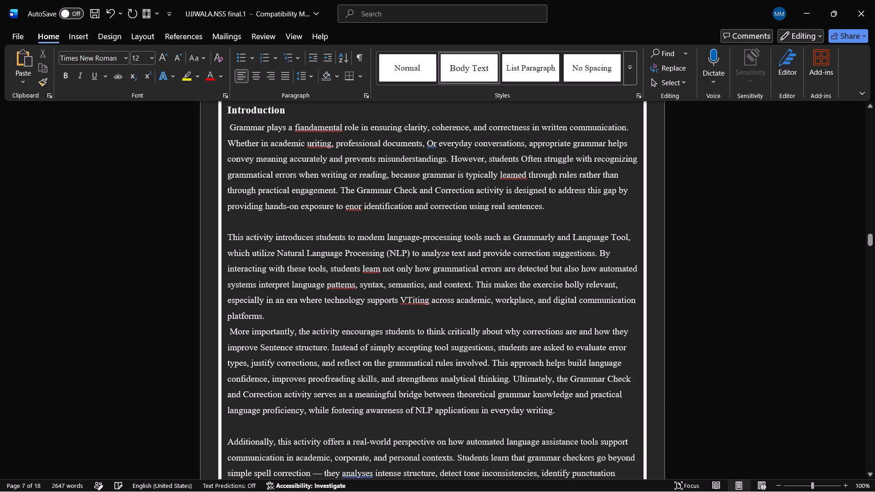
# Use the spelling suggestions to replace "pattems" with "pattens" and "leam" with "lead" in the "This activity introduces" paragraph.
pyautogui.click(410, 306)
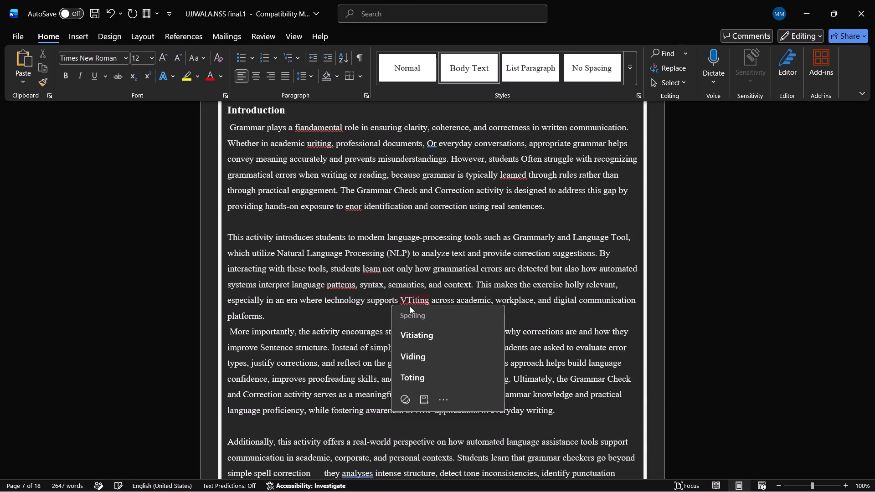
pyautogui.click(337, 287)
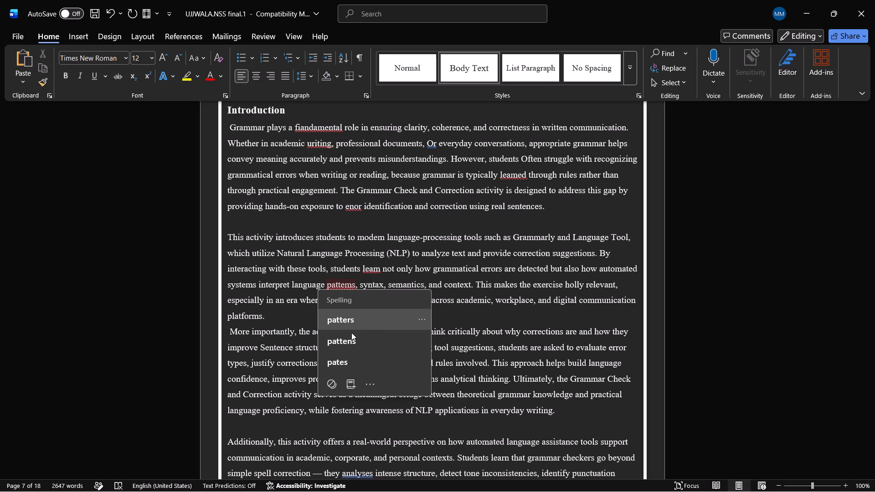
pyautogui.click(350, 335)
pyautogui.click(375, 271)
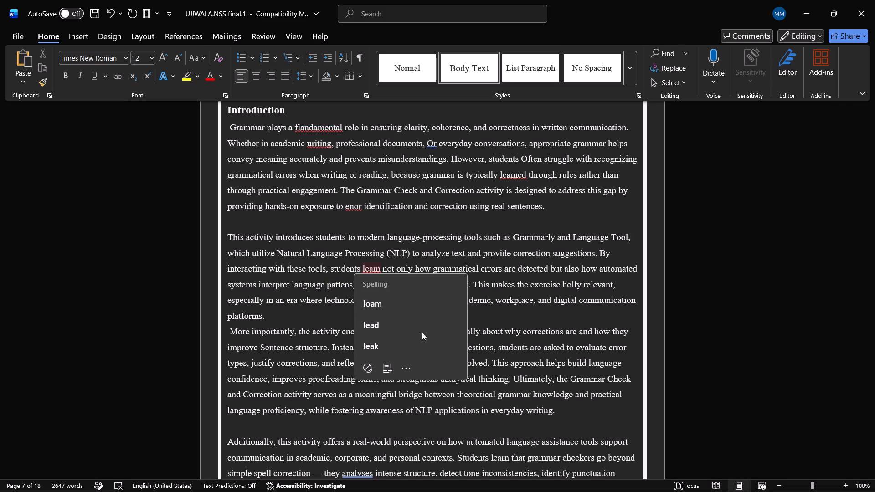
pyautogui.click(375, 250)
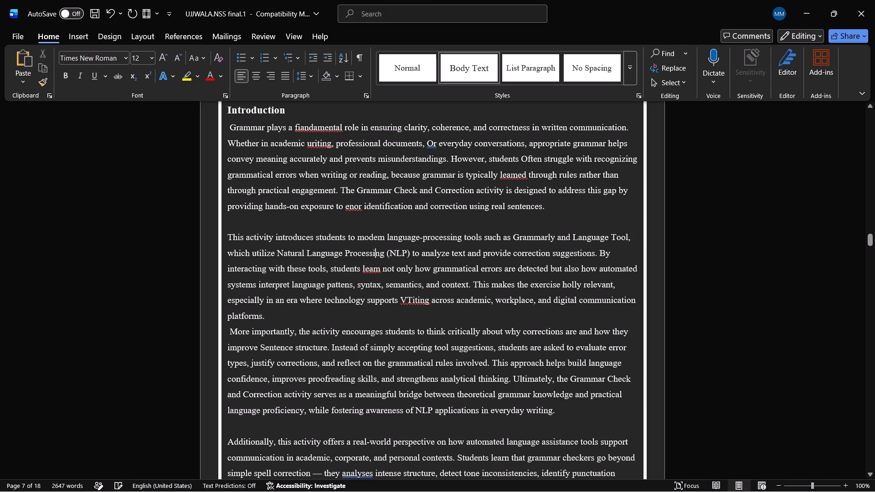
pyautogui.click(371, 271)
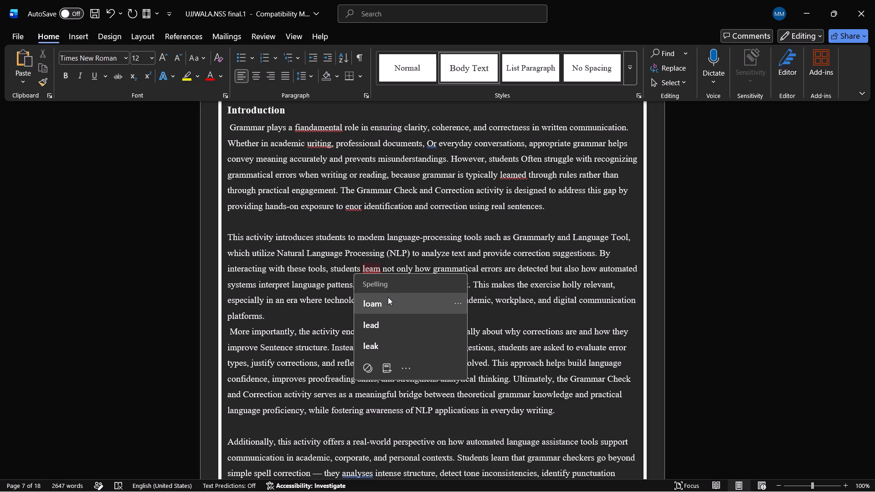
pyautogui.click(384, 320)
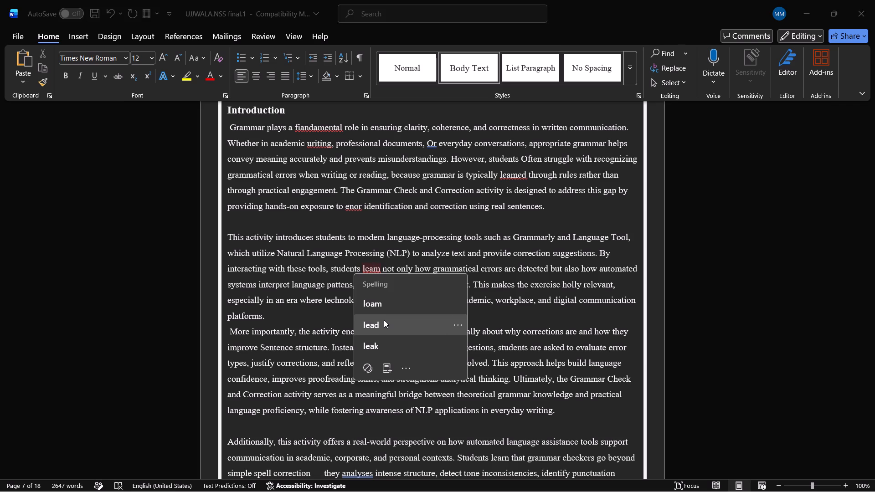
# Correct "enor" to "error" in the first Introduction paragraph and check the spelling suggestions for "leamed".
pyautogui.click(356, 212)
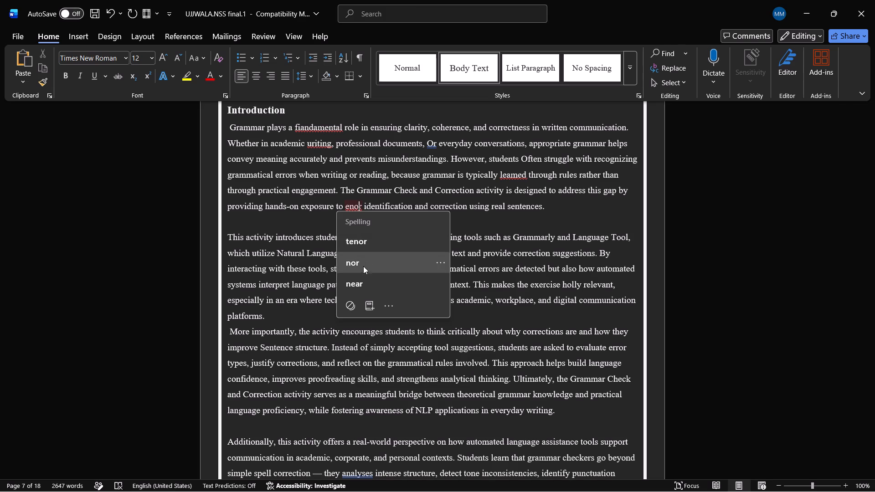
pyautogui.click(355, 203)
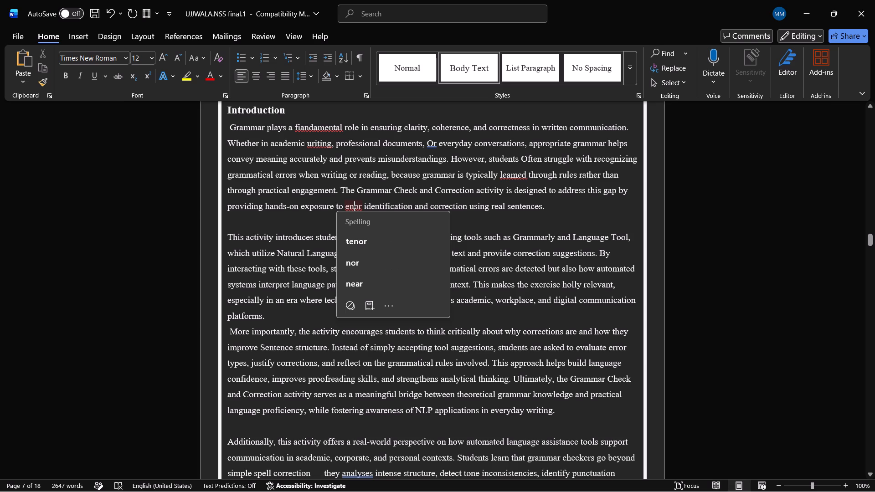
pyautogui.press('BackSpace')
pyautogui.write('rr')
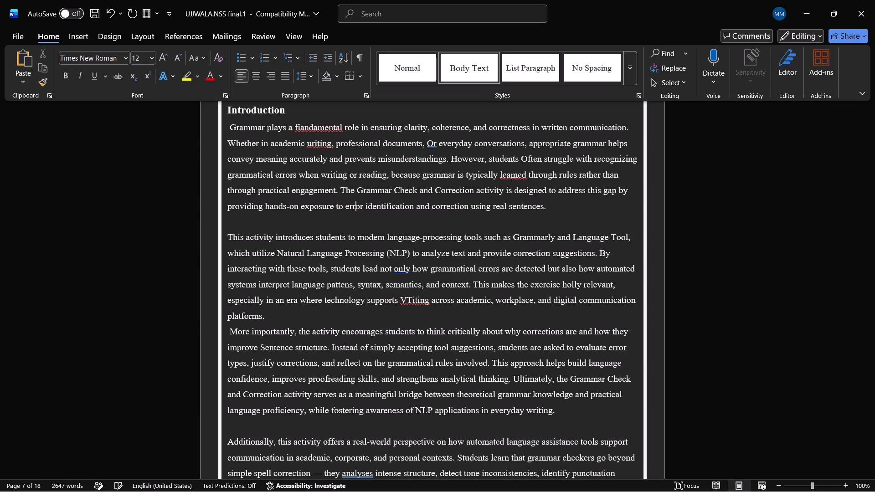
pyautogui.click(513, 177)
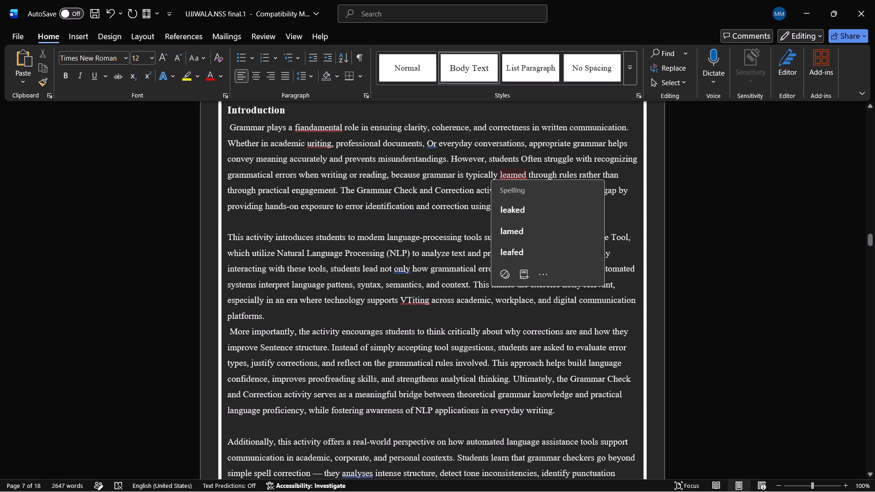
pyautogui.click(451, 343)
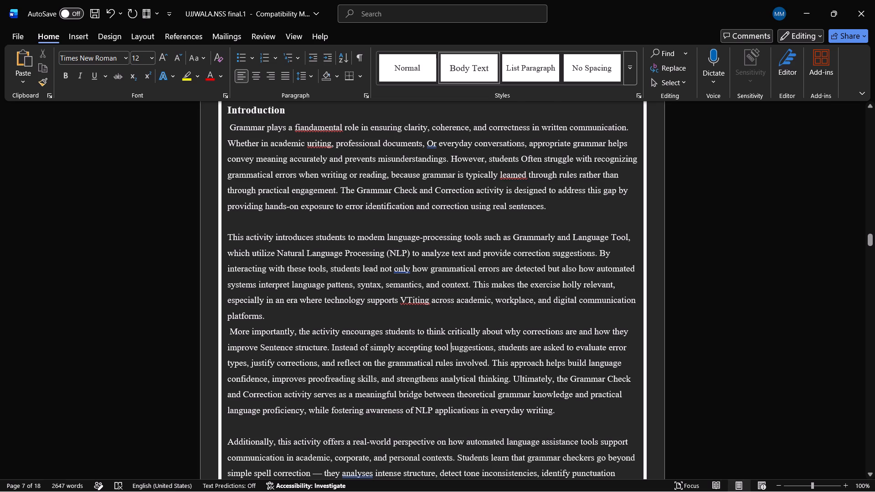
# Use the spelling suggestions to replace "fiandamental" with "fundamental" and "uriting" with "writing" in the first Introduction paragraph.
pyautogui.scroll(1, 450, 251)
pyautogui.click(309, 236)
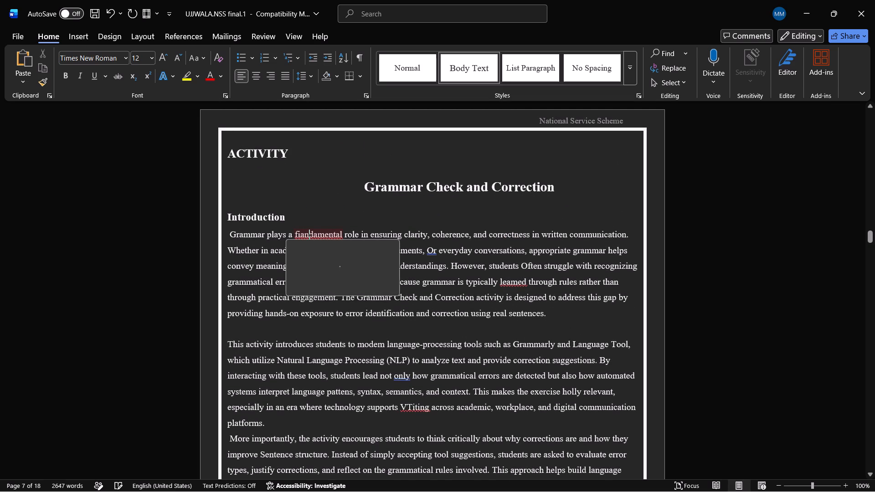
pyautogui.click(320, 271)
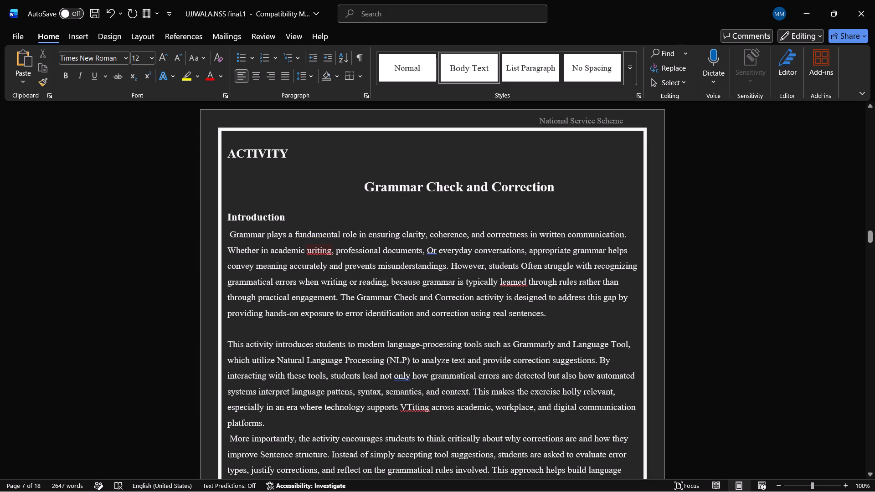
pyautogui.click(318, 245)
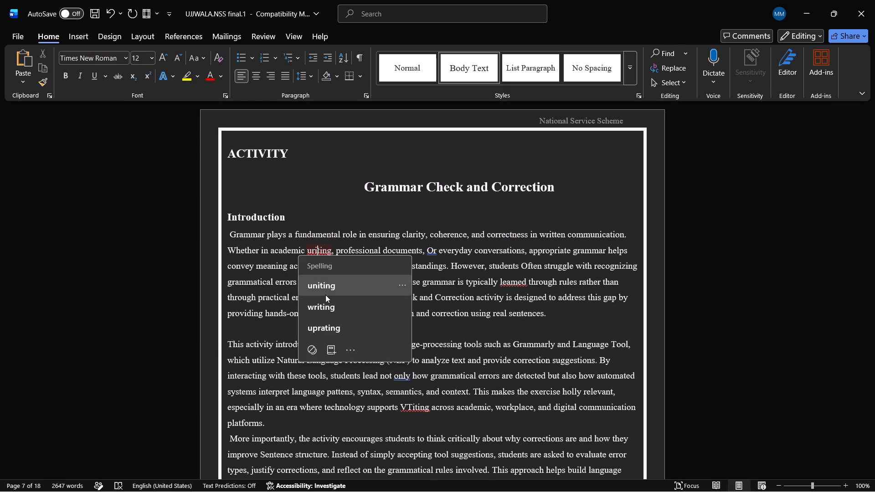
pyautogui.click(325, 296)
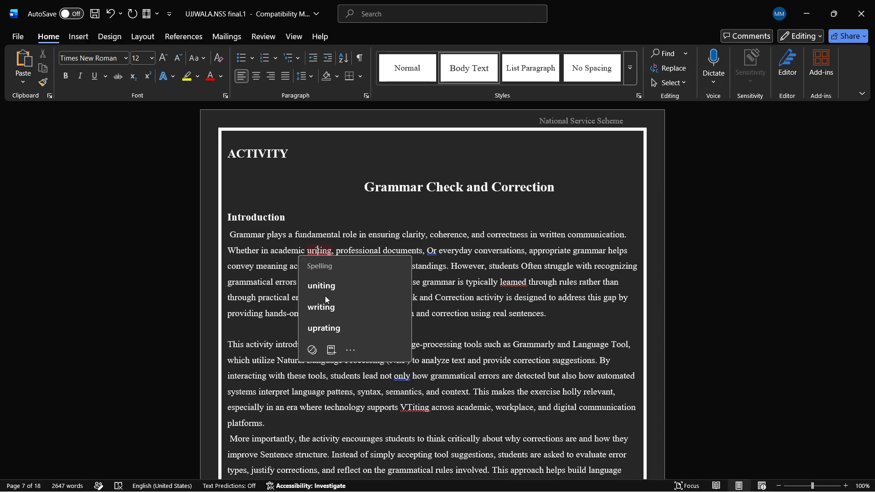
pyautogui.click(321, 306)
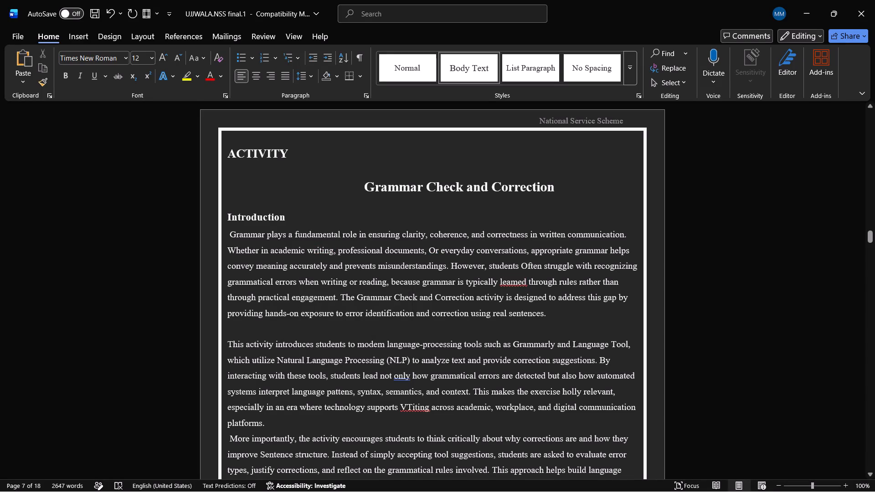
# Correct "VTiting" to "writing" in the "This activity introduces" paragraph.
pyautogui.scroll(-3, 535, 370)
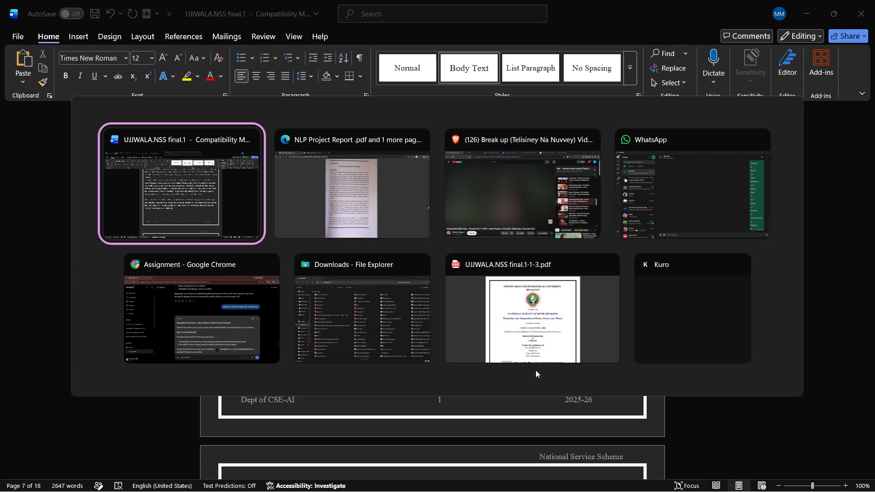
pyautogui.click(576, 368)
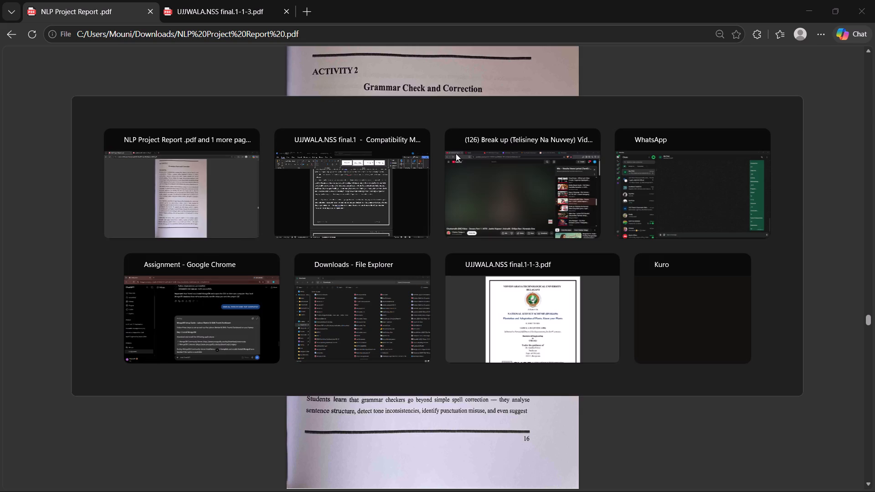
pyautogui.scroll(2, 456, 154)
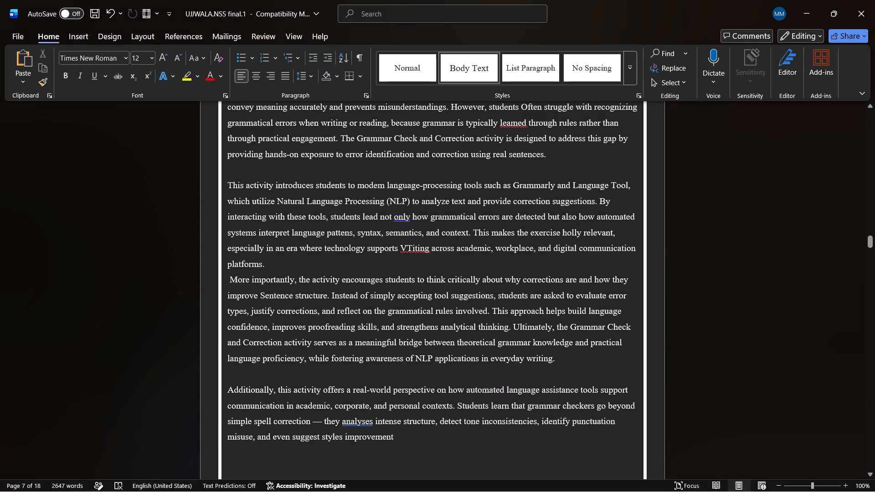
pyautogui.click(421, 248)
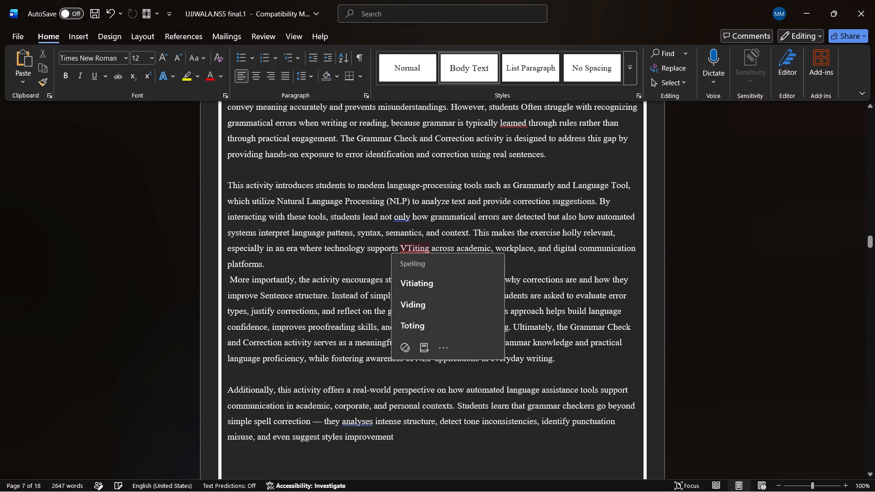
pyautogui.click(381, 280)
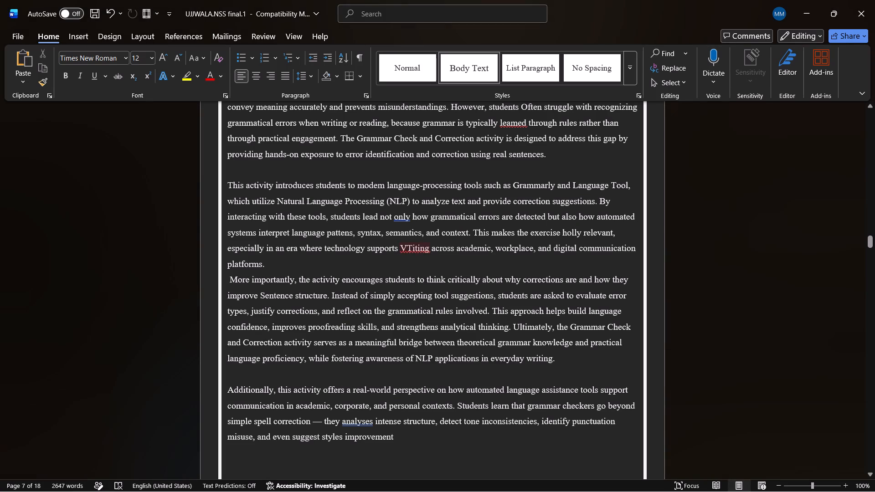
pyautogui.click(414, 246)
pyautogui.press('BackSpace')
pyautogui.press('BackSpace')
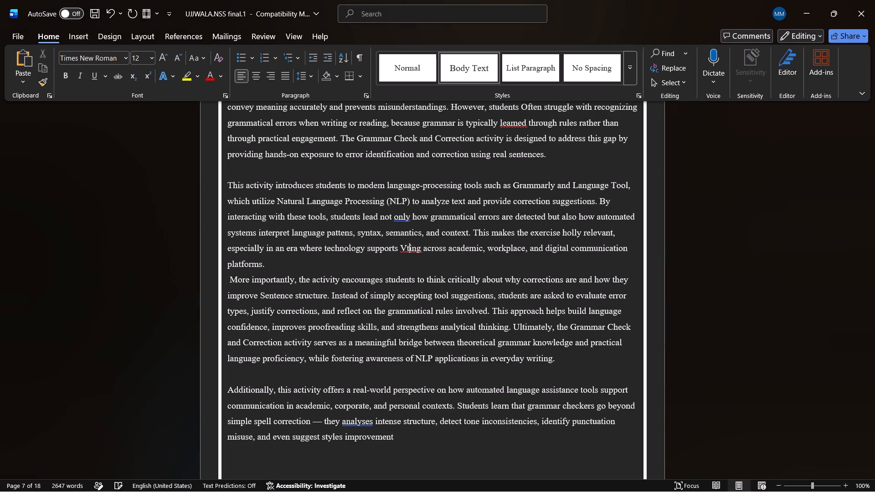
pyautogui.press('BackSpace')
pyautogui.write('wr')
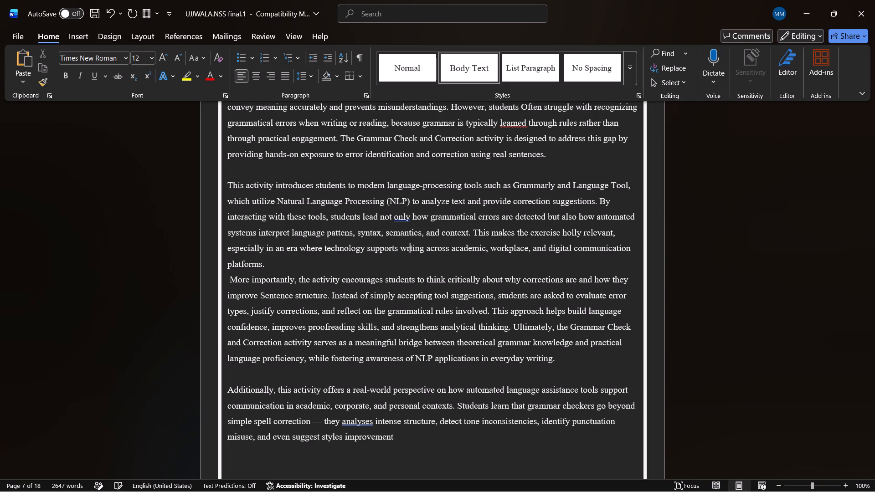
pyautogui.press('i')
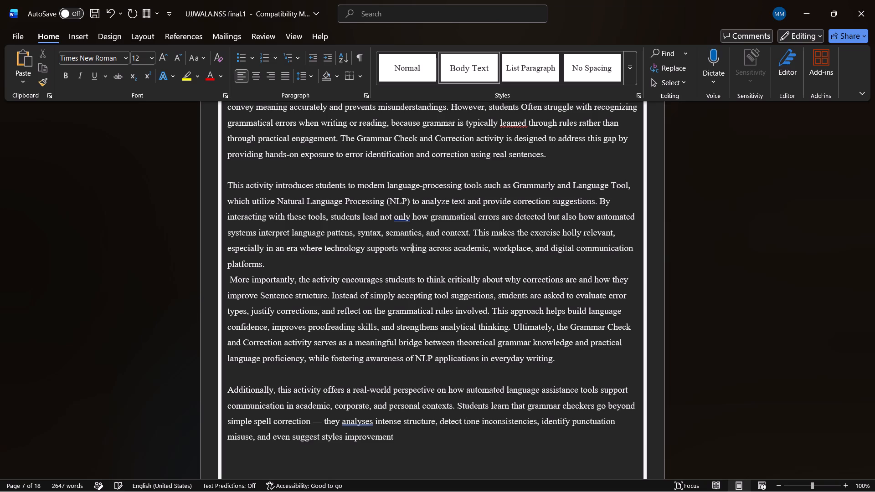
# Correct "leamed" to "learned" in the first Introduction paragraph.
pyautogui.scroll(1, 500, 337)
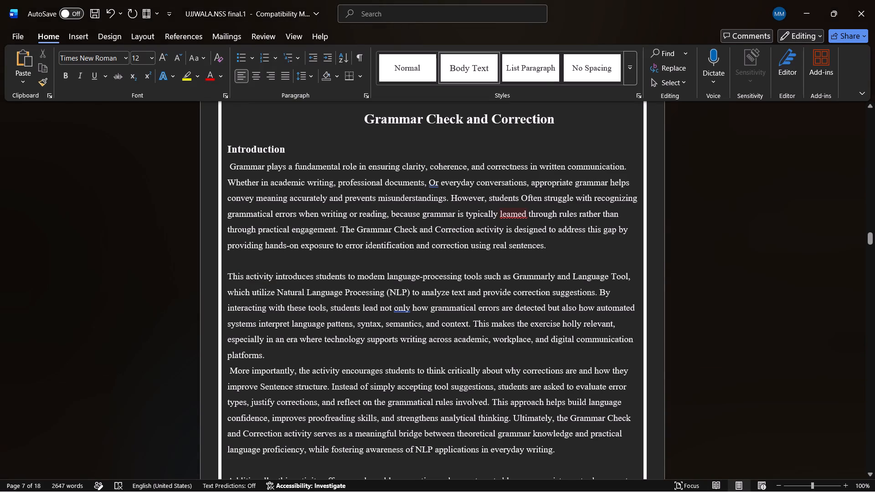
pyautogui.click(511, 213)
pyautogui.press('r')
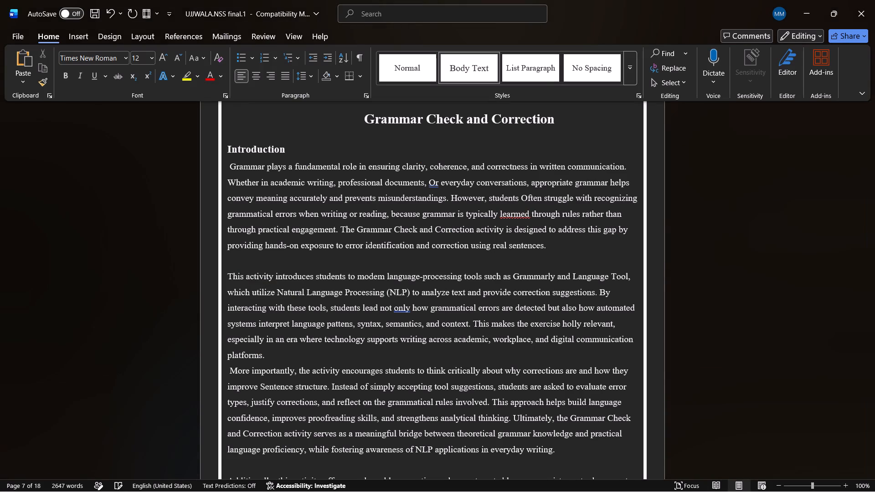
pyautogui.press('Right')
pyautogui.press('BackSpace')
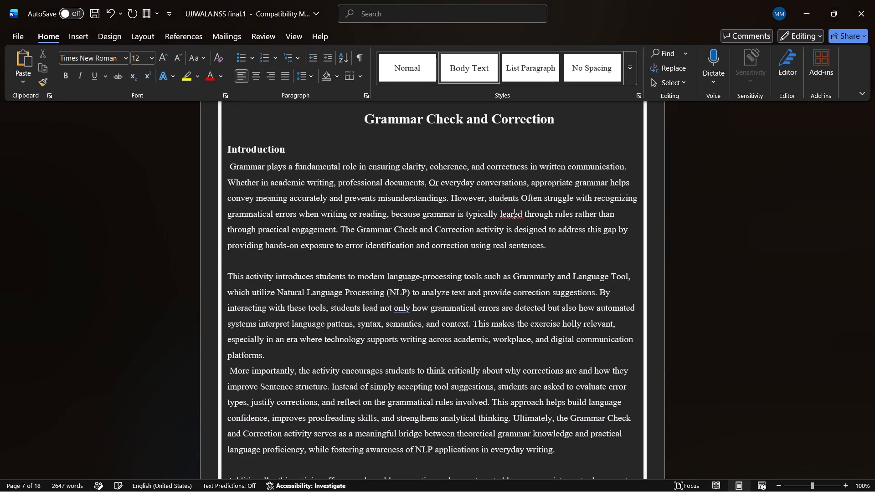
pyautogui.press('n')
# Change the last word of the "Additionally" paragraph to "improvements" and end the sentence with a period.
pyautogui.scroll(-1, 467, 340)
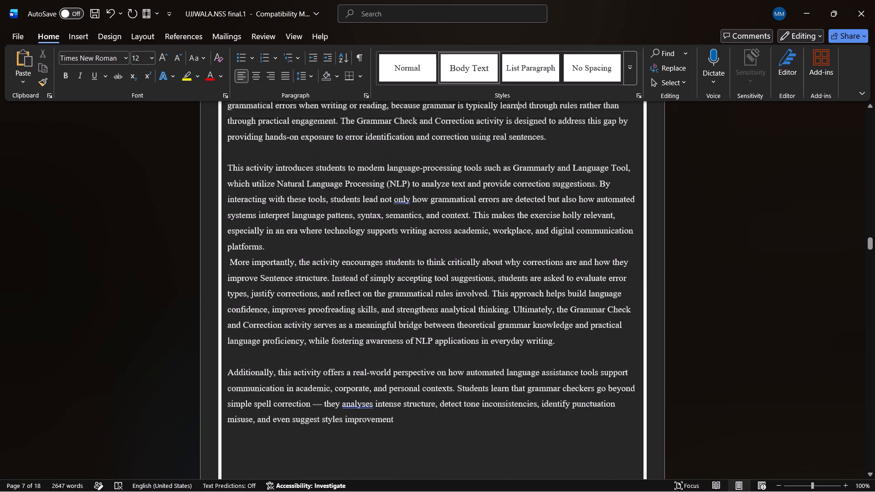
pyautogui.scroll(-1, 467, 340)
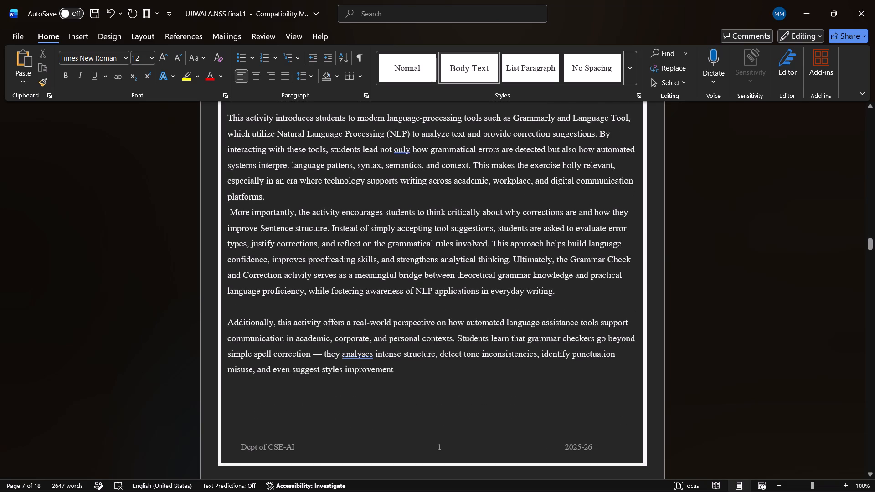
pyautogui.click(402, 371)
pyautogui.press('s')
pyautogui.press('.')
pyautogui.press('BackSpace')
pyautogui.press('.')
# Examine how the Introduction continues in the NLP Project Report PDF and compare it with the Word report's Grammar Check and Activity Details pages.
pyautogui.scroll(-1, 402, 371)
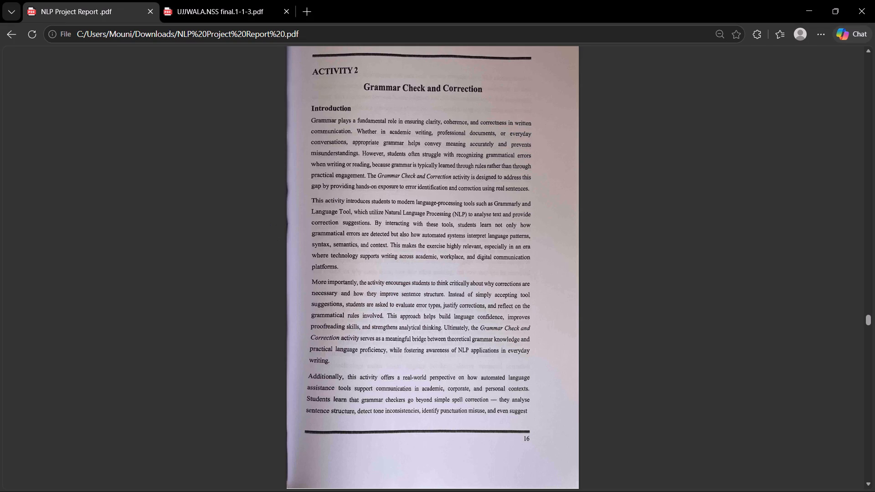
pyautogui.scroll(-2, 402, 371)
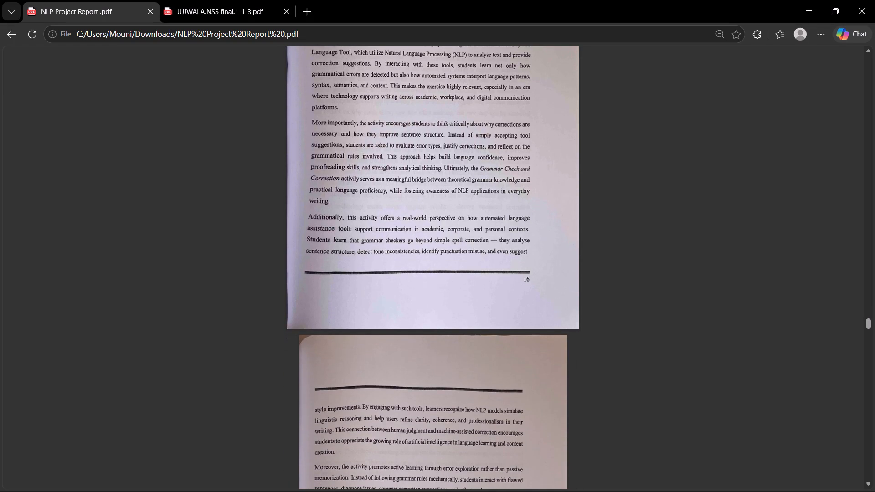
pyautogui.scroll(-1, 402, 371)
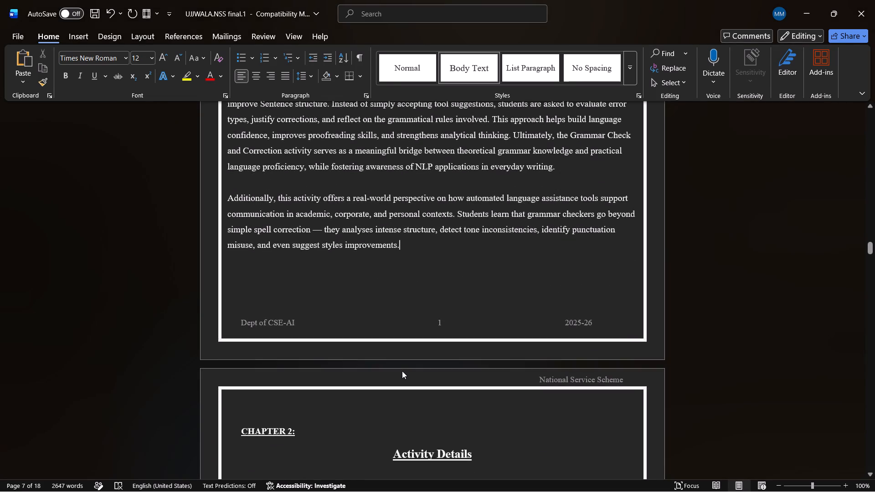
pyautogui.scroll(-2, 402, 371)
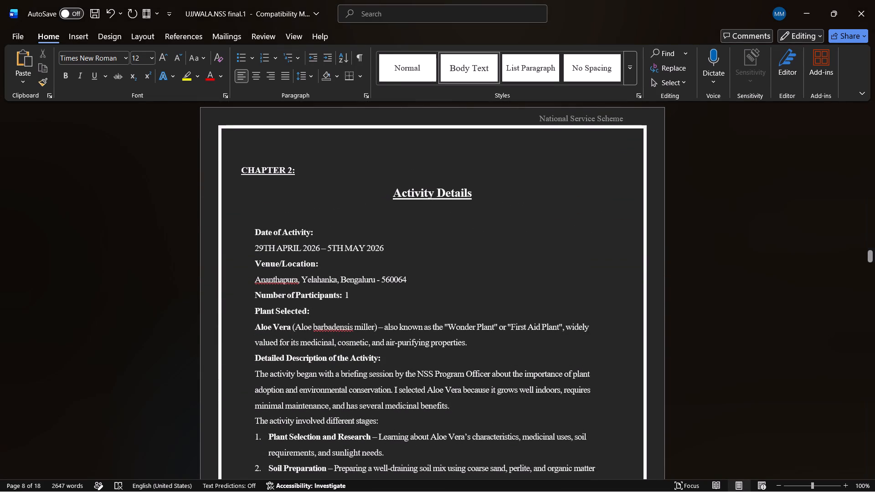
pyautogui.scroll(5, 402, 371)
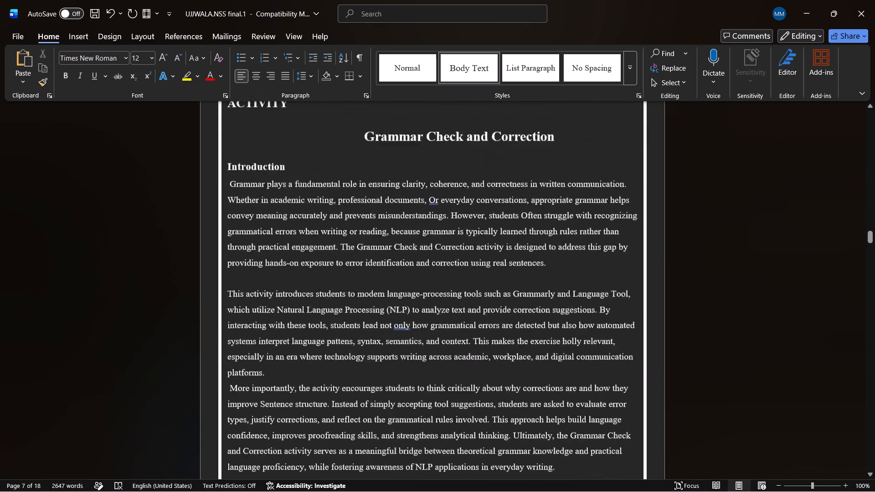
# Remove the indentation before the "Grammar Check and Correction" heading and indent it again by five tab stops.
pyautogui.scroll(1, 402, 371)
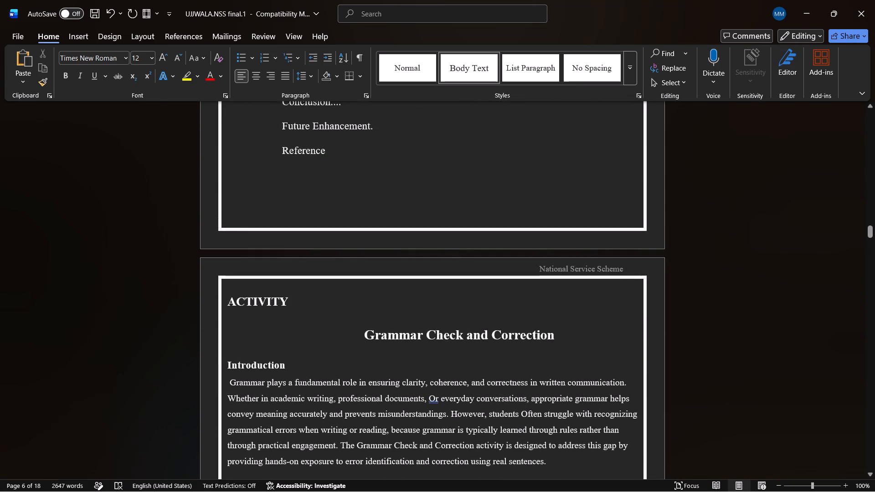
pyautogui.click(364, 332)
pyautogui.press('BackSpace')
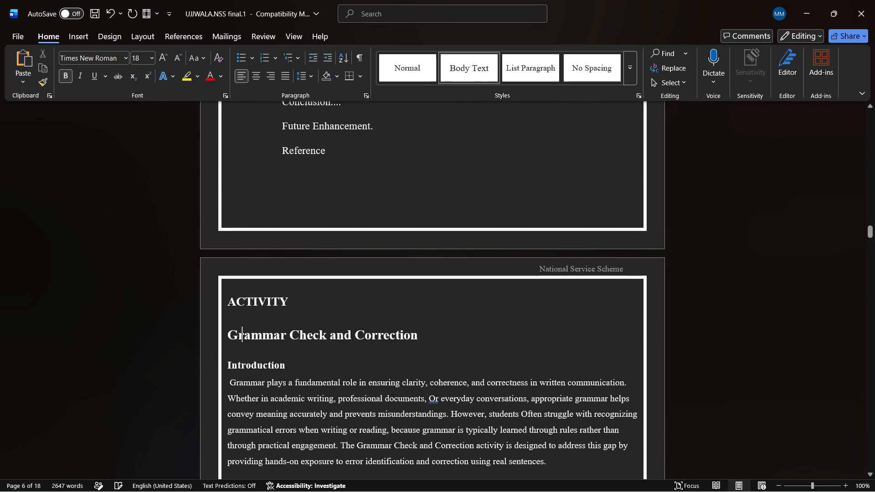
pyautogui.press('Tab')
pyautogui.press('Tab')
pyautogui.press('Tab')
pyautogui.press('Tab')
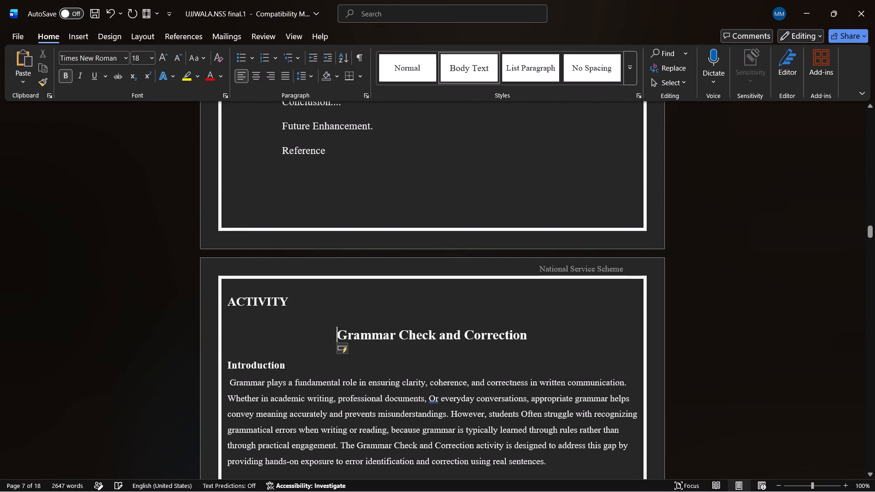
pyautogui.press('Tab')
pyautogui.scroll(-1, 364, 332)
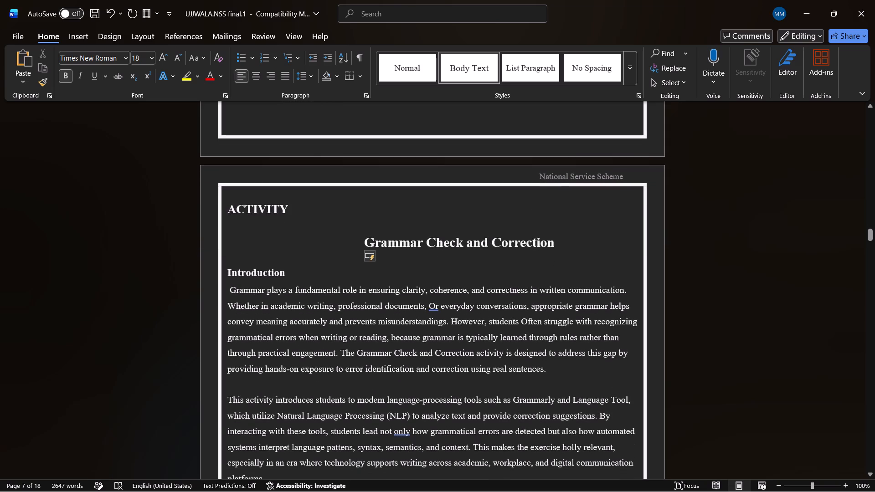
# Reduce the indentation before the "Grammar Check and Correction" heading by one tab stop and add a single space there.
pyautogui.press('BackSpace')
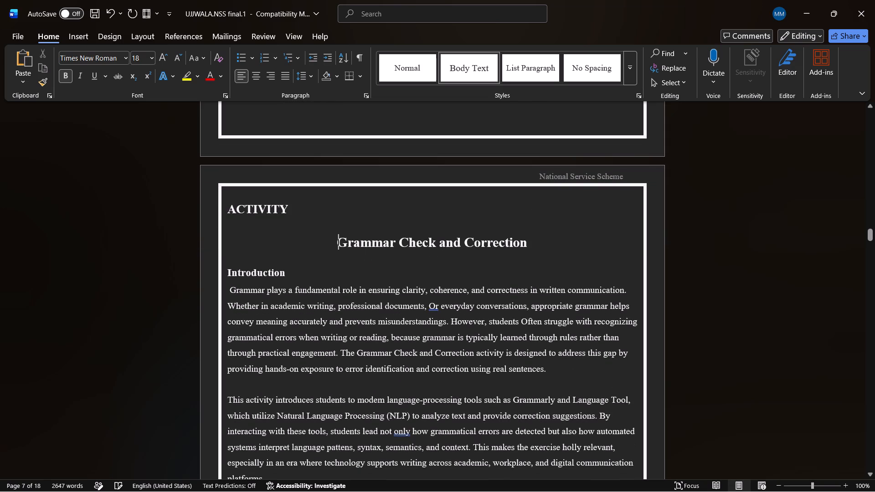
pyautogui.press('space')
pyautogui.press('space')
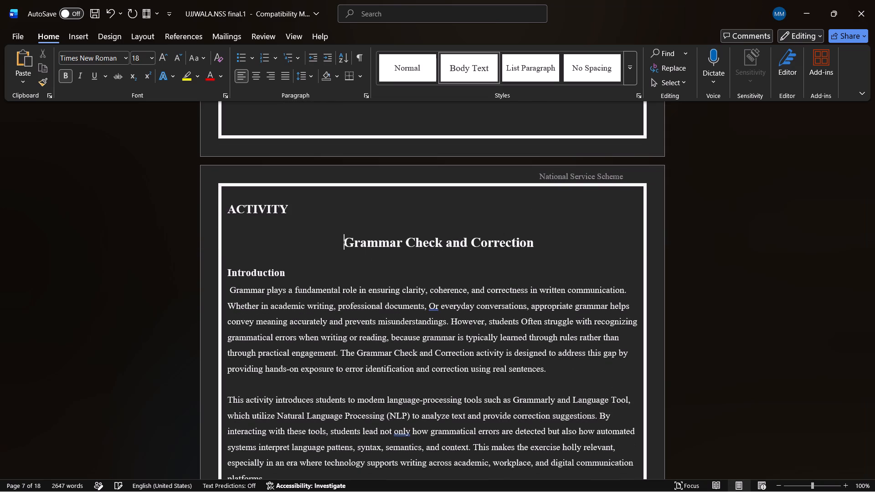
pyautogui.press('space')
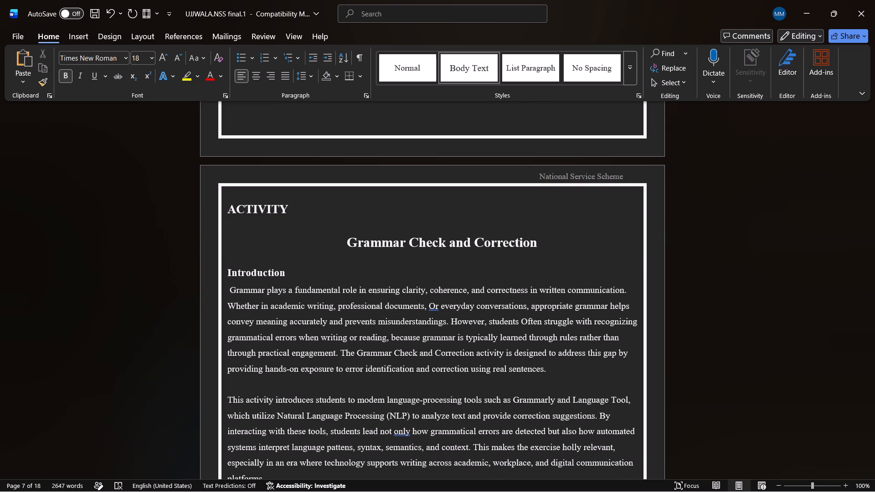
pyautogui.press('BackSpace')
pyautogui.press('BackSpace')
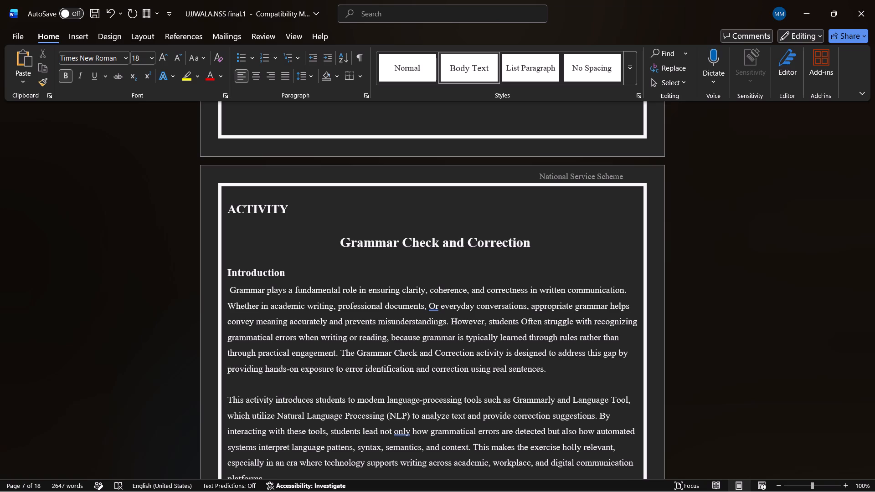
# Switch to the NLP Project Report PDF and copy the "Objective:" heading with its two paragraphs, through "writing, or AI fields".
pyautogui.scroll(-3, 364, 332)
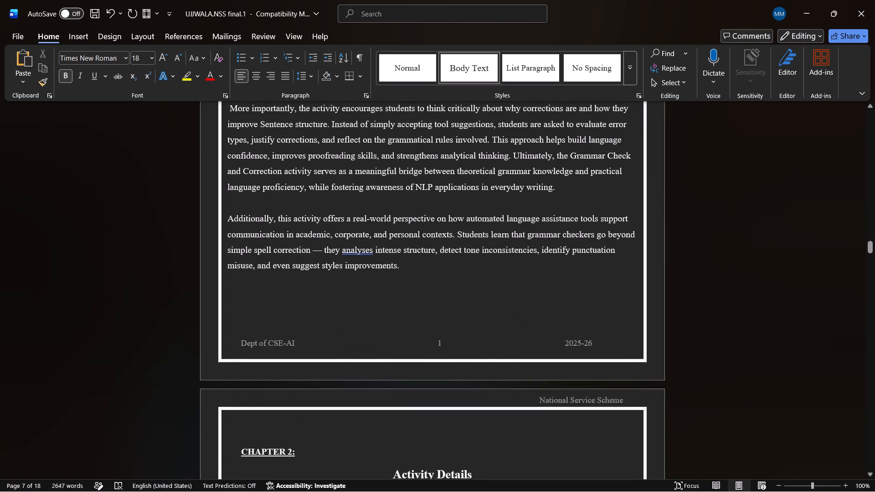
pyautogui.scroll(-2, 386, 369)
pyautogui.click(377, 293)
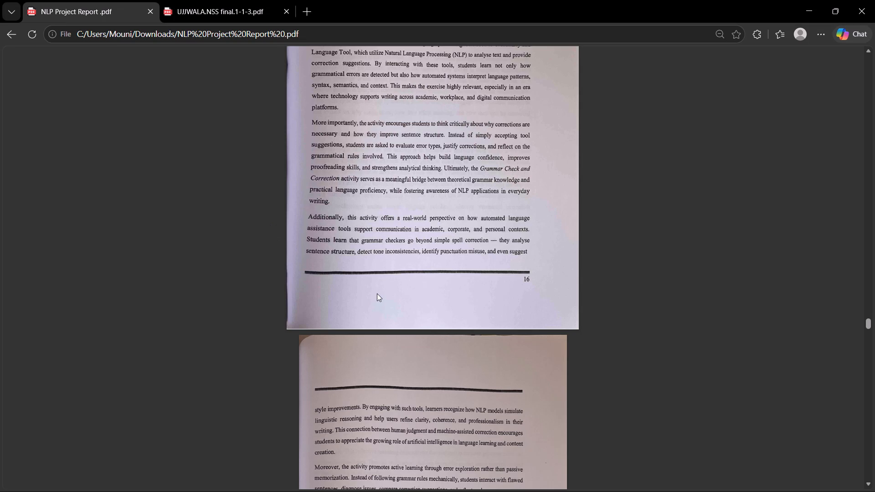
pyautogui.scroll(-5, 377, 293)
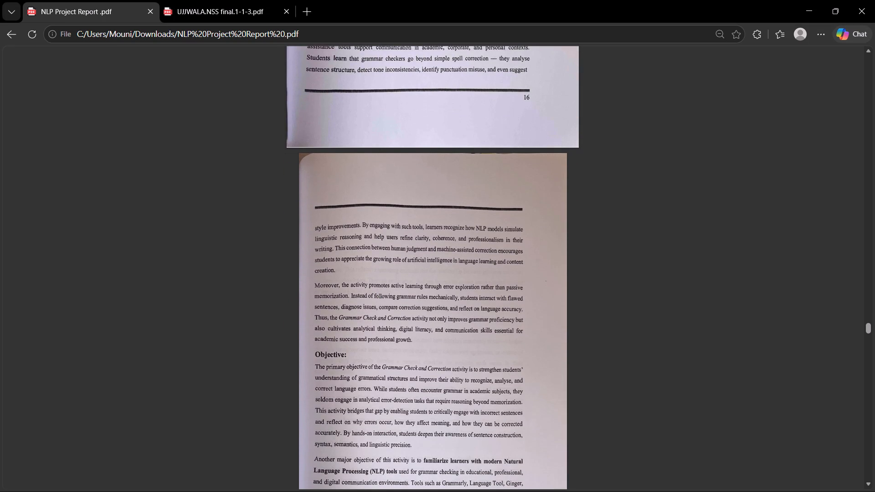
pyautogui.moveTo(314, 352); pyautogui.dragTo(444, 440)
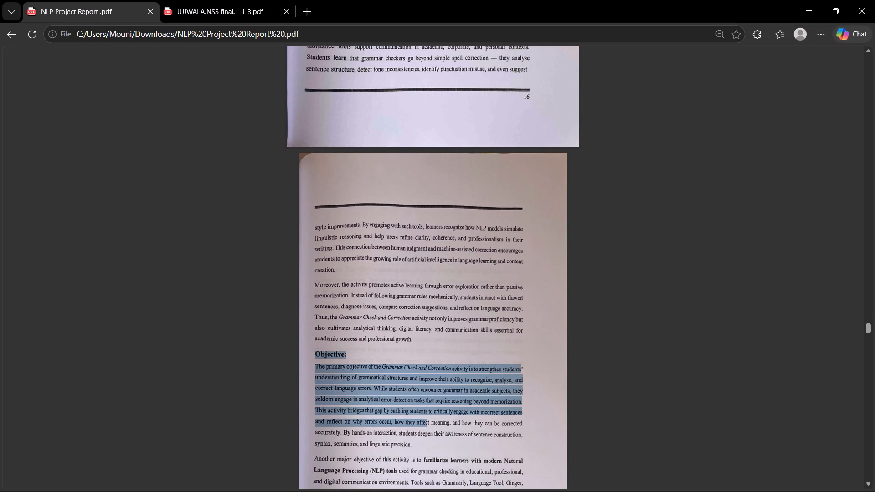
pyautogui.moveTo(444, 440); pyautogui.dragTo(541, 491)
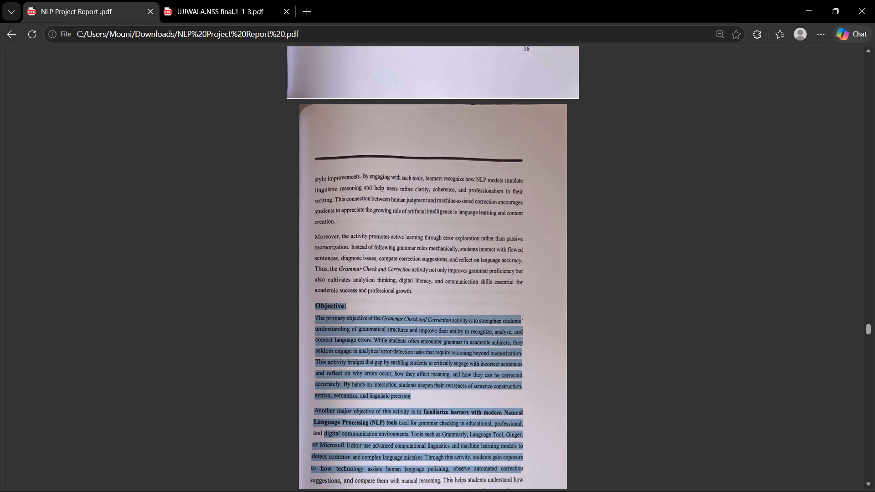
pyautogui.moveTo(541, 491); pyautogui.dragTo(540, 491)
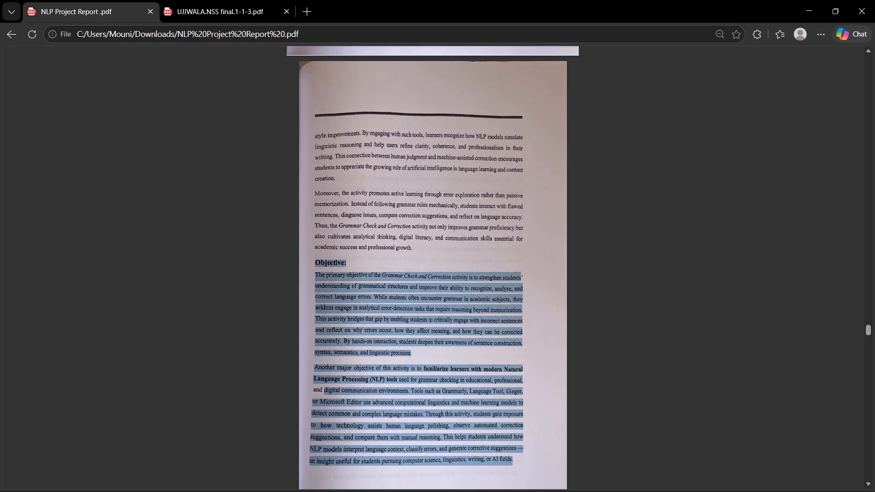
pyautogui.moveTo(540, 491); pyautogui.dragTo(518, 440)
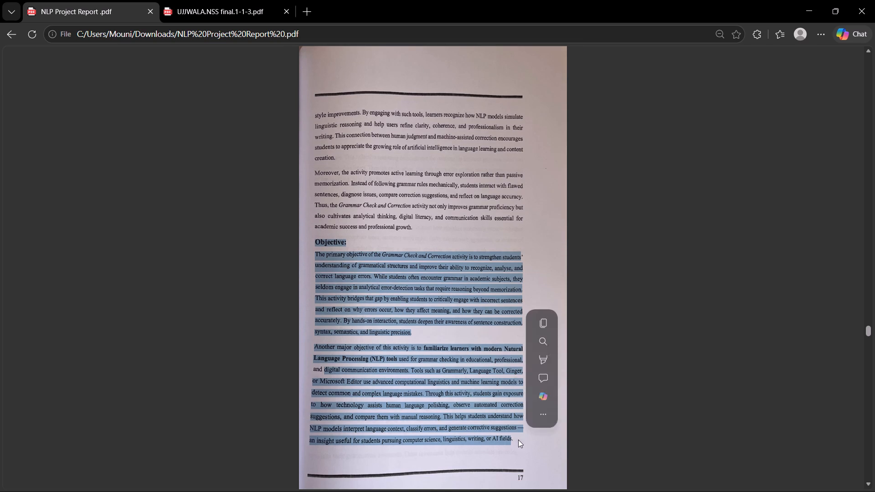
pyautogui.click(533, 327)
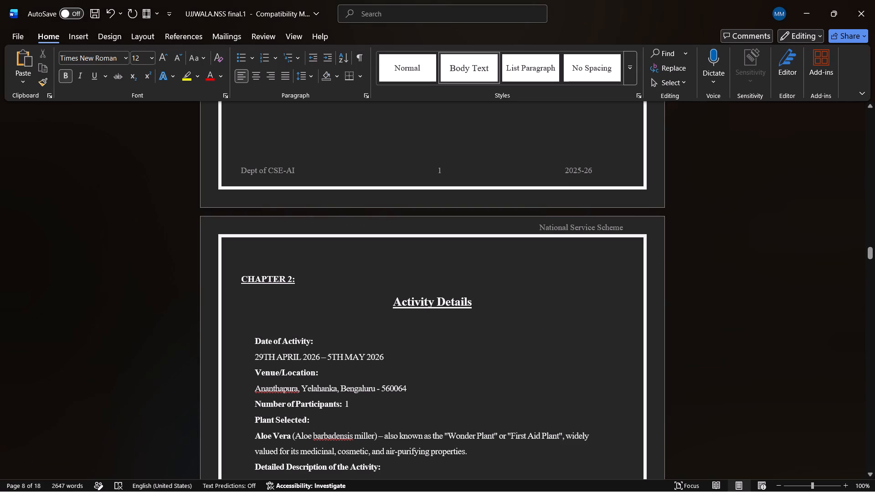
# In the Word report, replace the whole Chapter 2 Activity Details text, through "sustainable living practices", with the copied Objective text.
pyautogui.moveTo(236, 278); pyautogui.dragTo(551, 491)
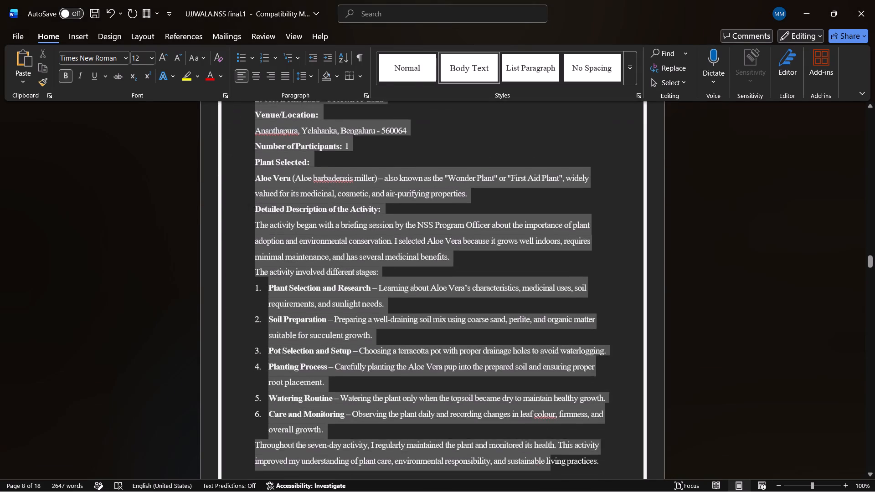
pyautogui.moveTo(551, 491); pyautogui.dragTo(610, 314)
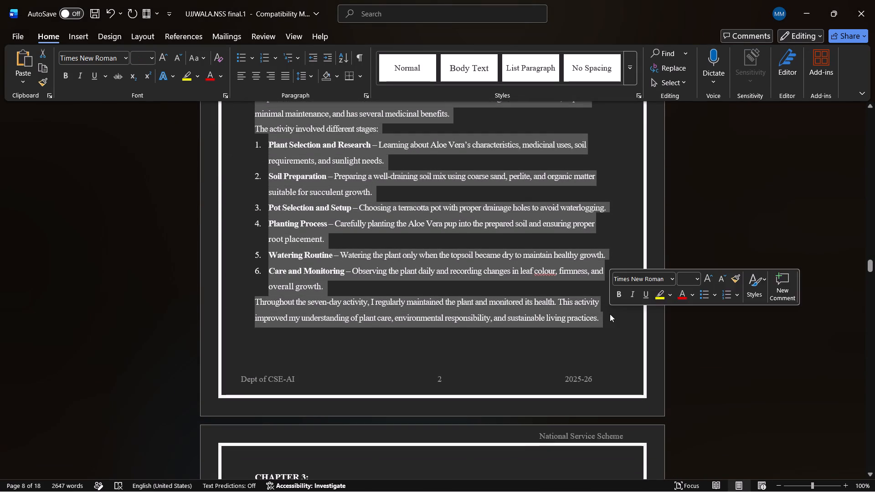
pyautogui.hotkey('ctrl', 'v')
# Remove the underline and bold formatting from the entire pasted Objective text.
pyautogui.scroll(3, 610, 314)
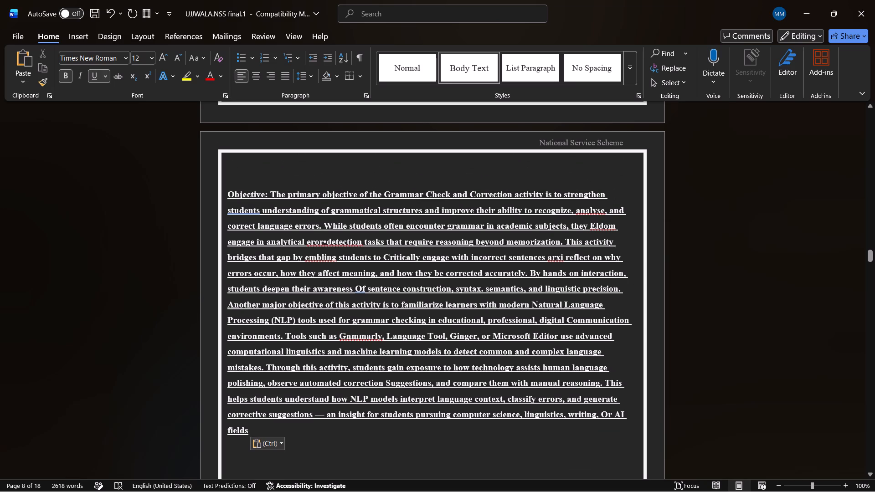
pyautogui.moveTo(260, 432); pyautogui.dragTo(229, 190)
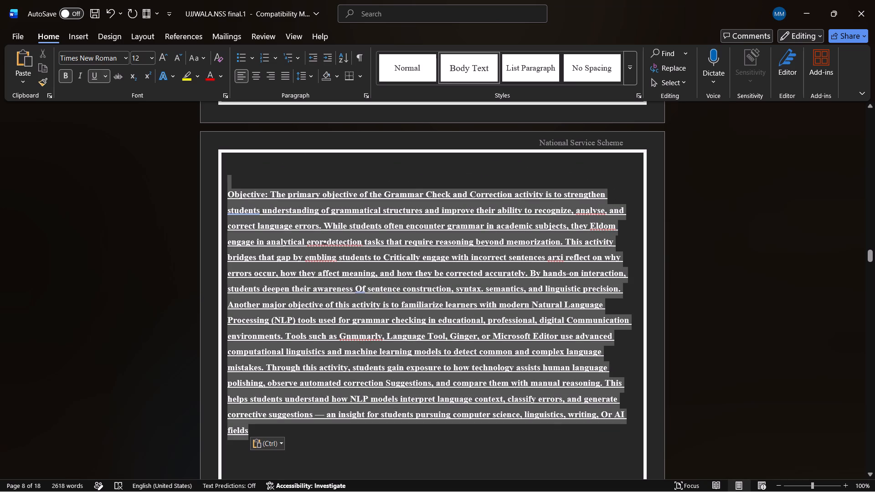
pyautogui.moveTo(229, 190); pyautogui.dragTo(226, 196)
pyautogui.click(264, 176)
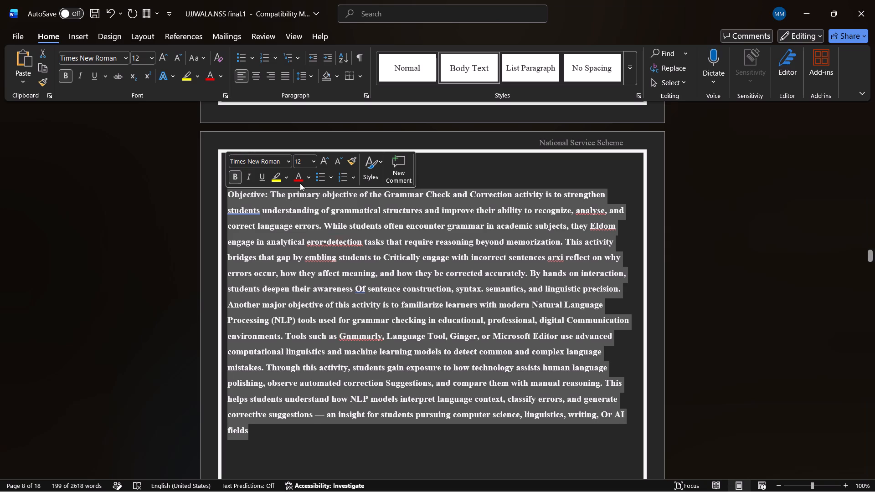
pyautogui.click(233, 177)
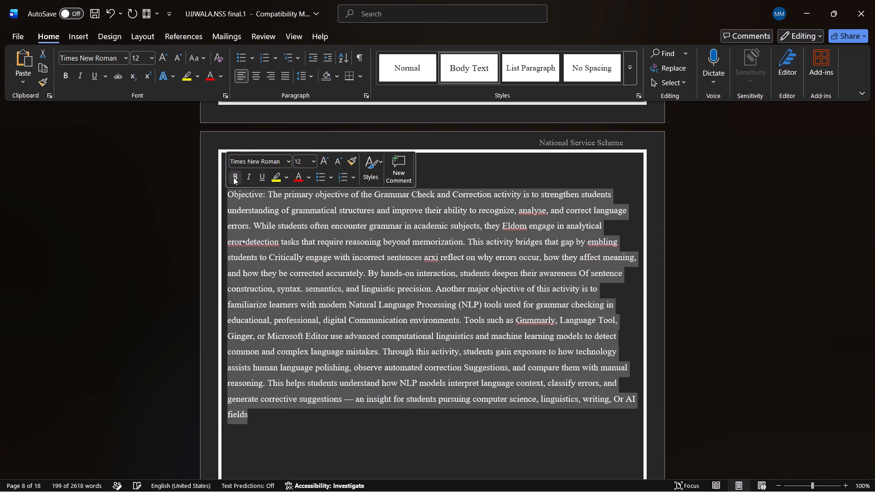
pyautogui.click(278, 213)
# Make the "Objective:" label bold and set its font size to 14.
pyautogui.moveTo(265, 193); pyautogui.dragTo(229, 197)
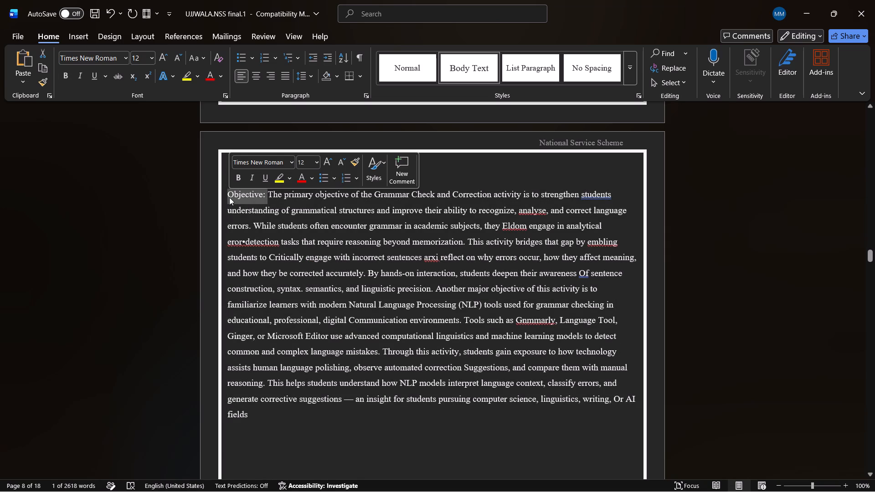
pyautogui.click(243, 180)
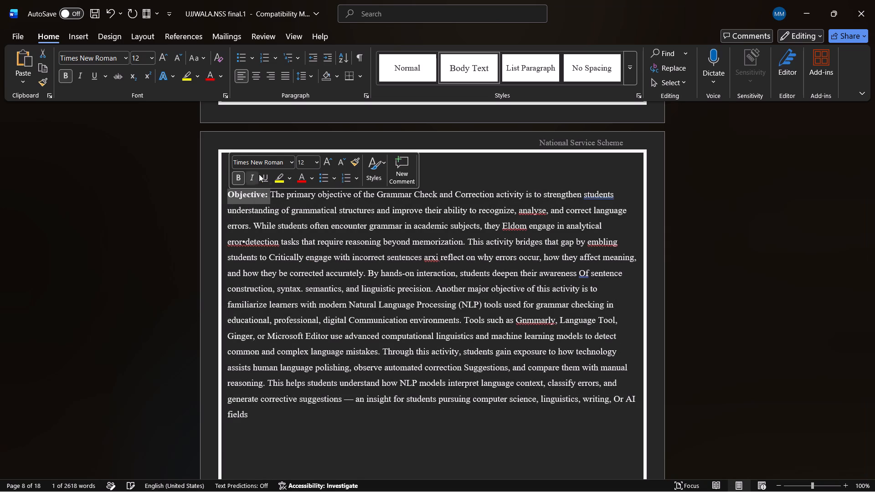
pyautogui.scroll(2, 363, 208)
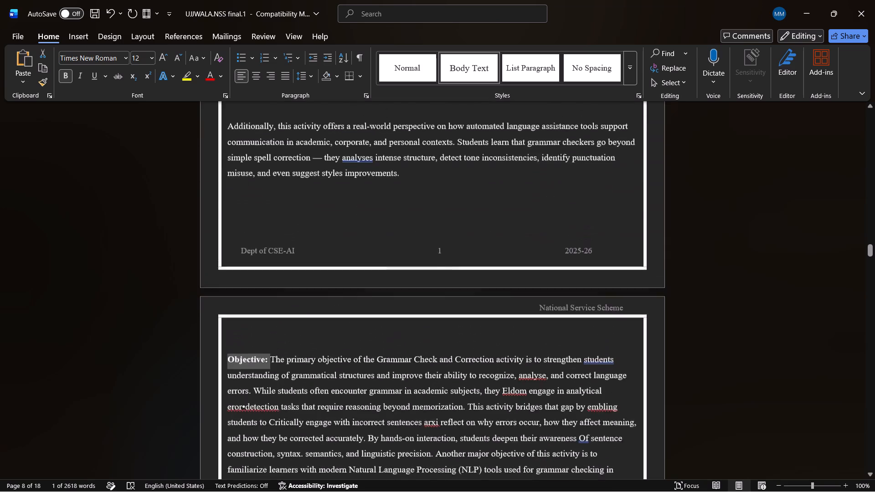
pyautogui.scroll(3, 363, 208)
pyautogui.moveTo(291, 218); pyautogui.dragTo(262, 218)
pyautogui.click(417, 370)
pyautogui.scroll(-3, 417, 370)
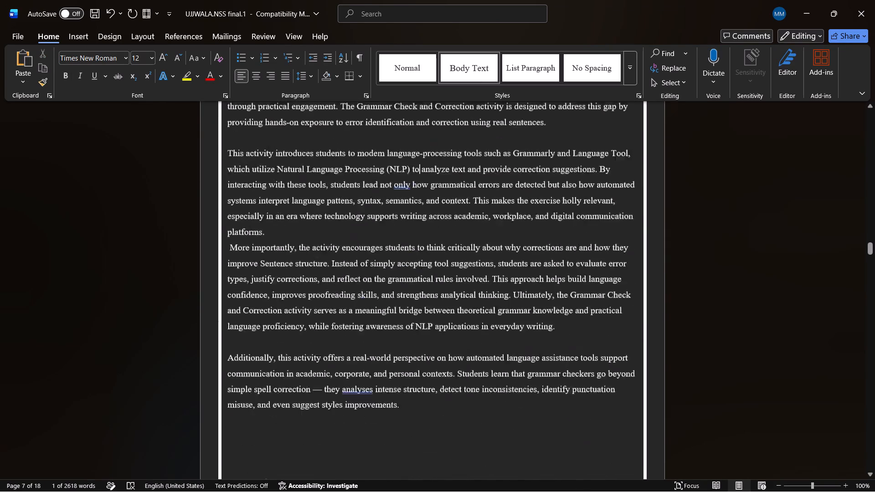
pyautogui.scroll(-1, 417, 370)
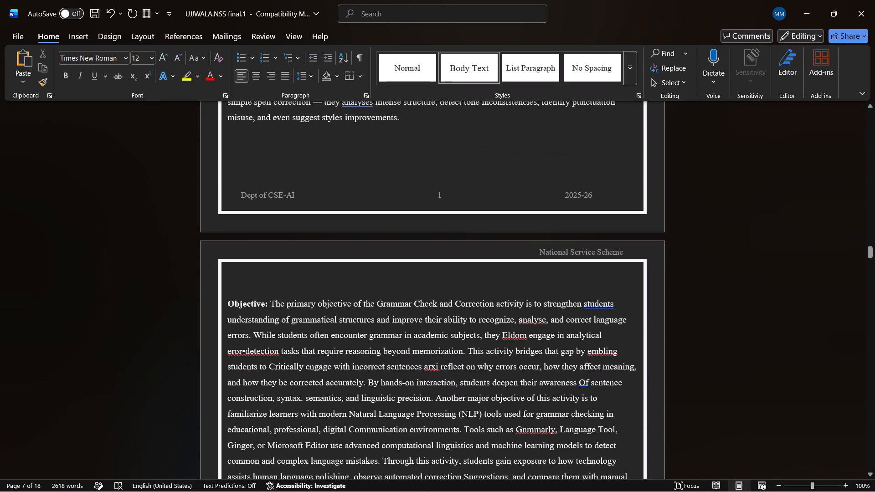
pyautogui.moveTo(268, 303); pyautogui.dragTo(233, 303)
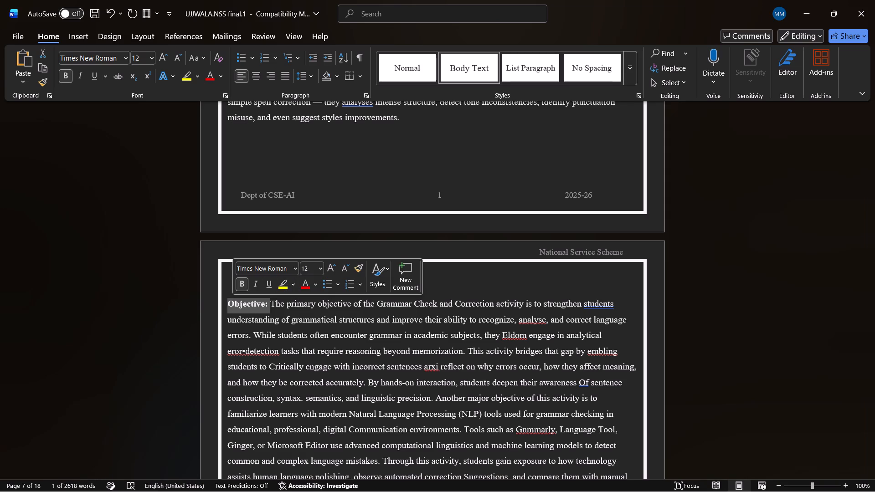
pyautogui.click(321, 267)
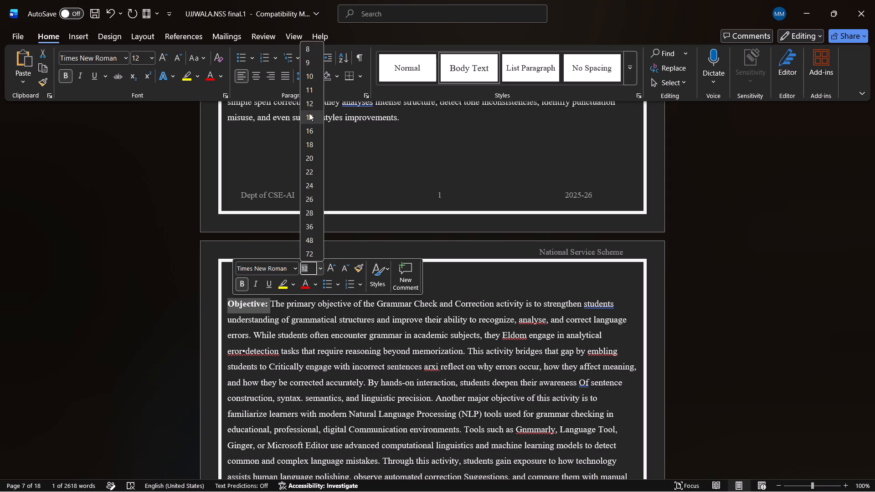
pyautogui.click(310, 113)
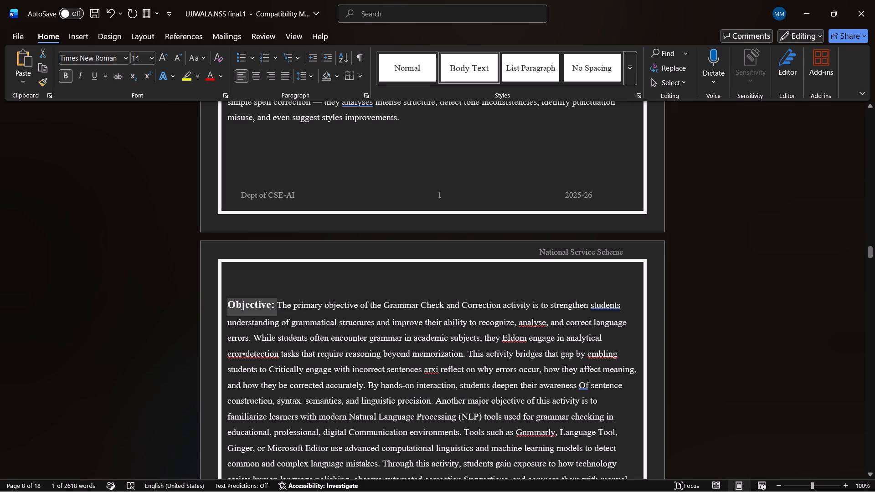
# Put "Objective:" on its own line and start a new paragraph at "Another major objective of this activity".
pyautogui.click(278, 302)
pyautogui.press('Return')
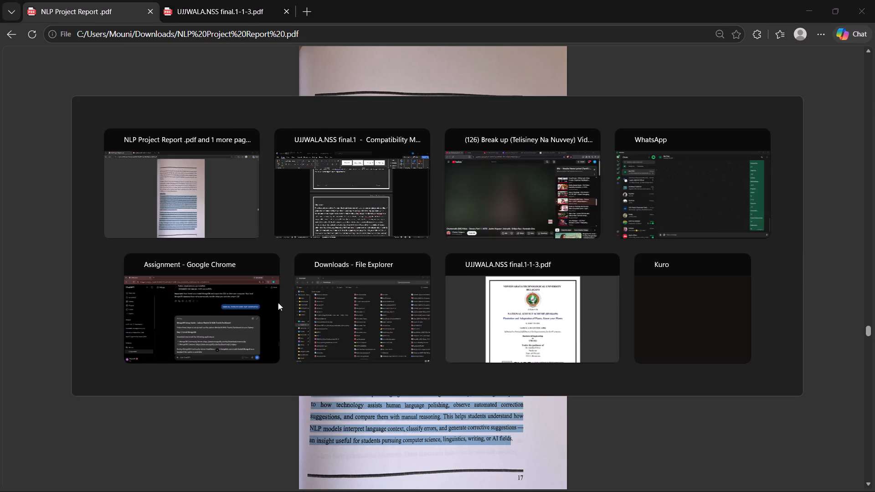
pyautogui.scroll(-2, 278, 302)
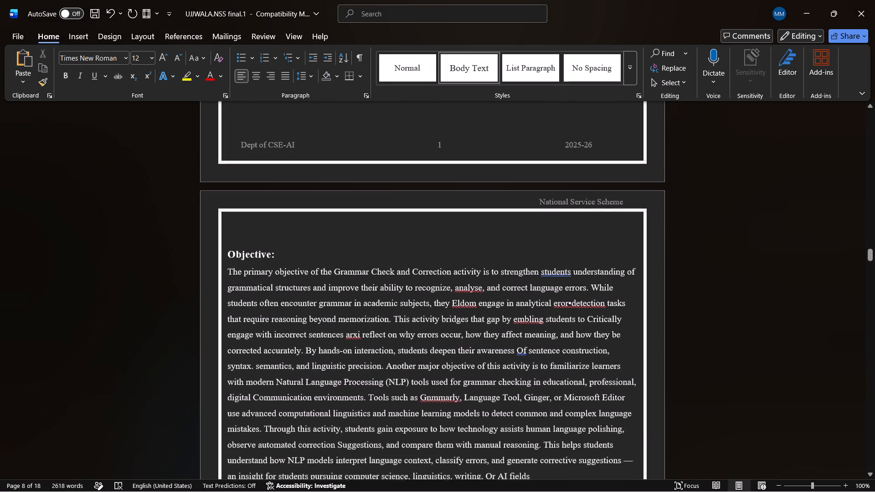
pyautogui.scroll(-1, 278, 302)
pyautogui.hscroll(1, 278, 302)
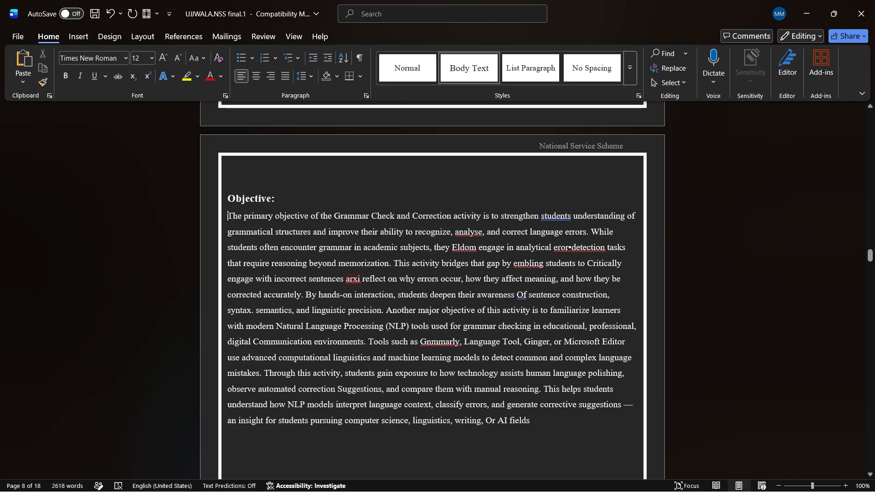
pyautogui.click(387, 309)
pyautogui.press('Return')
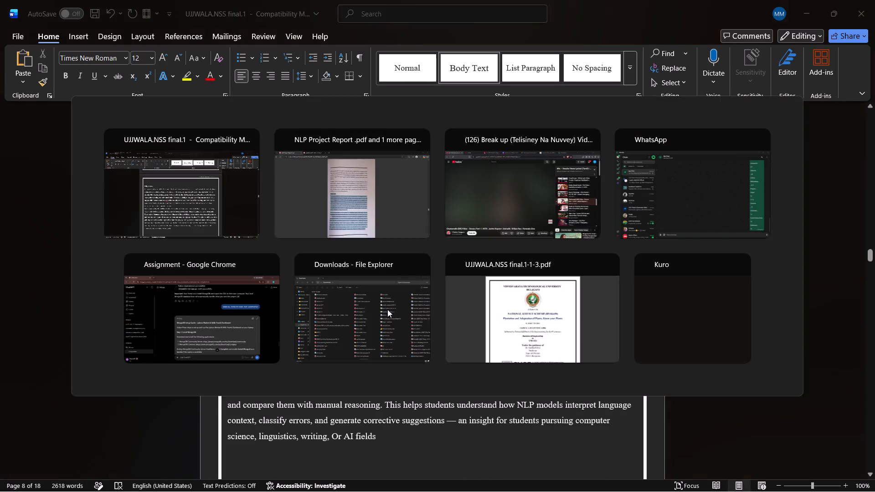
# Switch to the NLP Project Report PDF, examine the Objective paragraphs on page 18, and compare them with the Word report's Objective section.
pyautogui.scroll(-1, 387, 309)
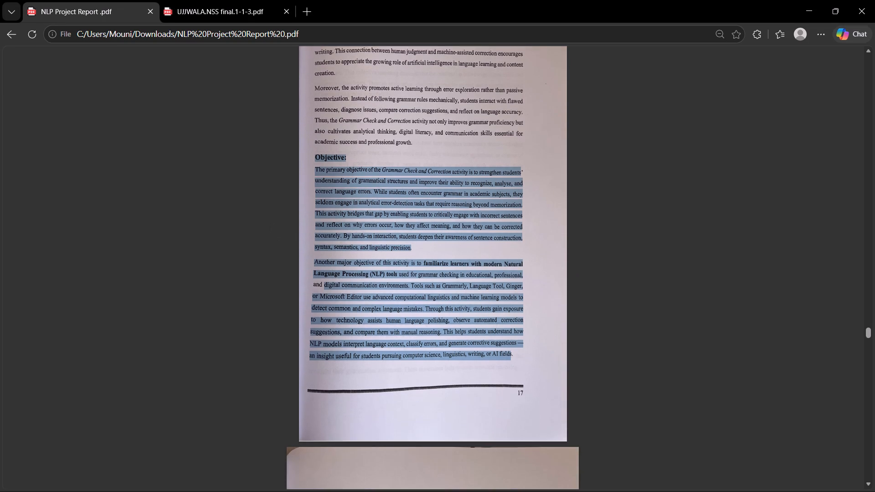
pyautogui.scroll(-6, 387, 309)
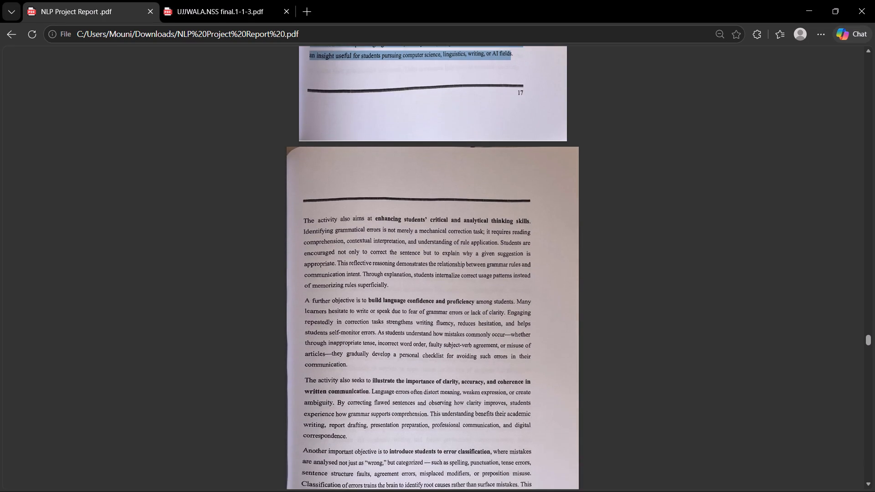
pyautogui.scroll(-1, 387, 309)
pyautogui.scroll(-2, 293, 198)
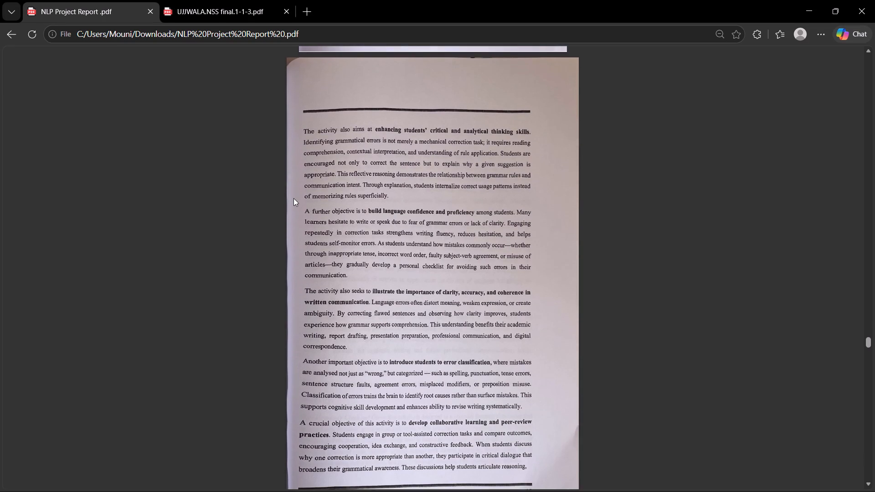
pyautogui.scroll(-1, 293, 198)
pyautogui.scroll(1, 293, 198)
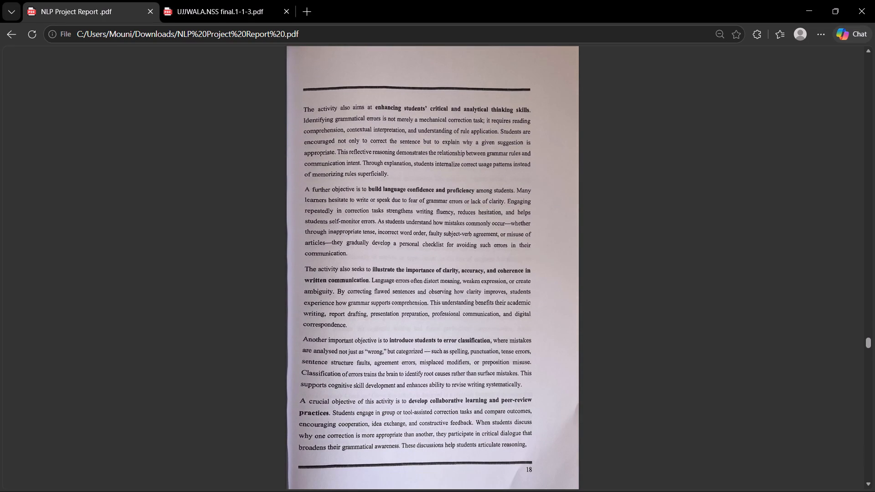
pyautogui.click(303, 109)
pyautogui.scroll(-1, 303, 109)
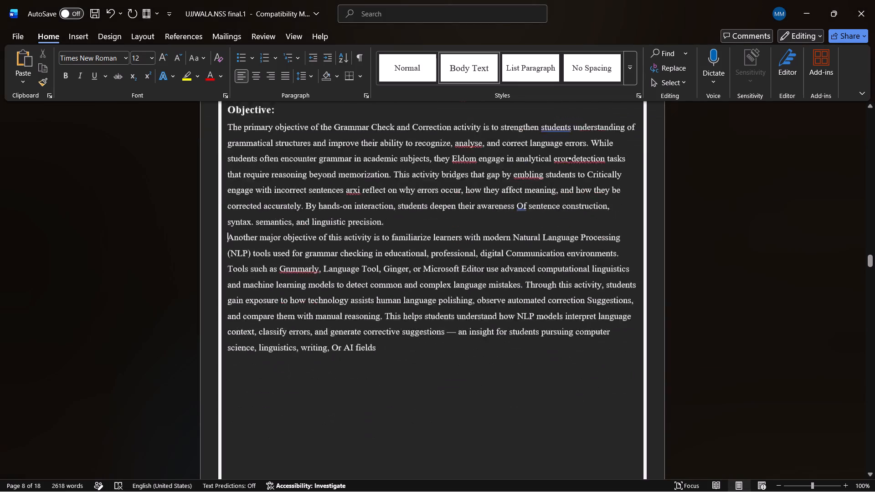
pyautogui.scroll(-1, 303, 109)
pyautogui.scroll(1, 303, 109)
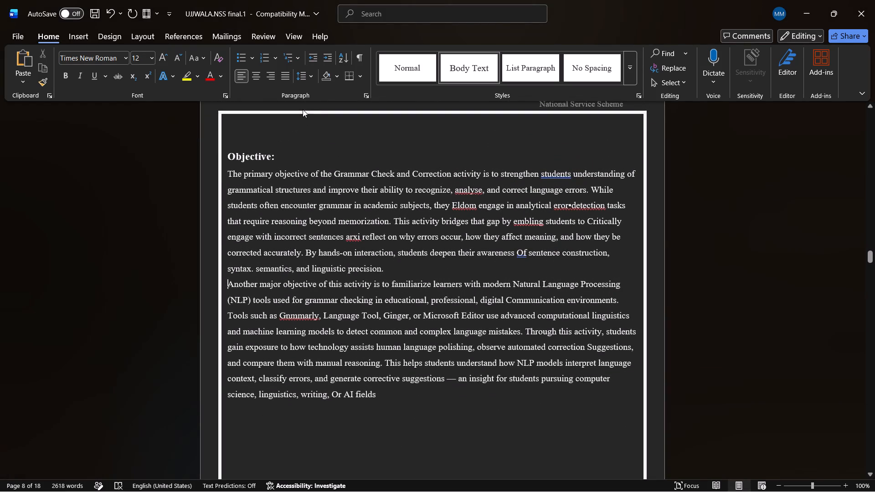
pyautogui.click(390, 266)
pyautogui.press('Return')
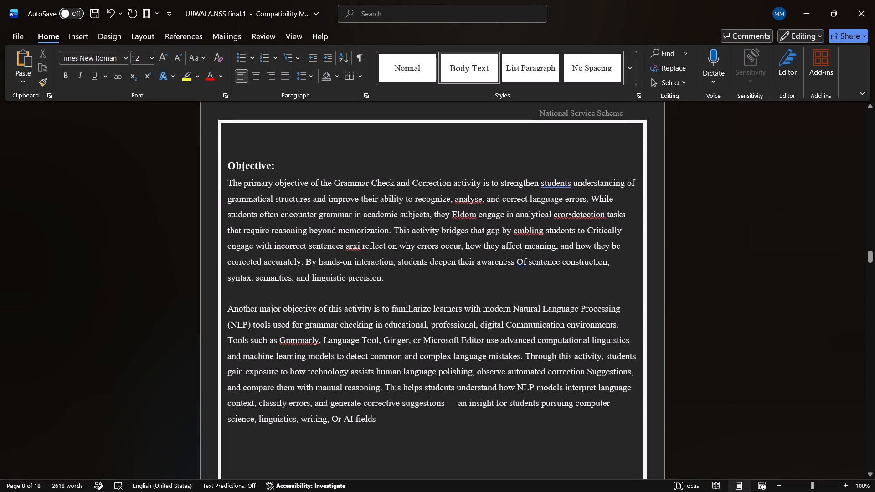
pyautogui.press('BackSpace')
# In the Word report, end the Objective text with a period after "Or AI fields" and leave a blank line below it.
pyautogui.scroll(1, 412, 233)
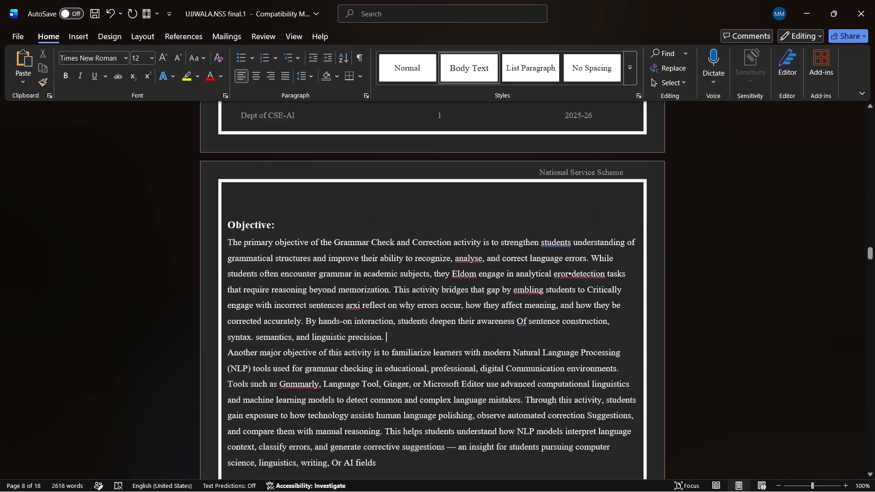
pyautogui.scroll(3, 412, 233)
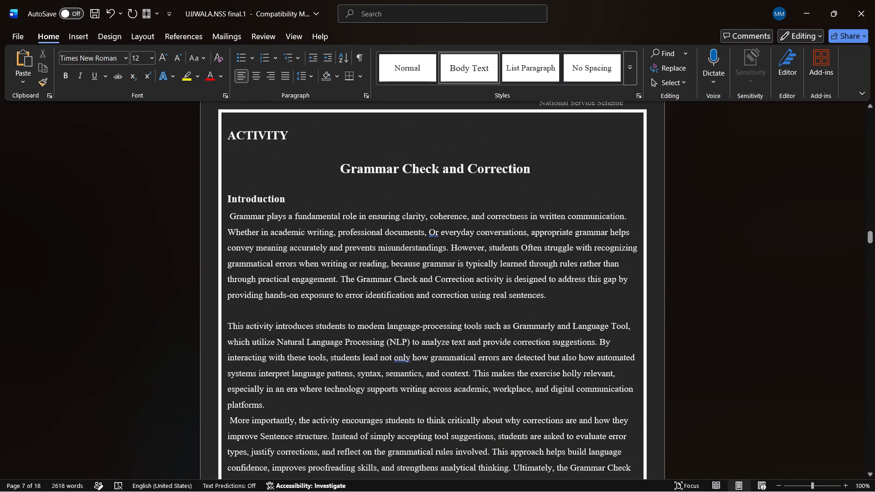
pyautogui.scroll(-5, 330, 273)
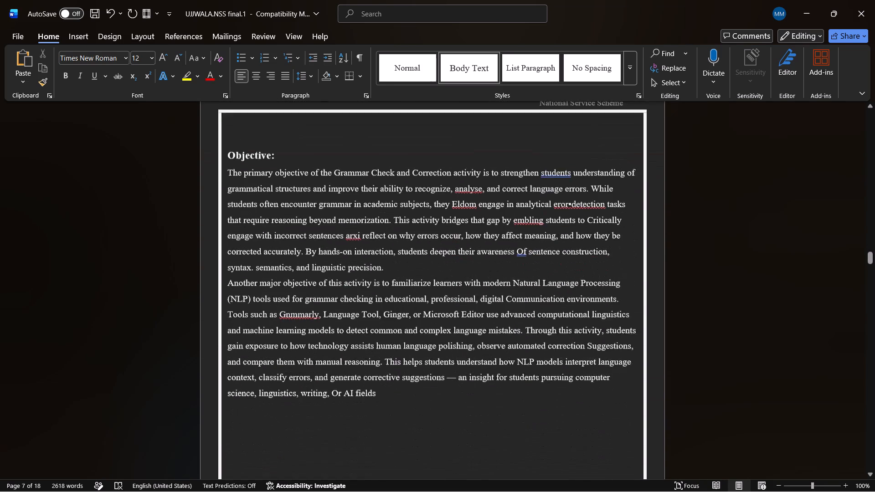
pyautogui.scroll(-1, 330, 273)
pyautogui.click(383, 362)
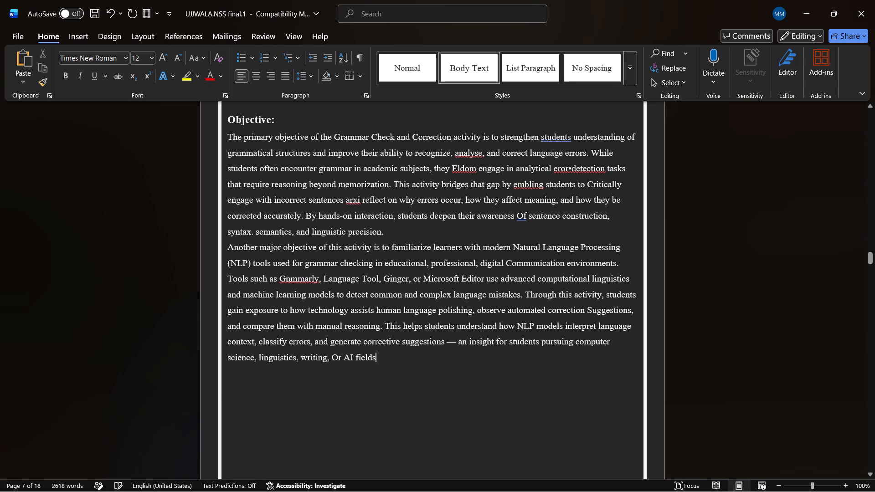
pyautogui.scroll(1, 383, 362)
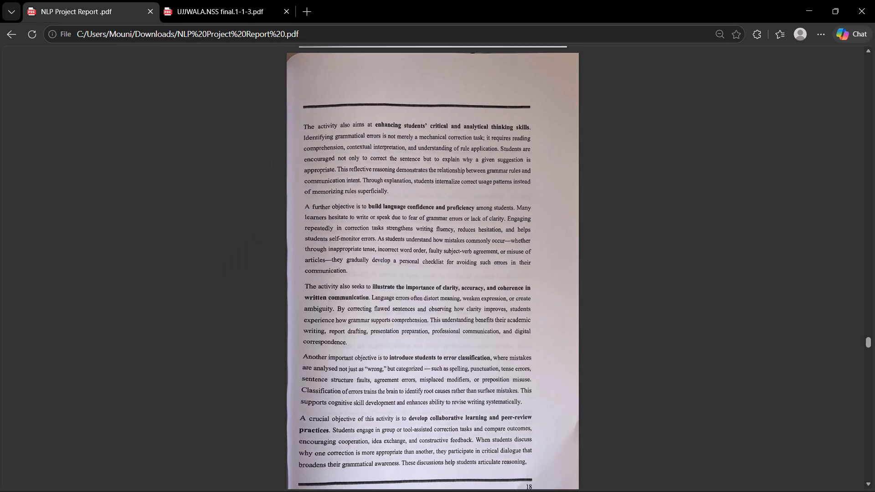
pyautogui.scroll(4, 383, 362)
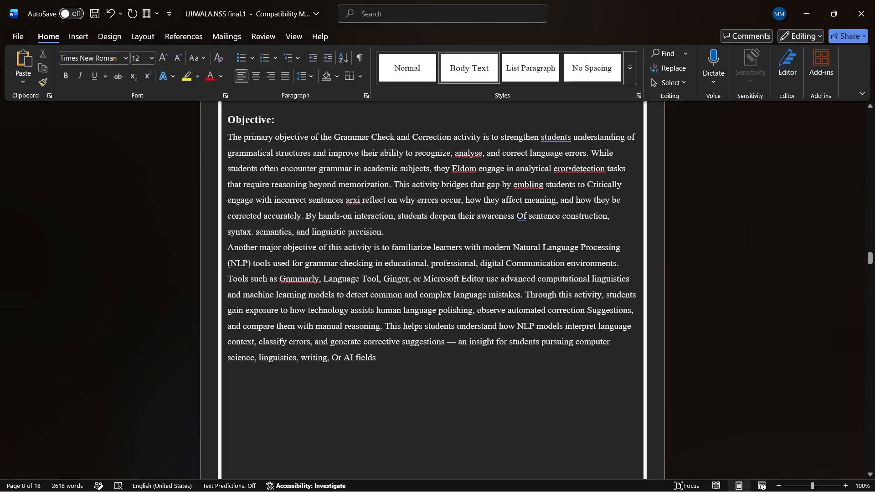
pyautogui.press('.')
pyautogui.press('Return')
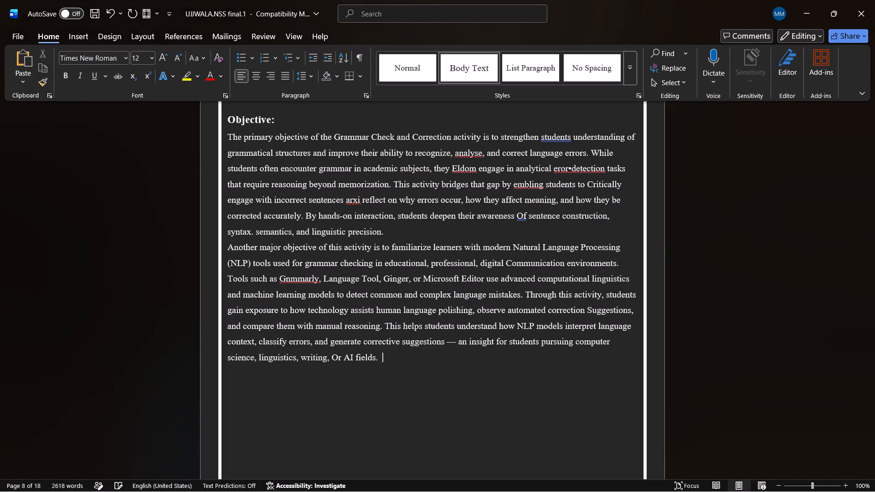
pyautogui.press('Return')
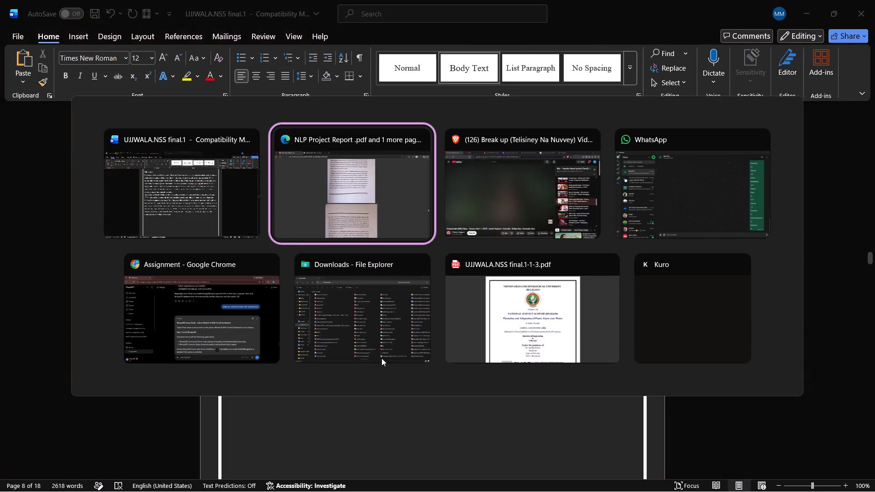
# Copy the PDF's page 18 paragraphs from "The activity also aims at" through "in their communication" and paste them below the Word Objective text.
pyautogui.scroll(-4, 381, 358)
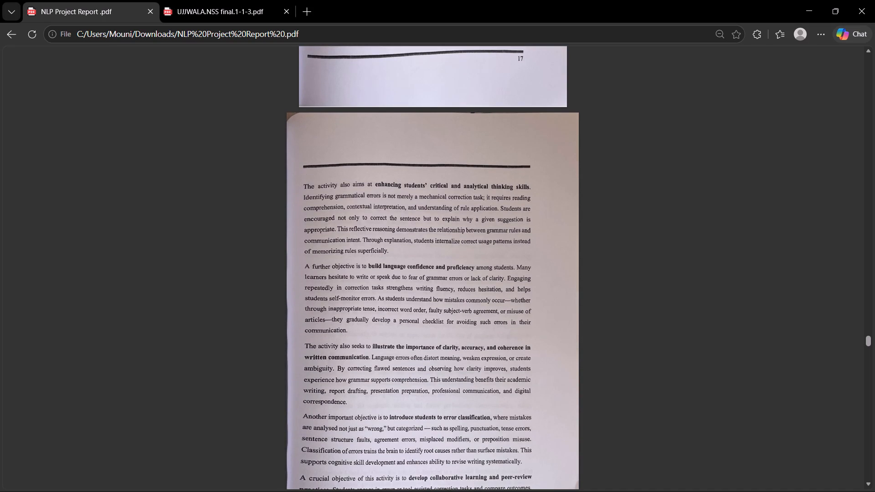
pyautogui.scroll(-4, 302, 180)
pyautogui.scroll(1, 302, 180)
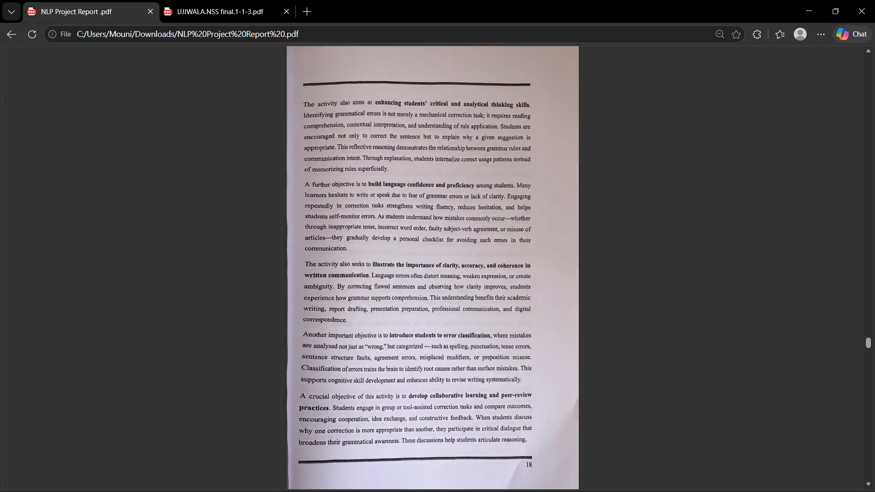
pyautogui.scroll(1, 302, 180)
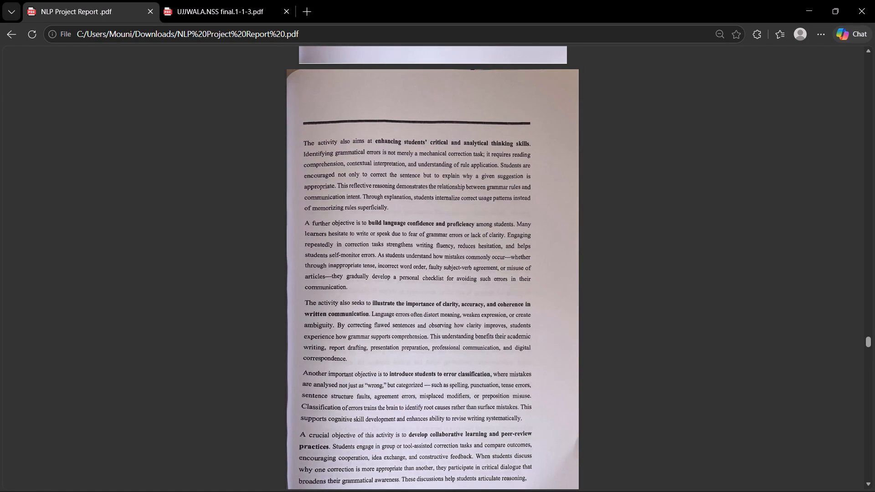
pyautogui.moveTo(303, 139); pyautogui.dragTo(359, 289)
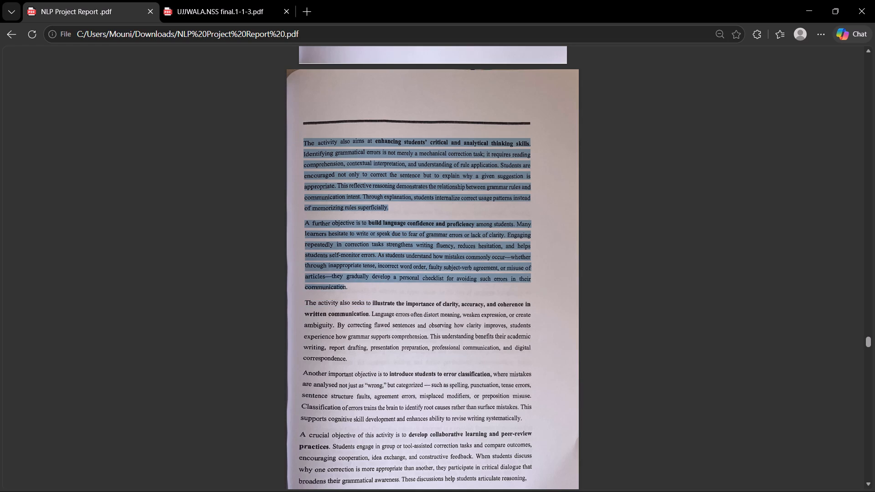
pyautogui.moveTo(359, 289); pyautogui.dragTo(370, 291)
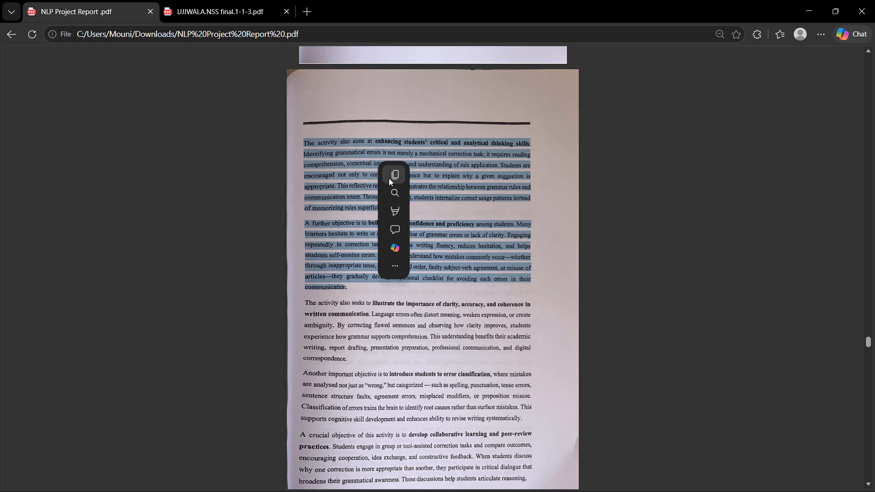
pyautogui.click(389, 177)
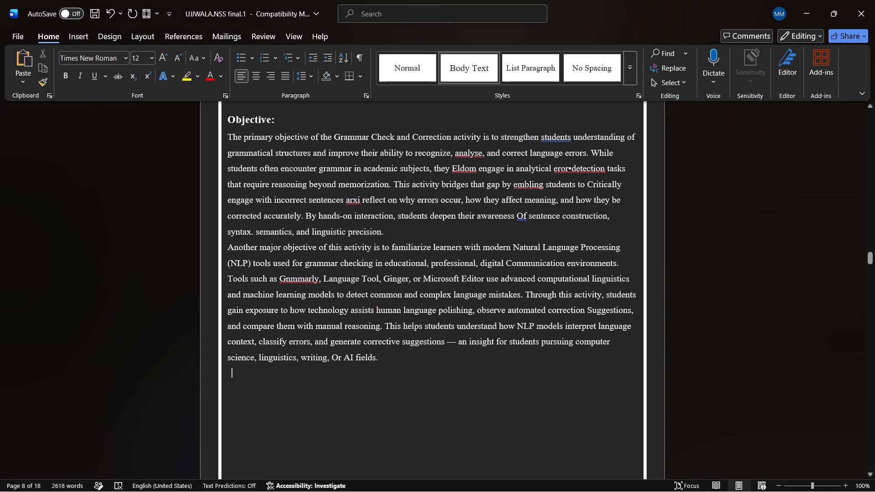
pyautogui.hotkey('ctrl', 'v')
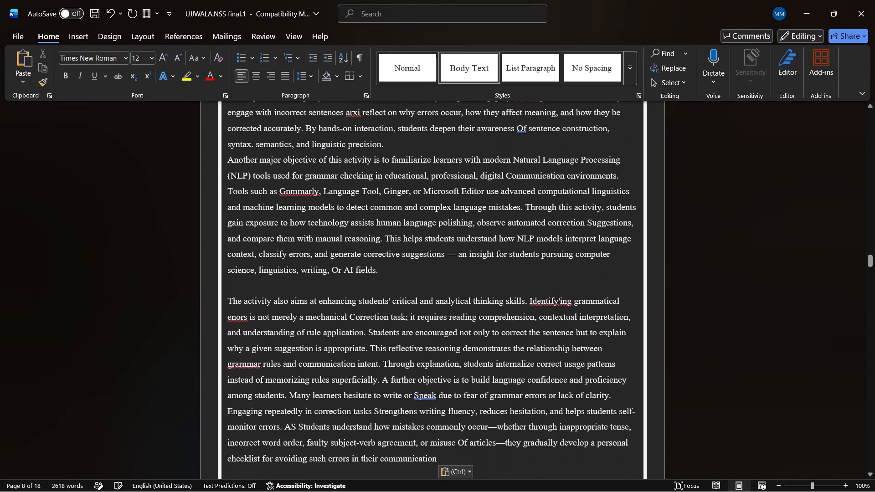
# Start a new paragraph at "A further objective is to build language confidence" in the pasted text.
pyautogui.scroll(-1, 274, 352)
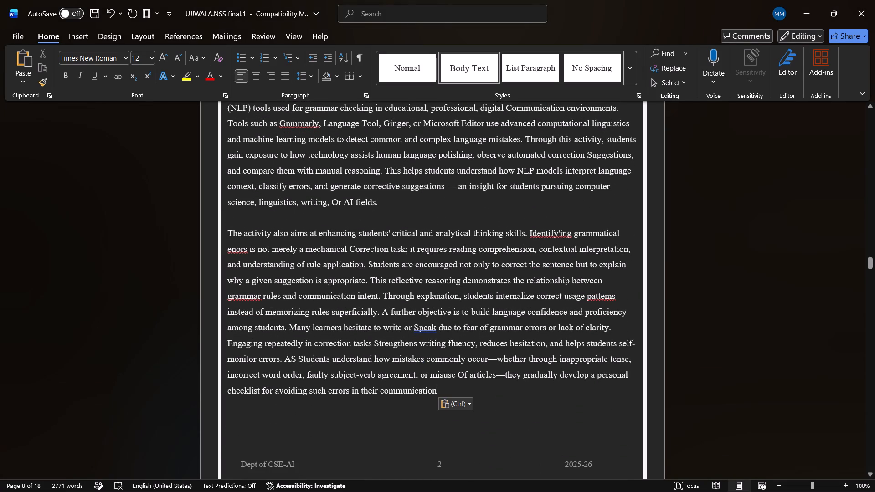
pyautogui.click(379, 312)
pyautogui.press('Return')
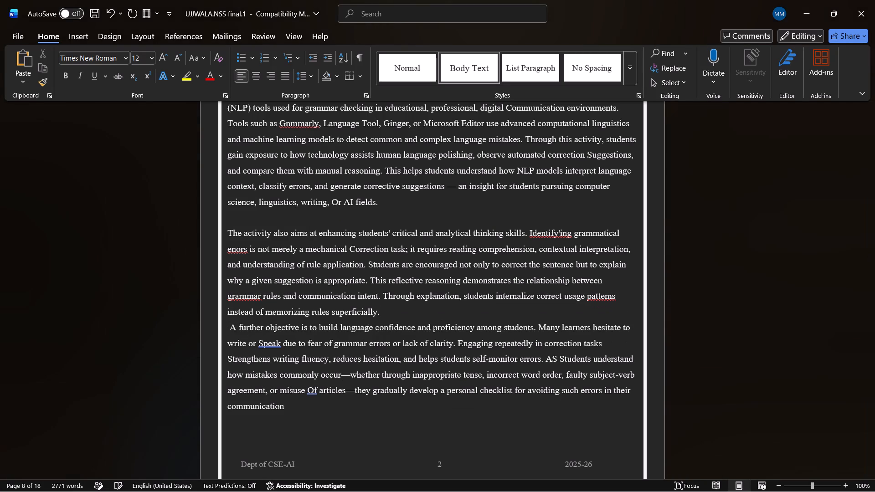
# End the last pasted sentence with a period after "such errors in their communication".
pyautogui.click(288, 404)
pyautogui.write('s.')
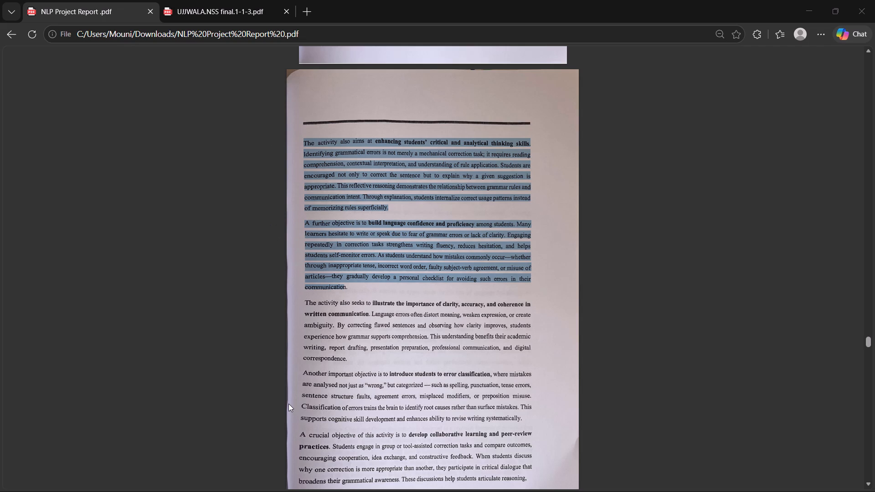
pyautogui.press('\\')
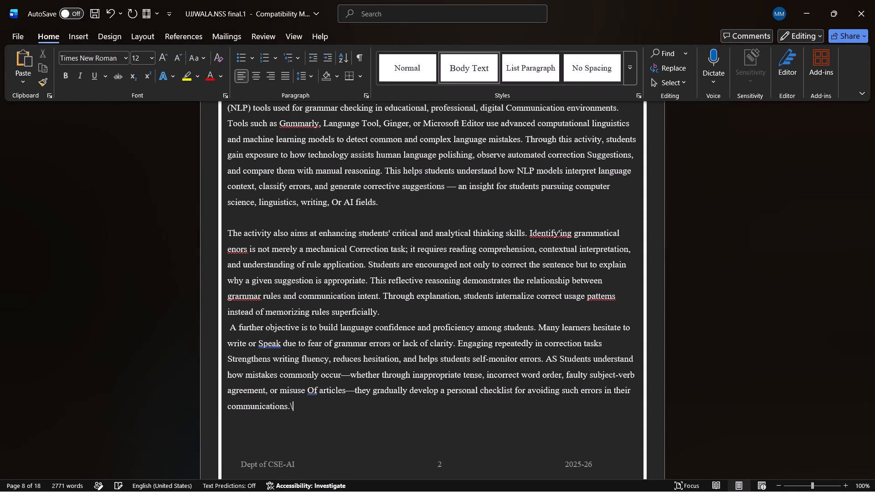
pyautogui.press('BackSpace')
pyautogui.press('BackSpace')
pyautogui.press('BackSpace')
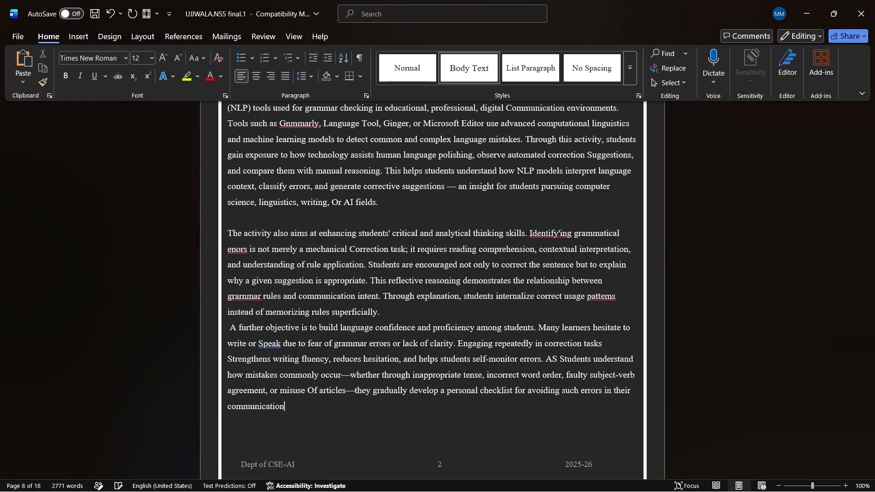
pyautogui.press('.')
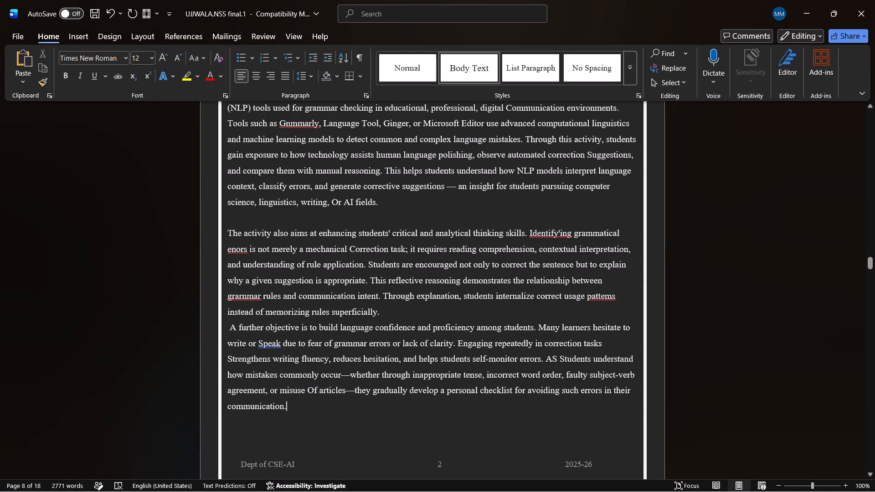
# Insert a blank line before the paragraph starting "A further objective" and before the one starting "Another major objective".
pyautogui.click(391, 317)
pyautogui.press('Return')
pyautogui.scroll(1, 391, 317)
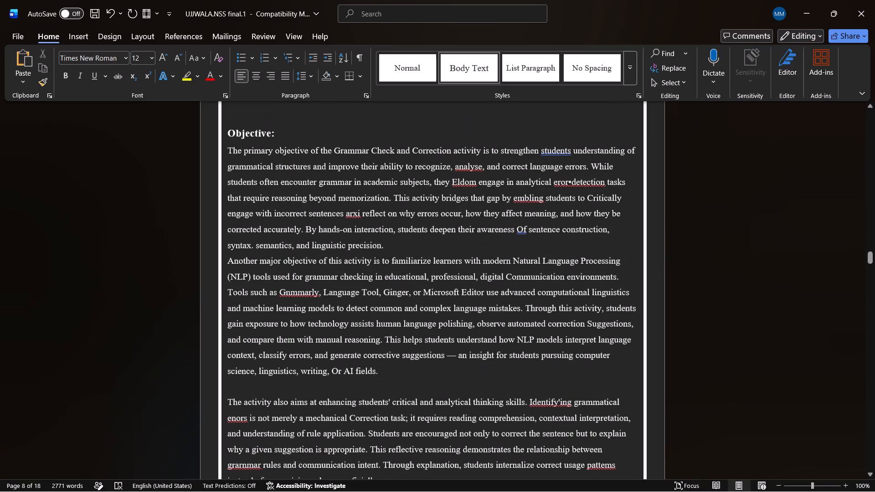
pyautogui.click(387, 251)
pyautogui.press('Return')
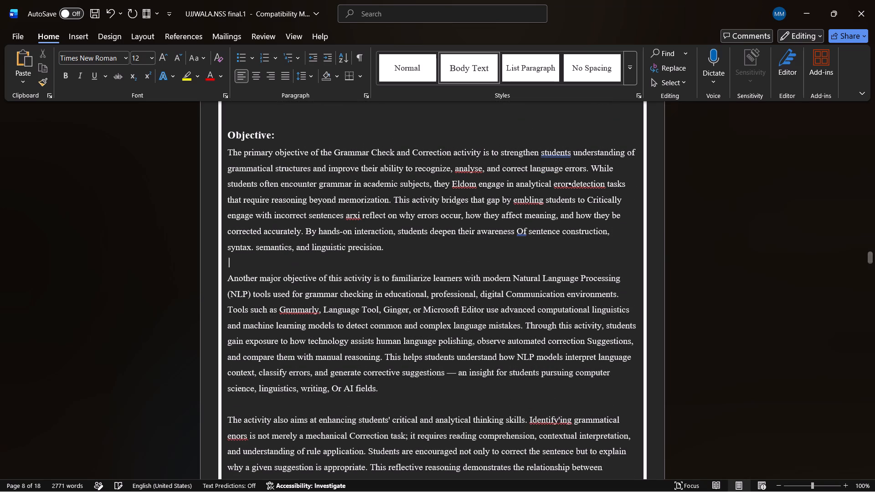
# Correct the misspelled word before "grammatical" to the suggested spelling "Identifying".
pyautogui.scroll(-2, 387, 251)
pyautogui.scroll(1, 387, 251)
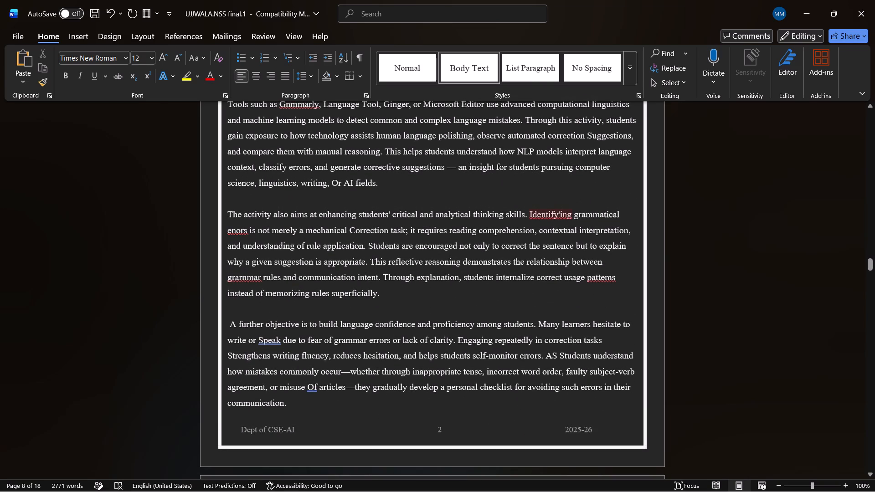
pyautogui.click(551, 217)
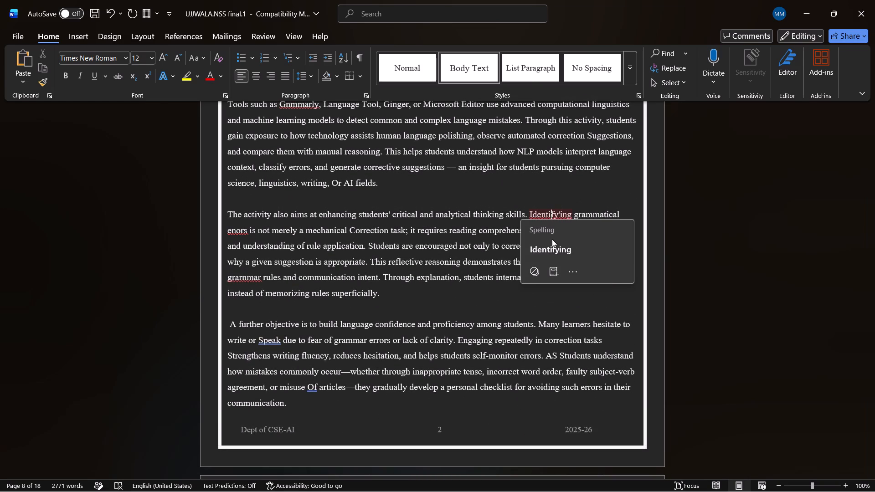
pyautogui.click(546, 251)
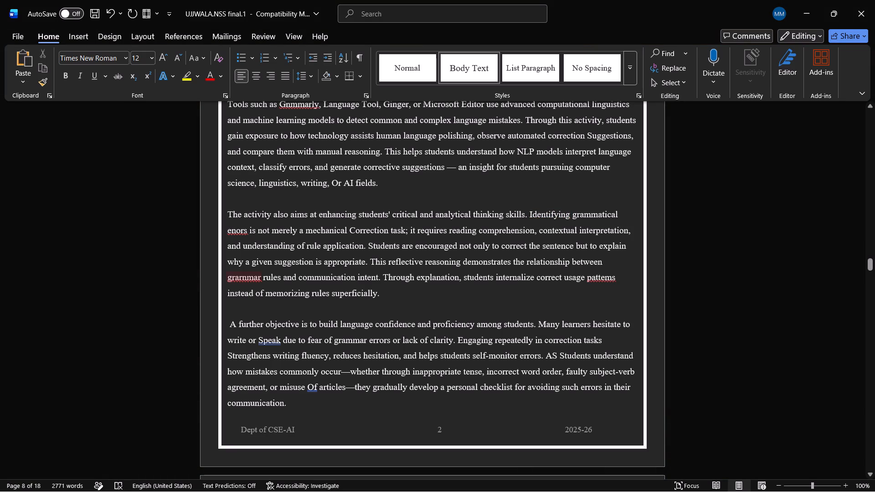
# Correct the misspelled word before "rules and communication intent" in the critical thinking paragraph to "grammar".
pyautogui.click(246, 280)
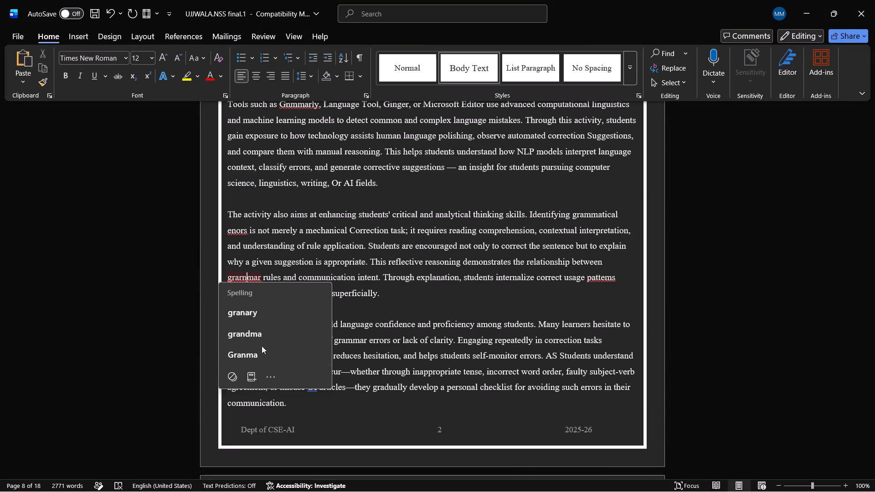
pyautogui.click(245, 274)
pyautogui.press('\\')
pyautogui.press('BackSpace')
pyautogui.press('BackSpace')
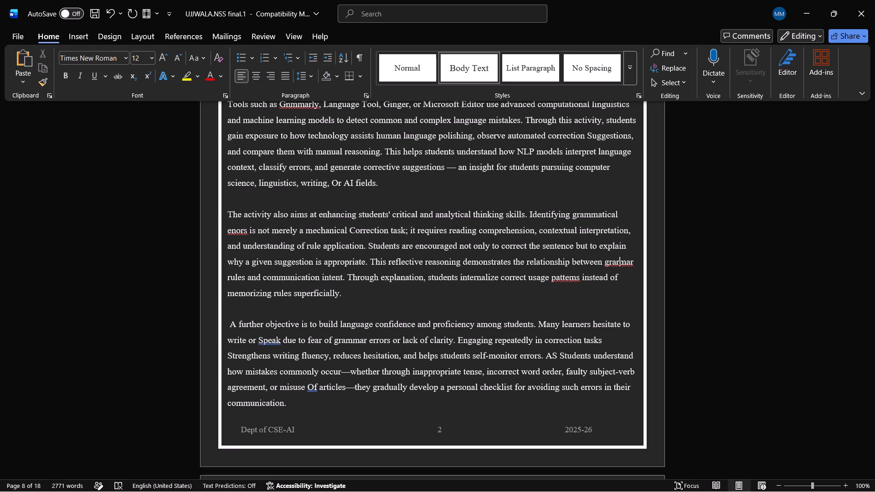
pyautogui.press('BackSpace')
pyautogui.press('m')
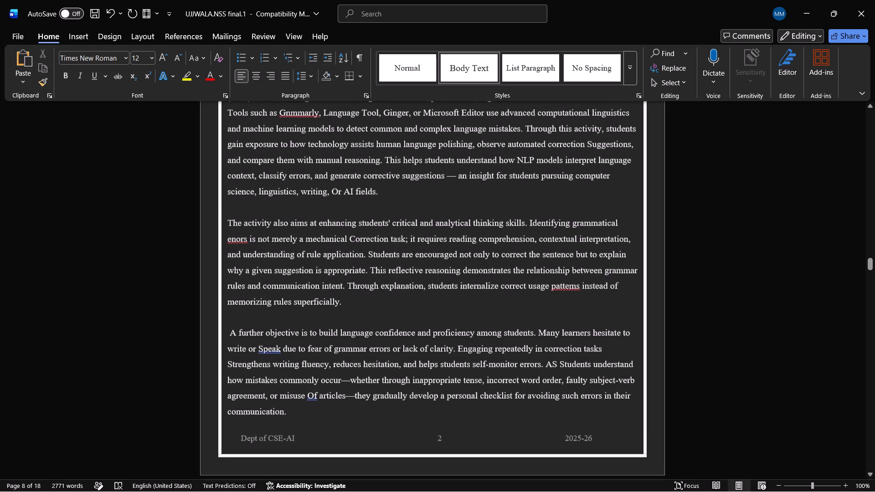
# Change the misspelled word after "correct usage" in the critical thinking paragraph to "pattens".
pyautogui.click(578, 285)
pyautogui.press('Left')
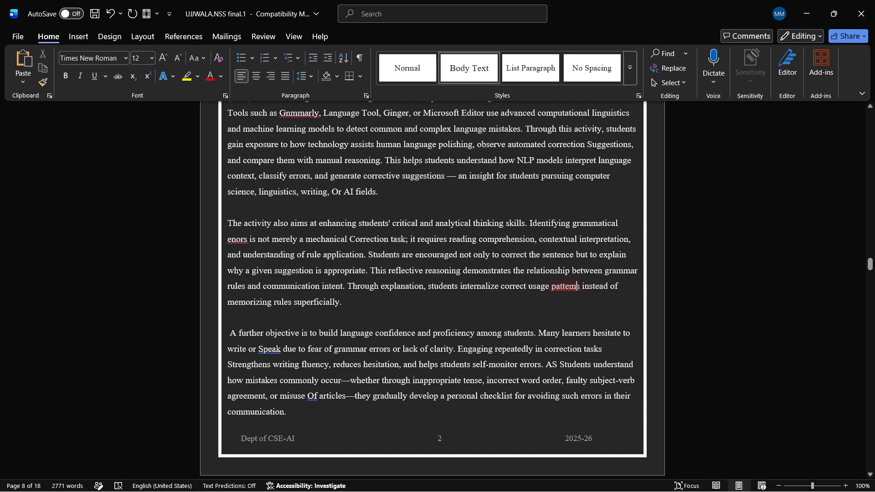
pyautogui.press('BackSpace')
pyautogui.press('n')
# Correct the misspelled tool name before "Language Tool" in the second Objective paragraph to "Grammarly".
pyautogui.scroll(1, 578, 285)
pyautogui.scroll(-1, 578, 285)
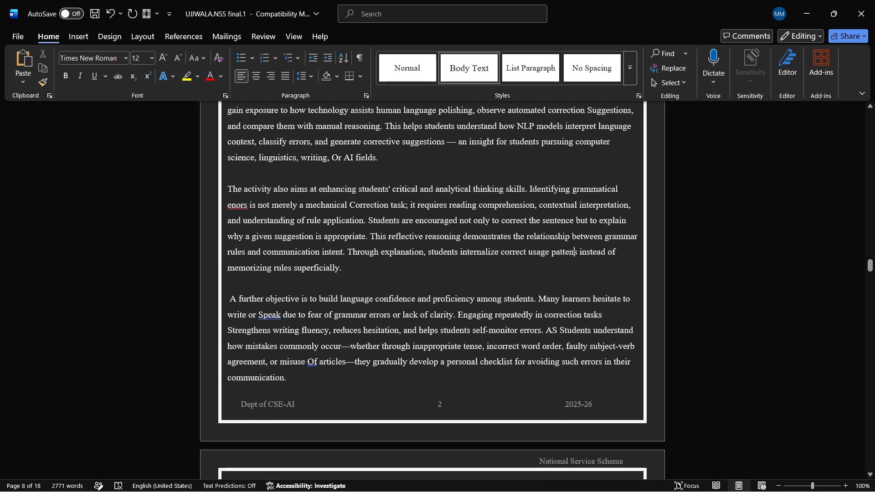
pyautogui.scroll(3, 430, 266)
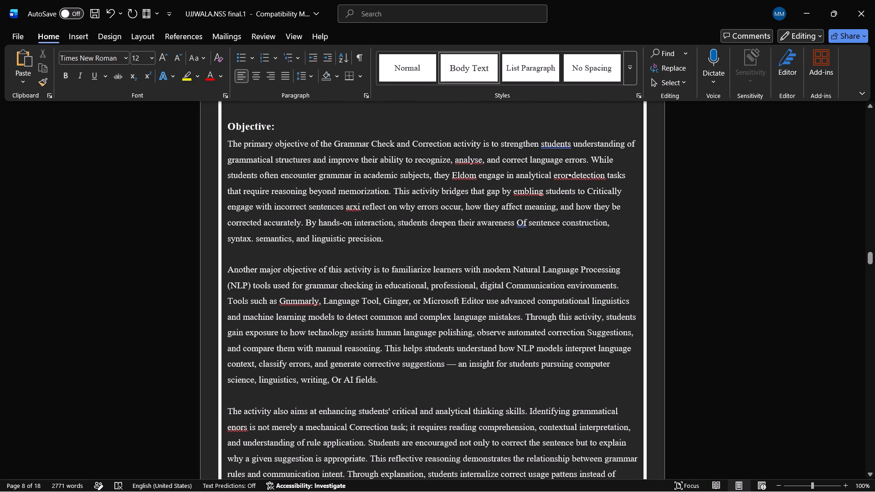
pyautogui.click(288, 300)
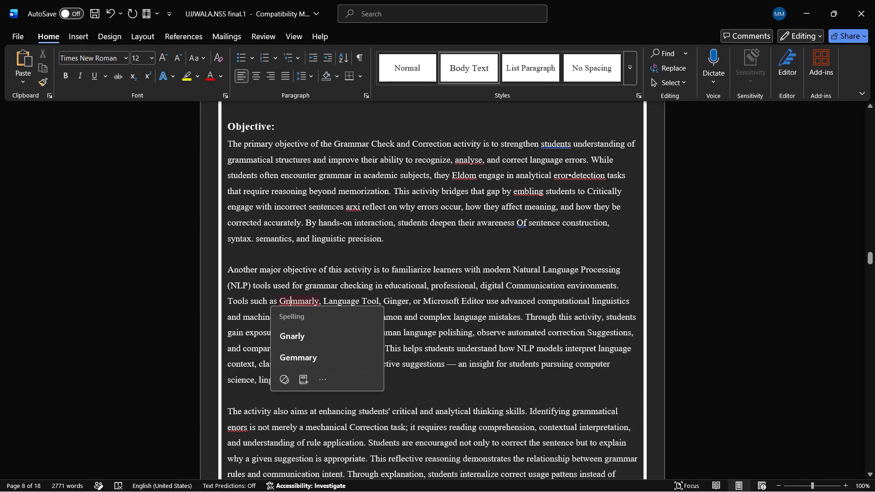
pyautogui.press('Right')
pyautogui.press('\\')
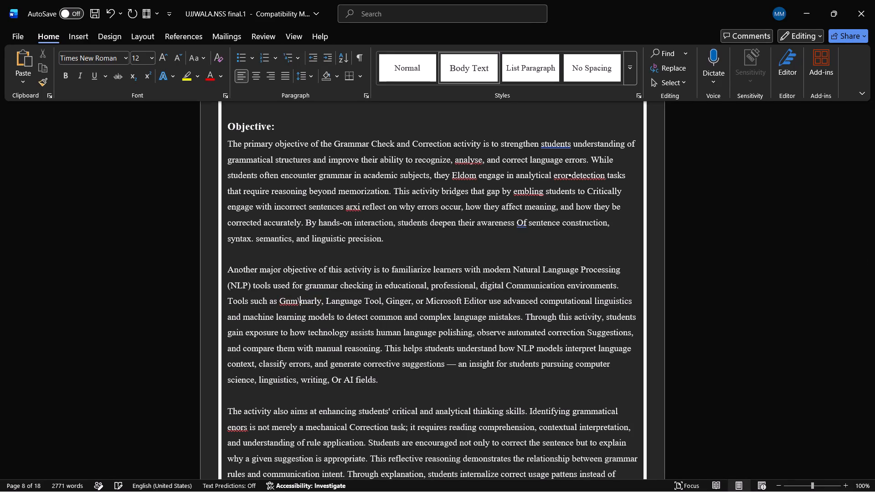
pyautogui.press('BackSpace')
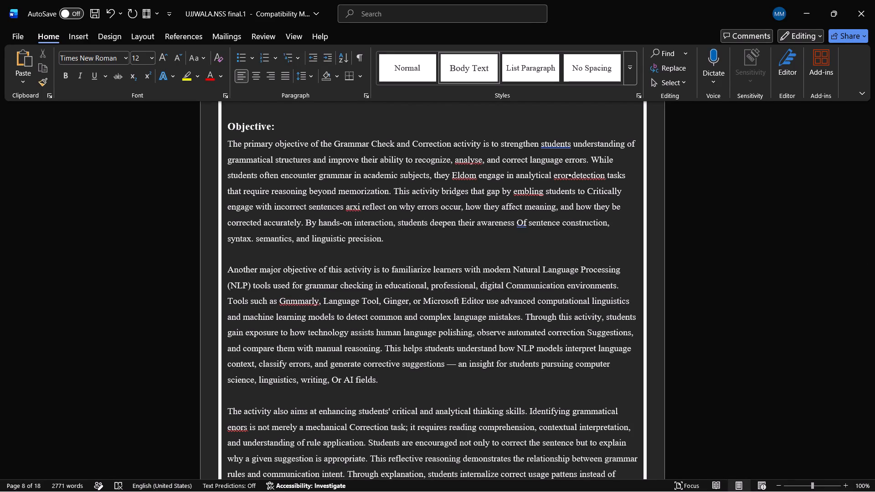
pyautogui.press('Left')
pyautogui.press('BackSpace')
pyautogui.write('ra')
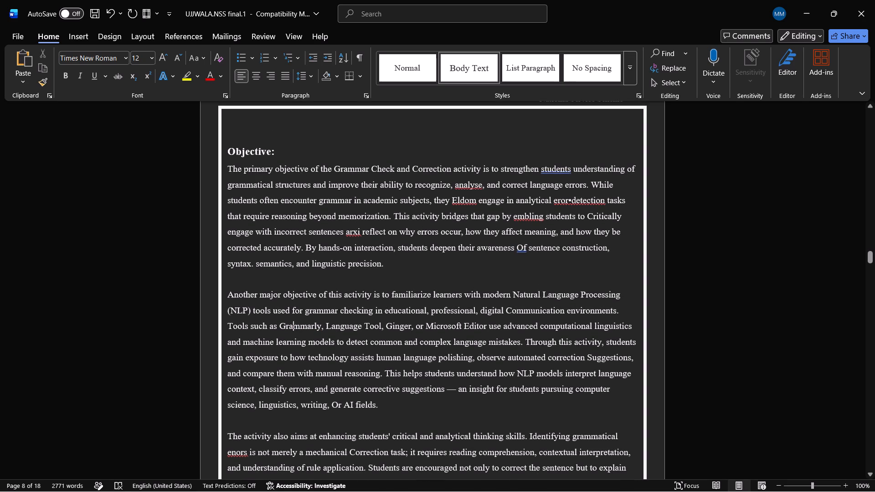
# Rewrite "eror•detection" in the first Objective paragraph as "error detection".
pyautogui.click(589, 204)
pyautogui.click(575, 196)
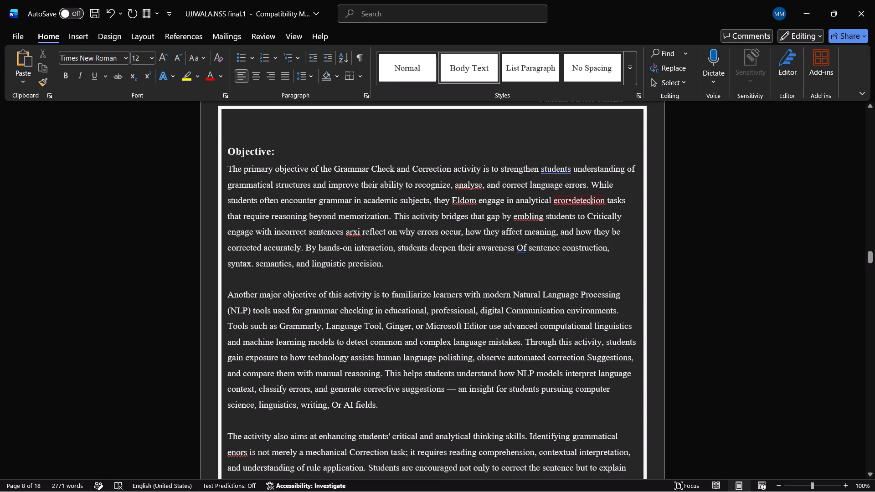
pyautogui.click(571, 200)
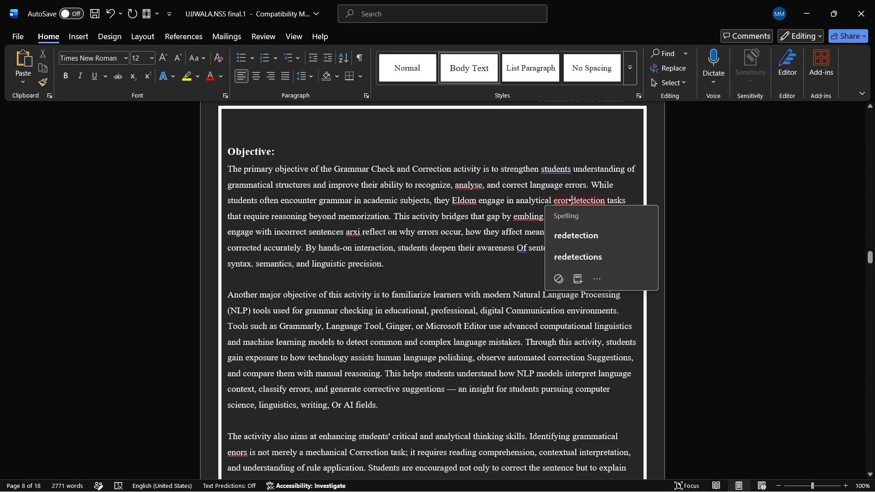
pyautogui.click(571, 200)
pyautogui.press('BackSpace')
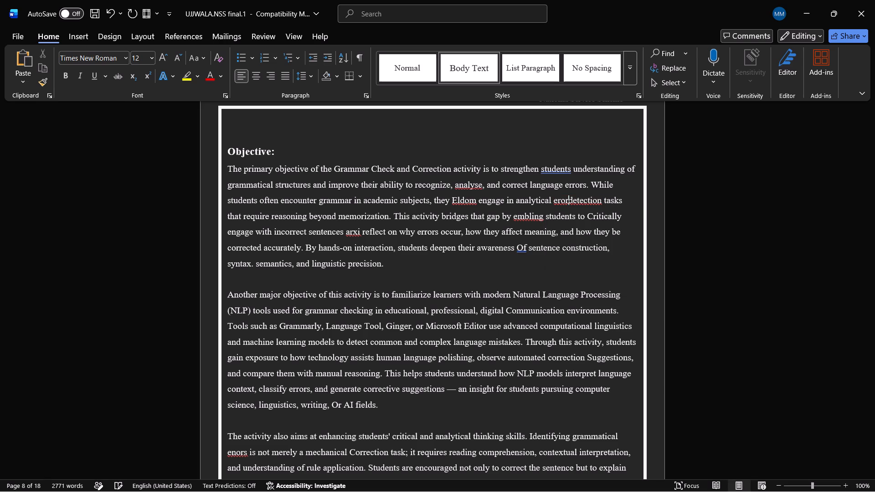
pyautogui.press('BackSpace')
pyautogui.press('BackSpace')
pyautogui.write('ror')
pyautogui.press('space')
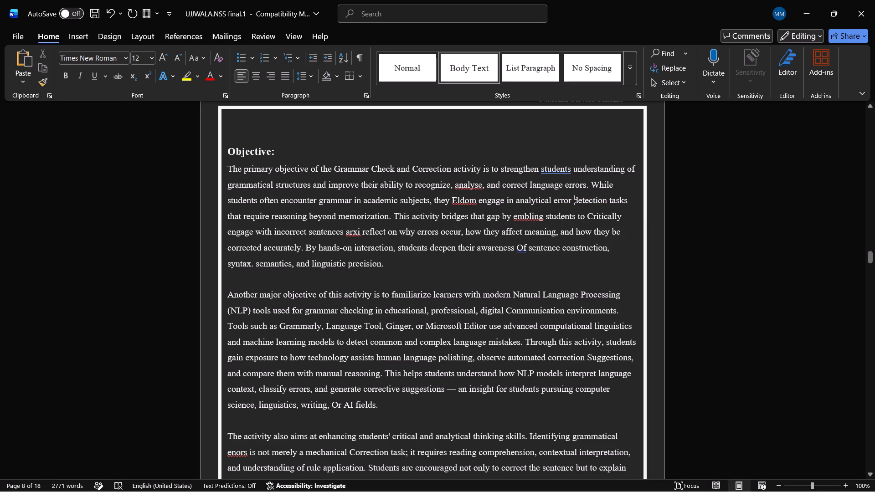
# Replace "analyse" in the first Objective paragraph with the suggested spelling "analyze".
pyautogui.click(465, 186)
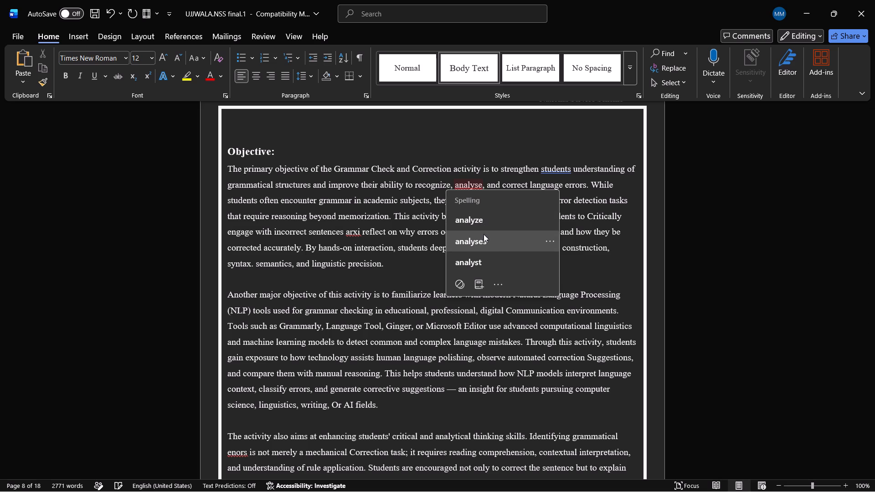
pyautogui.click(478, 224)
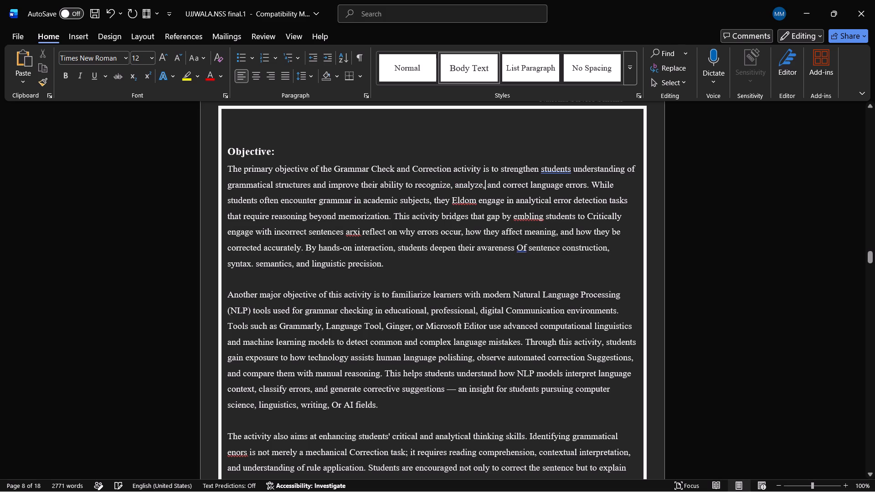
# Consult the NLP Project Report PDF, and replace "Eldom" in the Word report's first Objective paragraph with the suggestion "Edom".
pyautogui.click(466, 206)
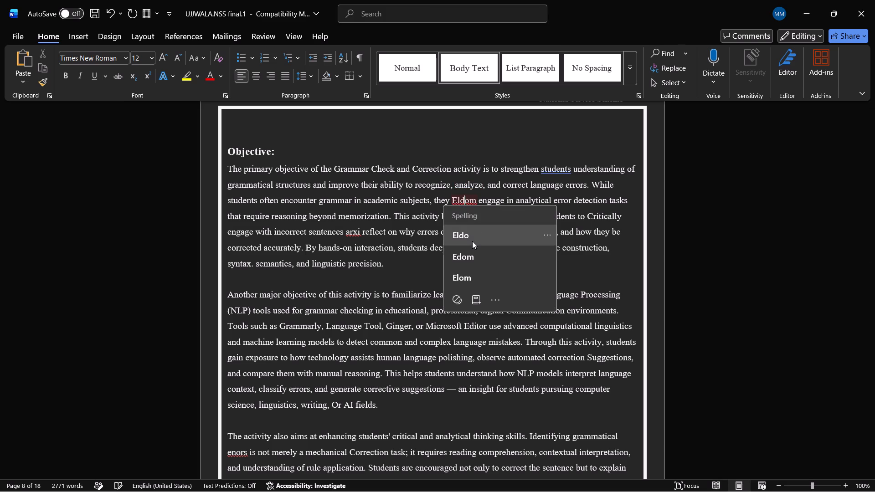
pyautogui.click(453, 180)
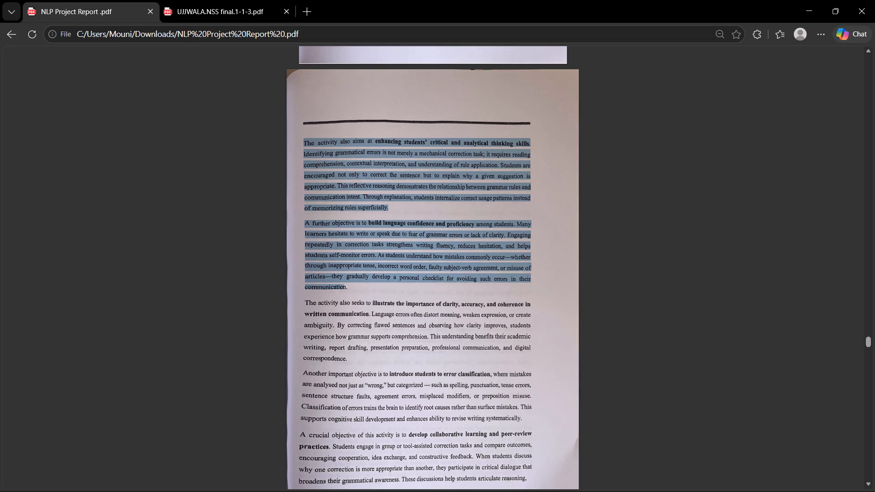
pyautogui.scroll(4, 437, 179)
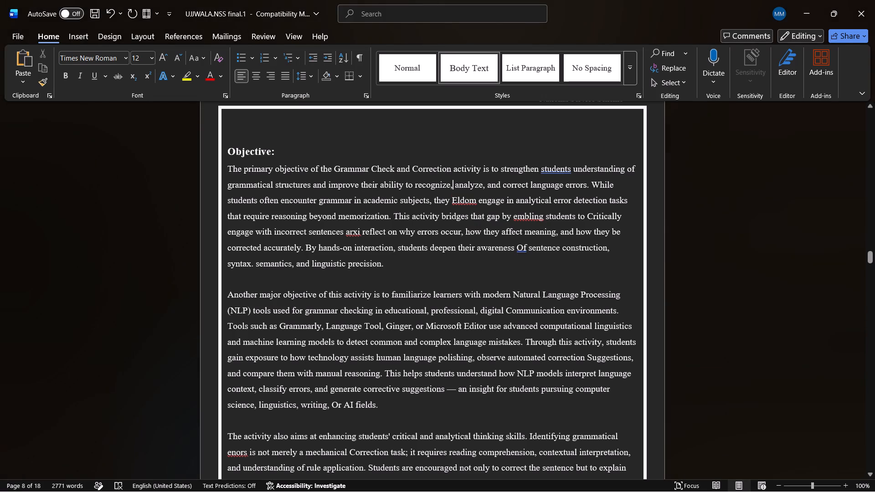
pyautogui.click(461, 200)
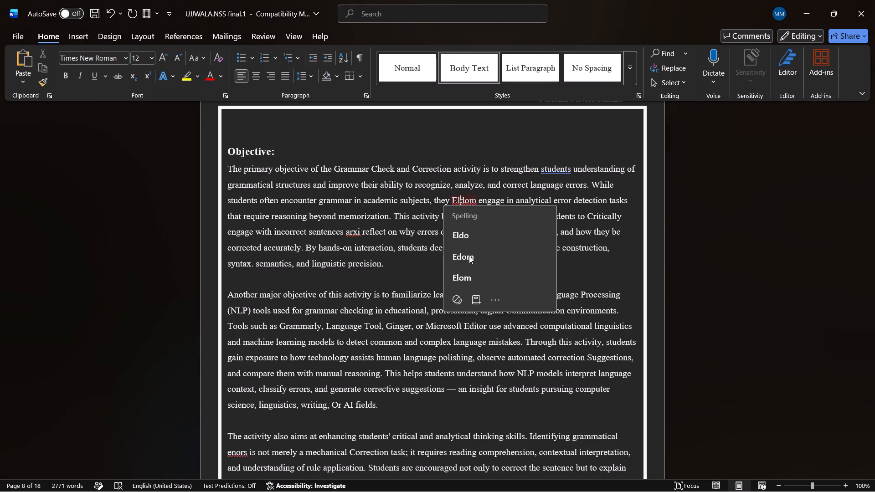
pyautogui.click(469, 257)
# Replace "embling" and "arxi" in the first Objective paragraph with the suggested spellings "ambling" and "arci".
pyautogui.click(531, 220)
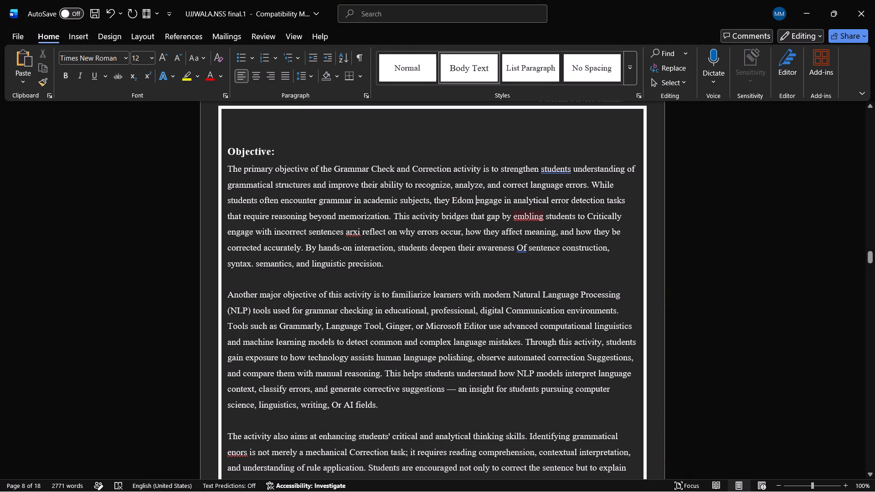
pyautogui.click(527, 254)
pyautogui.click(354, 237)
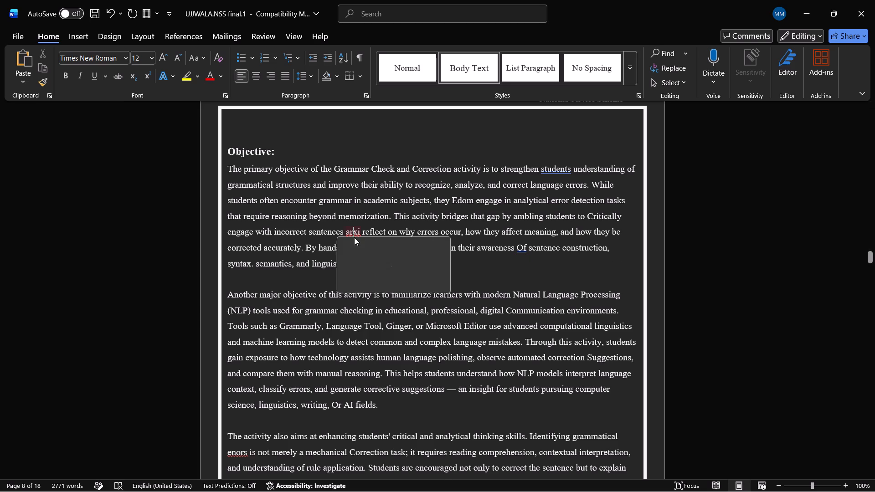
pyautogui.click(372, 268)
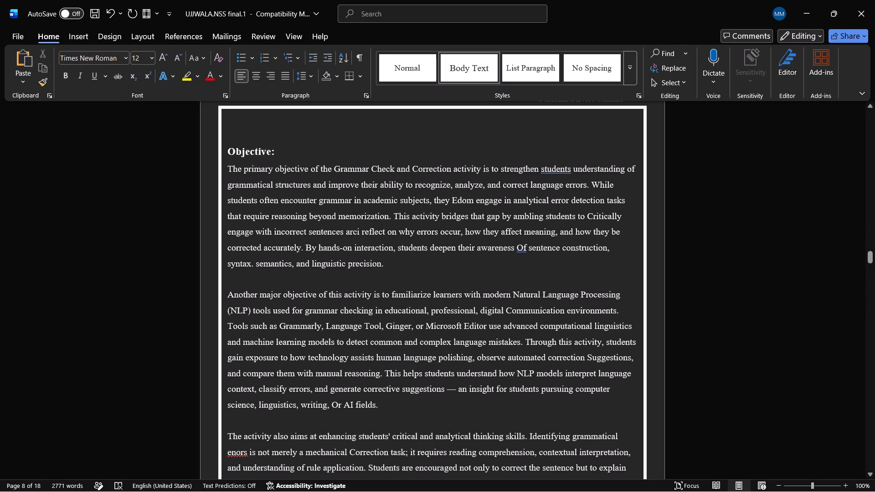
# Correct the misspelled word after "Identifying grammatical" in the third Objective paragraph to "errors".
pyautogui.scroll(-2, 436, 320)
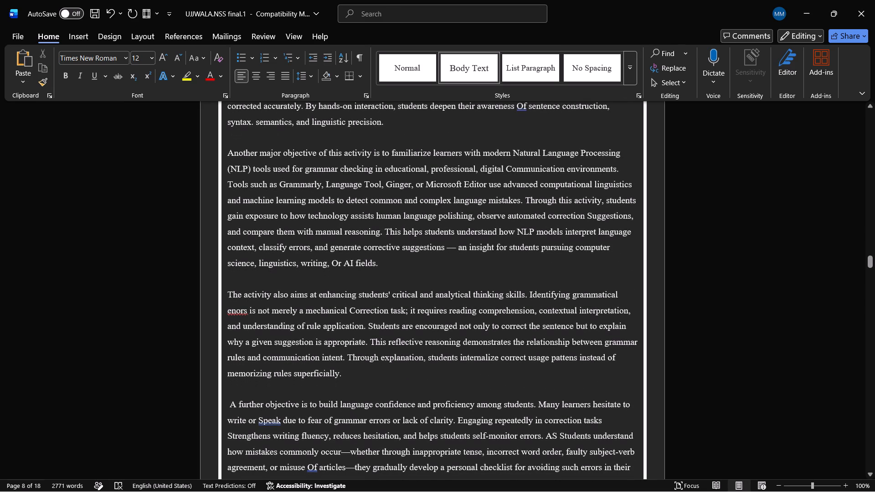
pyautogui.click(237, 312)
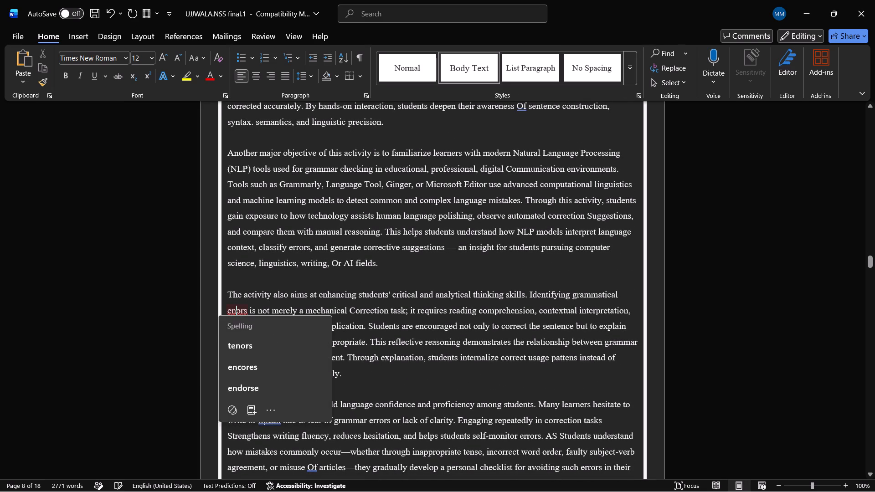
pyautogui.press('\\')
pyautogui.press('BackSpace')
pyautogui.press('BackSpace')
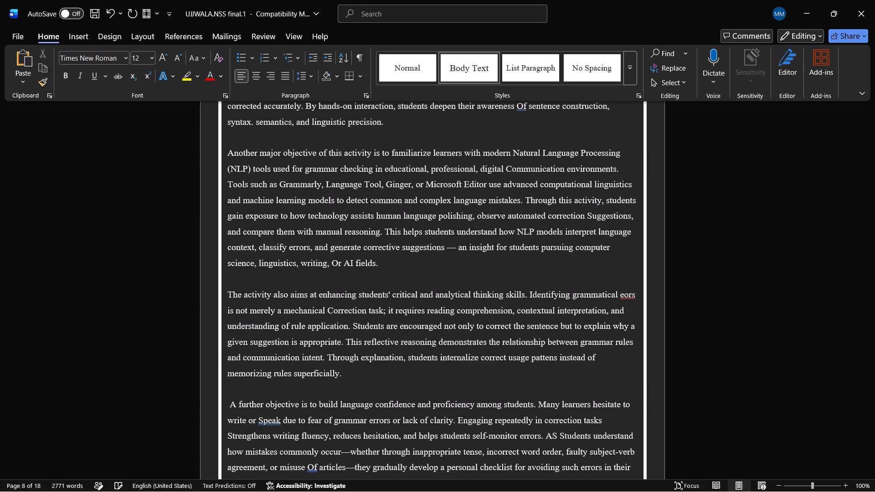
pyautogui.write('rr')
# Look over the report text from the paragraphs before the Objective heading to the start of Chapter 3.
pyautogui.scroll(-1, 237, 312)
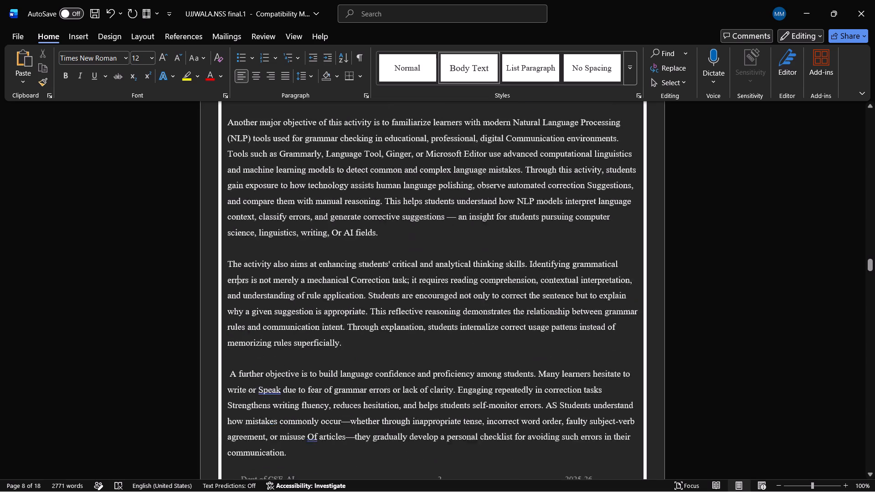
pyautogui.scroll(-2, 237, 312)
pyautogui.scroll(1, 237, 312)
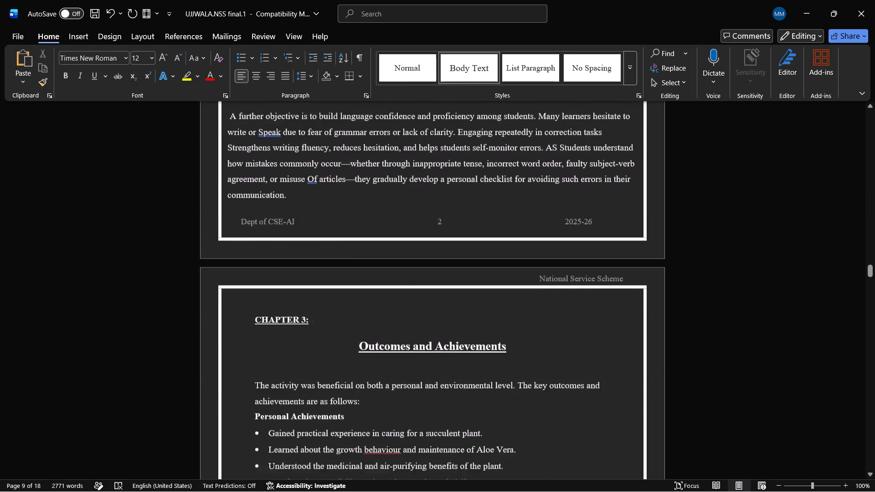
pyautogui.scroll(3, 237, 312)
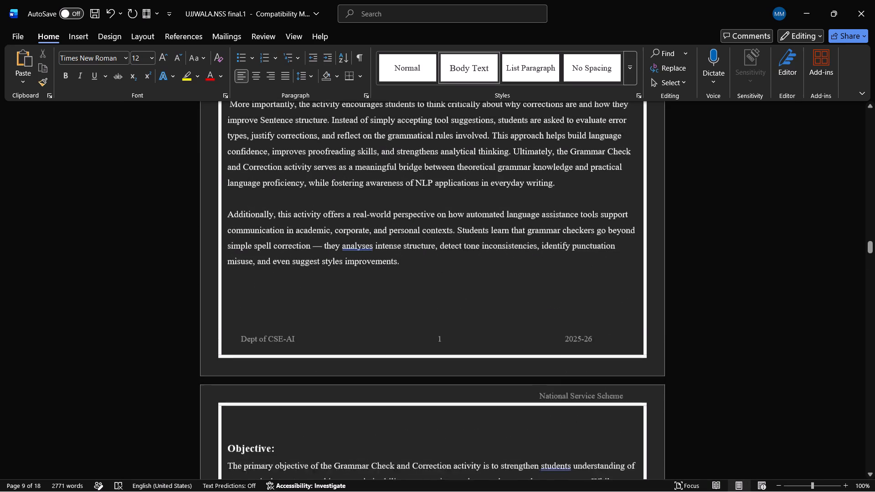
pyautogui.scroll(-6, 237, 312)
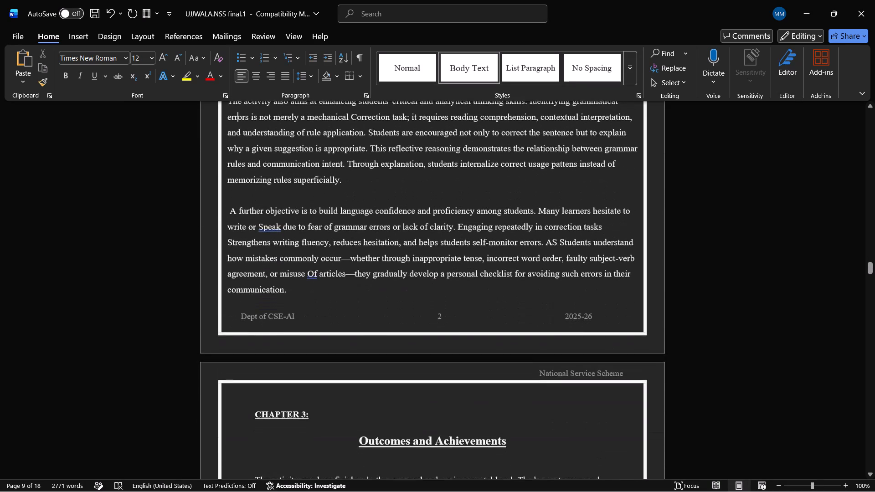
# In the NLP Project Report PDF, copy the page 18 text from "The activity also seeks to illustrate" through "articulate reasoning".
pyautogui.scroll(-2, 237, 312)
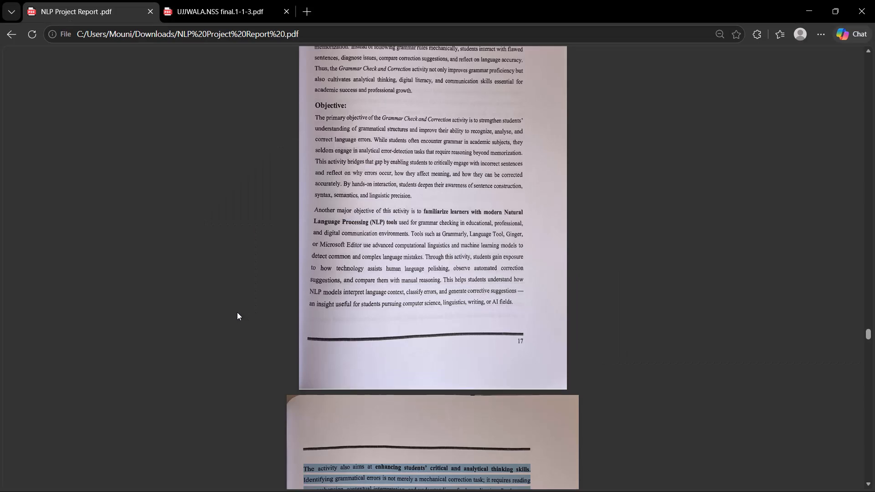
pyautogui.scroll(-5, 237, 312)
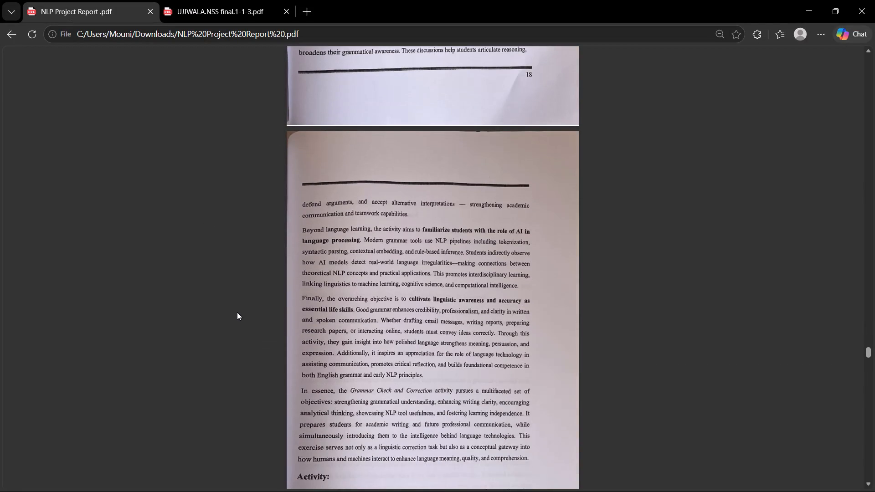
pyautogui.scroll(-1, 237, 312)
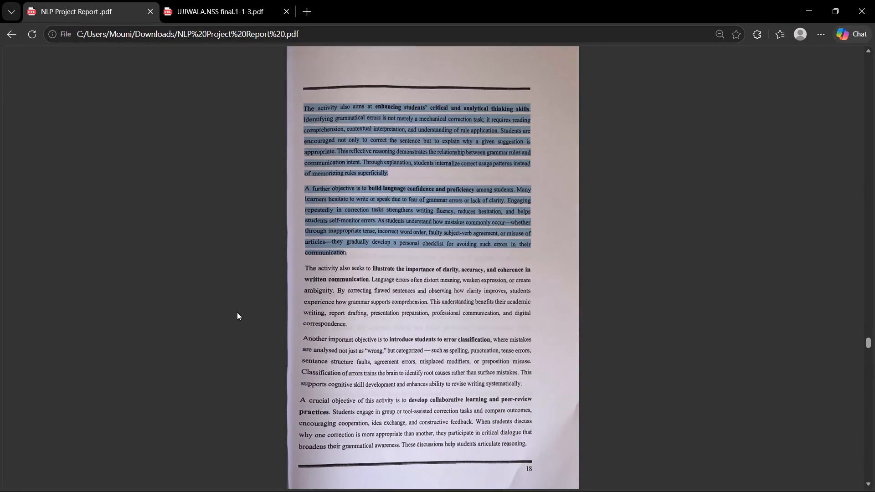
pyautogui.scroll(-1, 237, 312)
pyautogui.scroll(2, 237, 312)
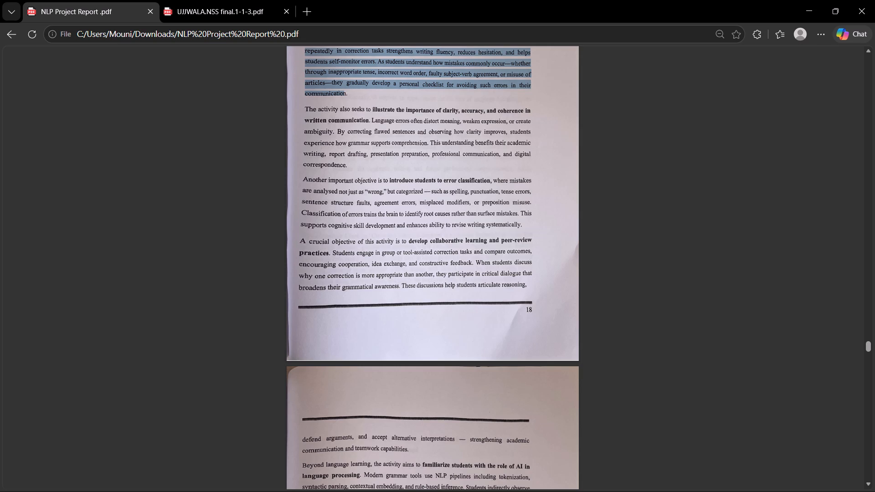
pyautogui.moveTo(304, 108); pyautogui.dragTo(530, 296)
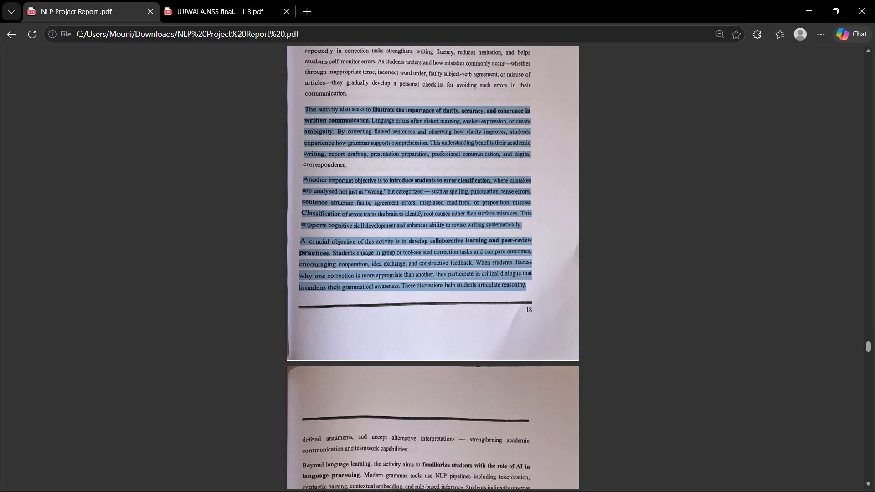
pyautogui.moveTo(530, 296); pyautogui.dragTo(546, 290)
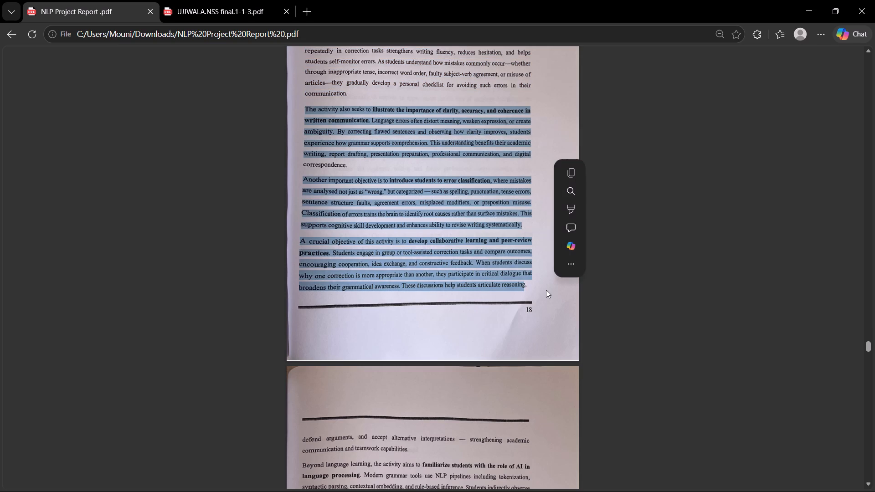
pyautogui.click(571, 174)
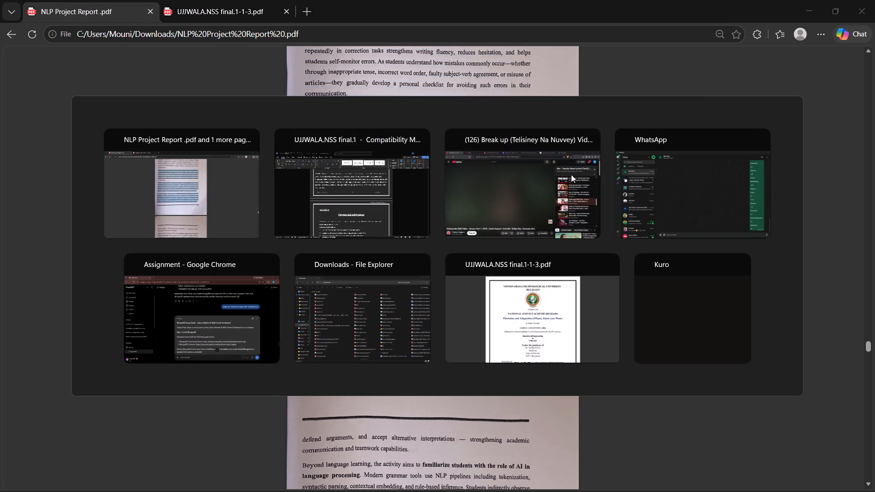
# In the Word report, replace the whole Chapter 3 "Outcomes and Achievements" text, including its headings, with the copied PDF text.
pyautogui.click(245, 328)
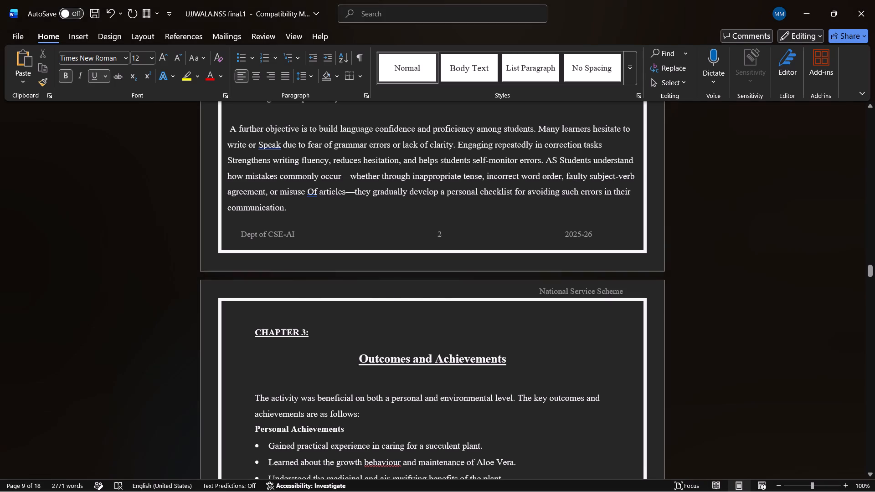
pyautogui.moveTo(253, 330); pyautogui.dragTo(529, 491)
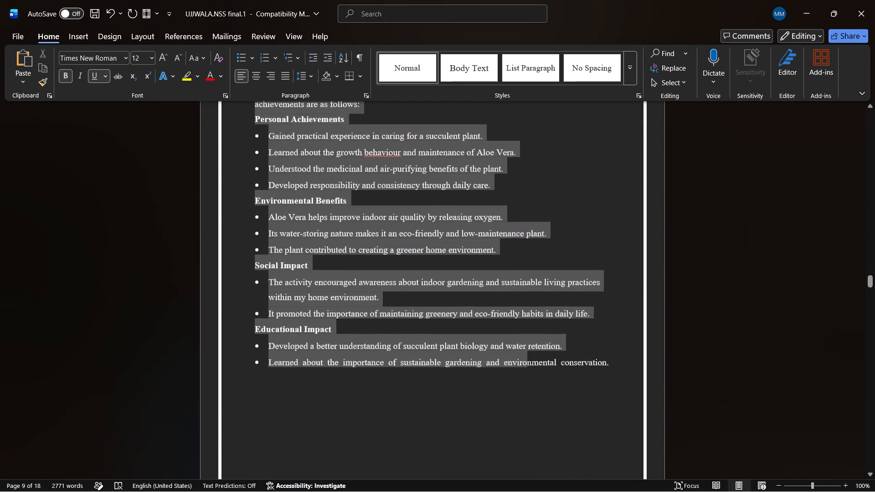
pyautogui.moveTo(529, 491); pyautogui.dragTo(621, 278)
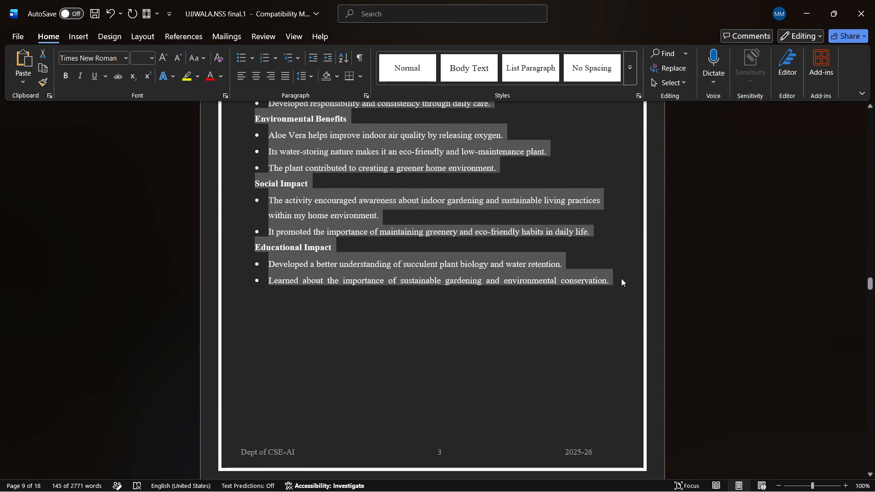
pyautogui.hotkey('ctrl', 'v')
pyautogui.scroll(4, 621, 278)
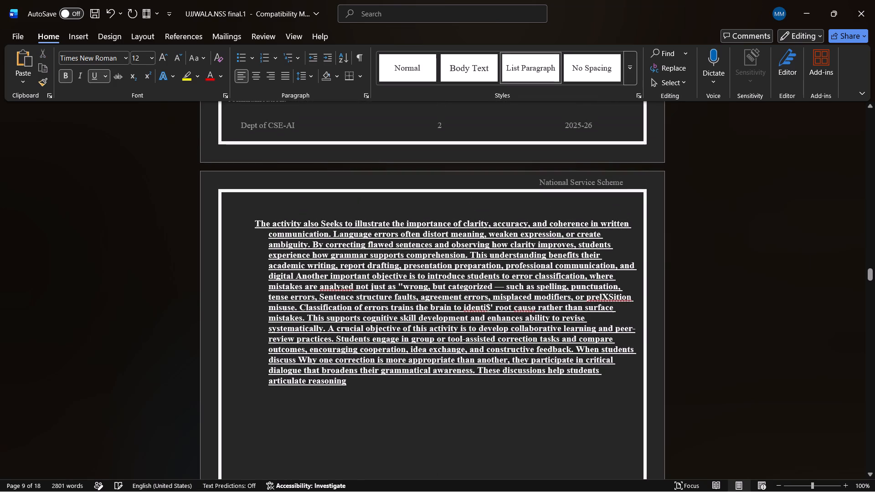
# Remove the bold and underline formatting from the pasted text beginning "The activity also Seeks to illustrate".
pyautogui.moveTo(351, 382); pyautogui.dragTo(248, 227)
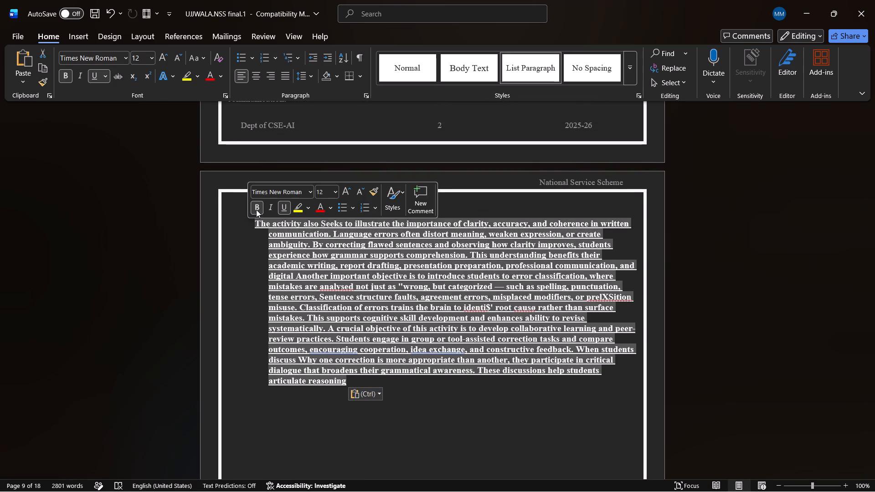
pyautogui.click(256, 210)
pyautogui.click(286, 207)
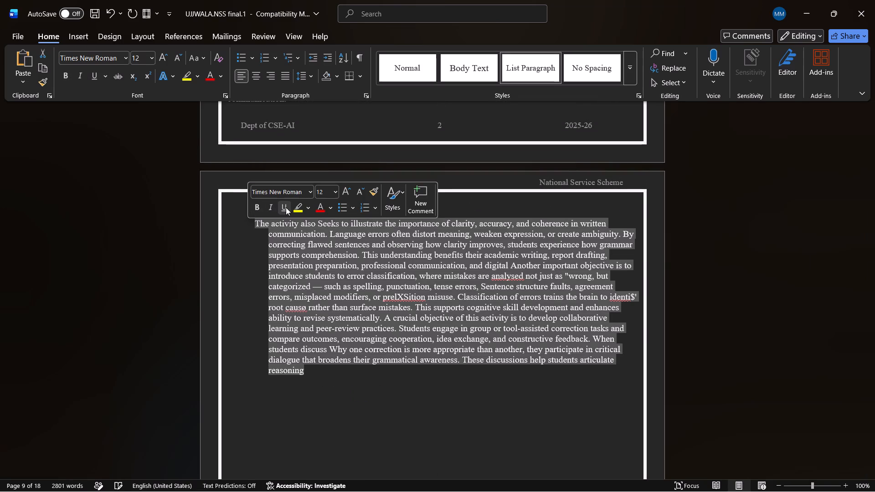
pyautogui.click(249, 249)
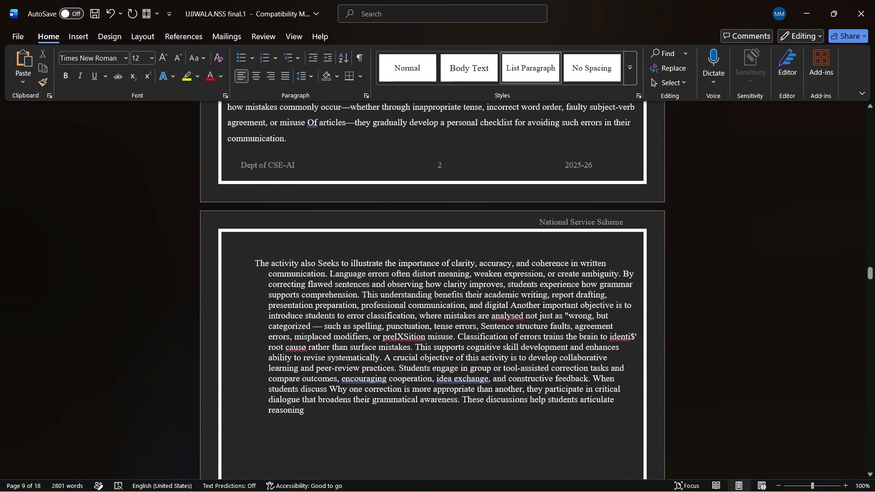
# Insert spaces before "The activity also Seeks" so the first line aligns with the rest of the pasted paragraph.
pyautogui.click(253, 260)
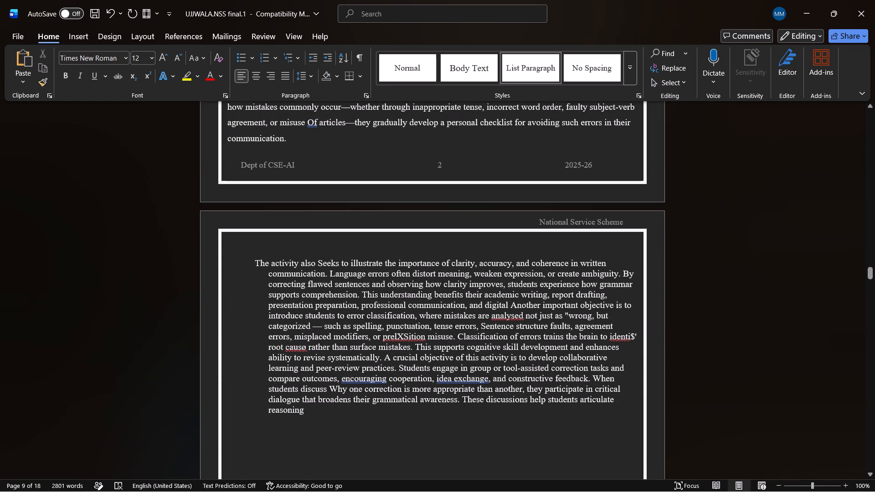
pyautogui.press('space')
pyautogui.press('space')
pyautogui.press('space')
pyautogui.press('space')
pyautogui.press('space')
pyautogui.press('space')
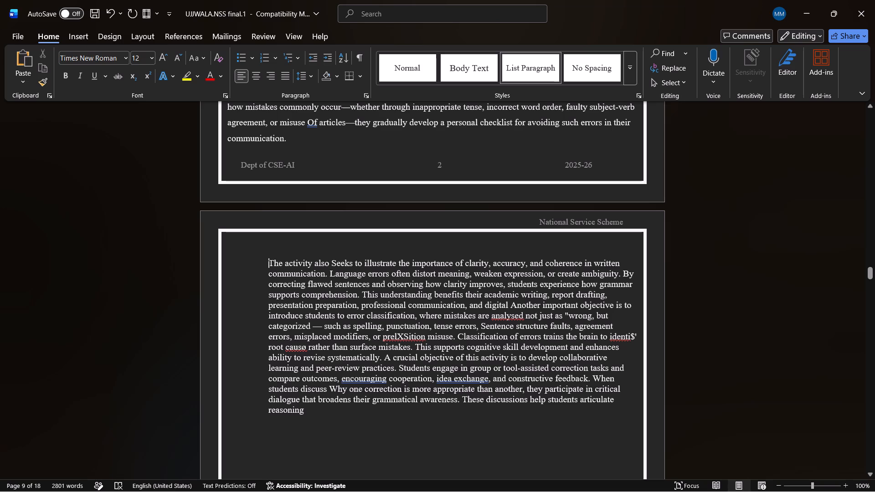
# Justify the pasted paragraph that runs from "The activity also Seeks" to "articulate reasoning".
pyautogui.click(284, 79)
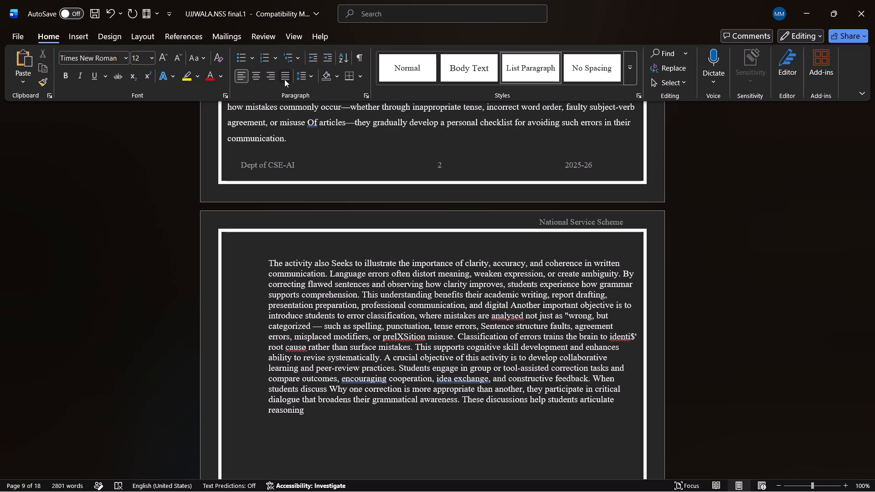
pyautogui.click(284, 79)
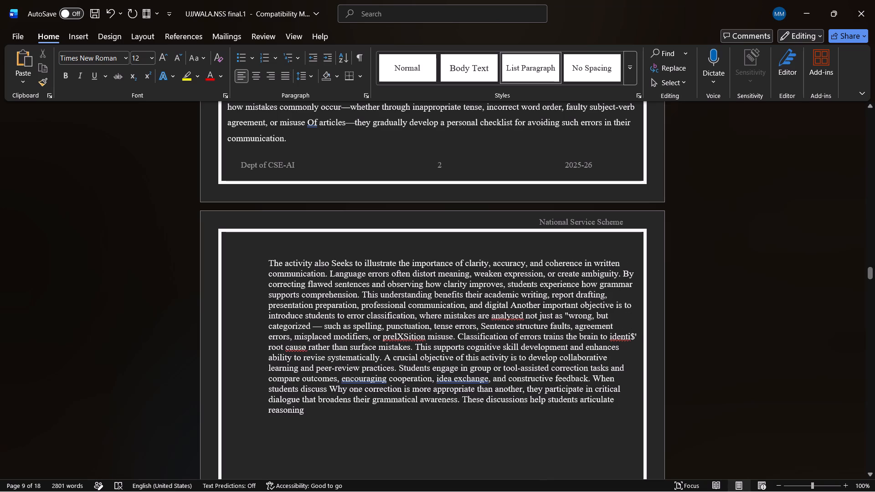
pyautogui.moveTo(309, 414); pyautogui.dragTo(248, 249)
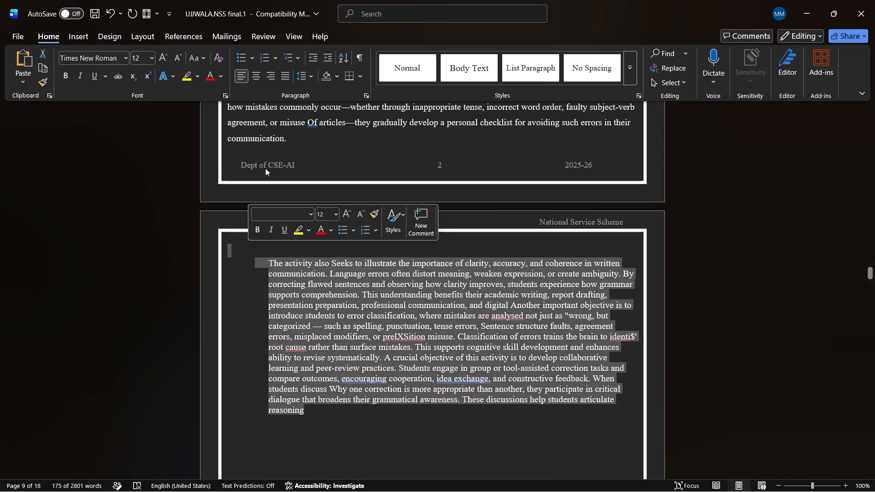
pyautogui.click(288, 73)
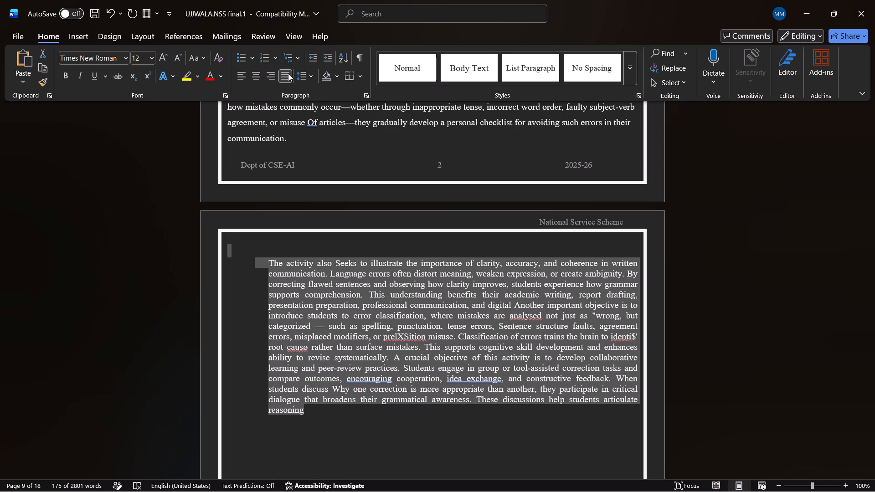
# Reduce the left indent of the whole pasted "The activity also Seeks" paragraph as far as it goes, keeping it justified.
pyautogui.click(307, 60)
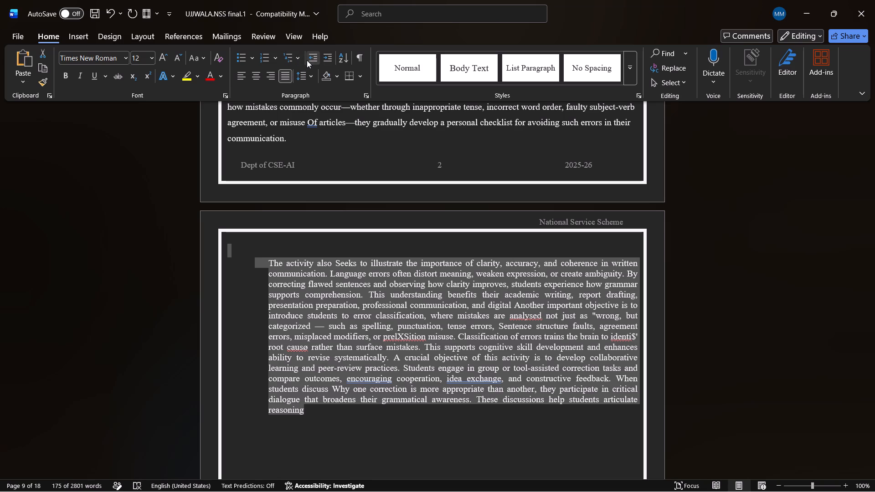
pyautogui.click(307, 60)
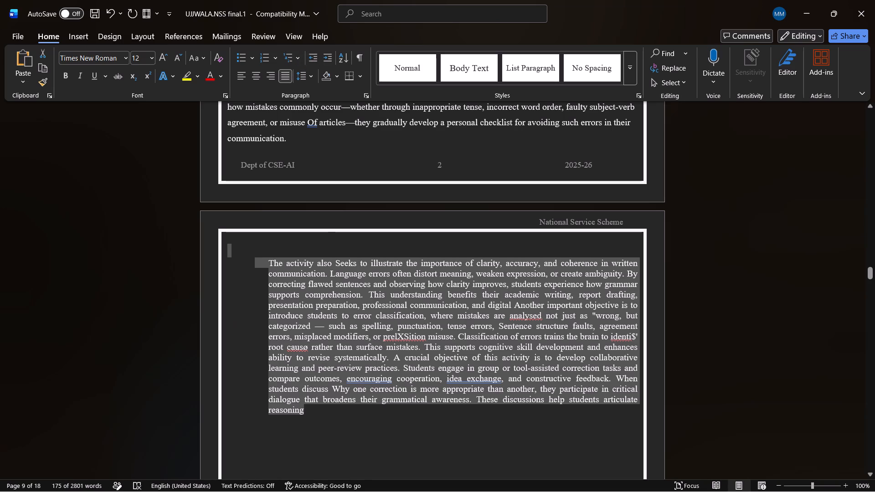
pyautogui.click(249, 303)
pyautogui.moveTo(269, 260); pyautogui.dragTo(331, 363)
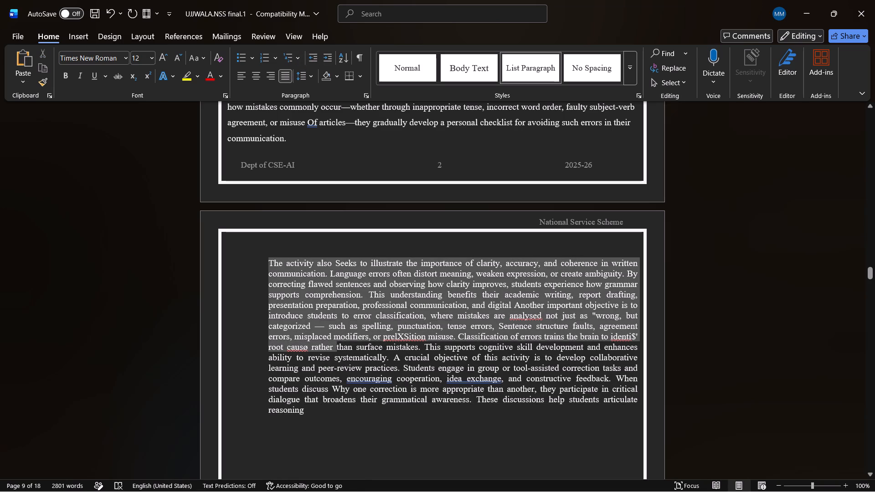
pyautogui.moveTo(331, 363); pyautogui.dragTo(327, 422)
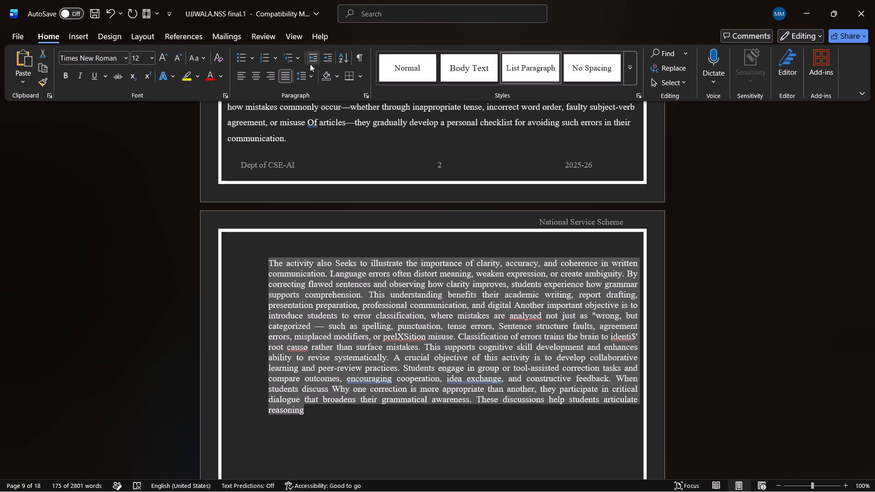
pyautogui.click(310, 59)
pyautogui.click(310, 59)
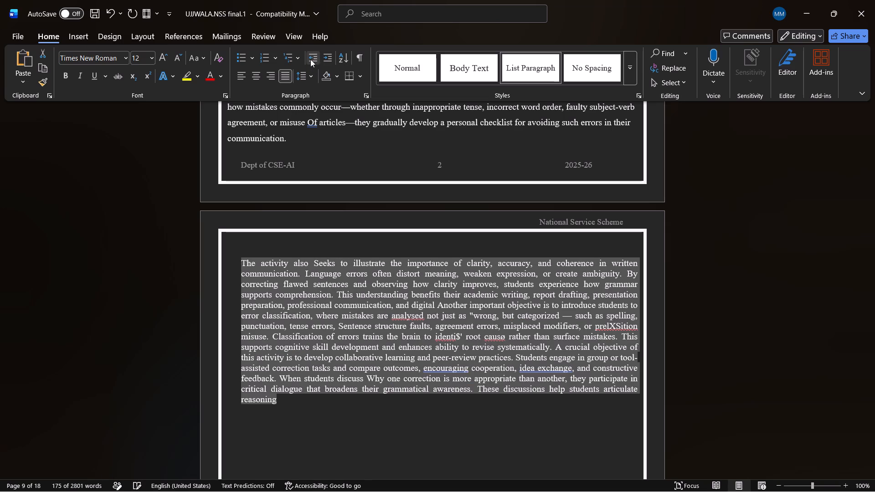
pyautogui.click(310, 59)
pyautogui.tripleClick(310, 59)
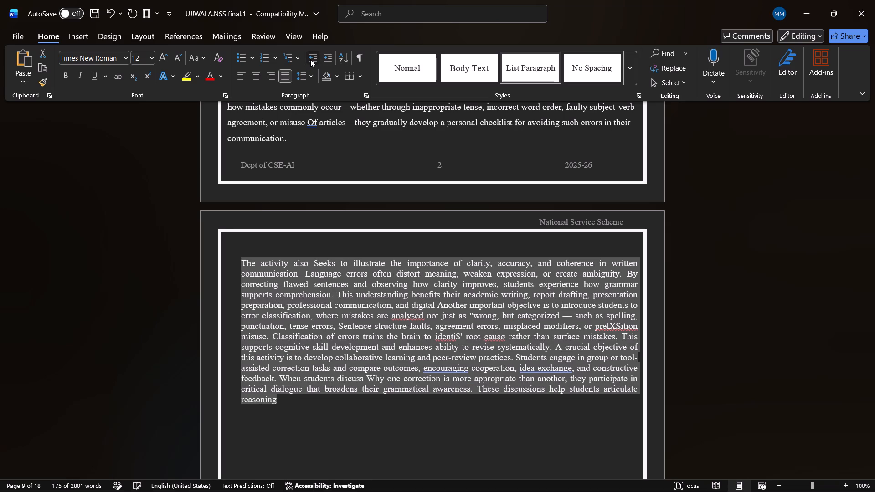
pyautogui.tripleClick(310, 59)
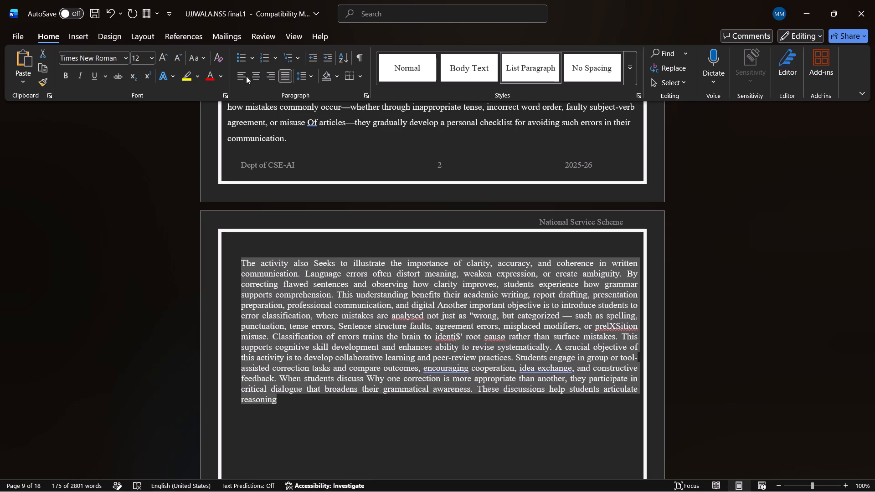
pyautogui.click(237, 78)
pyautogui.click(237, 78)
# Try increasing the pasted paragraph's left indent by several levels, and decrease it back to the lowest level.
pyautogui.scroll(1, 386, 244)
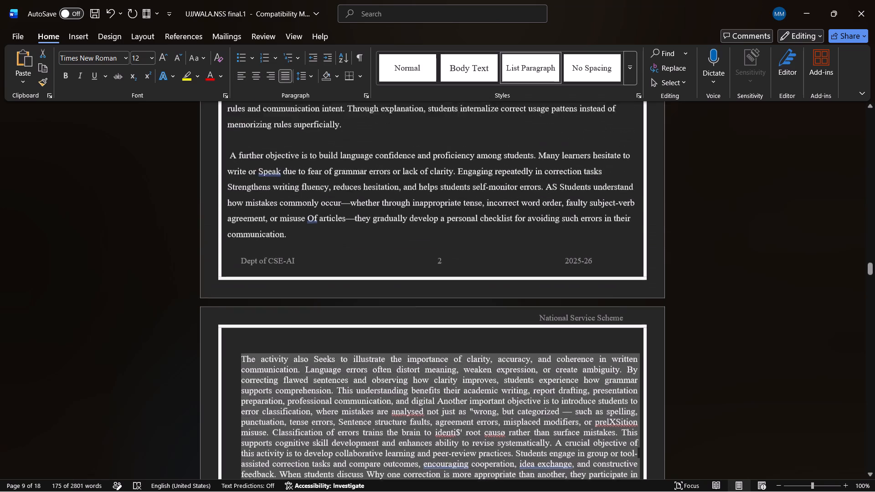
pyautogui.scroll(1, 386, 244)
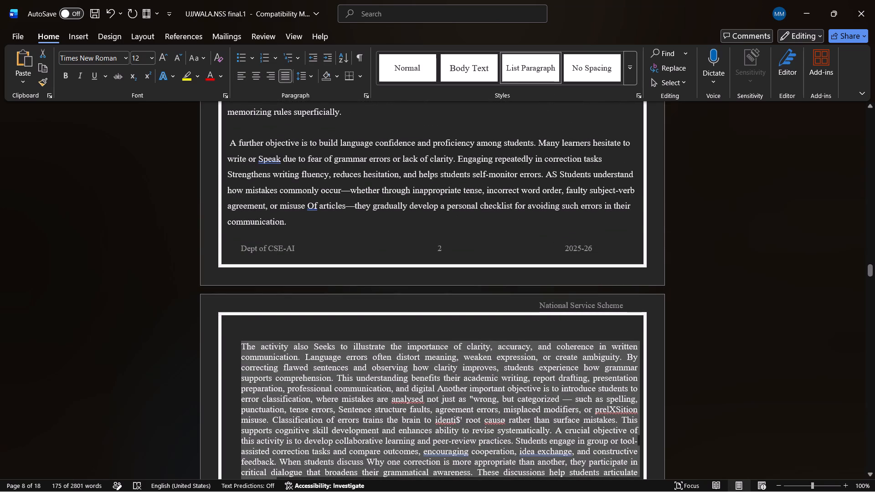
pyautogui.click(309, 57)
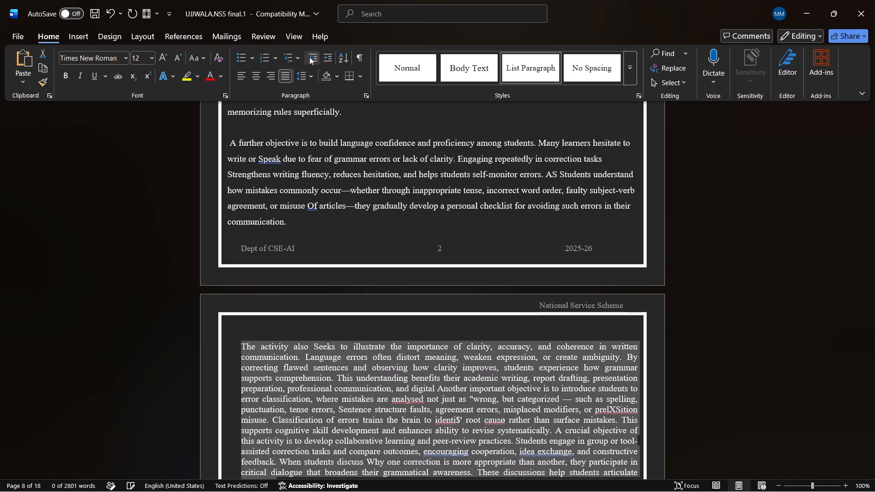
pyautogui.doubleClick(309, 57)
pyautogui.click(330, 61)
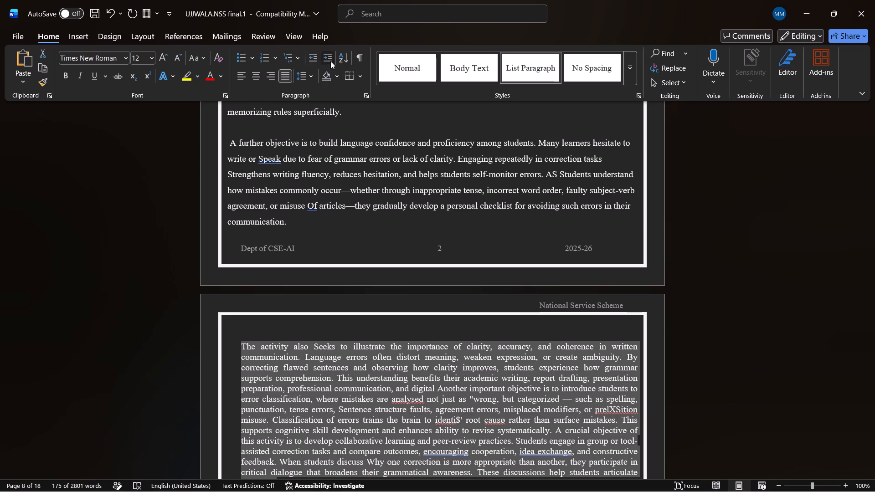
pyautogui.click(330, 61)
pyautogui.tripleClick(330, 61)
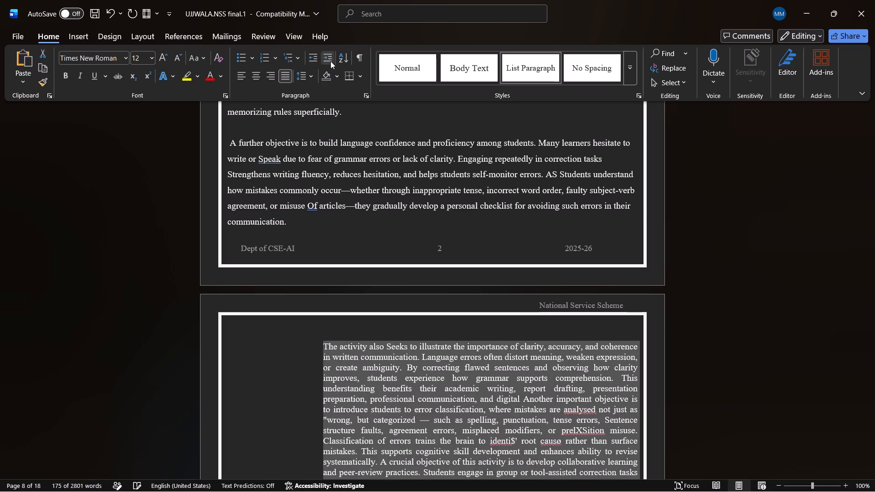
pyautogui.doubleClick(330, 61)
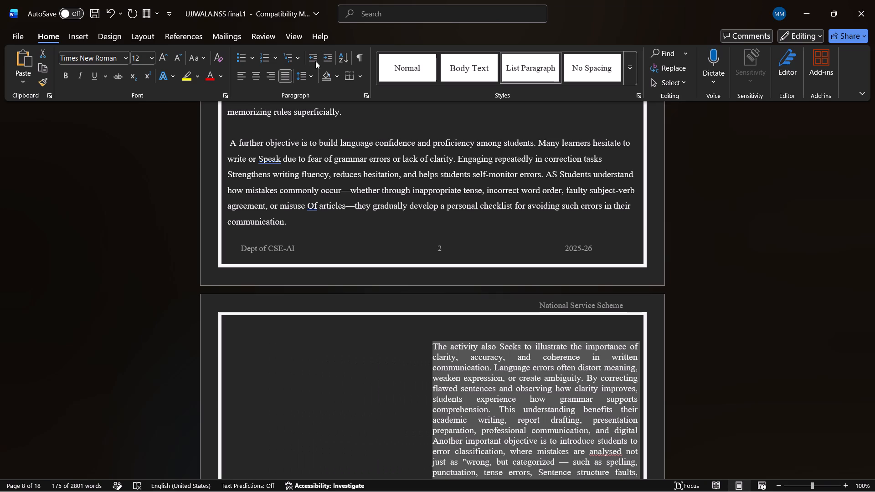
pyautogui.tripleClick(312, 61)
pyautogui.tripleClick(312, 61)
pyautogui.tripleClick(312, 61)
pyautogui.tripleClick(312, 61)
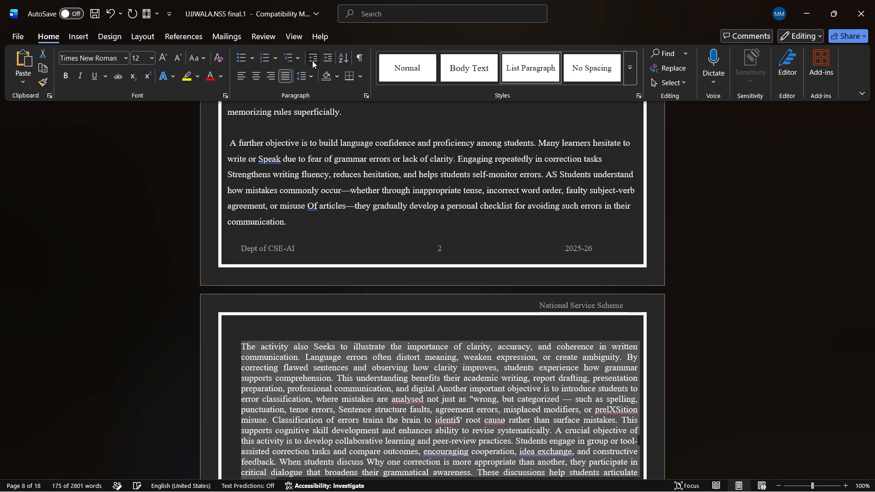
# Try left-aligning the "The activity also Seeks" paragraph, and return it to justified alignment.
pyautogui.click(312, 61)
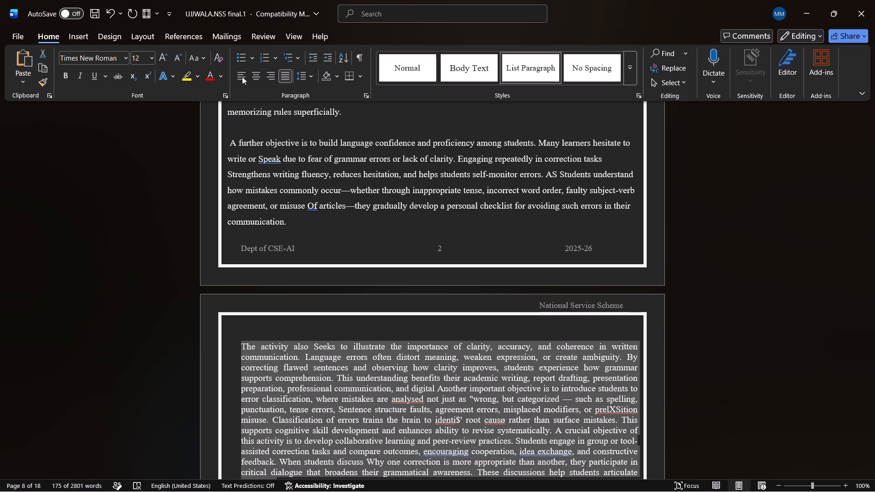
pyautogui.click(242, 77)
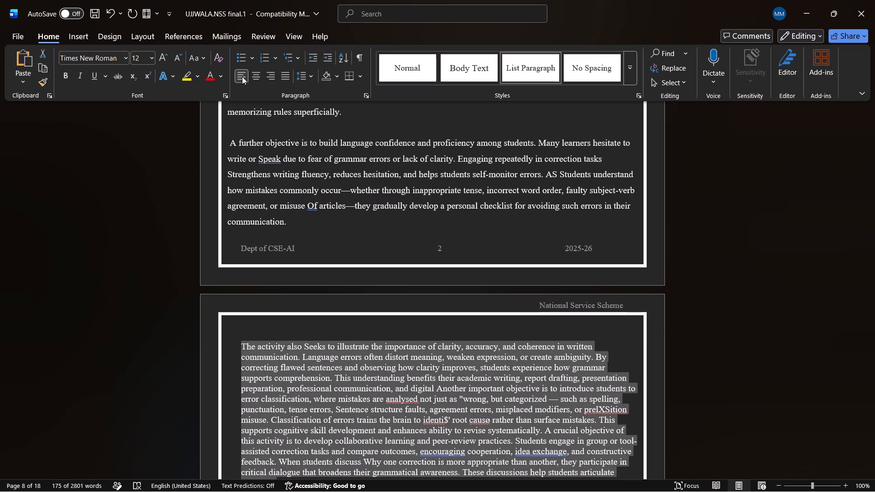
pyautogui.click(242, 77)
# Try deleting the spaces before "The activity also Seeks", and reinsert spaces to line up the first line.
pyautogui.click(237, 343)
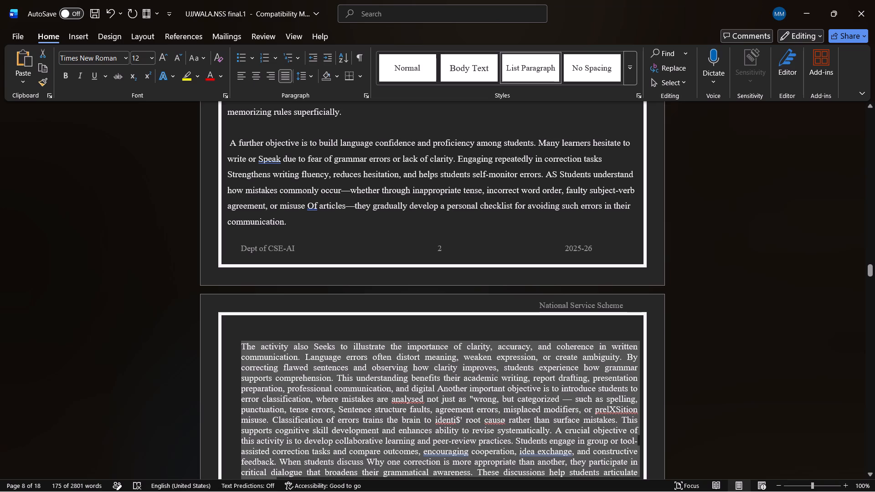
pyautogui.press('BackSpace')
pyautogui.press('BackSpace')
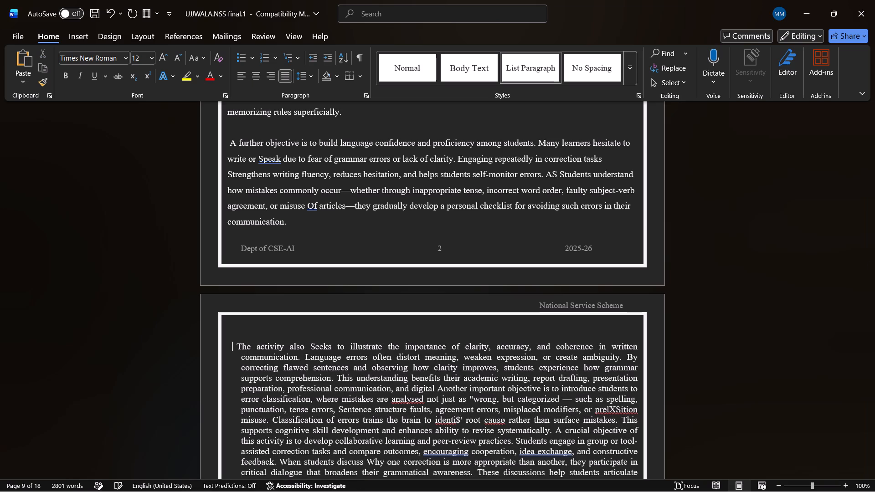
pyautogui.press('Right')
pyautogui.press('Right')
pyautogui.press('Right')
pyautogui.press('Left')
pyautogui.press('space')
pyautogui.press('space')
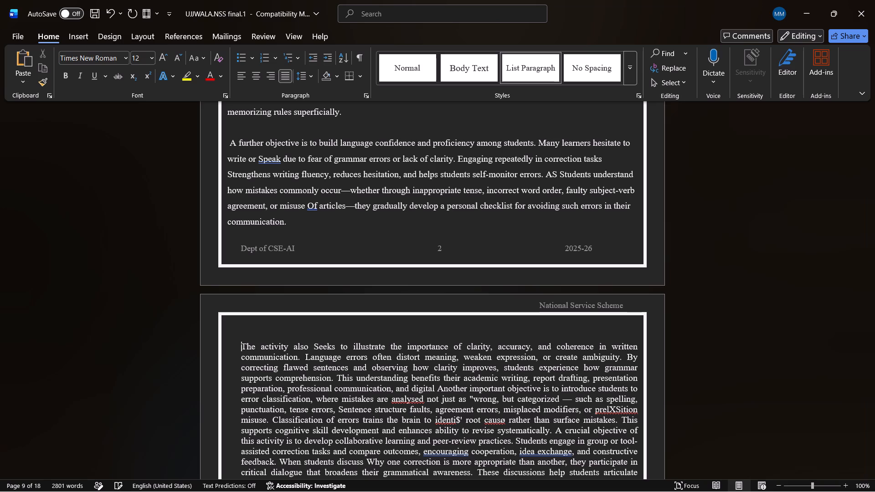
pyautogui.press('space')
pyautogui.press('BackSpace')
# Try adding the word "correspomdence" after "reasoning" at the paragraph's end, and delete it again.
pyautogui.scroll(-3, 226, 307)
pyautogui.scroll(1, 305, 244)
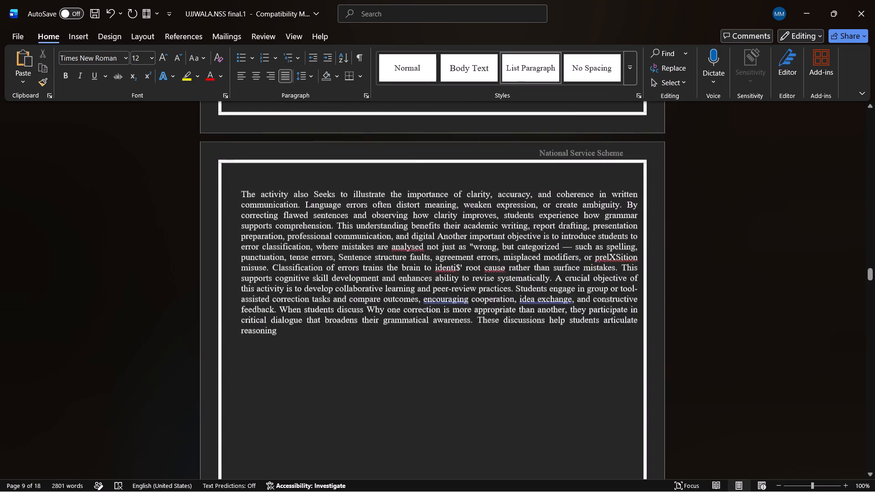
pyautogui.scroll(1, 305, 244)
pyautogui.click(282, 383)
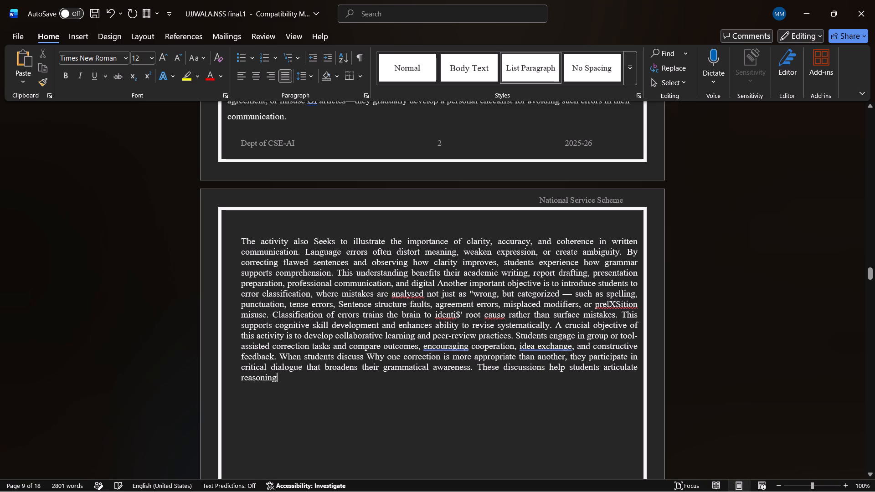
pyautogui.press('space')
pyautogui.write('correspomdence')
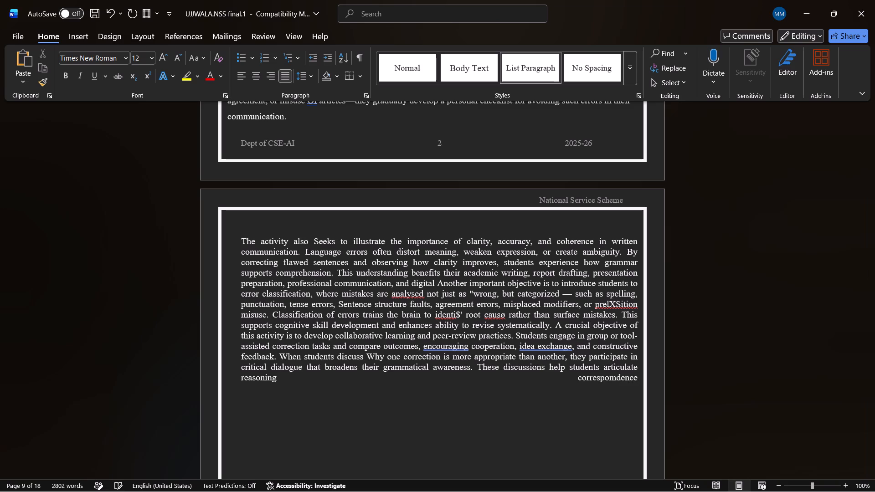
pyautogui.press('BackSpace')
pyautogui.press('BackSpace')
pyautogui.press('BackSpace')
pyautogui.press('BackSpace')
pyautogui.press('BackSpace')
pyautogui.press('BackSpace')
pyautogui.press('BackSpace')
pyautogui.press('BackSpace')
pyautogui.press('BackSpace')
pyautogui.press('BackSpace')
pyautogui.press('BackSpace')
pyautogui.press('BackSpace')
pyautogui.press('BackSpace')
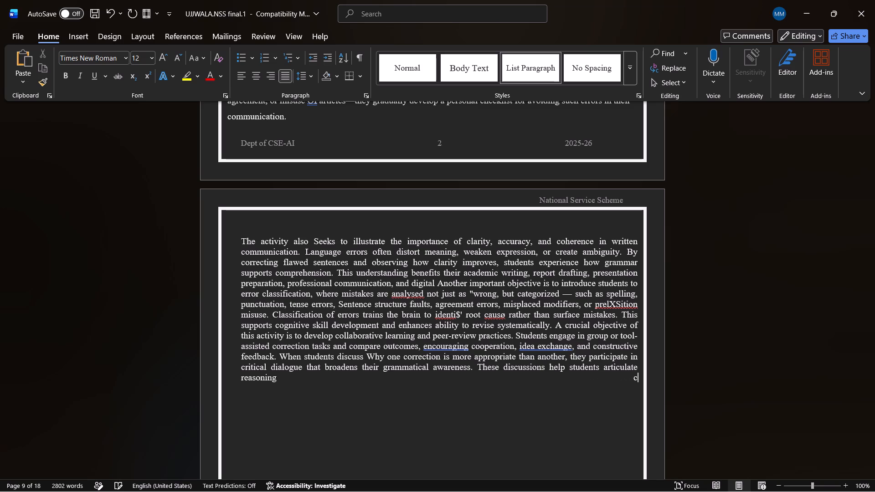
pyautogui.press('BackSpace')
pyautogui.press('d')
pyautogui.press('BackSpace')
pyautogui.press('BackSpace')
# End the "The activity also Seeks" paragraph with a period directly after "reasoning".
pyautogui.press('space')
pyautogui.write(',')
pyautogui.press('BackSpace')
pyautogui.press('BackSpace')
pyautogui.press('.')
# Remove the left indent of the "The activity also Seeks" paragraph and the blank space above it.
pyautogui.moveTo(241, 237); pyautogui.dragTo(303, 327)
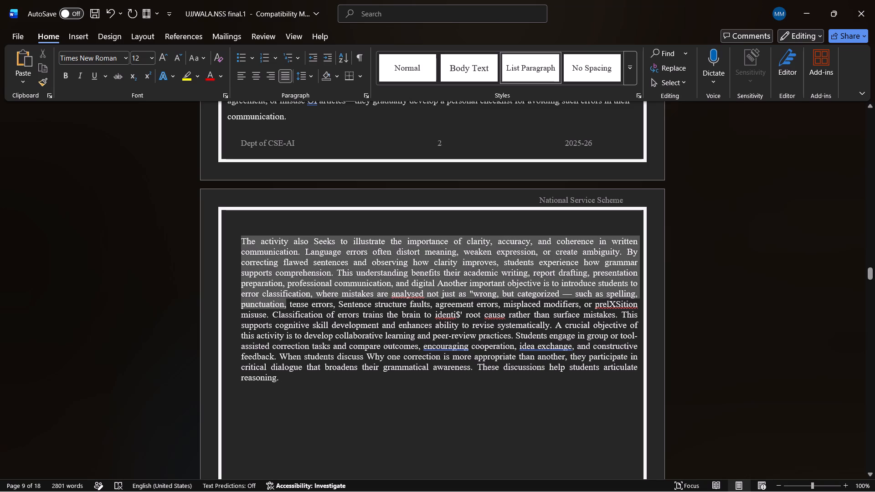
pyautogui.moveTo(303, 327); pyautogui.dragTo(322, 400)
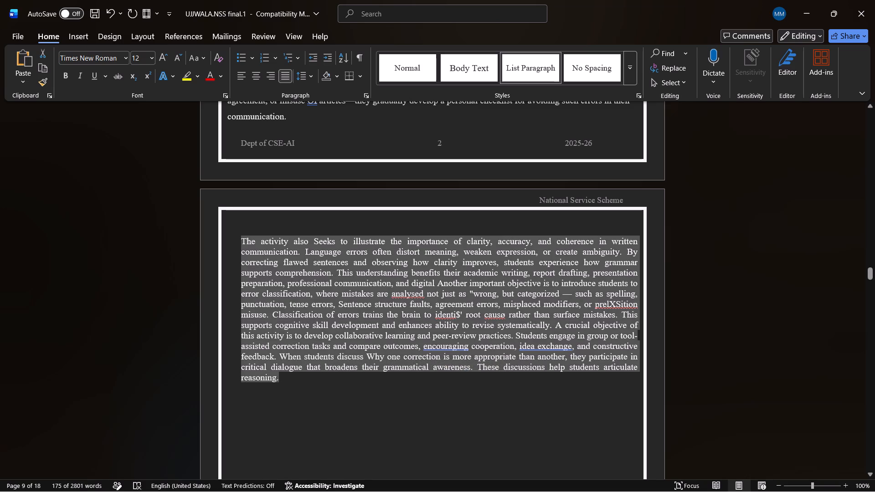
pyautogui.press('Left')
pyautogui.press('Left')
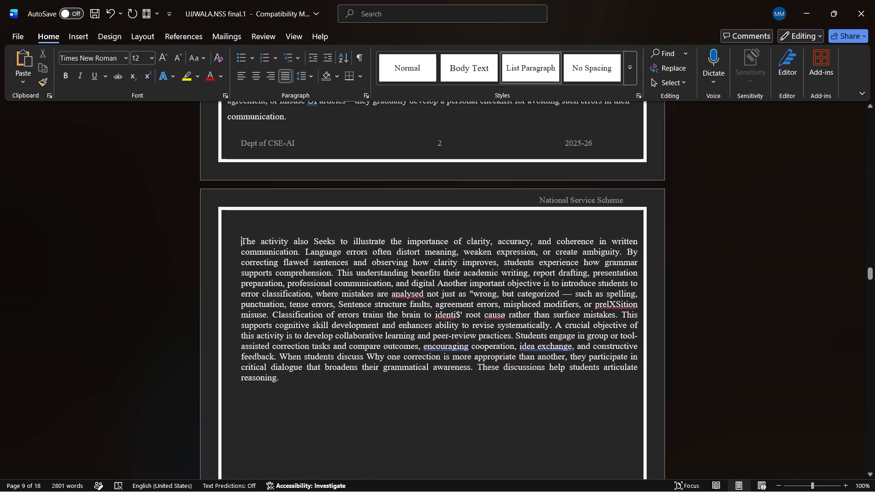
pyautogui.press('Left')
pyautogui.press('Left')
pyautogui.press('Left')
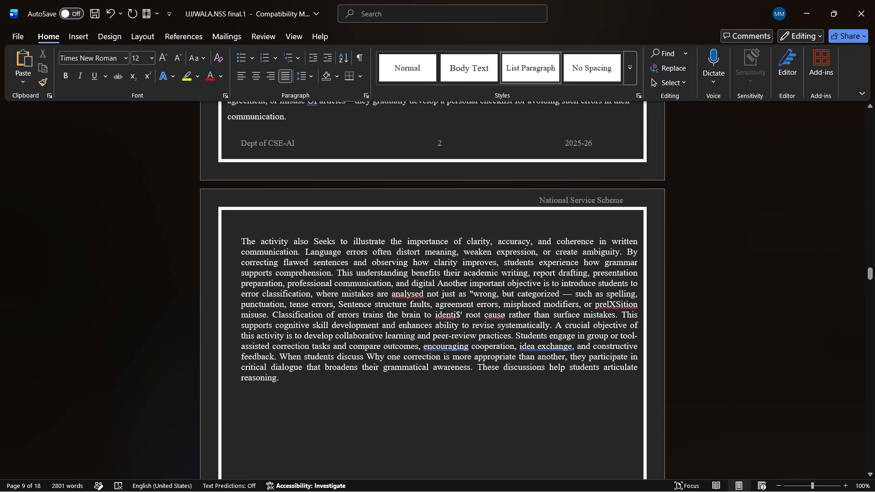
pyautogui.press('BackSpace')
pyautogui.press('BackSpace')
pyautogui.press('BackSpace')
pyautogui.press('BackSpace')
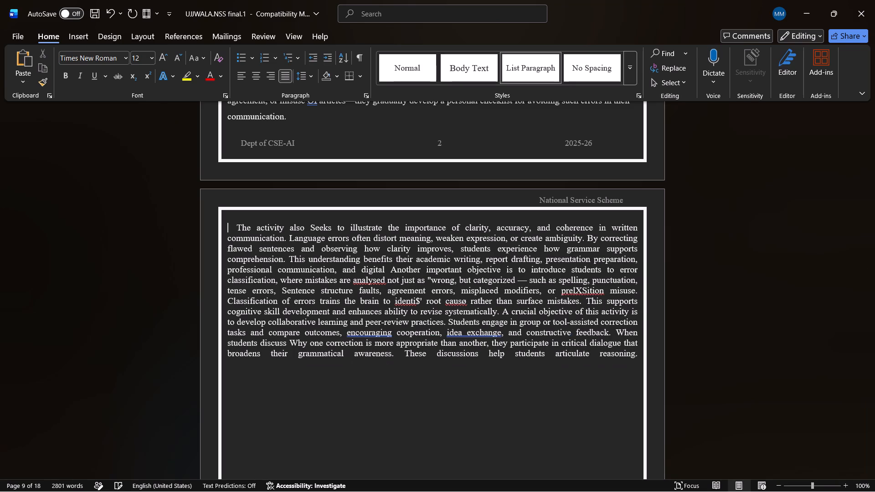
# Delete the leading spaces before "The activity also Seeks" so the first line starts flush with the paragraph.
pyautogui.press('Right')
pyautogui.press('Right')
pyautogui.press('Right')
pyautogui.press('Right')
pyautogui.press('BackSpace')
pyautogui.press('BackSpace')
pyautogui.press('BackSpace')
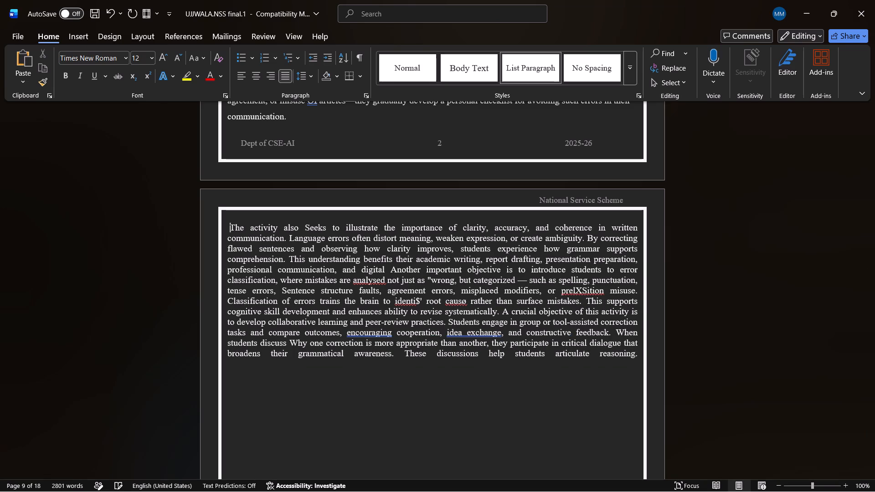
pyautogui.press('BackSpace')
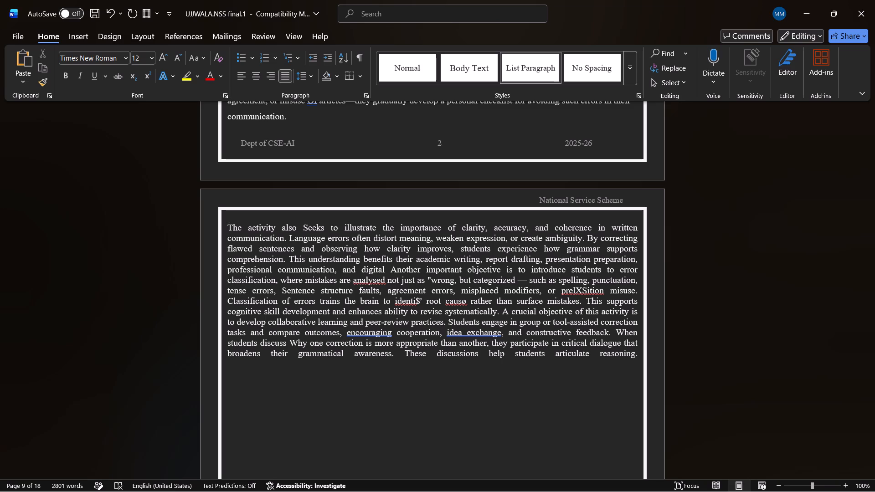
# Insert two blank lines above the "The activity also Seeks" paragraph.
pyautogui.scroll(1, 237, 237)
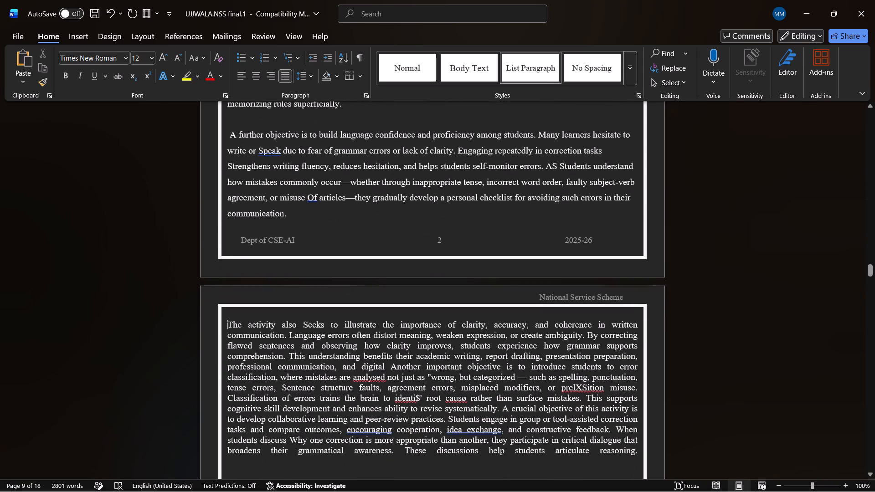
pyautogui.press('Return')
pyautogui.press('Return')
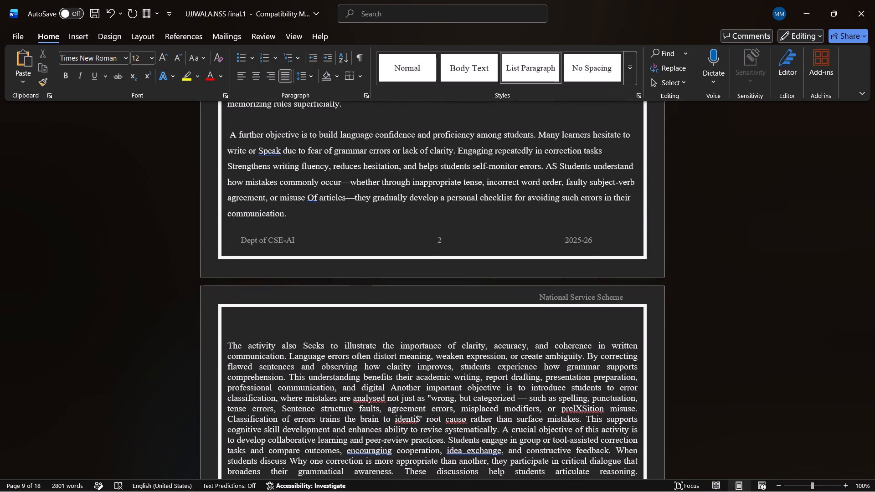
# Replace the misspelled "prelXSition" with the suggestion "preexcitation", and correct the misspelled word after "root" to "cause".
pyautogui.scroll(-1, 222, 317)
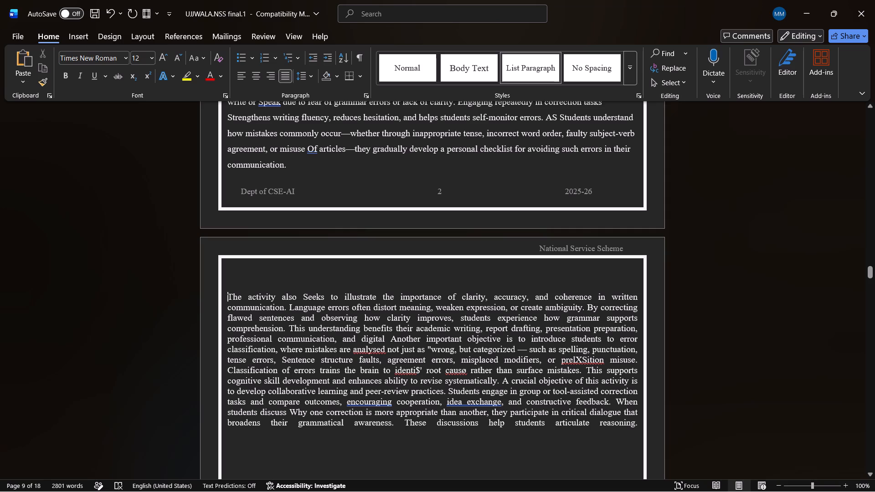
pyautogui.click(572, 369)
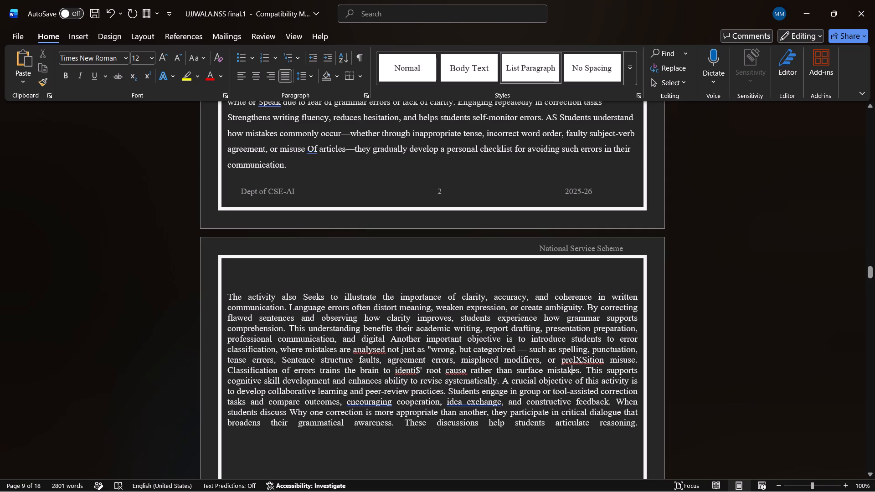
pyautogui.click(573, 364)
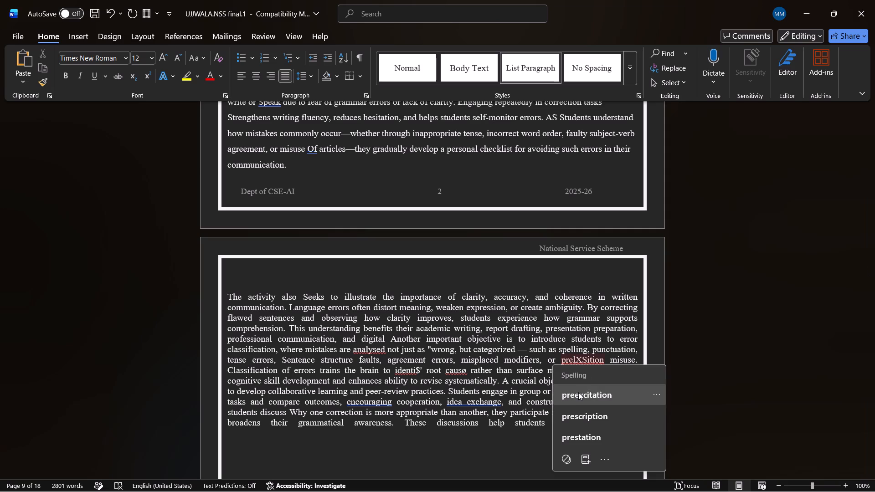
pyautogui.click(579, 391)
pyautogui.click(449, 369)
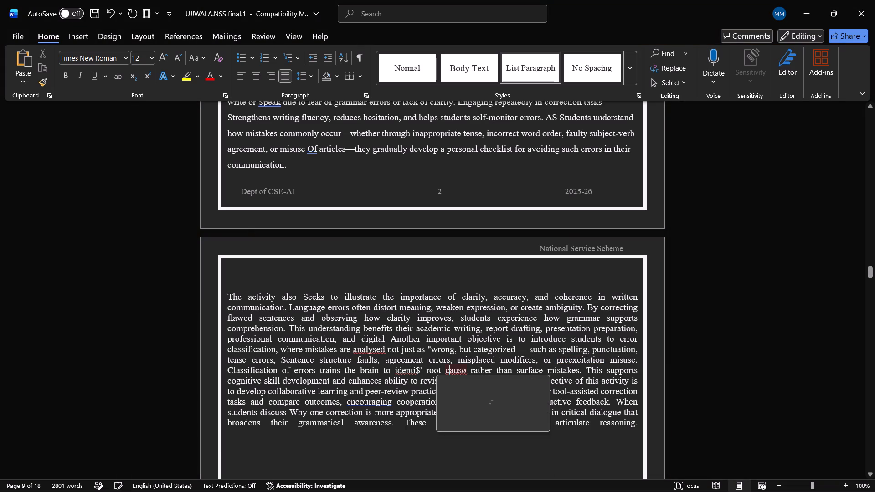
pyautogui.click(463, 399)
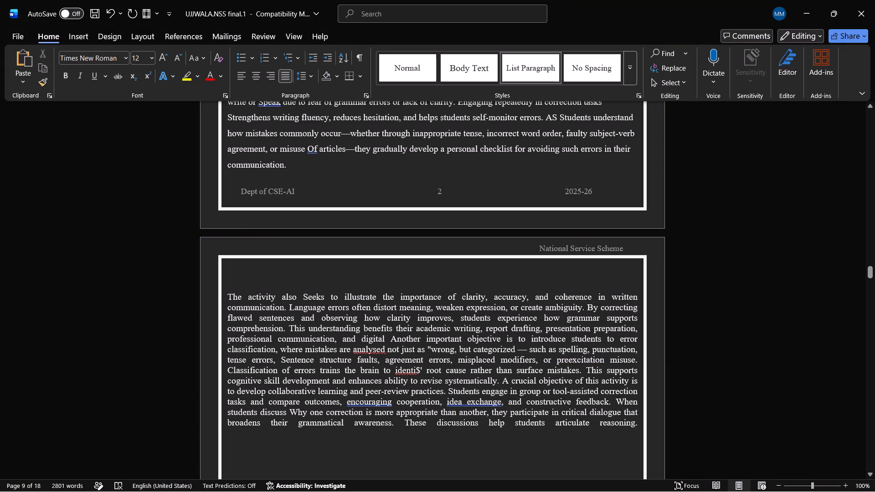
# Replace "analysed" with the suggested spelling "analyzed" in the error classification sentence.
pyautogui.click(379, 354)
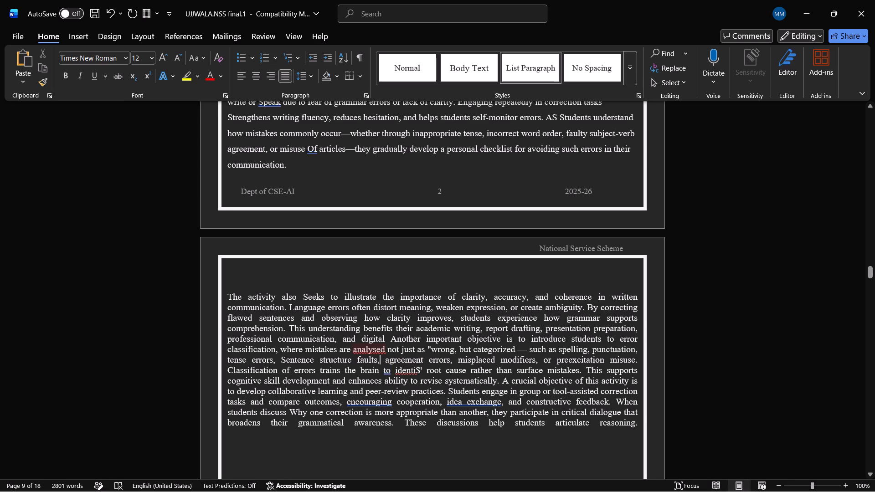
pyautogui.click(365, 348)
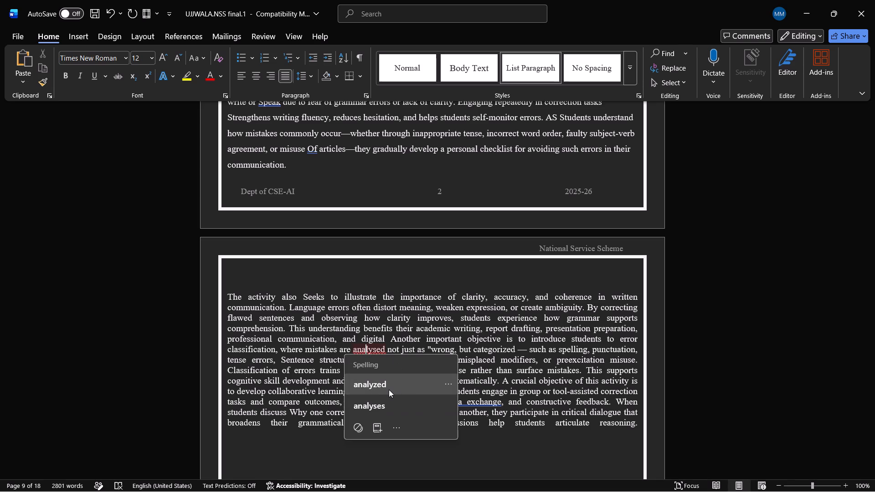
pyautogui.click(389, 389)
# Replace the misspelled word before "root cause" with the suggested spelling "identic".
pyautogui.click(412, 371)
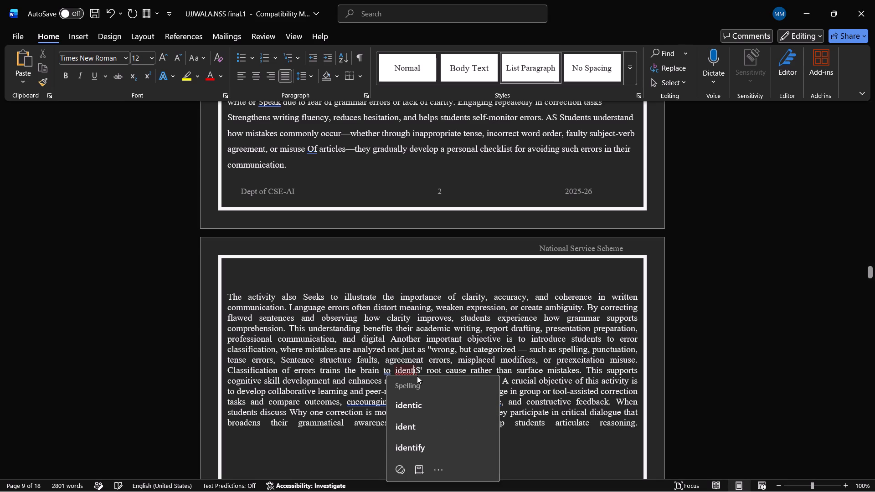
pyautogui.click(422, 405)
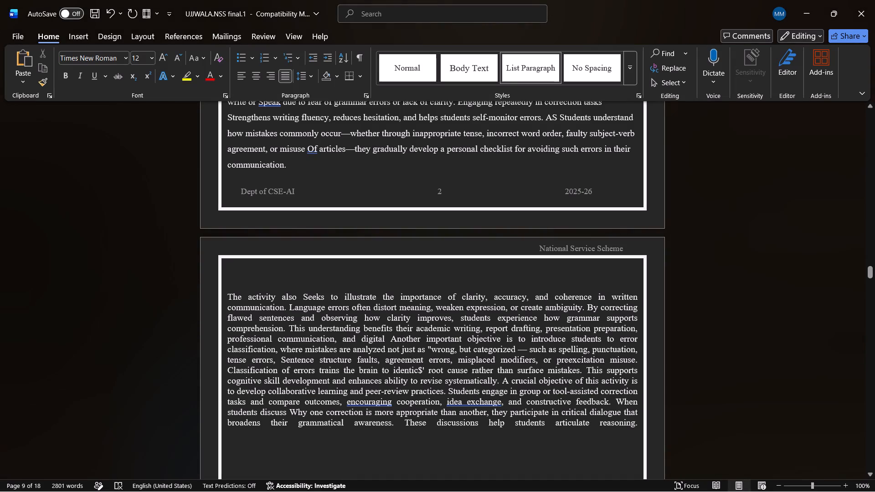
# Add a period after "professional communication, and digital" and start "Another important objective" as a separate paragraph with a blank line above.
pyautogui.click(384, 338)
pyautogui.press('.')
pyautogui.press('Return')
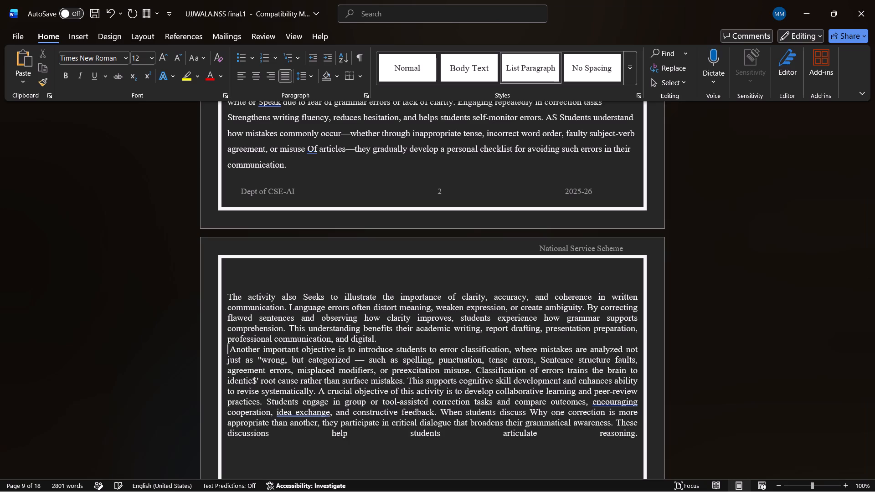
pyautogui.press('BackSpace')
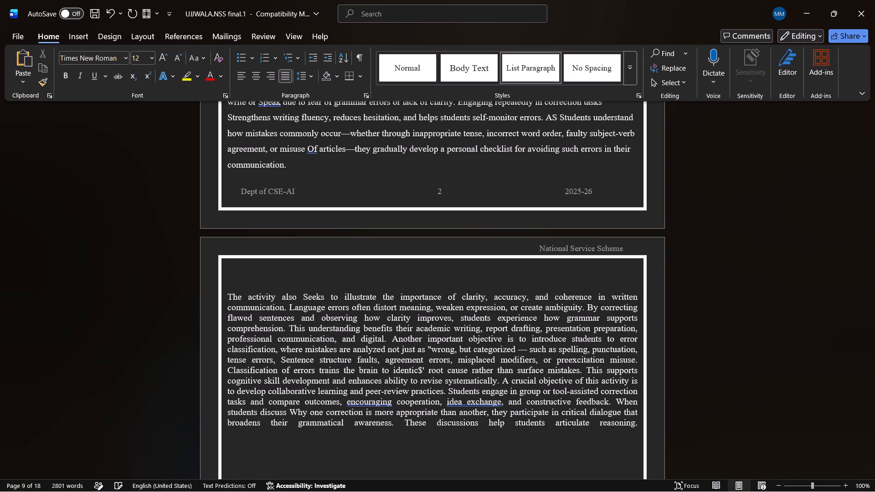
pyautogui.press('Return')
pyautogui.press('Return')
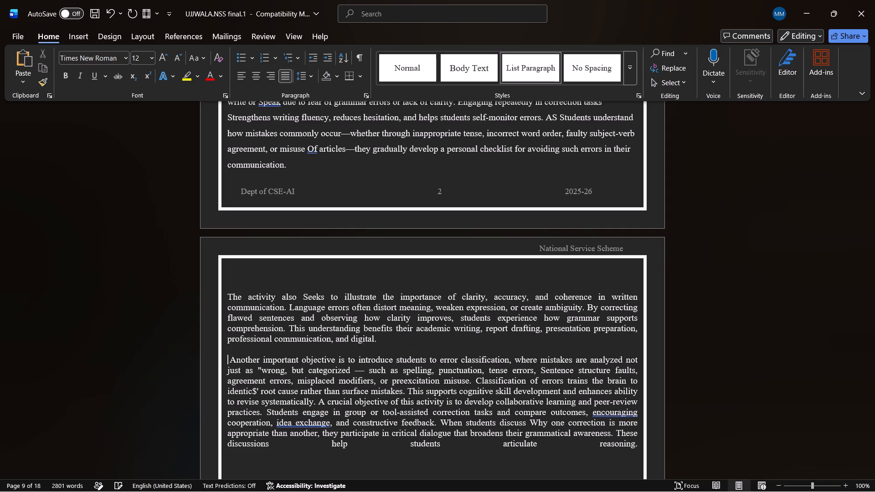
# Split the text before "A crucial objective of this activity" into a new paragraph with a blank line above it.
pyautogui.scroll(-1, 384, 338)
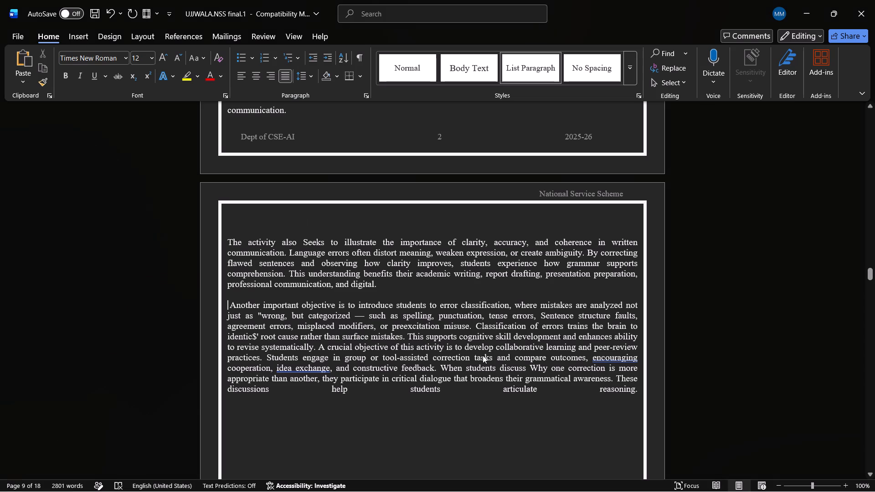
pyautogui.click(317, 344)
pyautogui.press('Return')
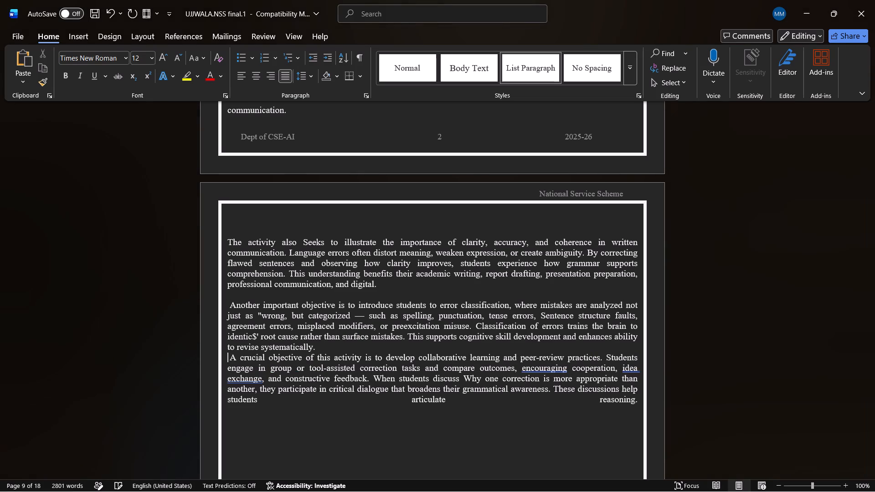
pyautogui.press('Return')
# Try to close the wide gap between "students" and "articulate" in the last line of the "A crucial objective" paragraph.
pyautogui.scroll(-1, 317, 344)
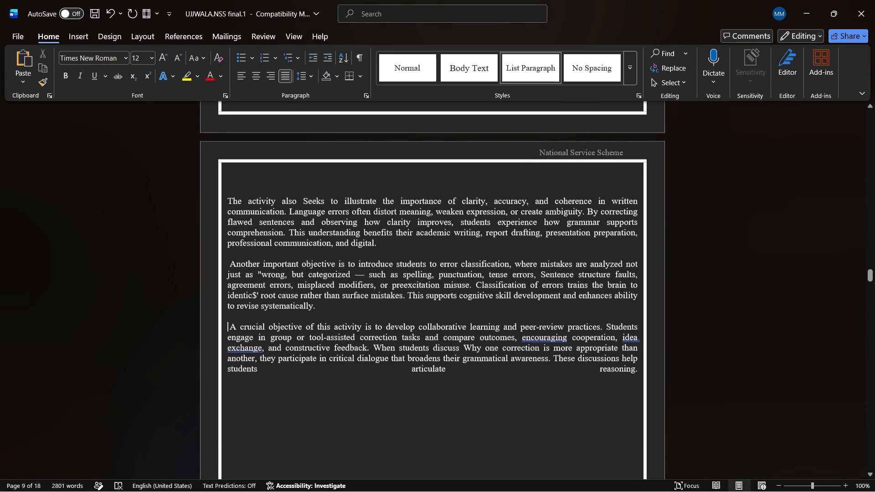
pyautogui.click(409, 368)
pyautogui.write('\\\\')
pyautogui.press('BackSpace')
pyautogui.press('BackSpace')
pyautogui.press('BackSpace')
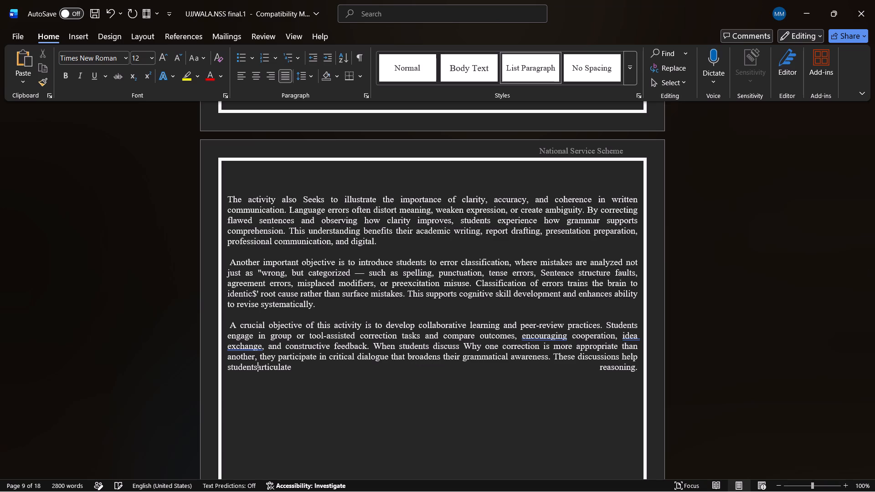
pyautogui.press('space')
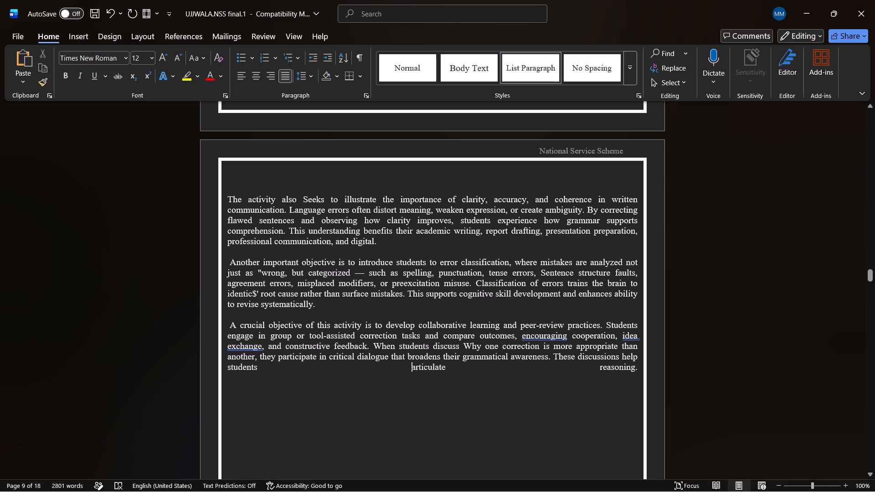
# Delete the sentence "These discussions help students articulate reasoning." and its preceding space from the end of the "A crucial objective" paragraph.
pyautogui.moveTo(552, 353); pyautogui.dragTo(646, 374)
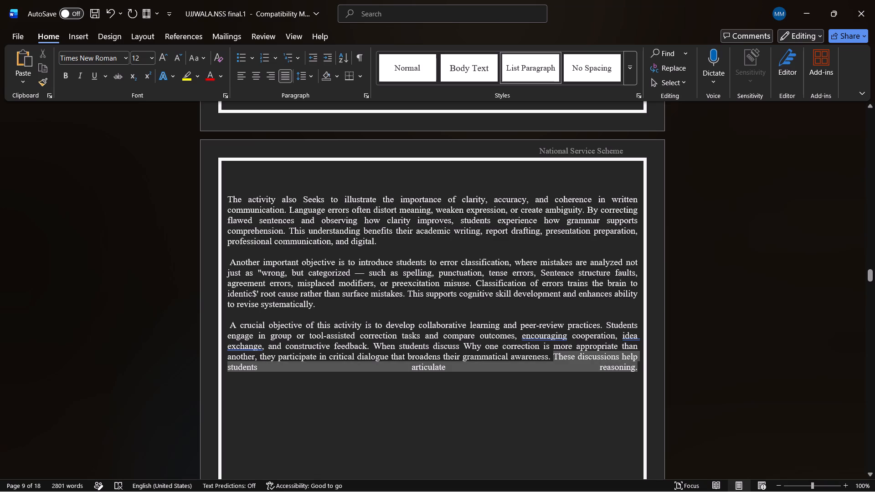
pyautogui.moveTo(646, 374); pyautogui.dragTo(648, 373)
pyautogui.press('BackSpace')
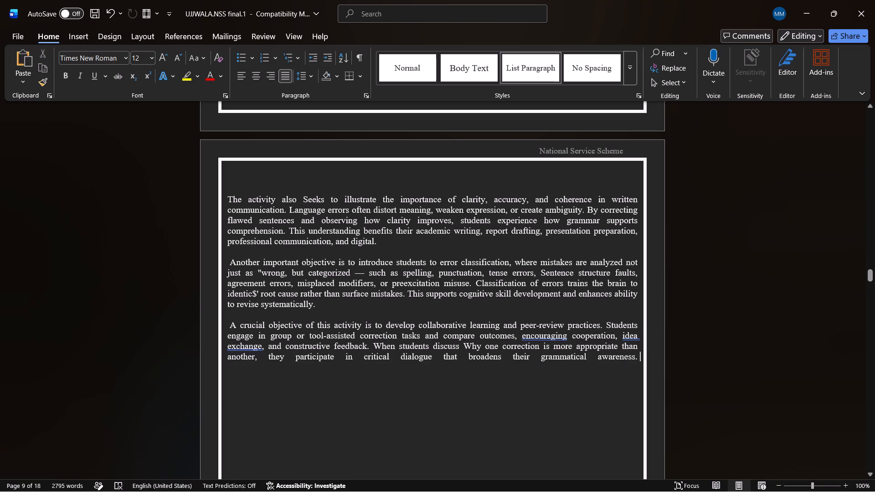
pyautogui.press('BackSpace')
pyautogui.click(517, 391)
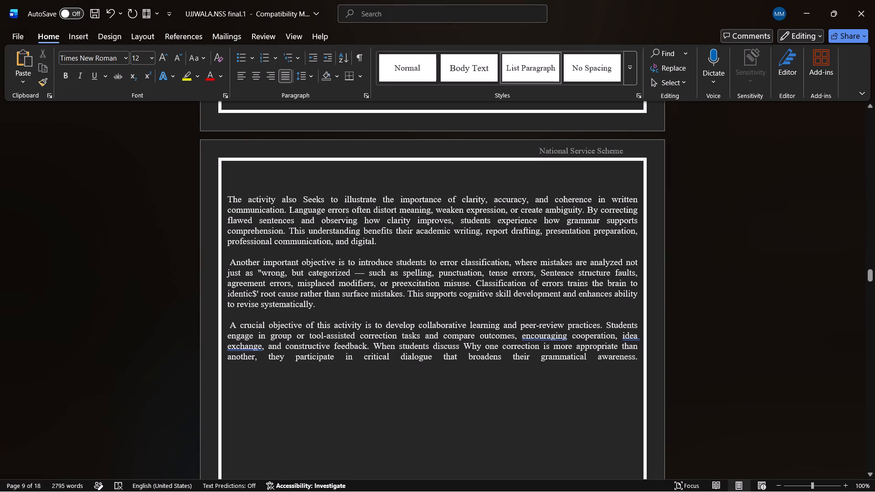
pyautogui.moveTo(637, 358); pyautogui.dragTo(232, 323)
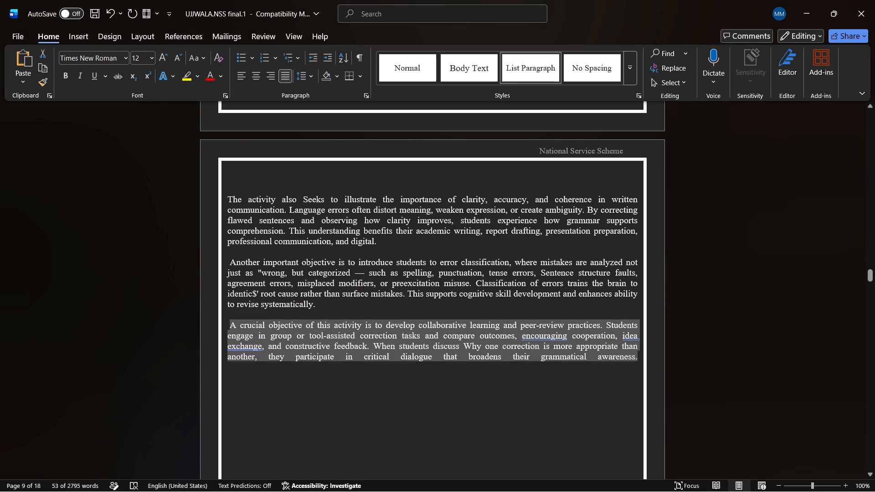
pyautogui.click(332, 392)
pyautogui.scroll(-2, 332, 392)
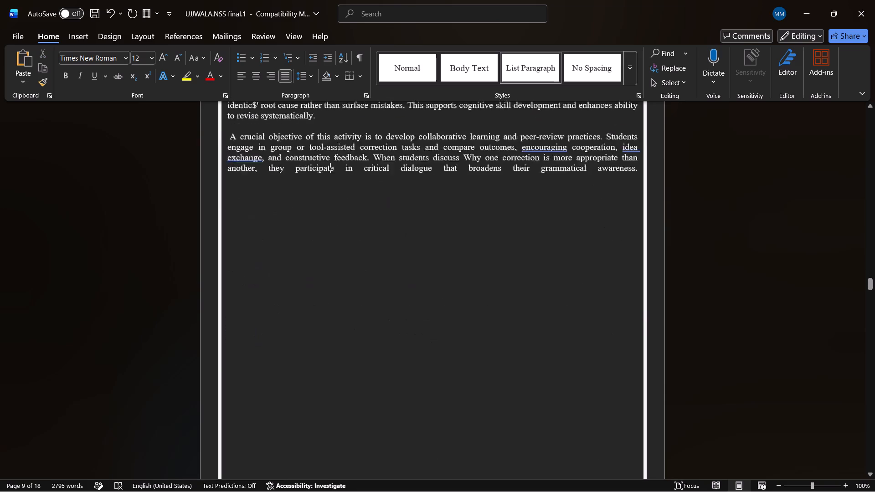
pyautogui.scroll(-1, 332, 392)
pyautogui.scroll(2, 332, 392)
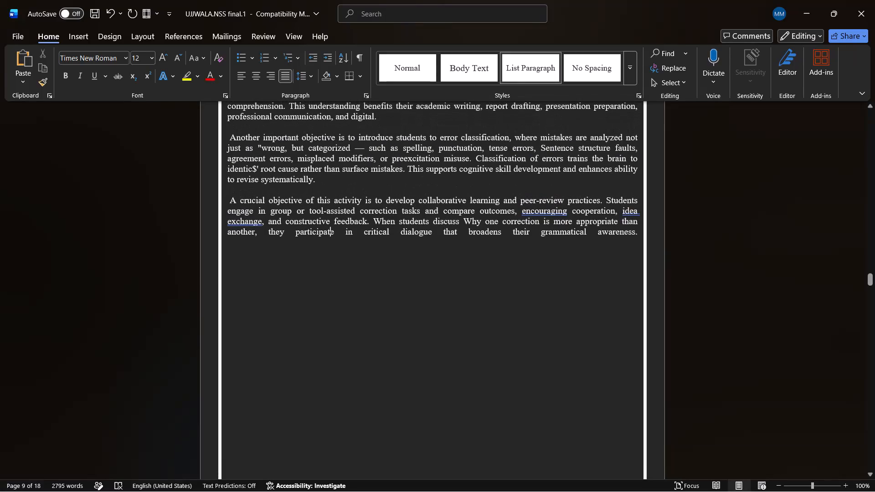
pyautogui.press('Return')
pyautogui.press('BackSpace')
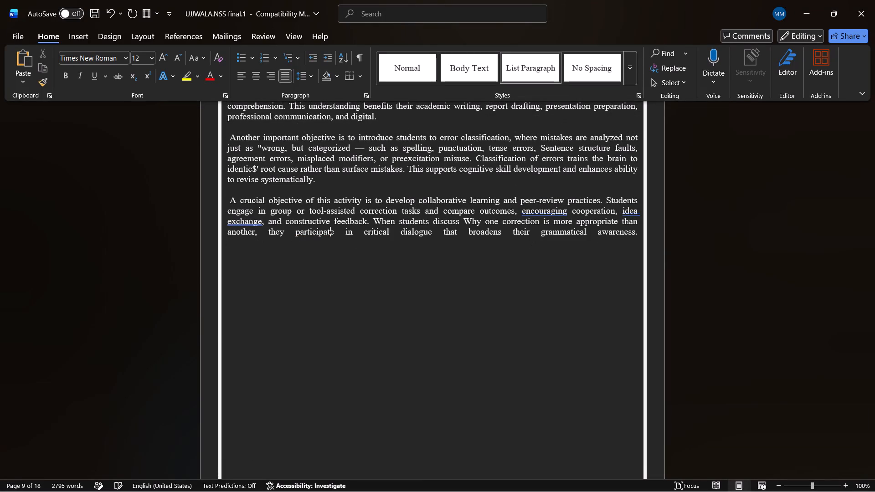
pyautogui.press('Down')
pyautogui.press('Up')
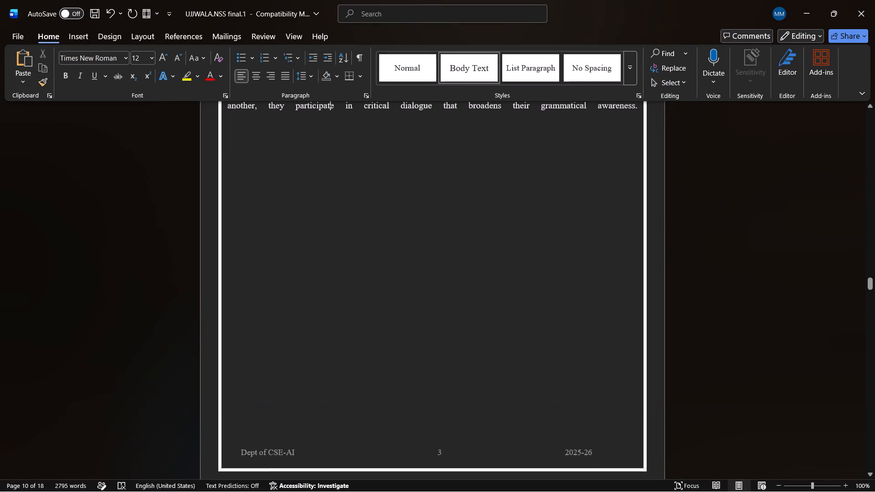
# Break the paragraph after "grammatical awareness." and start a new line with one blank line between them.
pyautogui.scroll(1, 332, 392)
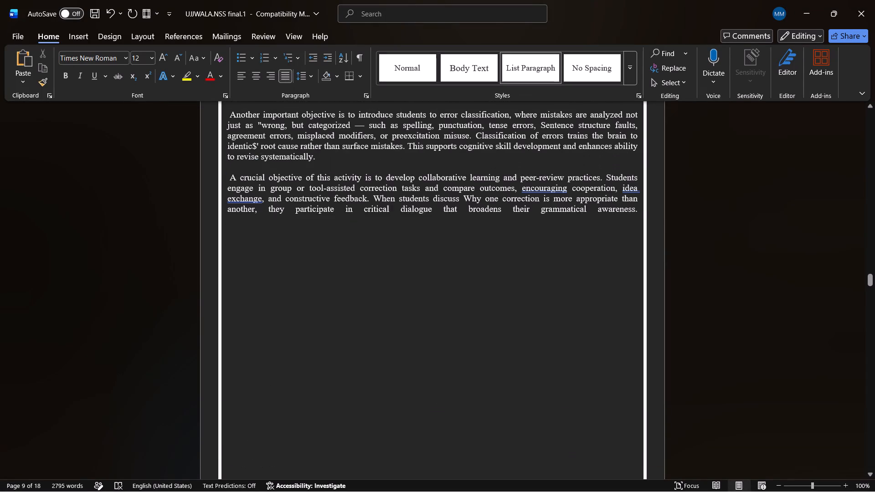
pyautogui.click(637, 216)
pyautogui.press('Return')
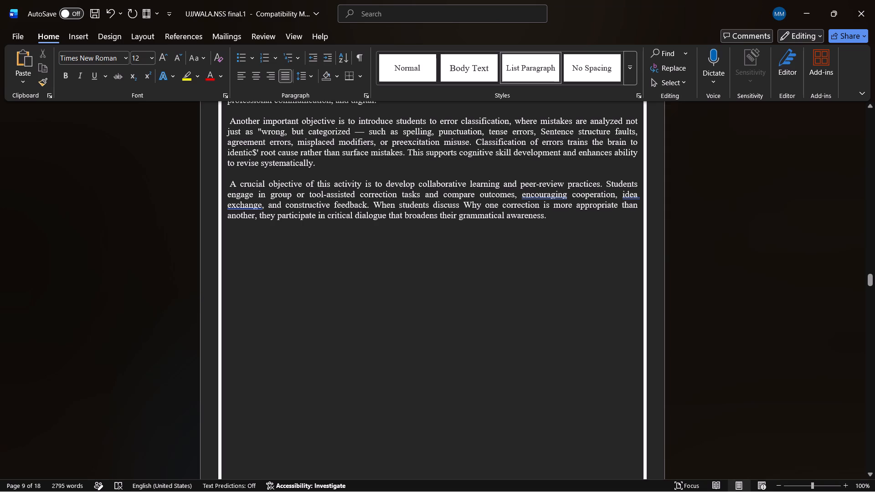
pyautogui.press('BackSpace')
pyautogui.press('Return')
pyautogui.press('Return')
pyautogui.press('Return')
pyautogui.press('Return')
pyautogui.press('BackSpace')
pyautogui.press('BackSpace')
pyautogui.press('\\')
pyautogui.press('BackSpace')
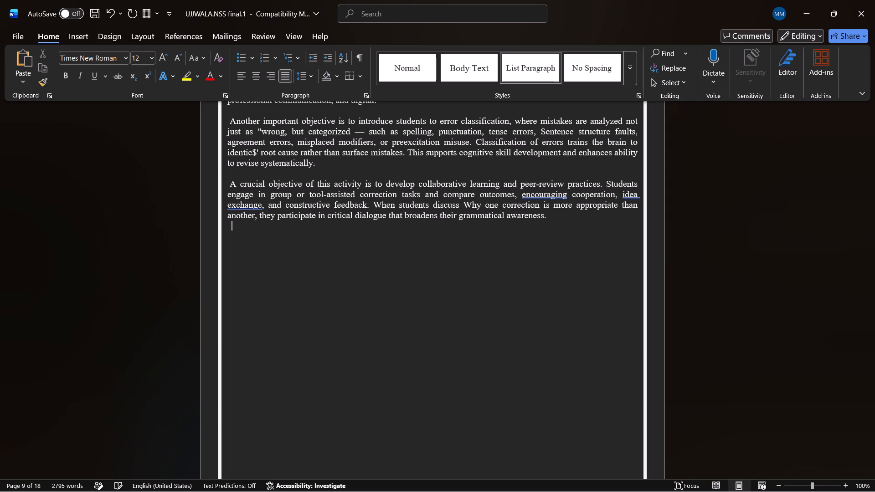
pyautogui.press('Return')
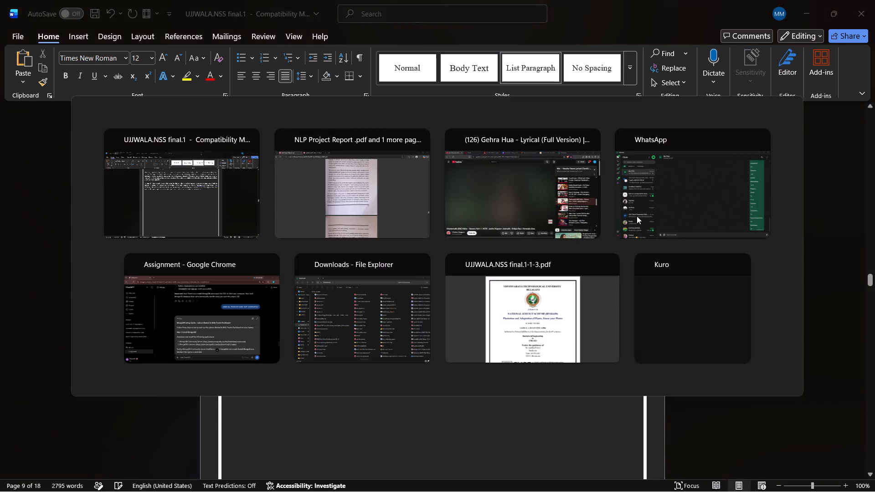
# Switch to the NLP Project Report PDF and review the Objective paragraphs at the end of page 18 and on the following page.
pyautogui.scroll(-1, 637, 216)
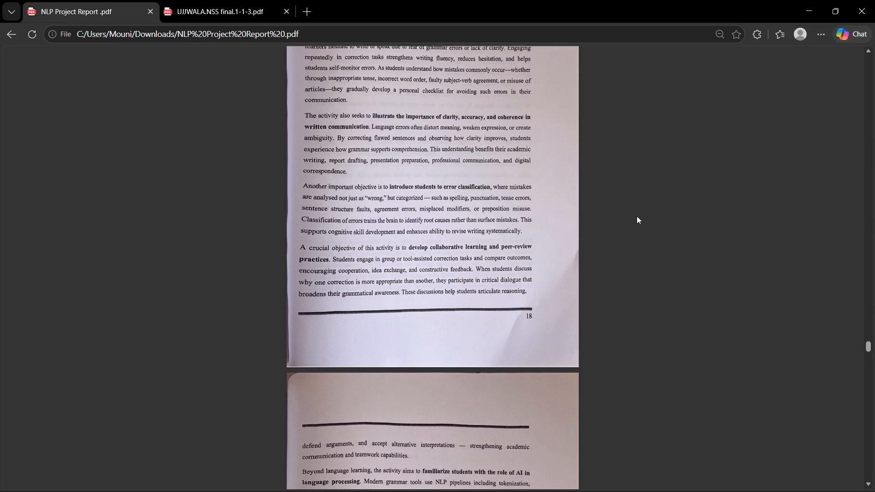
pyautogui.scroll(-2, 637, 216)
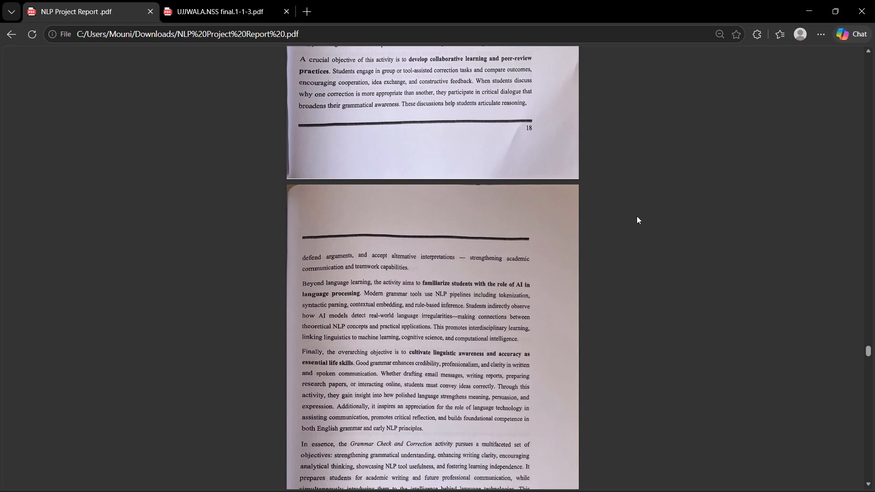
pyautogui.scroll(-1, 637, 216)
pyautogui.scroll(3, 637, 216)
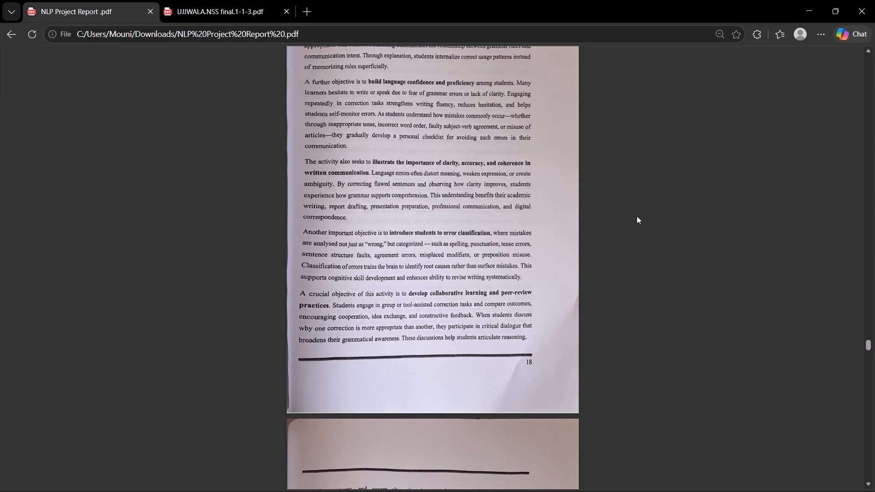
pyautogui.scroll(1, 637, 216)
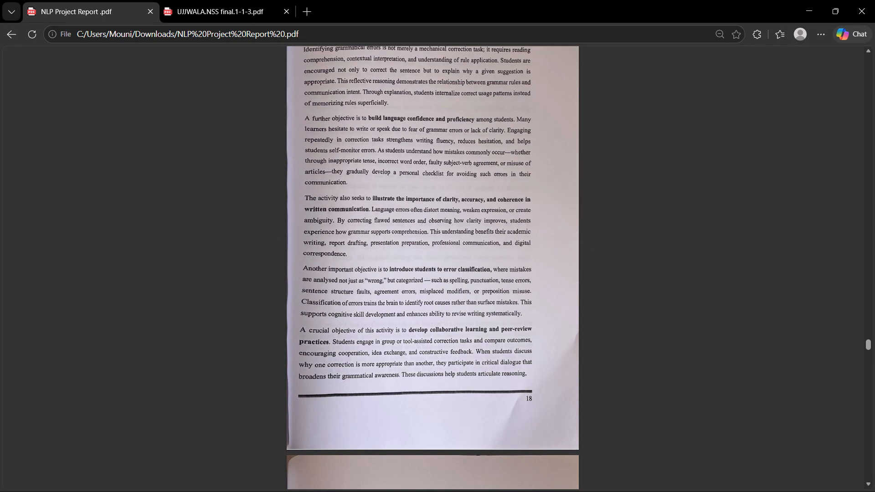
pyautogui.scroll(-2, 500, 263)
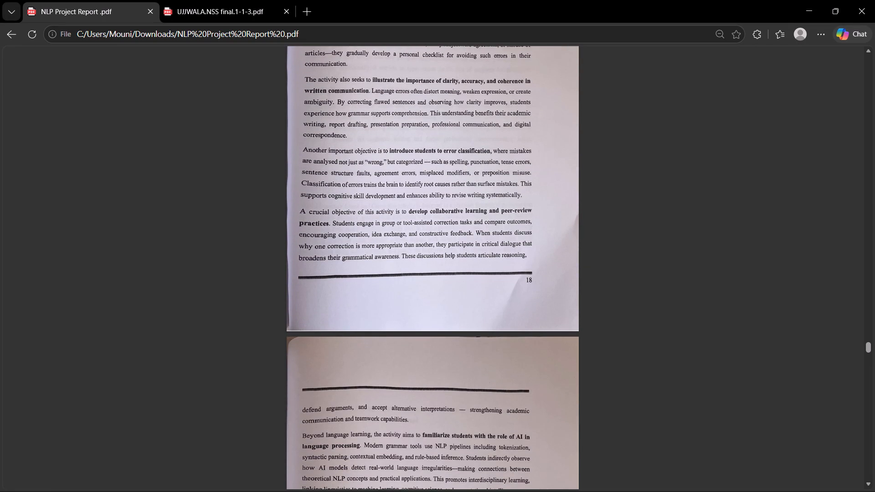
pyautogui.scroll(-1, 442, 258)
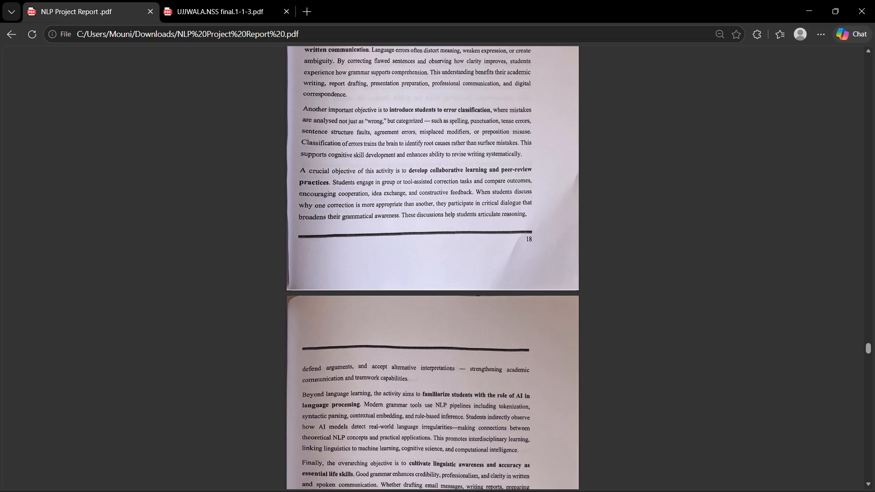
# Copy the three PDF paragraphs from "Beyond language learning" through "comprehension" on page 19 and paste them below the report's "A crucial objective" paragraph.
pyautogui.scroll(-4, 442, 258)
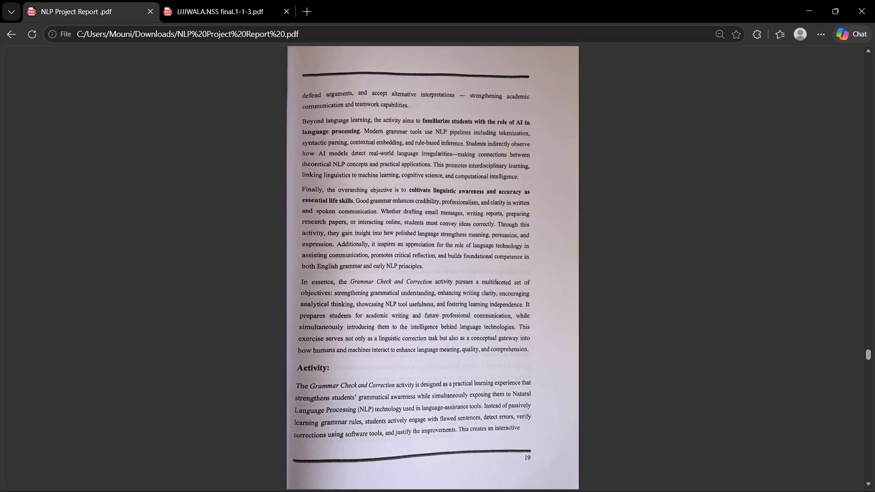
pyautogui.moveTo(301, 121); pyautogui.dragTo(536, 352)
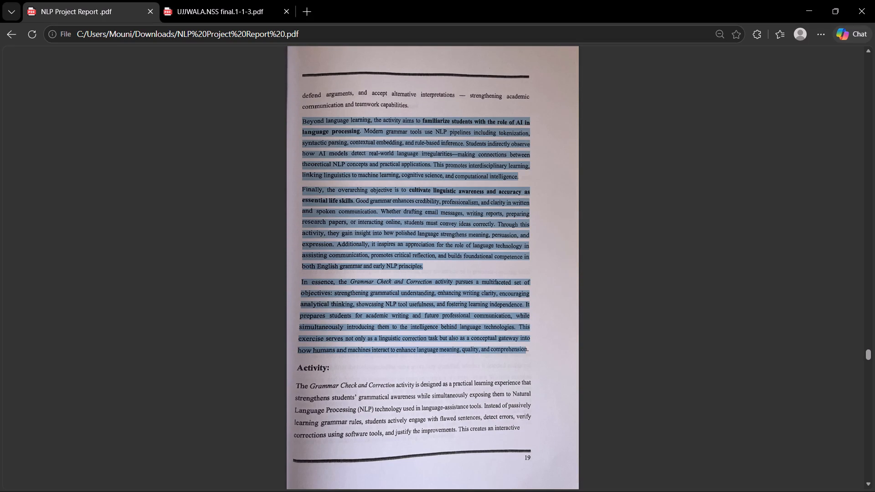
pyautogui.moveTo(536, 352); pyautogui.dragTo(542, 350)
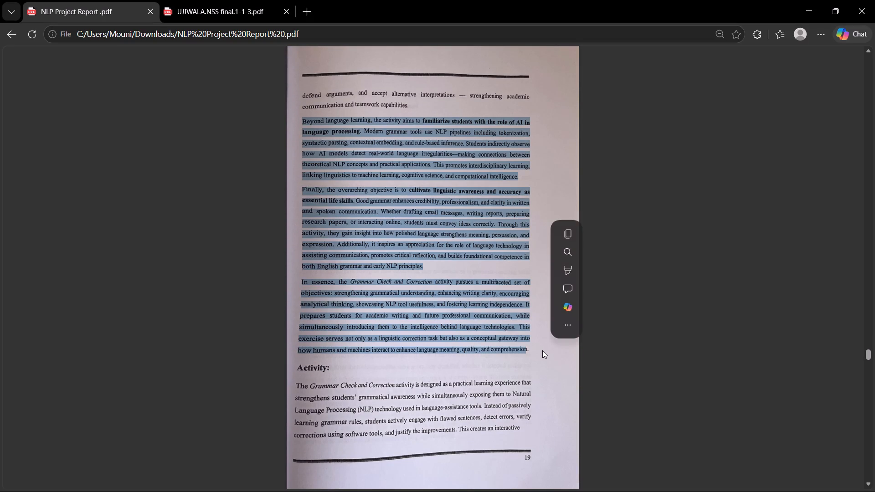
pyautogui.click(558, 228)
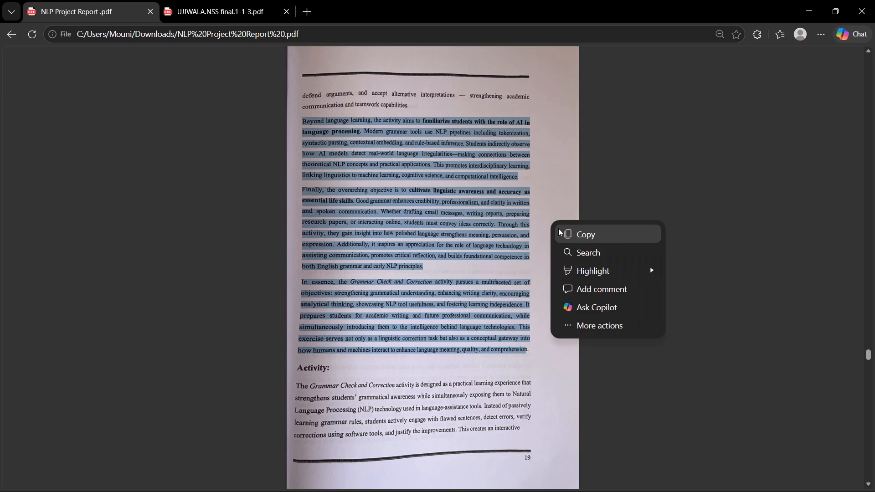
pyautogui.hotkey('ctrl', 'v')
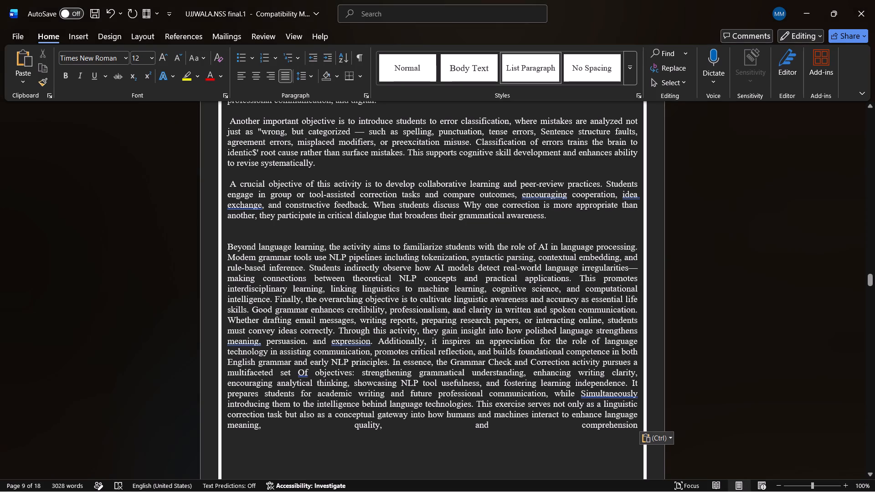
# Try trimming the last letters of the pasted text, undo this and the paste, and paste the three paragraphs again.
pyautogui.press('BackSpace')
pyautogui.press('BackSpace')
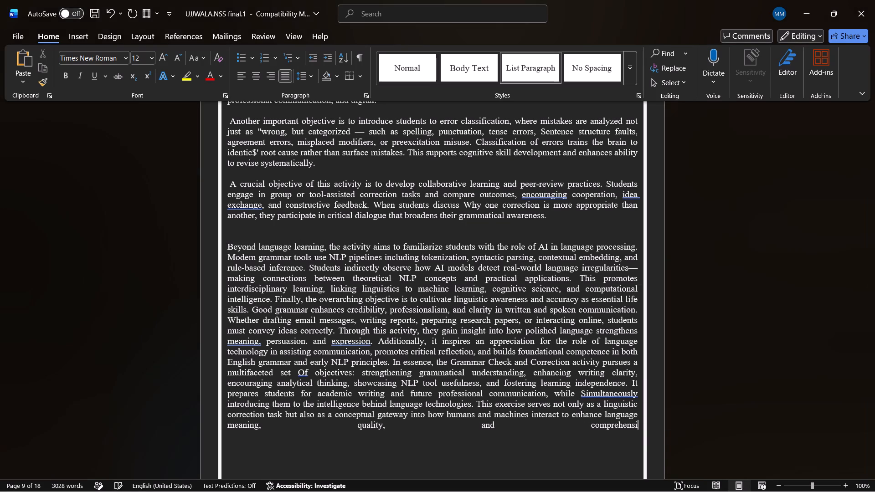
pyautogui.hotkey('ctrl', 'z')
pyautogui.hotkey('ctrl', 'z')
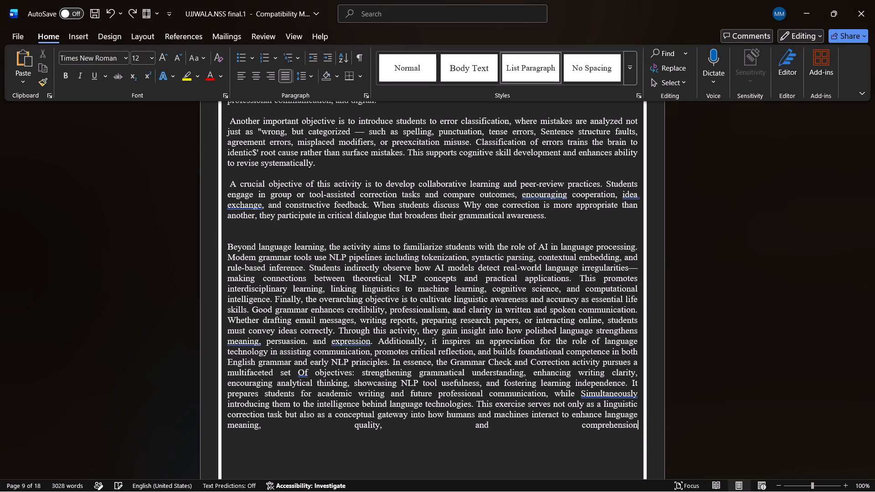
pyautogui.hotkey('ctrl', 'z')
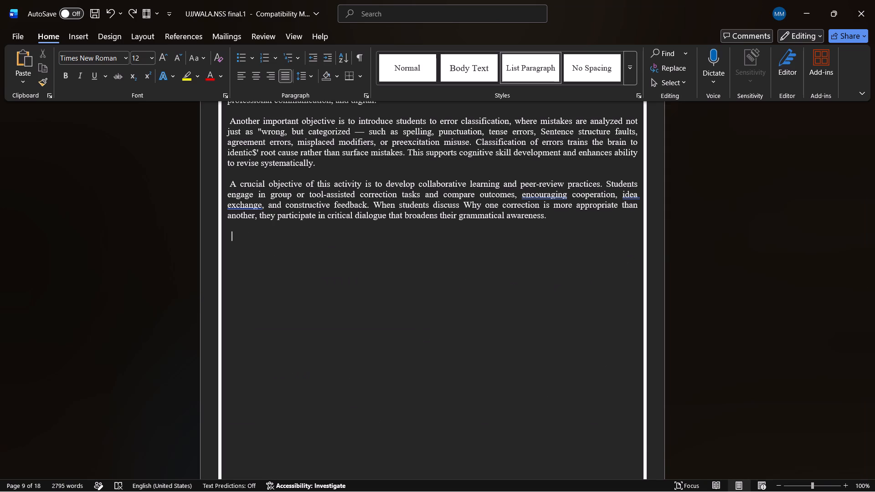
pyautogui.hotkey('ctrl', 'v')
# Remove the extra blank line directly above the "Beyond language learning" paragraph.
pyautogui.click(234, 238)
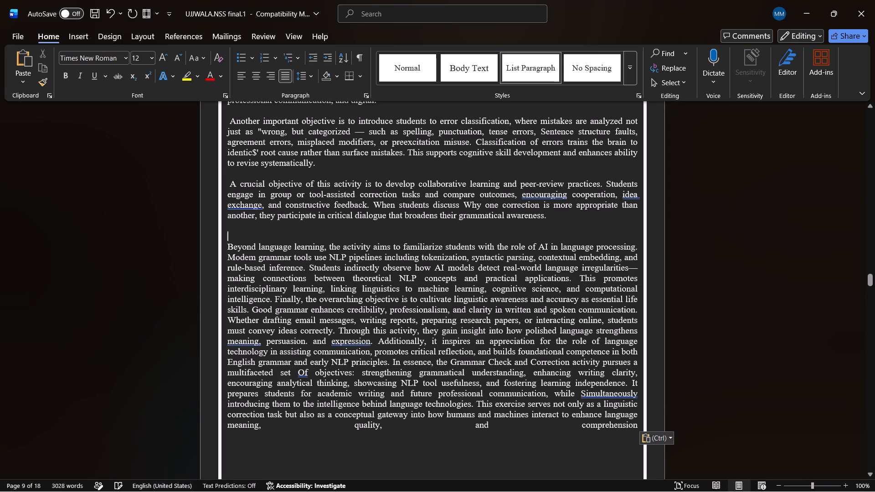
pyautogui.press('BackSpace')
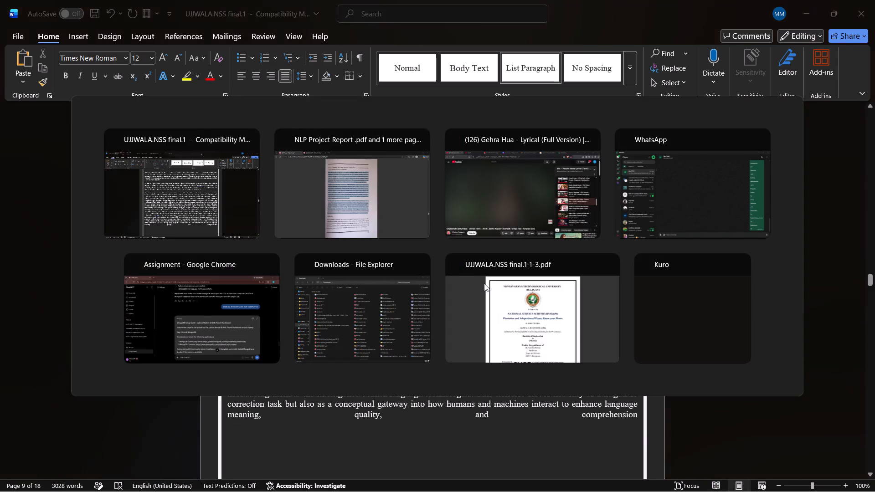
# Following the PDF, split the pasted text before "Finally, the overarching objective" and "In essence", leaving one blank line at each break.
pyautogui.click(484, 283)
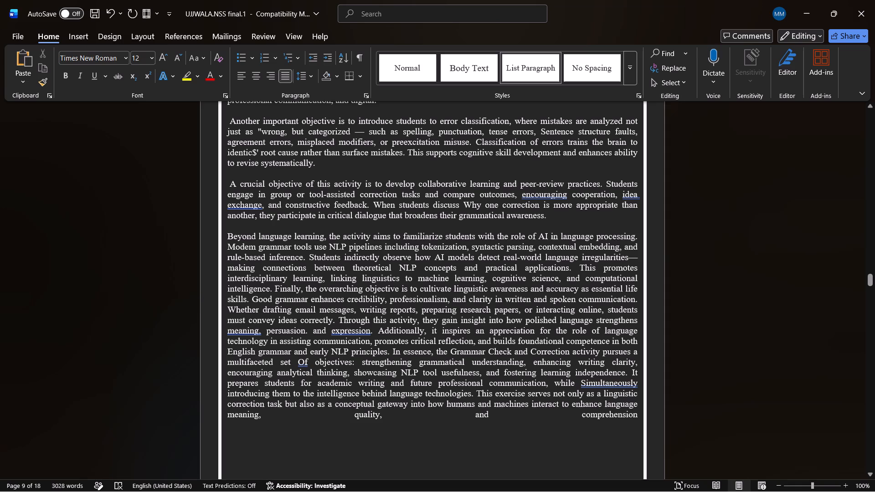
pyautogui.click(391, 348)
pyautogui.press('Return')
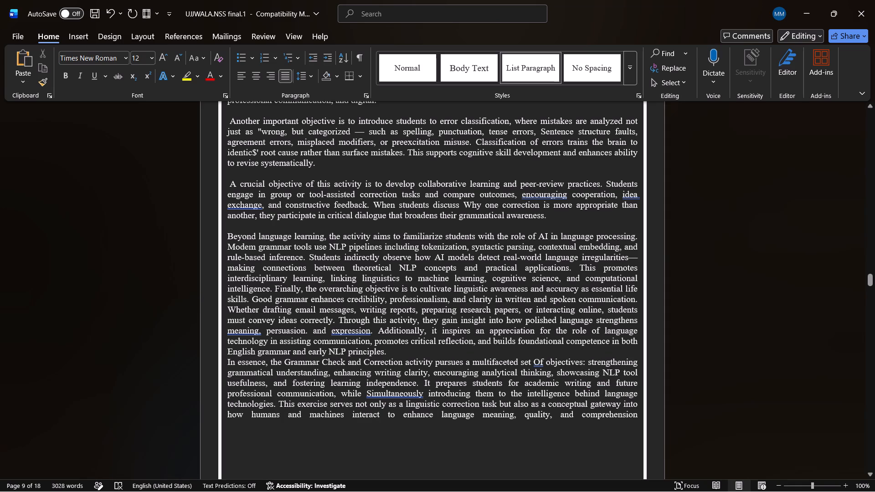
pyautogui.click(275, 289)
pyautogui.press('Return')
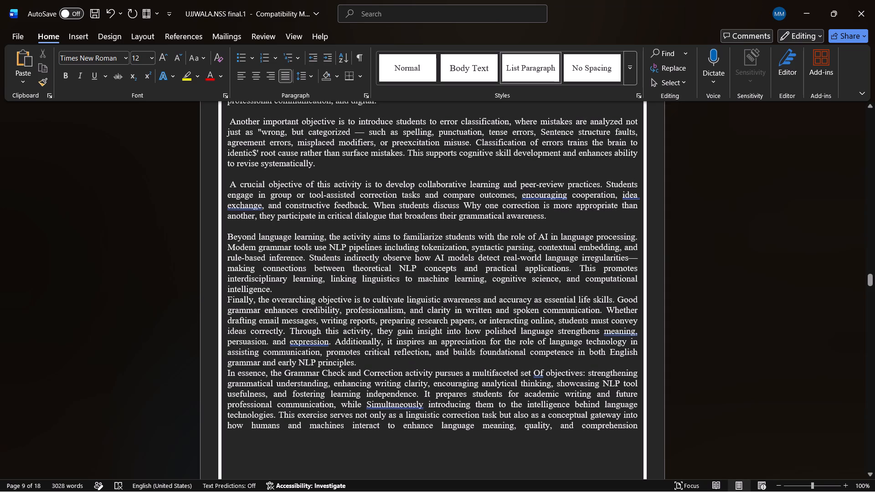
pyautogui.press('Return')
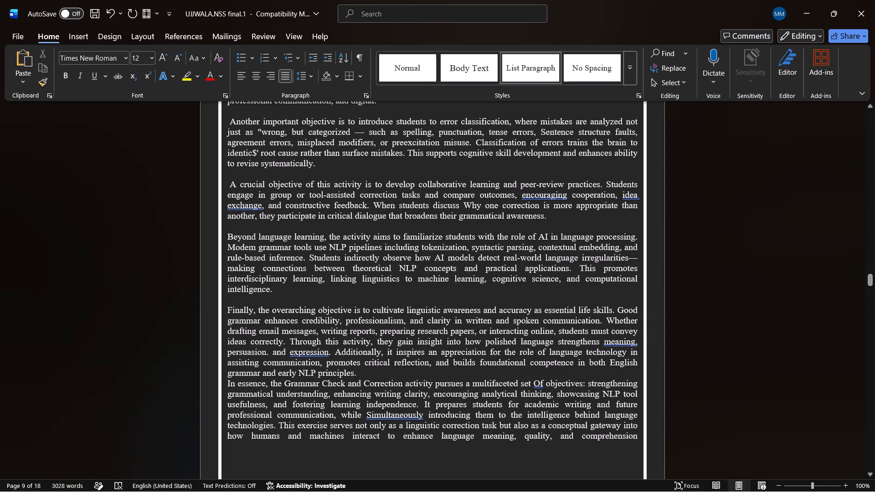
pyautogui.click(366, 374)
pyautogui.press('Return')
# Look through the report up to the Chapter 4 page and review the Activity section and following pages in the NLP Project Report PDF.
pyautogui.scroll(-2, 366, 374)
pyautogui.scroll(2, 366, 374)
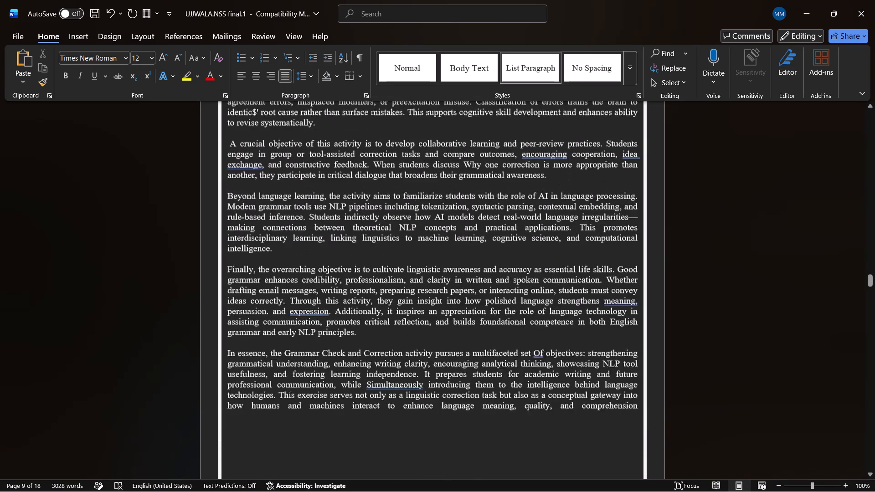
pyautogui.scroll(1, 366, 374)
pyautogui.scroll(-2, 366, 374)
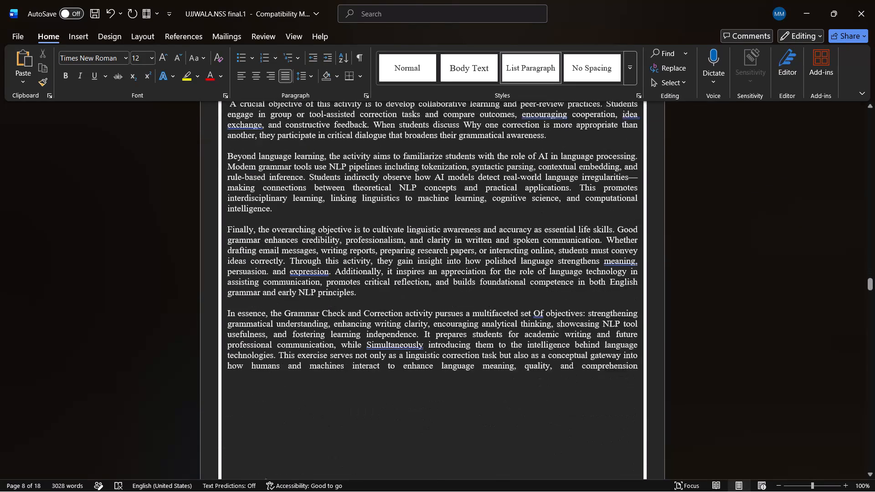
pyautogui.scroll(-3, 366, 374)
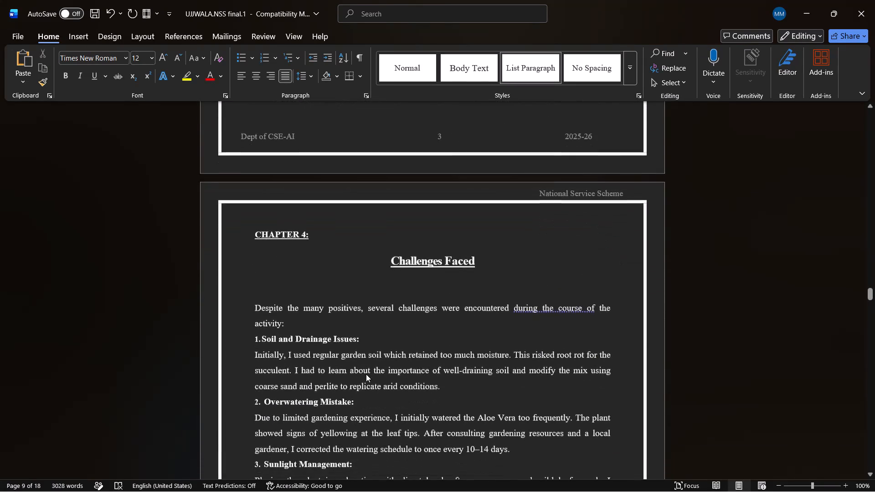
pyautogui.scroll(-2, 366, 374)
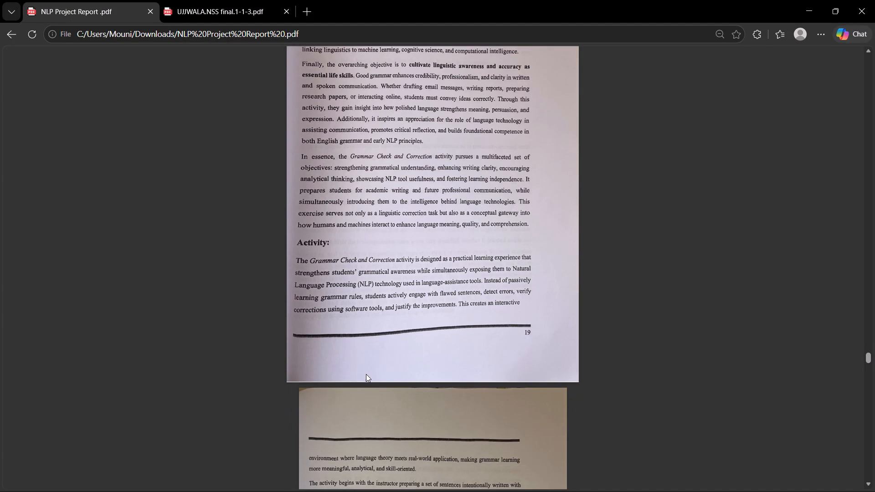
pyautogui.scroll(-1, 366, 374)
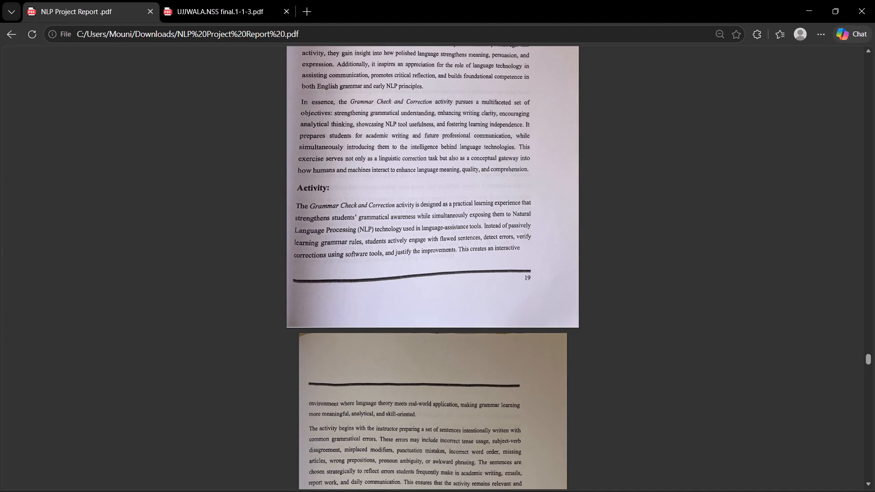
pyautogui.scroll(-8, 296, 185)
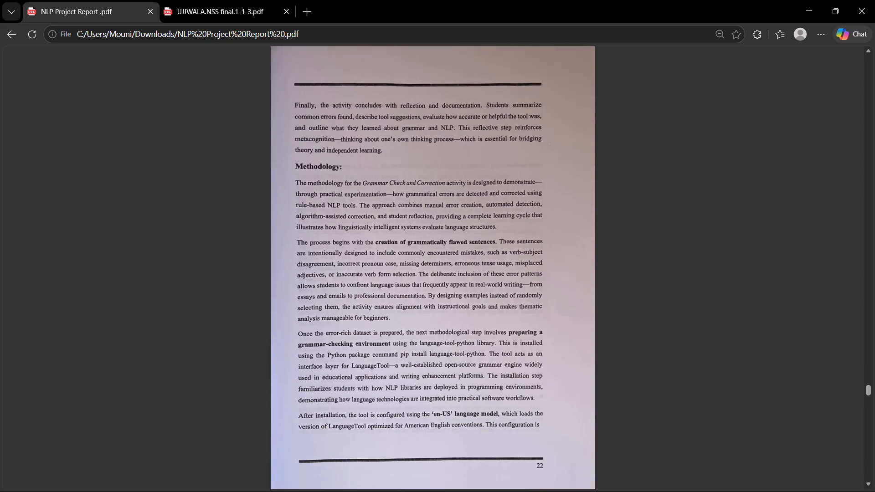
pyautogui.scroll(-1, 296, 185)
pyautogui.scroll(6, 296, 185)
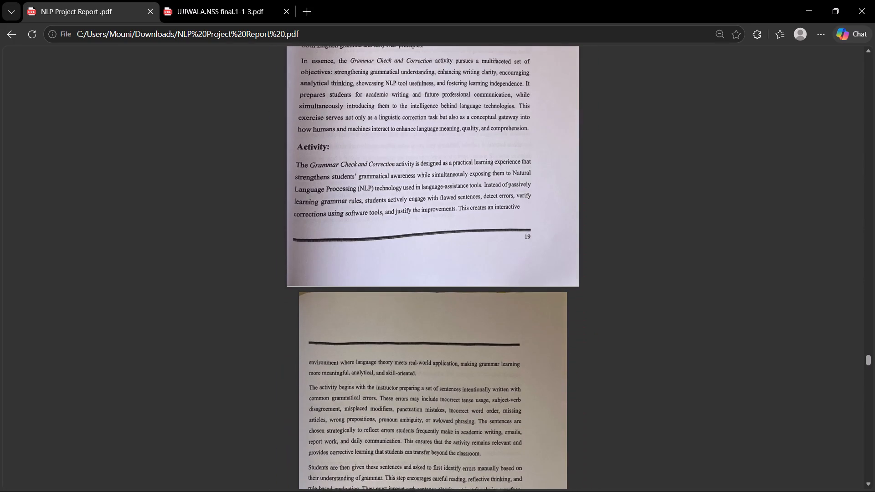
pyautogui.scroll(2, 296, 185)
pyautogui.moveTo(297, 199); pyautogui.dragTo(323, 203)
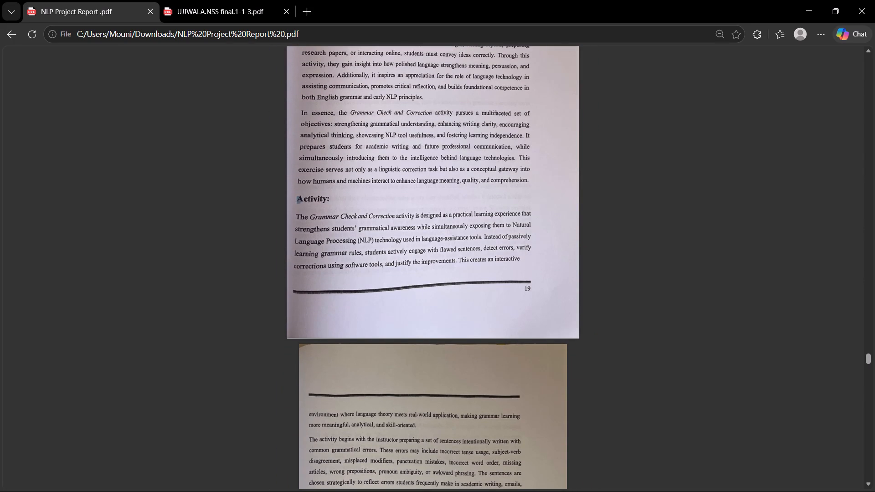
pyautogui.moveTo(323, 203); pyautogui.dragTo(342, 199)
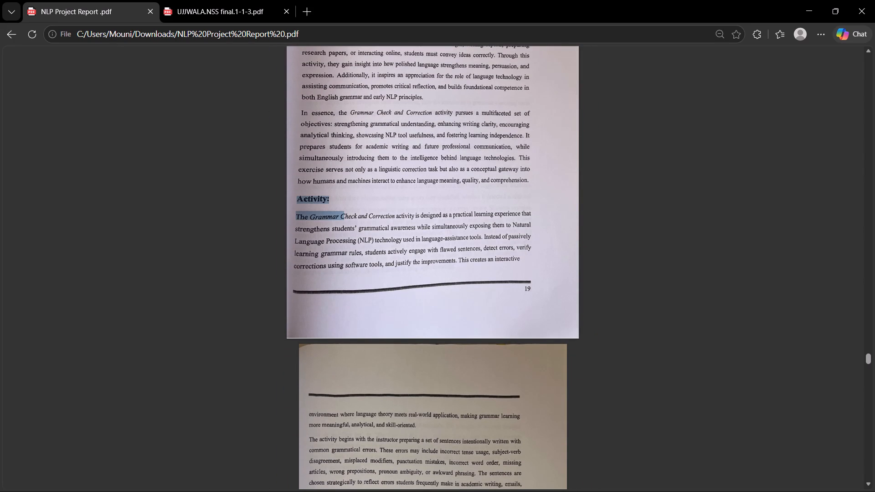
pyautogui.moveTo(342, 199); pyautogui.dragTo(404, 194)
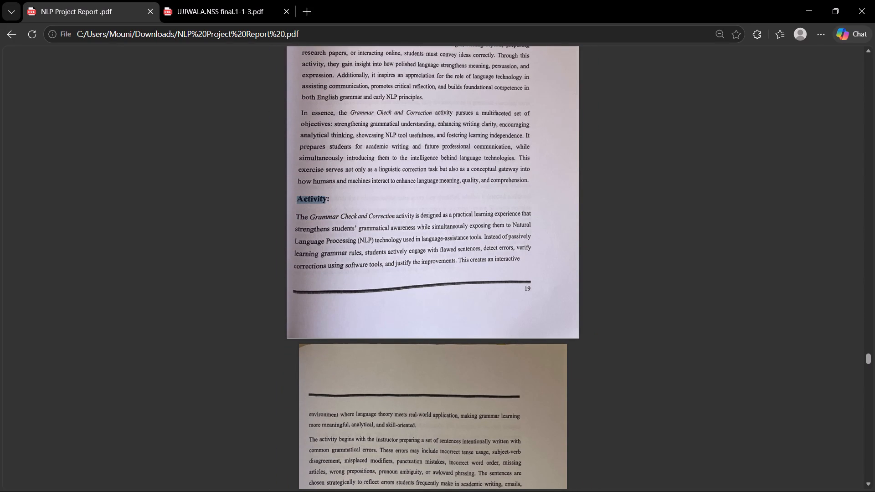
pyautogui.moveTo(404, 194); pyautogui.dragTo(417, 241)
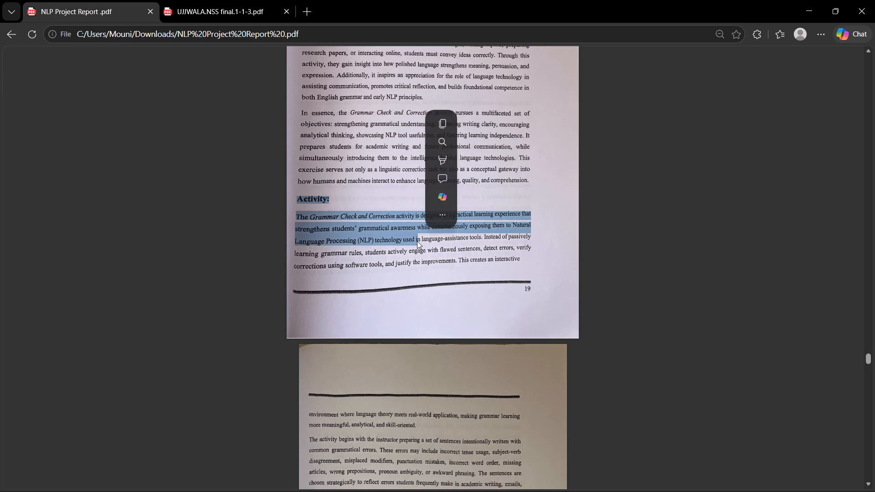
pyautogui.click(350, 303)
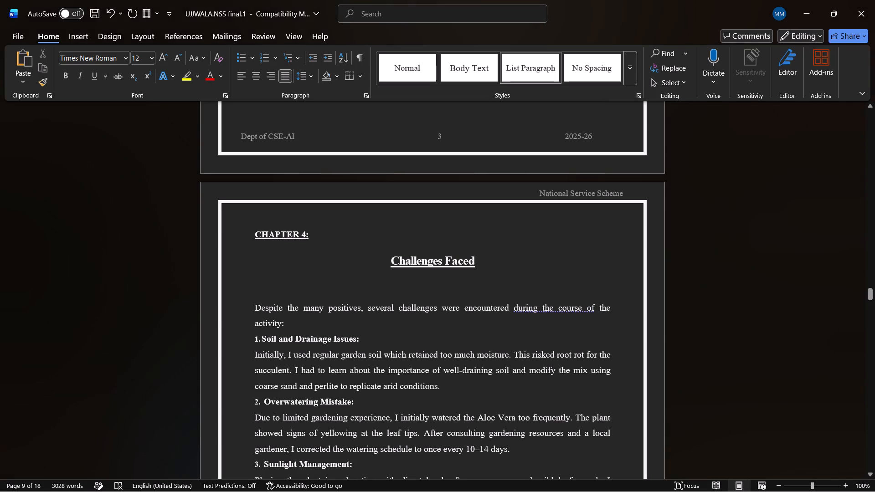
# Replace the "CHAPTER 4:" heading above "Challenges Faced" with "ACTIVITY:".
pyautogui.click(319, 235)
pyautogui.press('BackSpace')
pyautogui.press('BackSpace')
pyautogui.press('BackSpace')
pyautogui.press('BackSpace')
pyautogui.press('BackSpace')
pyautogui.press('BackSpace')
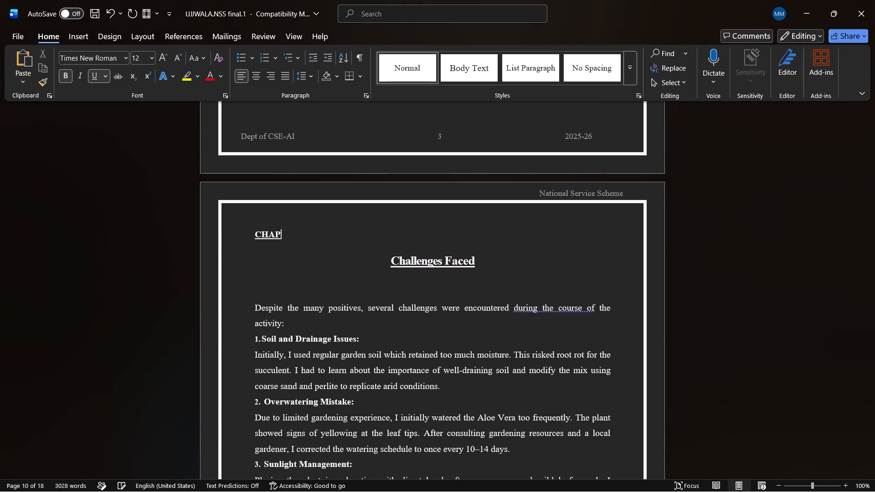
pyautogui.press('BackSpace')
pyautogui.press('BackSpace')
pyautogui.press('BackSpace')
pyautogui.press('BackSpace')
pyautogui.write('ACR')
pyautogui.press('BackSpace')
pyautogui.write('TIVITY')
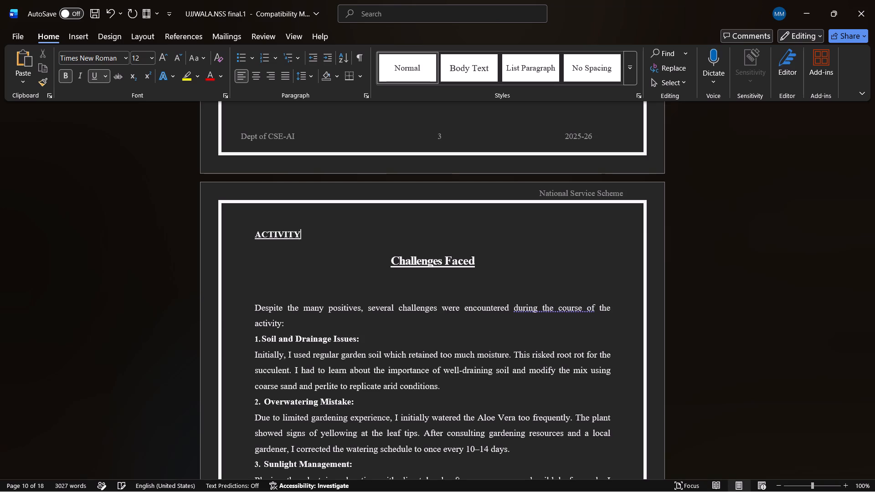
pyautogui.hotkey('shift', ':')
# Remove the underline from the "ACTIVITY:" heading.
pyautogui.click(94, 77)
pyautogui.moveTo(308, 240); pyautogui.dragTo(233, 233)
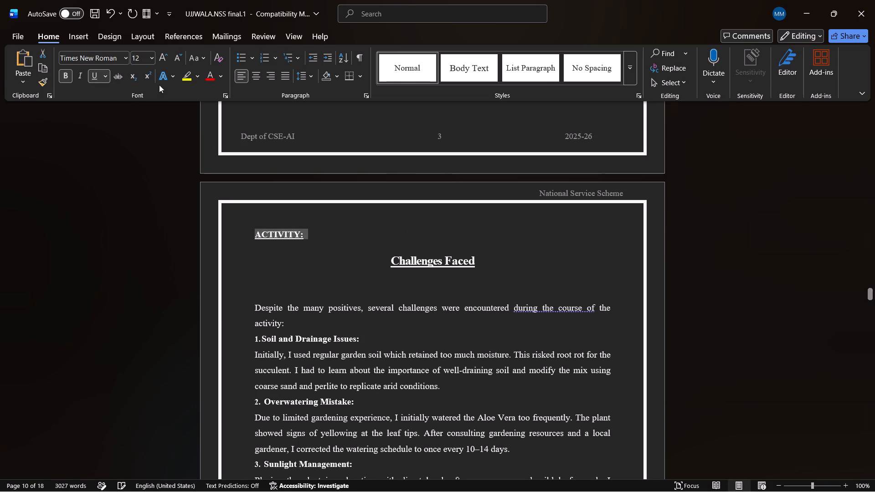
pyautogui.click(94, 76)
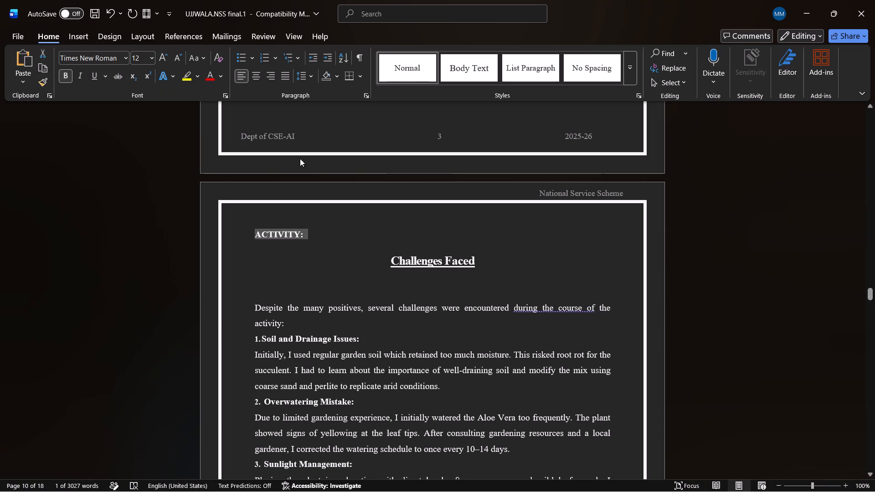
# Set the "ACTIVITY:" heading's font size to 14.
pyautogui.click(153, 57)
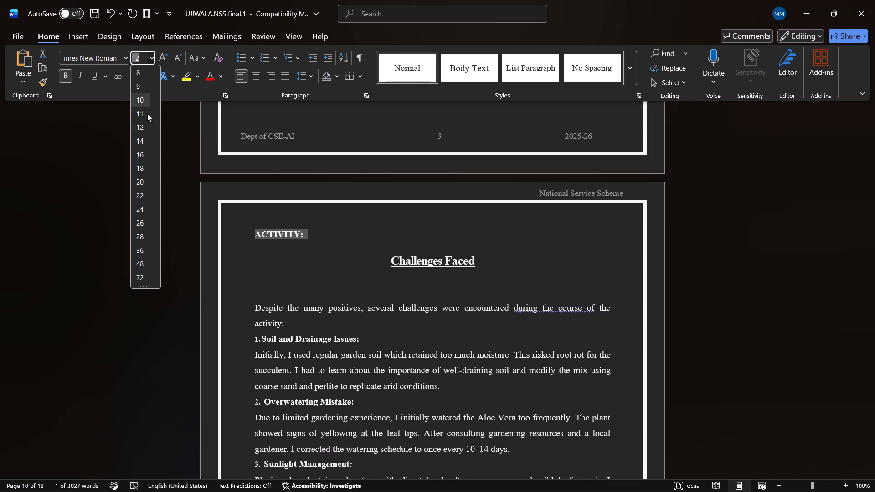
pyautogui.click(137, 145)
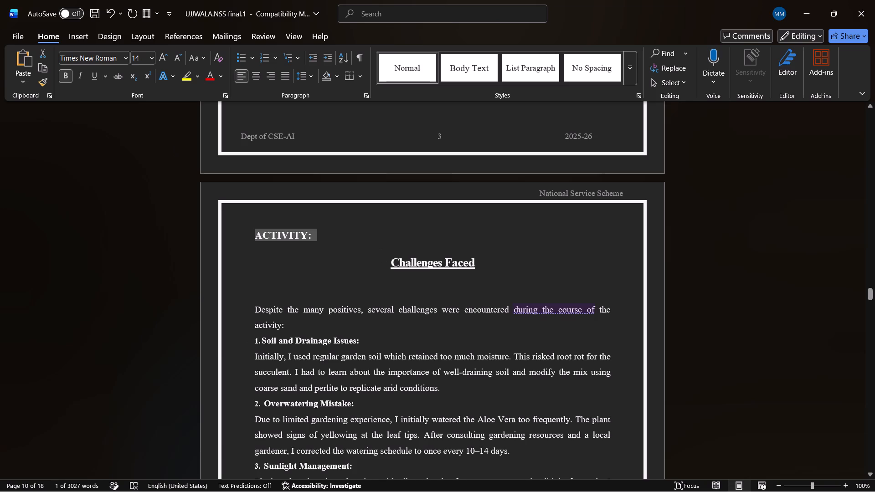
pyautogui.click(500, 272)
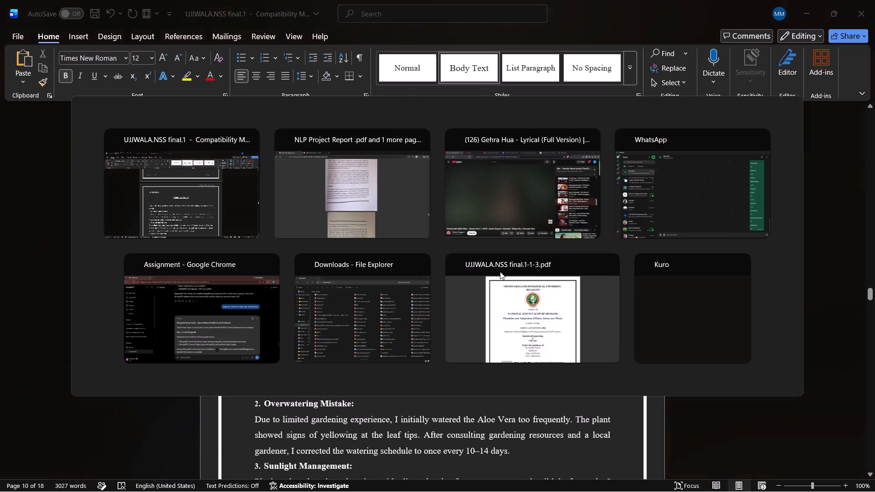
# Replace the "Challenges Faced" content below "ACTIVITY:" with the opening Activity lines from page 19 of the NLP Project Report PDF.
pyautogui.scroll(-1, 500, 272)
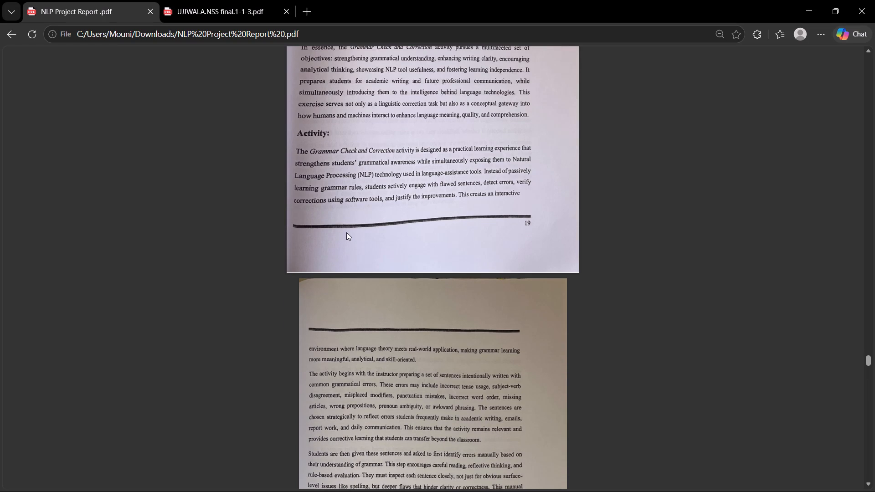
pyautogui.moveTo(297, 146); pyautogui.dragTo(508, 202)
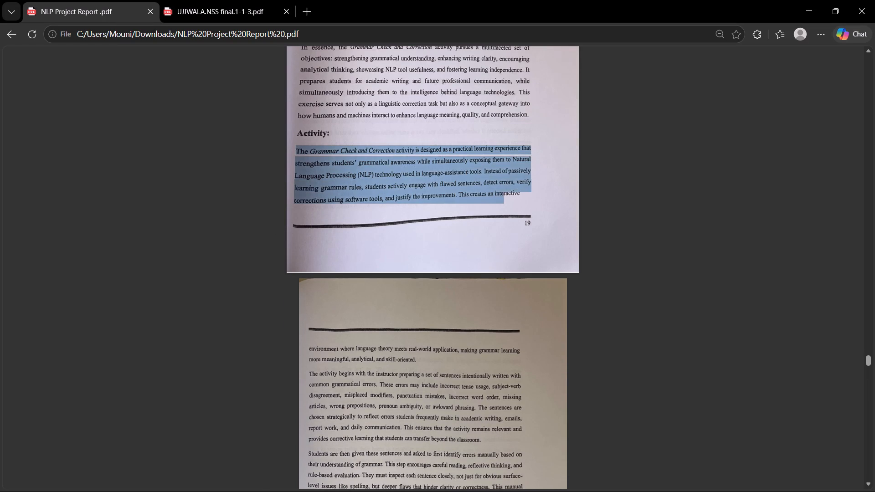
pyautogui.moveTo(508, 202); pyautogui.dragTo(529, 205)
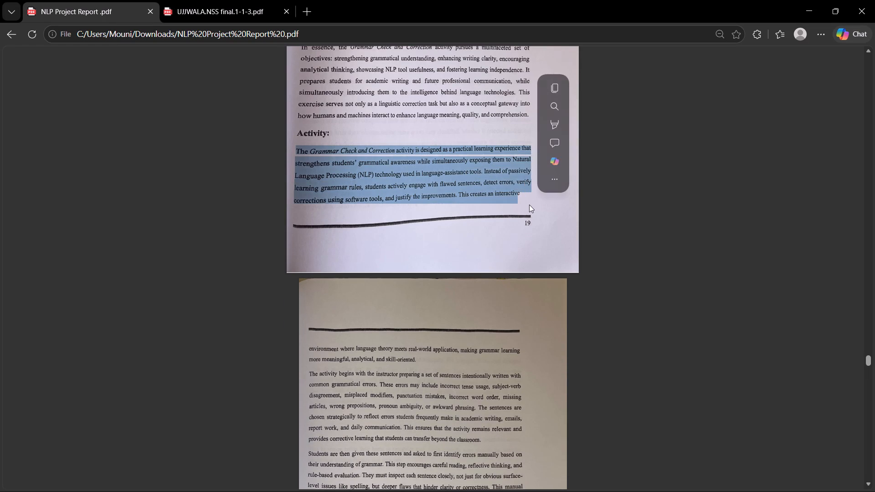
pyautogui.click(546, 89)
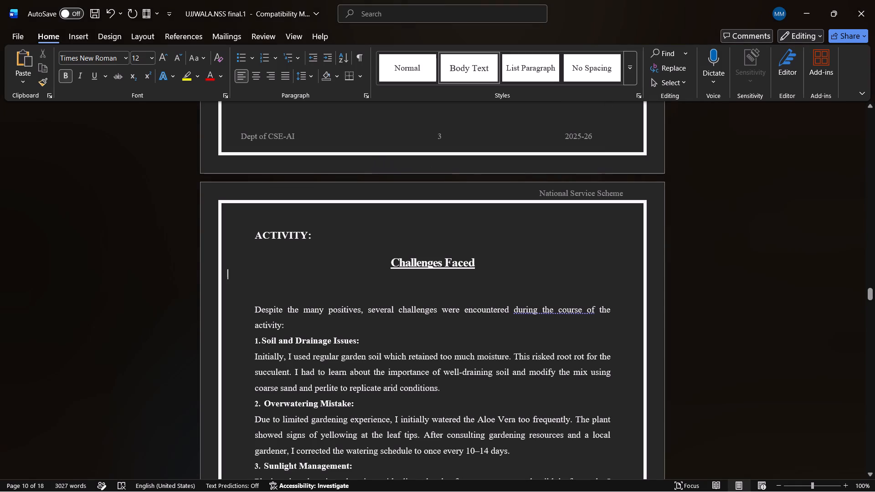
pyautogui.click(357, 244)
pyautogui.moveTo(383, 260); pyautogui.dragTo(470, 374)
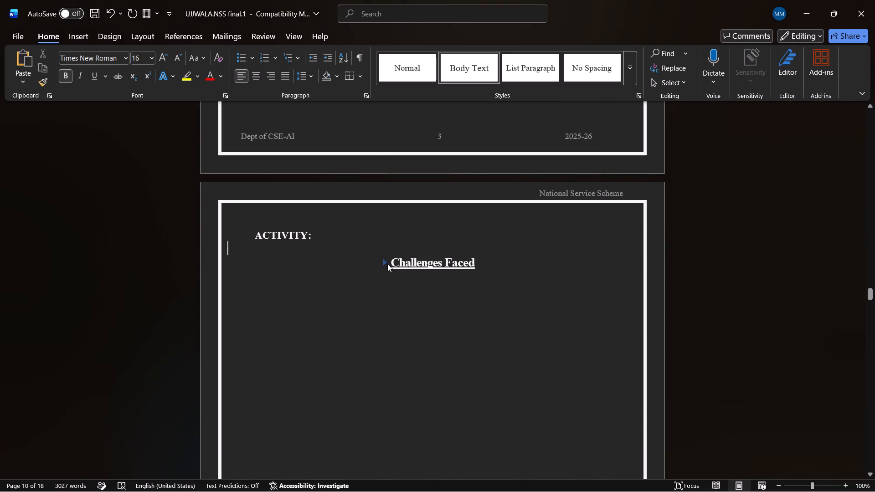
pyautogui.click(385, 263)
pyautogui.moveTo(354, 248); pyautogui.dragTo(596, 425)
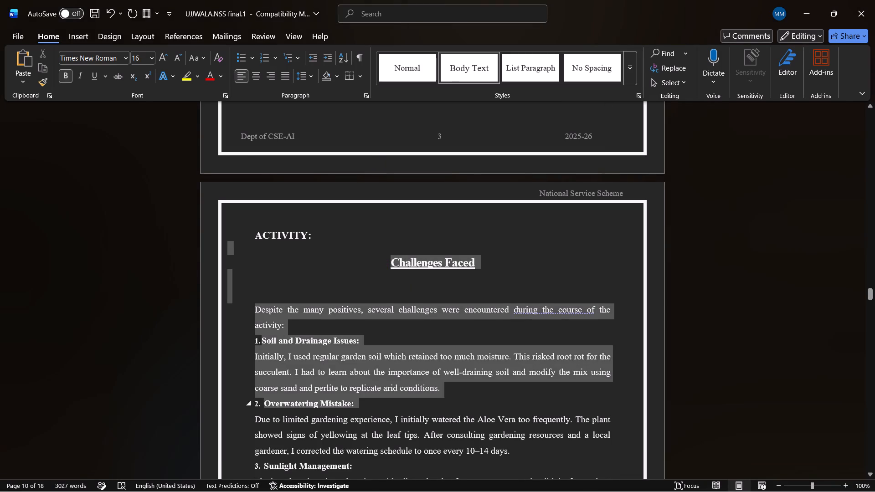
pyautogui.moveTo(596, 425); pyautogui.dragTo(652, 306)
pyautogui.scroll(1, 628, 491)
pyautogui.hotkey('ctrl', 'v')
pyautogui.scroll(1, 652, 306)
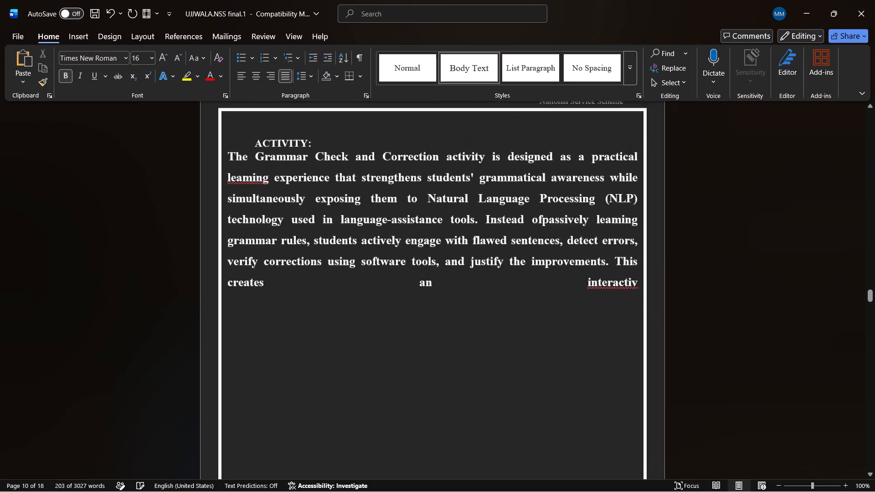
pyautogui.scroll(1, 652, 306)
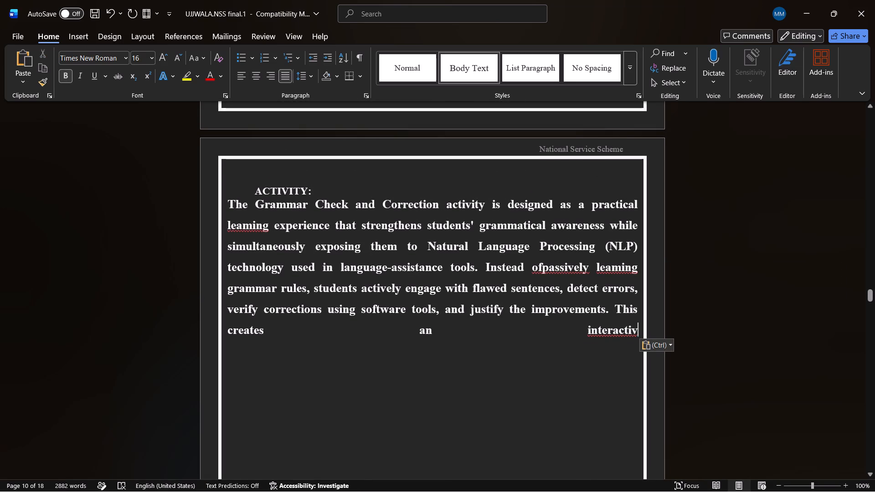
# Remove bold from the pasted Activity paragraph and set its font size to 12.
pyautogui.moveTo(224, 200); pyautogui.dragTo(643, 360)
pyautogui.hscroll(1, 569, 342)
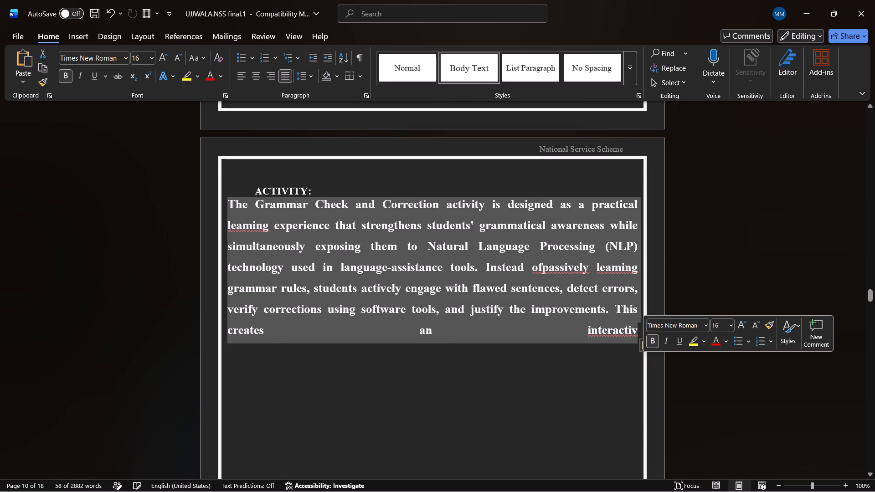
pyautogui.click(650, 344)
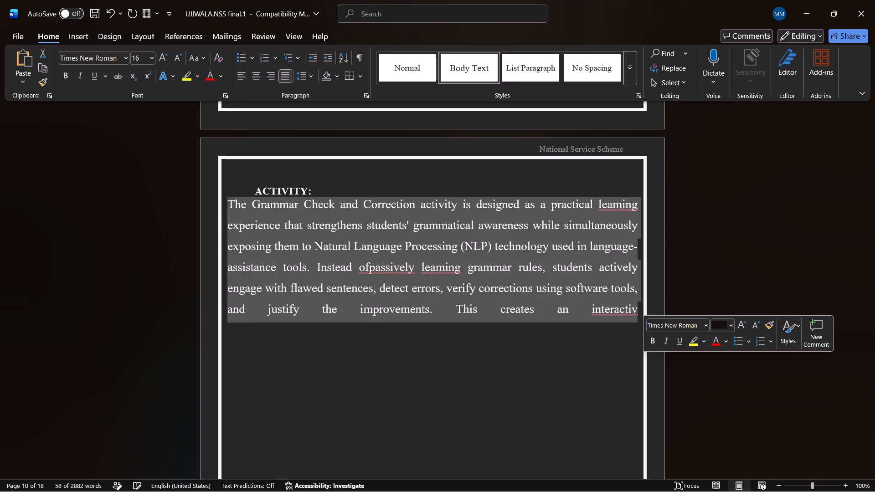
pyautogui.click(730, 325)
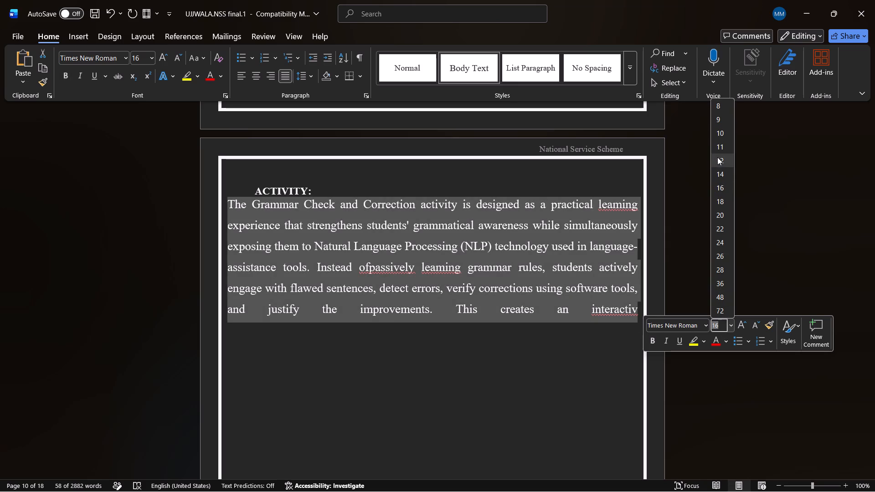
pyautogui.click(717, 157)
pyautogui.click(372, 329)
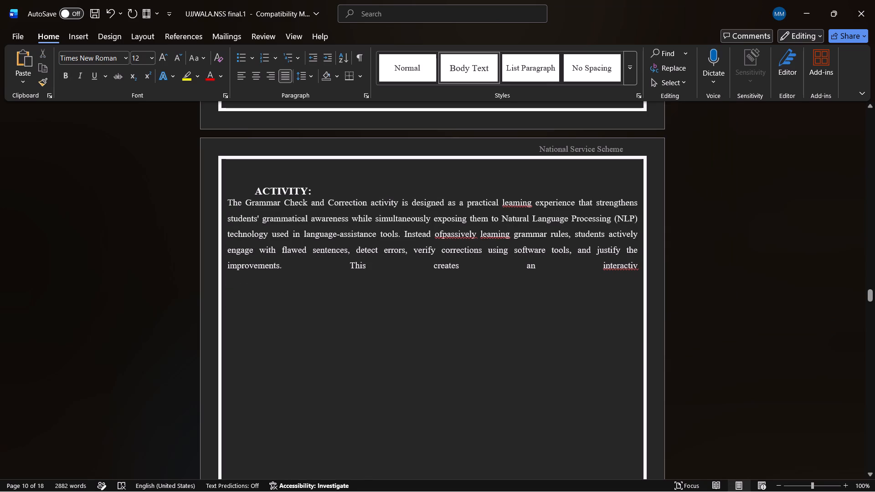
# Insert a blank line between the "ACTIVITY:" heading and the paragraph below it.
pyautogui.click(318, 192)
pyautogui.press('Return')
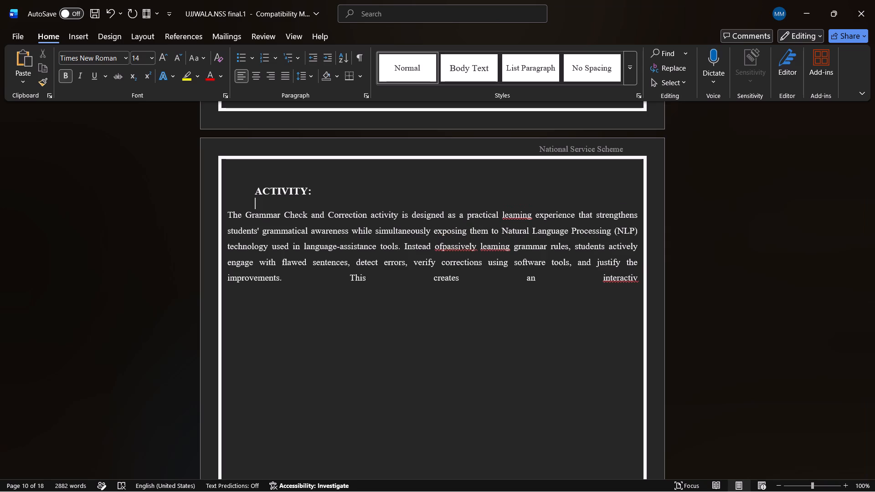
# Correct "ofpassively" to "of passively" in the Activity paragraph.
pyautogui.click(447, 254)
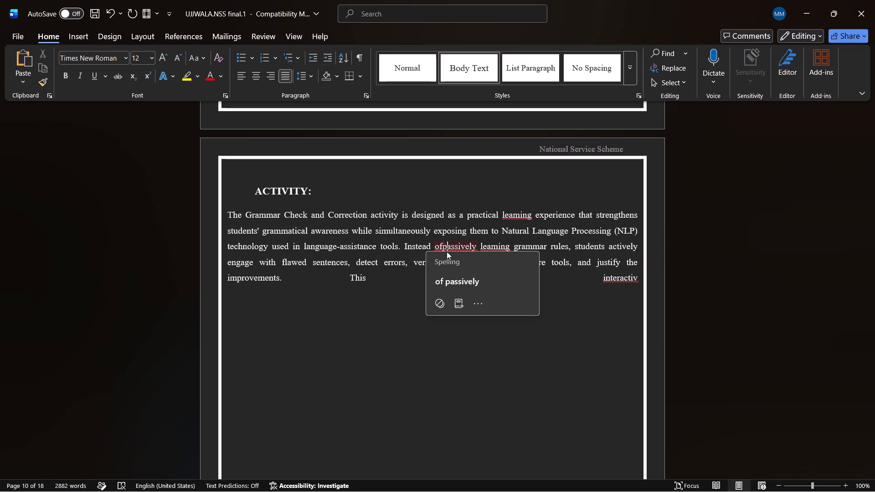
pyautogui.click(463, 276)
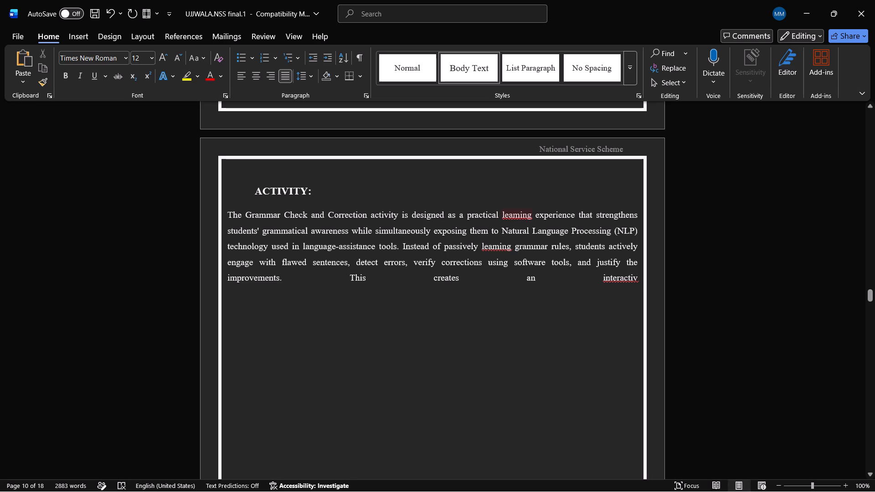
# Correct the misspelled "leaming" to "learning" in the Activity paragraph's first sentence.
pyautogui.click(509, 220)
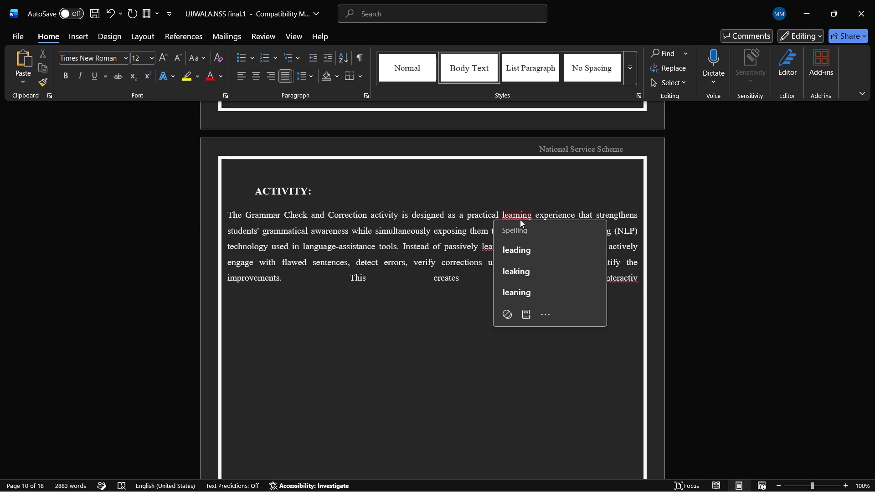
pyautogui.click(512, 214)
pyautogui.press('r')
pyautogui.press('BackSpace')
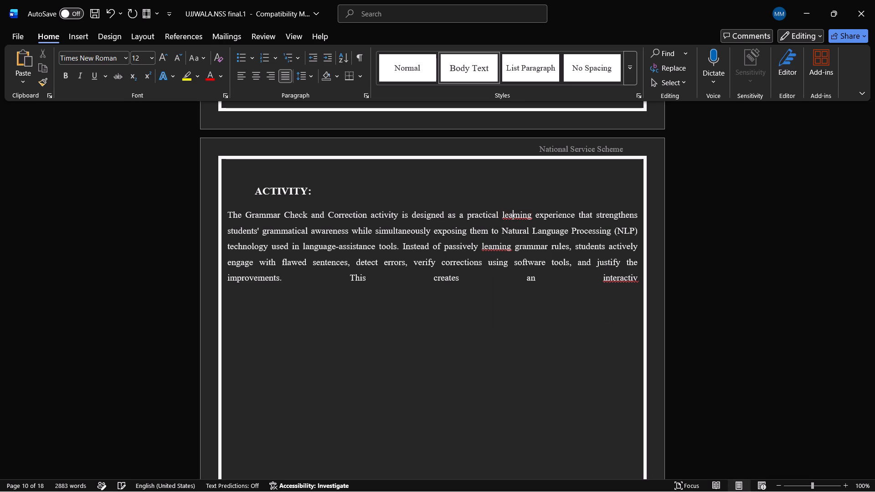
pyautogui.press('r')
pyautogui.press('Right')
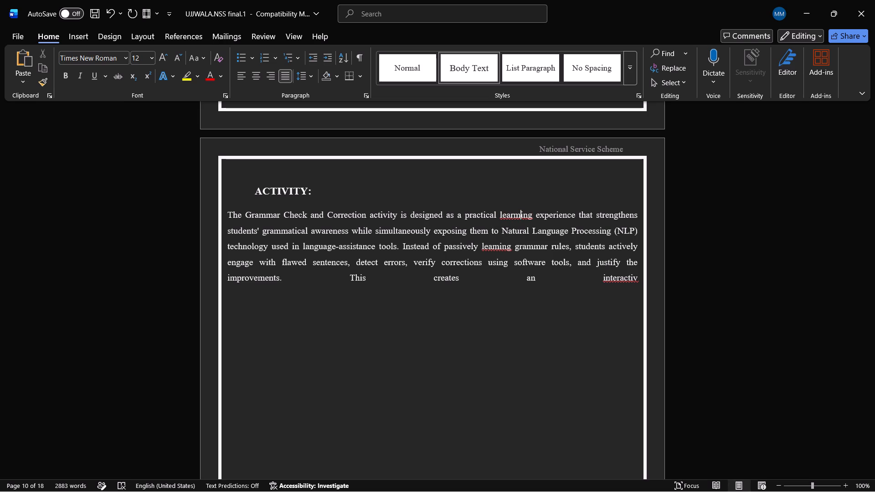
pyautogui.press('BackSpace')
pyautogui.press('n')
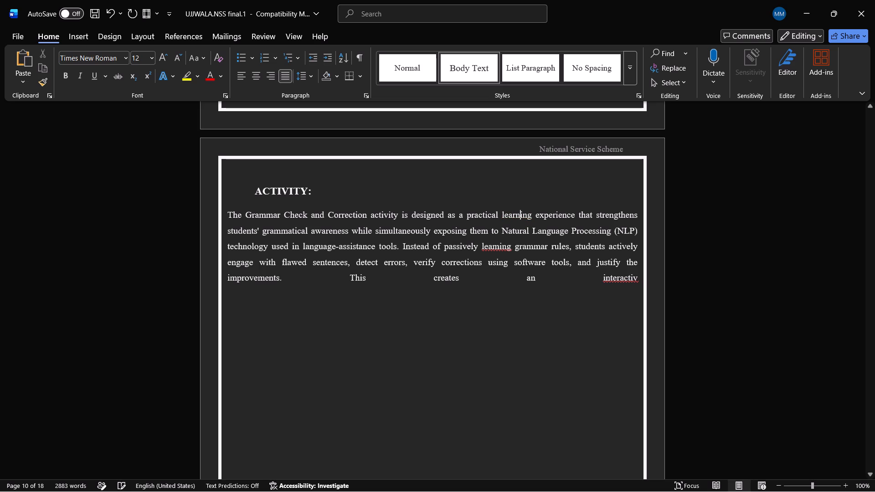
# Delete the "m" from the misspelled "leaming" before "grammar rules" in the Activity paragraph.
pyautogui.click(500, 248)
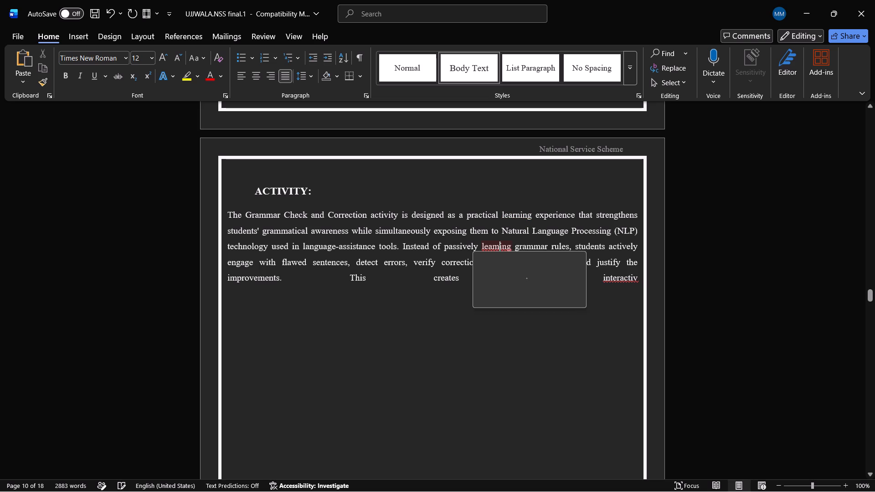
pyautogui.press('BackSpace')
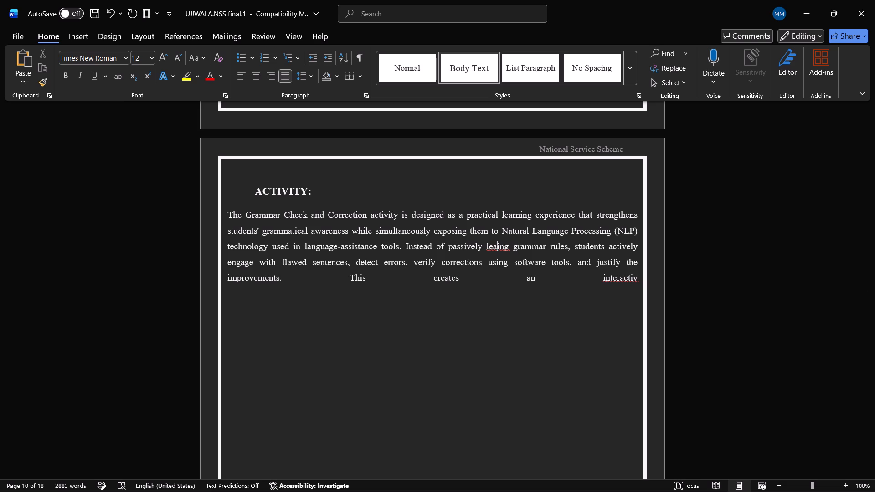
# Review the "ACTIVITY:" page side by side with the preceding Objective page.
pyautogui.scroll(5, 500, 248)
pyautogui.keyDown('ctrl'); pyautogui.scroll(-3, 500, 248); pyautogui.keyUp('ctrl')
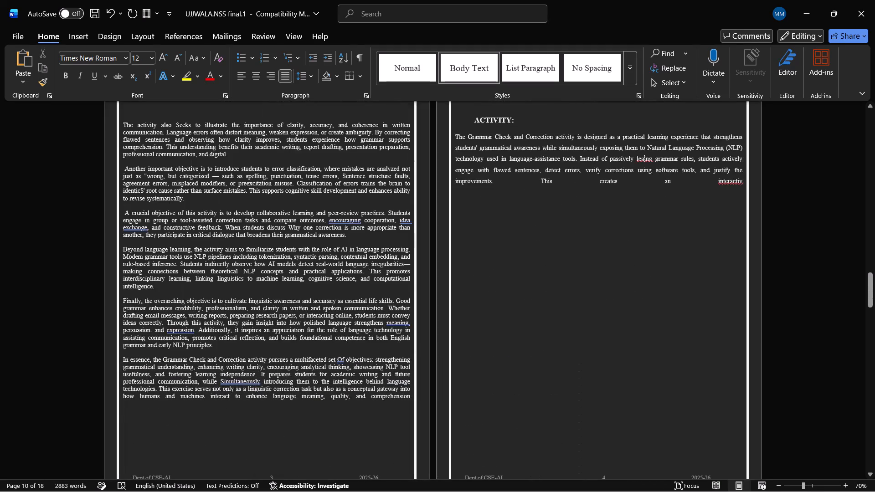
pyautogui.scroll(1, 500, 248)
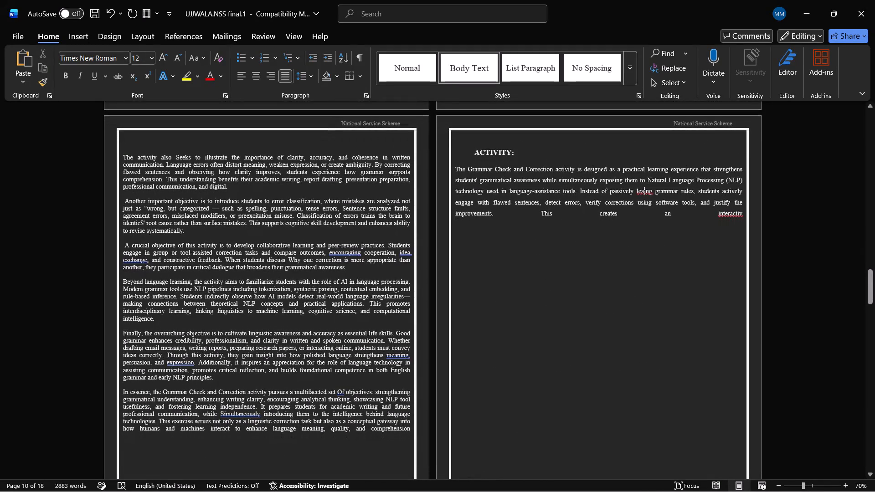
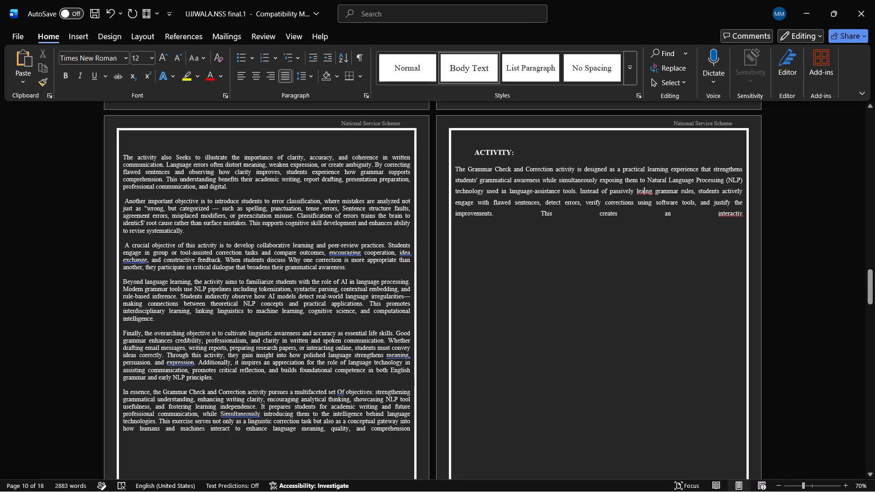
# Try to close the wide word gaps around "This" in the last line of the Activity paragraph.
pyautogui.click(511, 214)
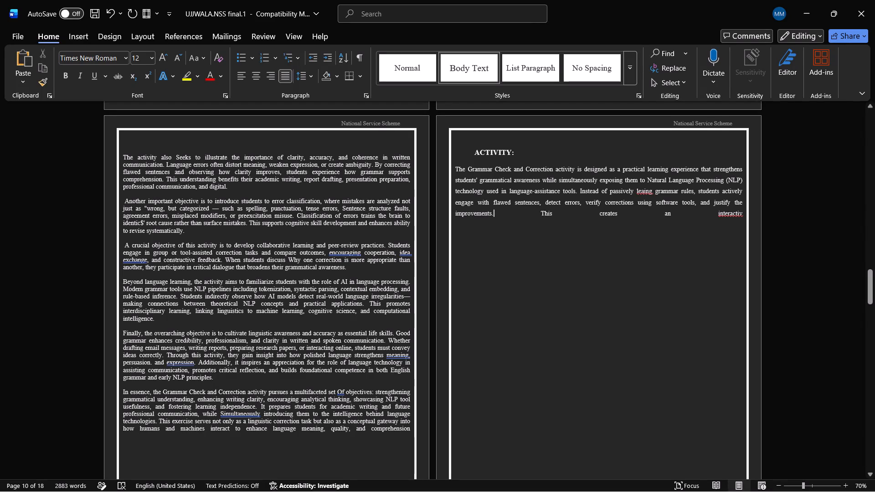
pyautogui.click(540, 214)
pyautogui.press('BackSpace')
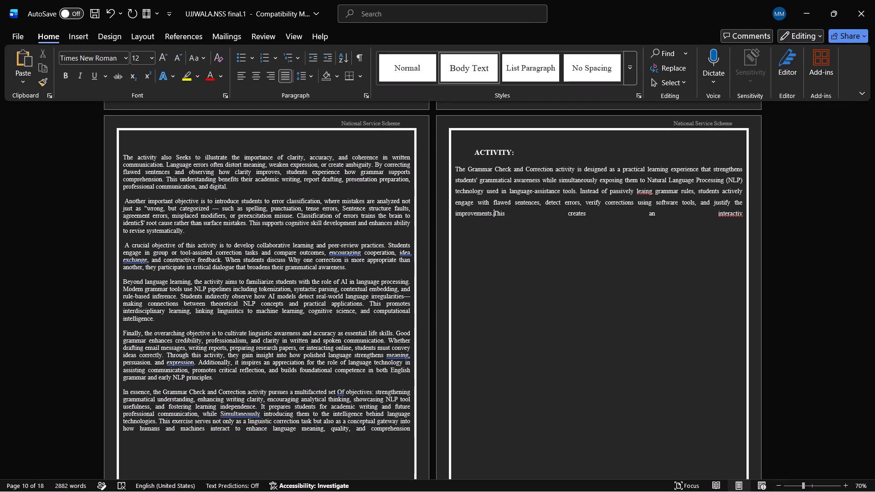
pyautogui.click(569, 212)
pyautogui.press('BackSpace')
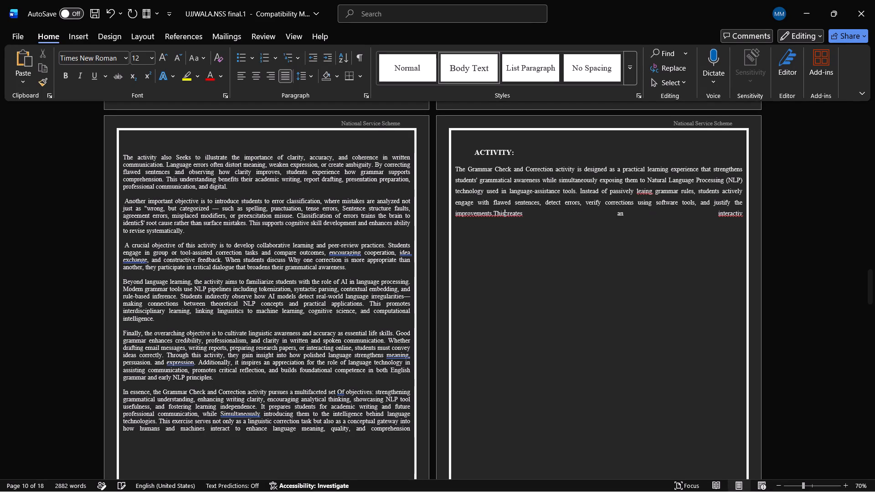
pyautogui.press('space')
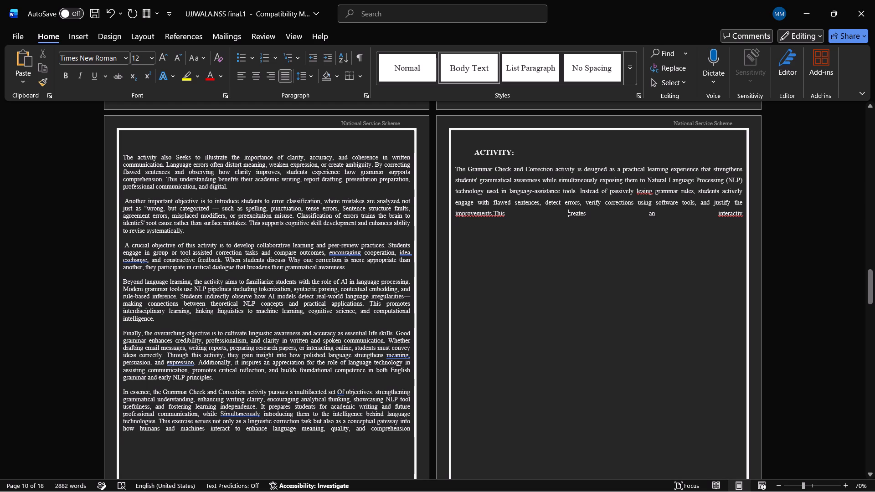
# Delete the unfinished sentence "This creates an interactiv" after "improvements." in the Activity paragraph.
pyautogui.moveTo(493, 211); pyautogui.dragTo(766, 221)
pyautogui.press('BackSpace')
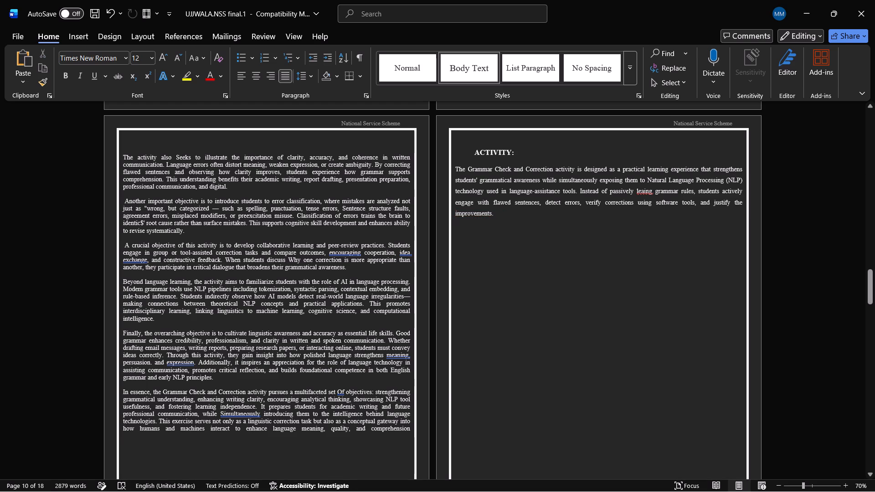
# Switch to the NLP Project Report PDF and copy the Activity text from "The activity begins with the instructor" through "engines process language".
pyautogui.click(494, 309)
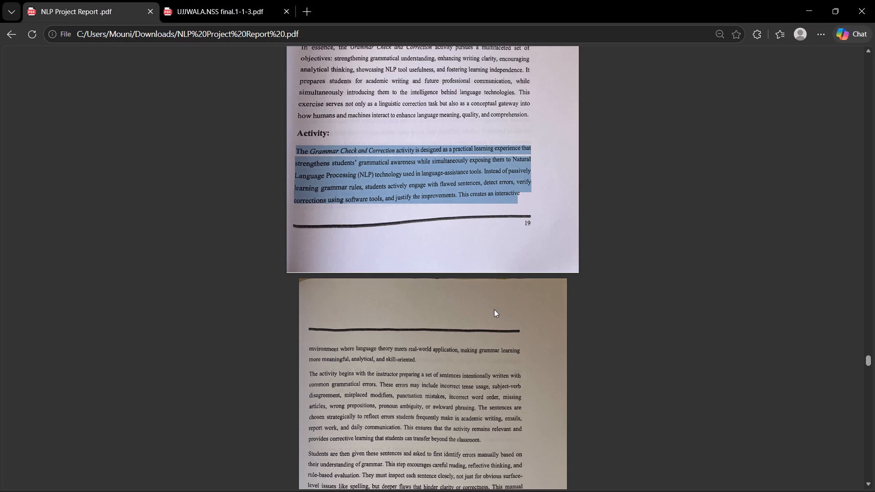
pyautogui.scroll(-2, 494, 309)
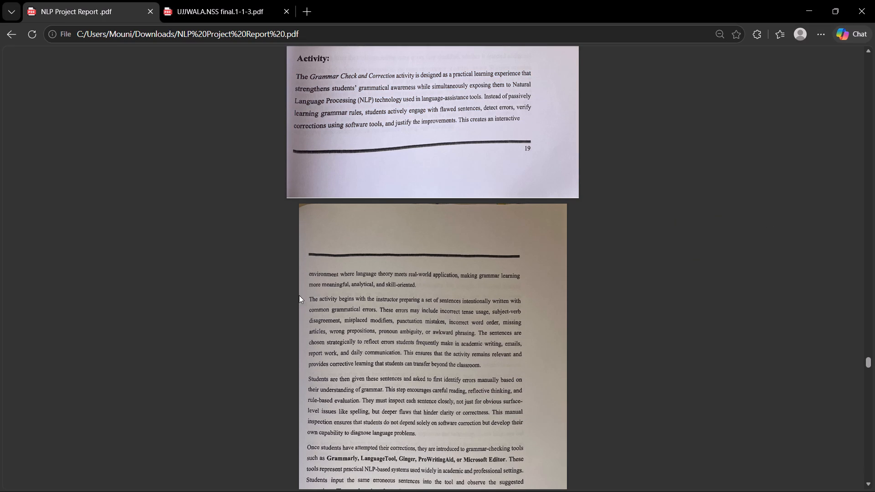
pyautogui.moveTo(309, 297); pyautogui.dragTo(422, 491)
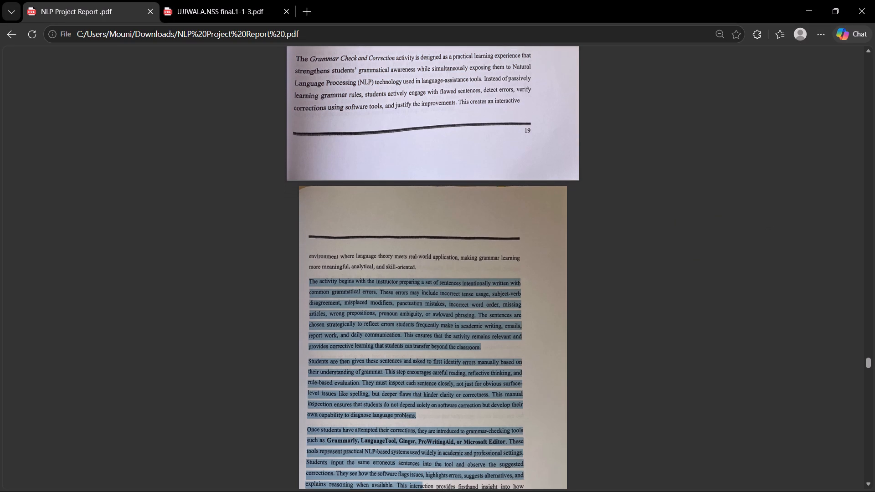
pyautogui.moveTo(422, 491); pyautogui.dragTo(491, 489)
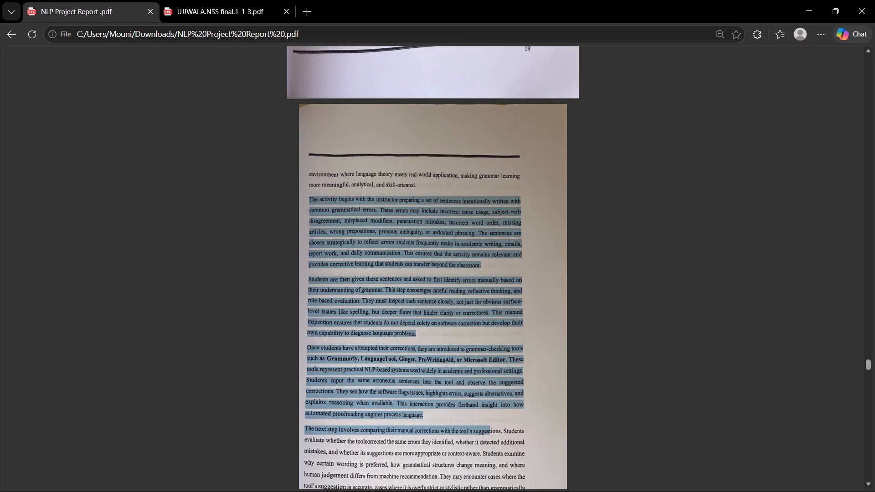
pyautogui.moveTo(491, 489); pyautogui.dragTo(450, 437)
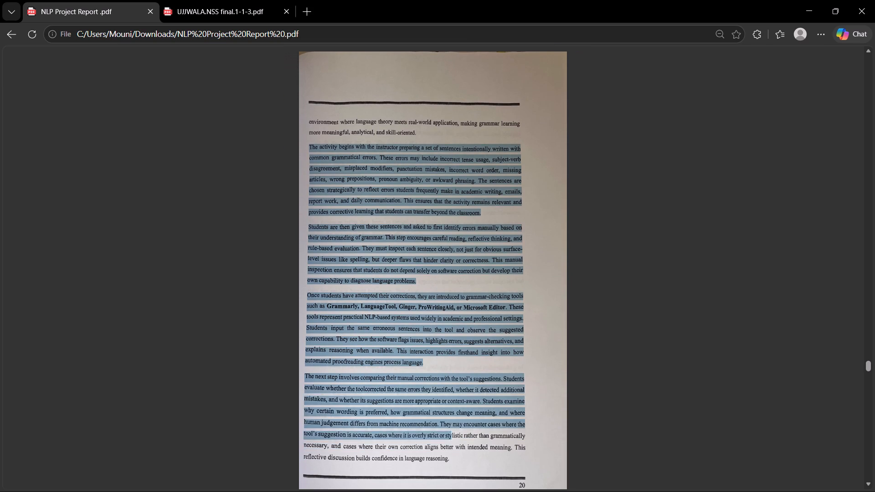
pyautogui.moveTo(450, 437); pyautogui.dragTo(448, 359)
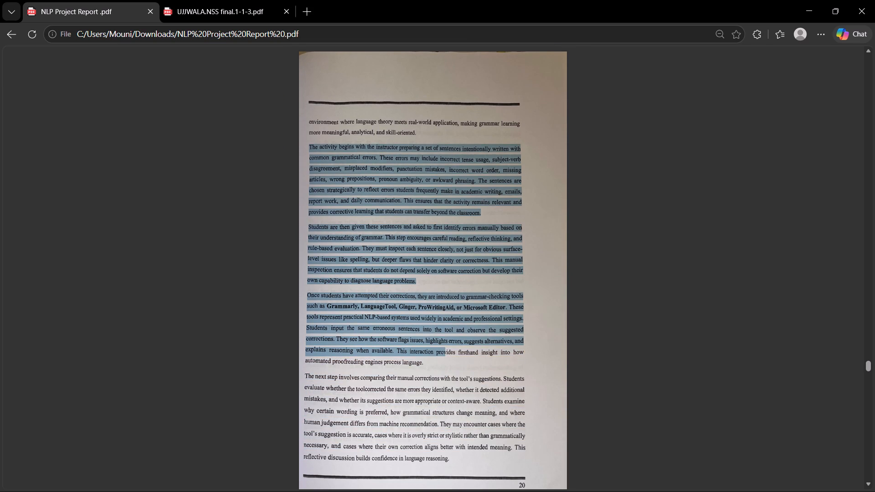
pyautogui.moveTo(448, 359); pyautogui.dragTo(443, 365)
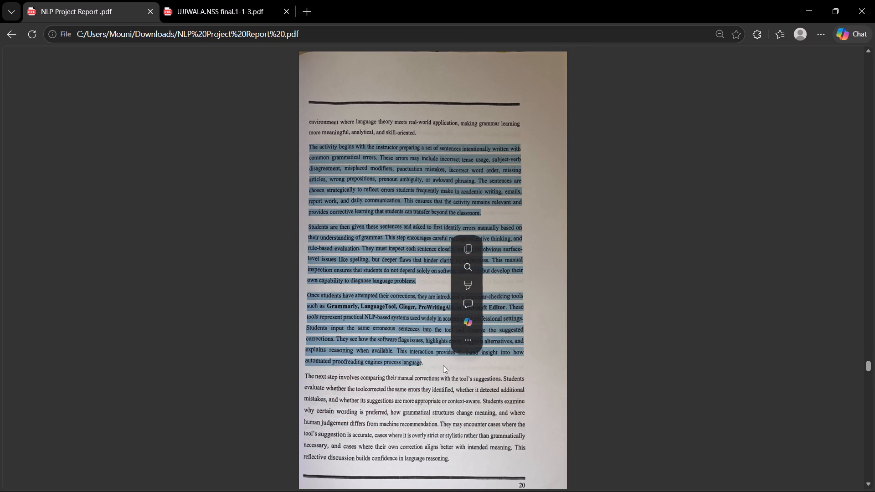
pyautogui.click(462, 251)
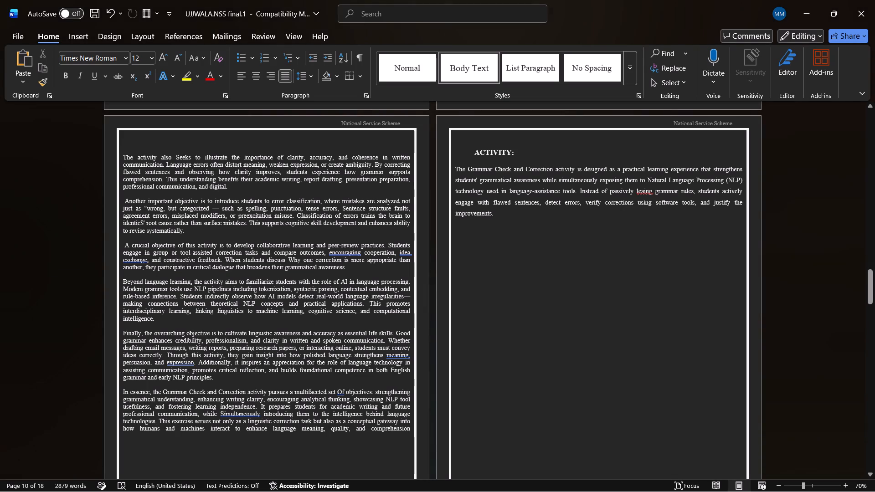
# Paste the copied text below the first Activity paragraph in the Word report, leaving one blank line between them.
pyautogui.press('Return')
pyautogui.press('Return')
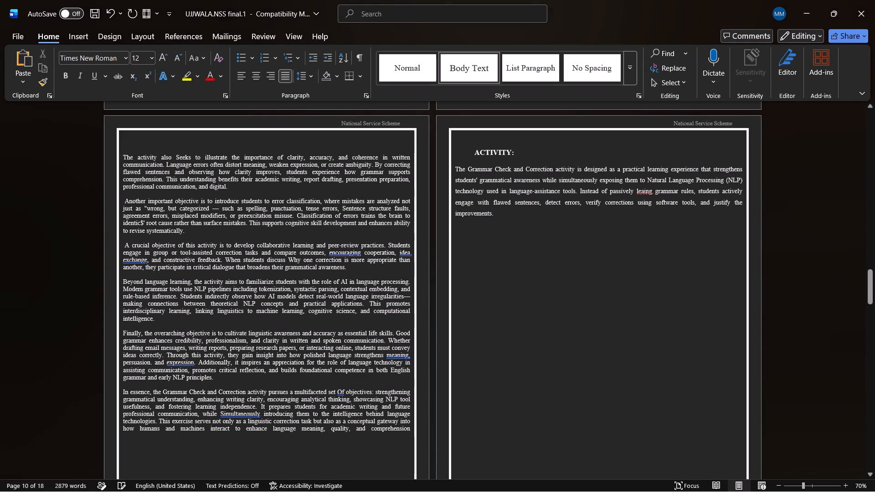
pyautogui.press('Return')
pyautogui.press('BackSpace')
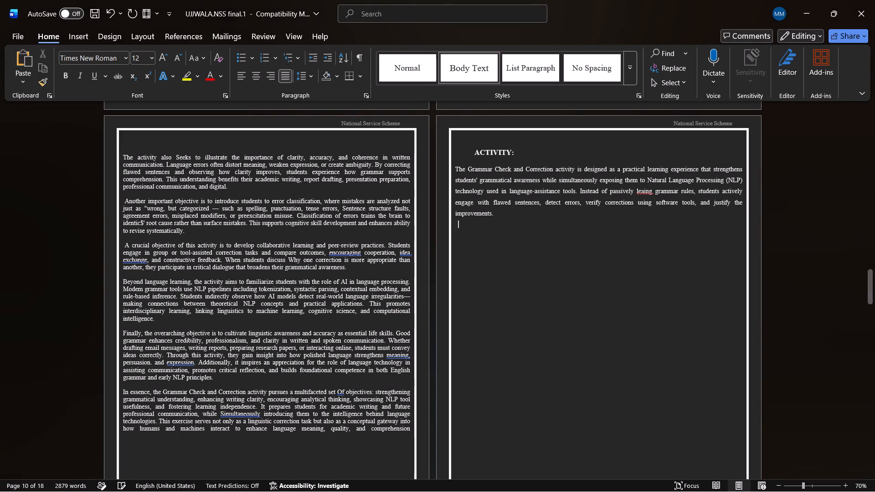
pyautogui.press('BackSpace')
pyautogui.press('BackSpace')
pyautogui.press('Return')
pyautogui.press('Return')
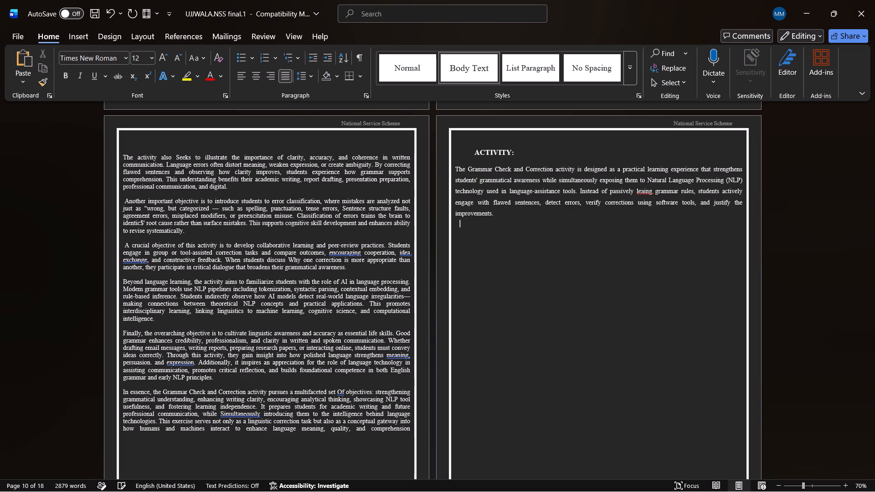
pyautogui.press('Return')
pyautogui.hotkey('ctrl', 'v')
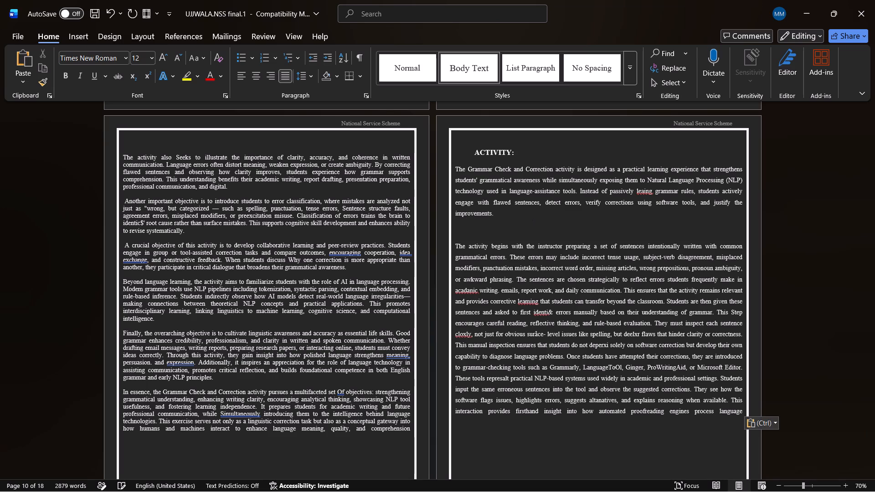
pyautogui.click(480, 233)
pyautogui.press('BackSpace')
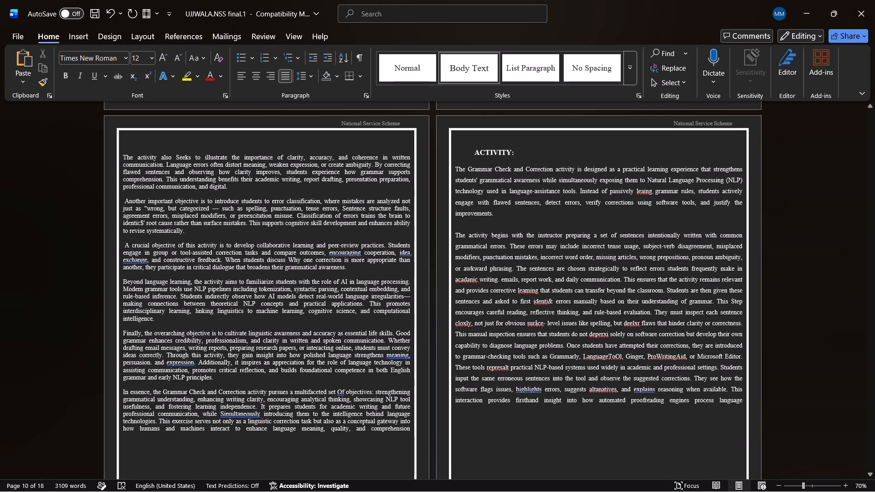
# Correct "acadanic" to "academic" and "leaming" to "learning" in the pasted Activity paragraph.
pyautogui.click(469, 277)
pyautogui.click(478, 312)
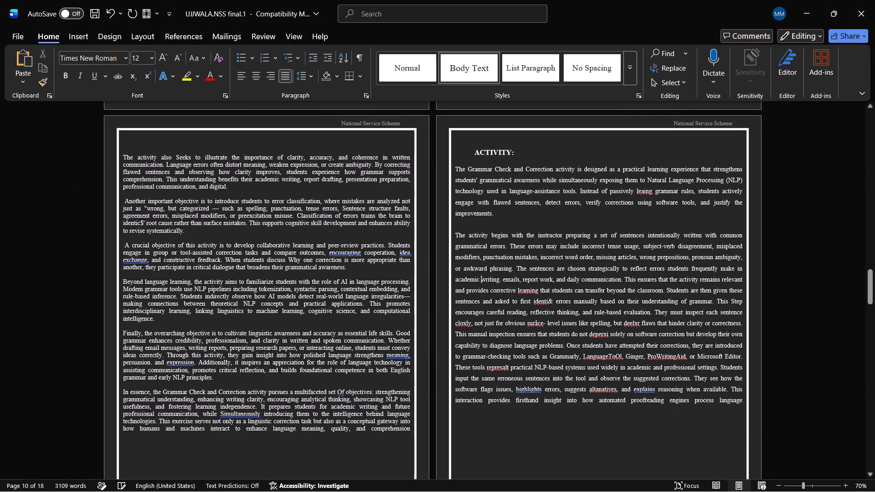
pyautogui.click(529, 291)
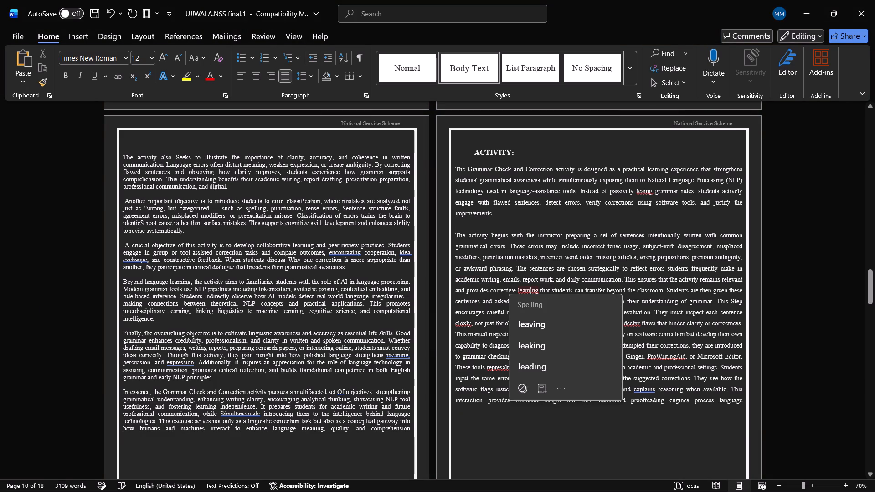
pyautogui.press('BackSpace')
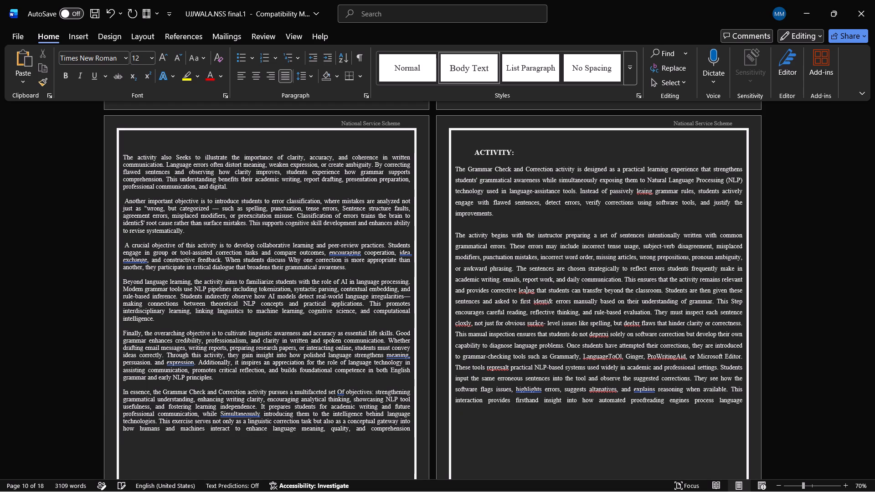
pyautogui.press('r')
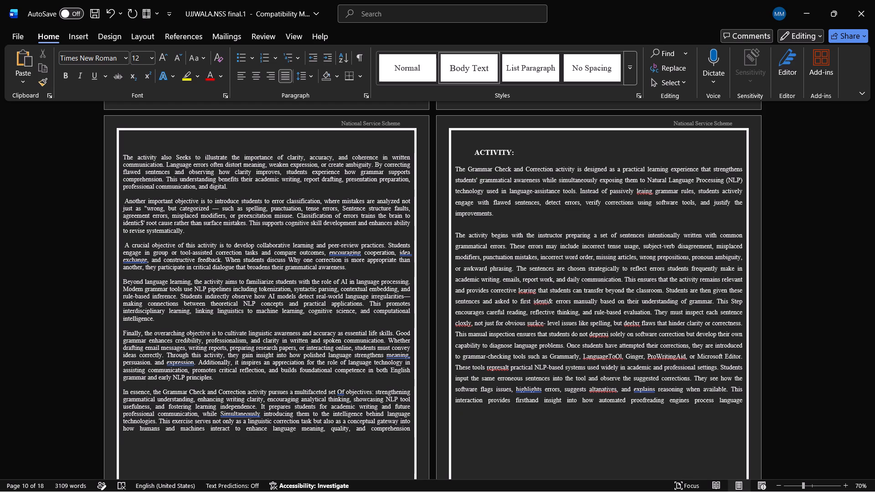
pyautogui.press('n')
# Replace "identi" with "identic" before the "&", and correct the misspelled word after "obvious" to "surface" in the pasted paragraph.
pyautogui.click(537, 304)
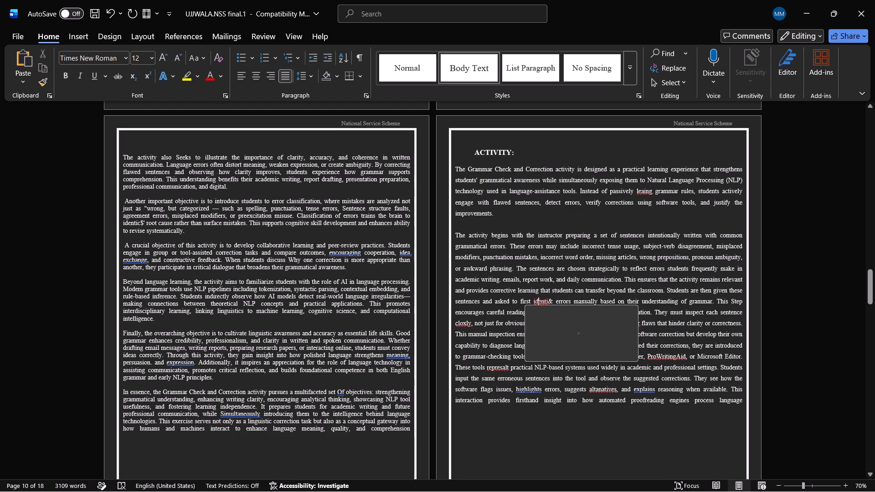
pyautogui.click(547, 332)
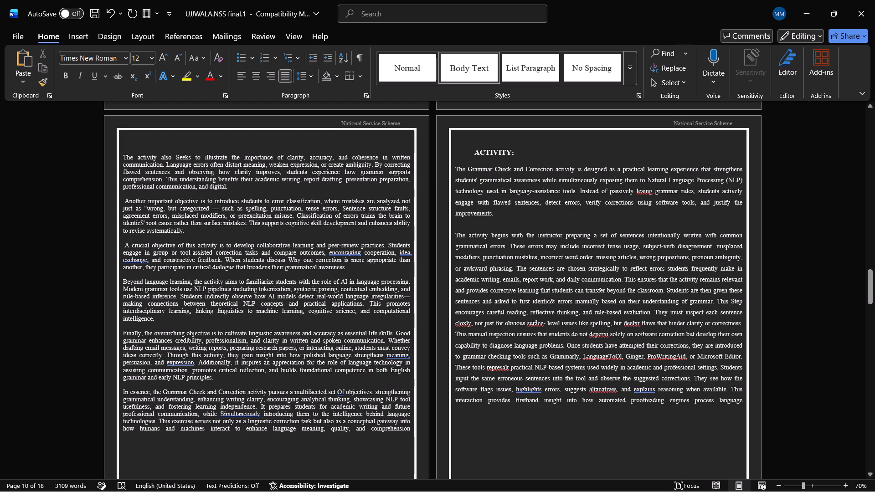
pyautogui.click(539, 320)
pyautogui.click(541, 353)
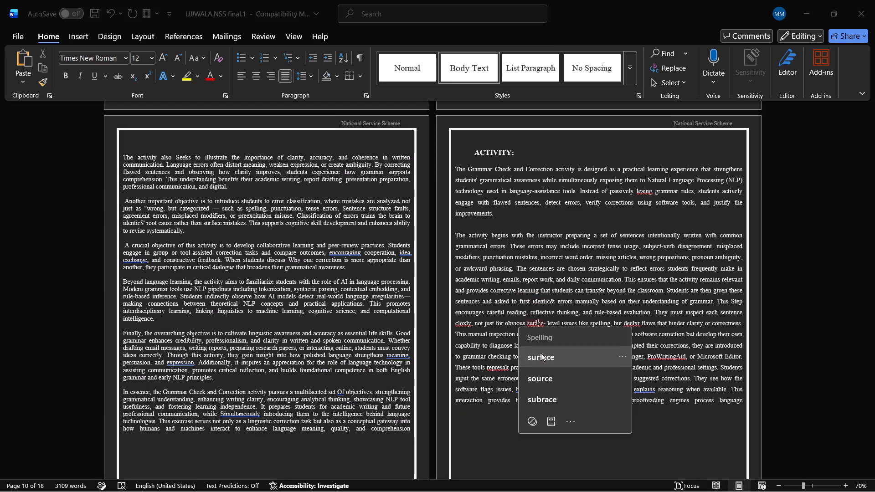
# Apply the spelling suggestions "coldly" for "cloxly" and "deeper" for "deperxi" in the pasted Activity paragraph.
pyautogui.click(459, 328)
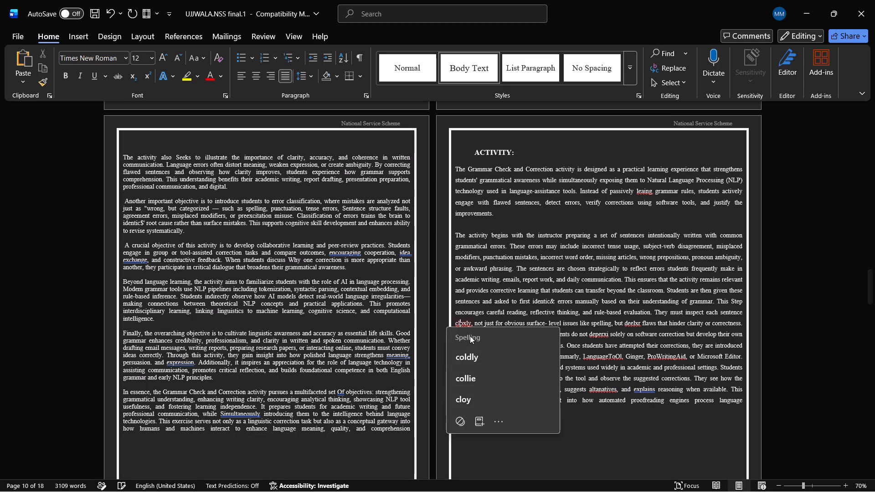
pyautogui.click(466, 356)
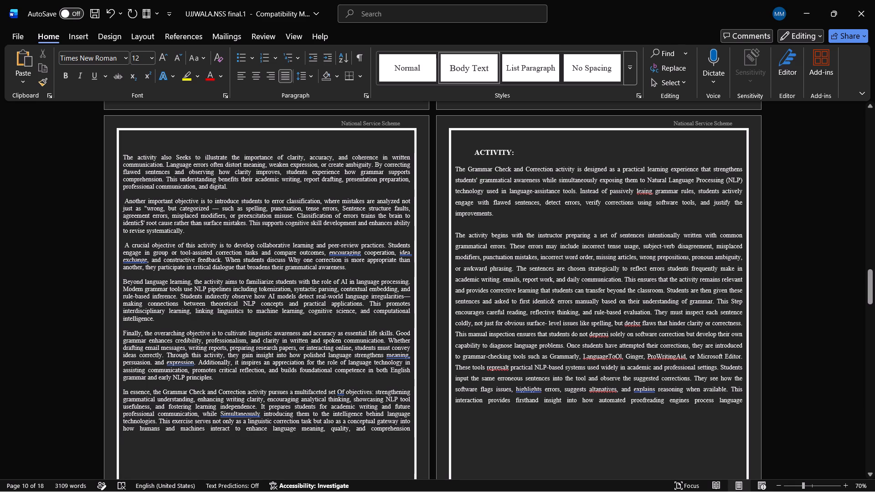
pyautogui.click(600, 339)
pyautogui.click(595, 364)
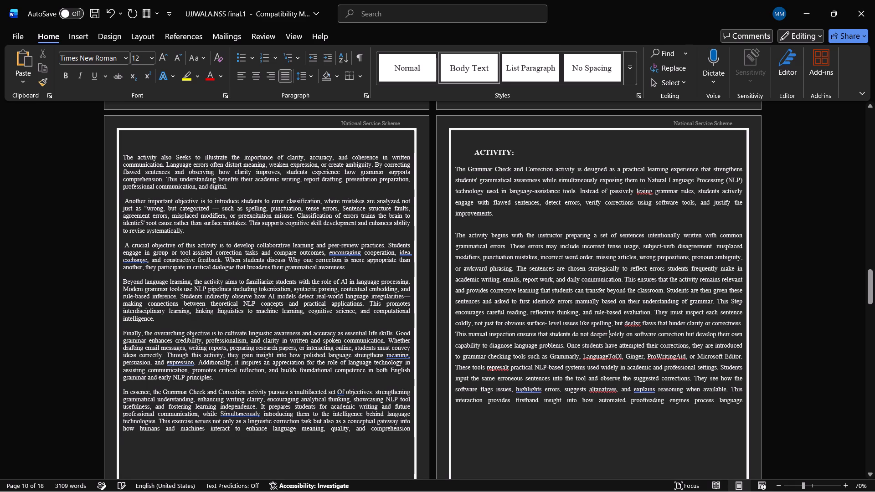
# Apply the spelling suggestions "dealer" for "deelxr" and "Prewriting" for "ProWritingAid" in the pasted Activity paragraph.
pyautogui.click(635, 321)
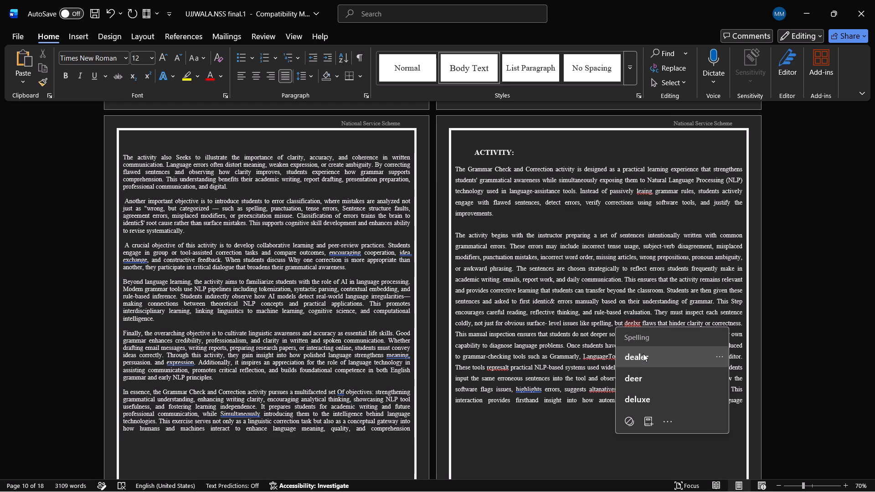
pyautogui.click(643, 351)
pyautogui.click(659, 362)
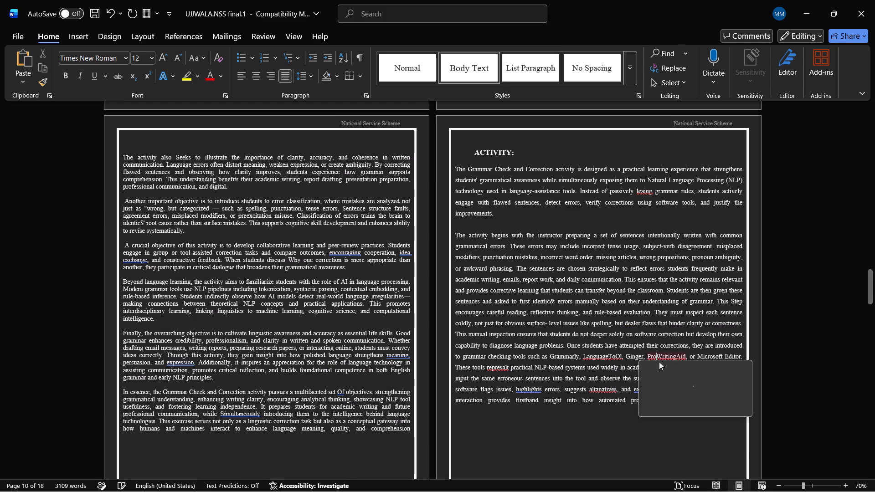
pyautogui.click(659, 388)
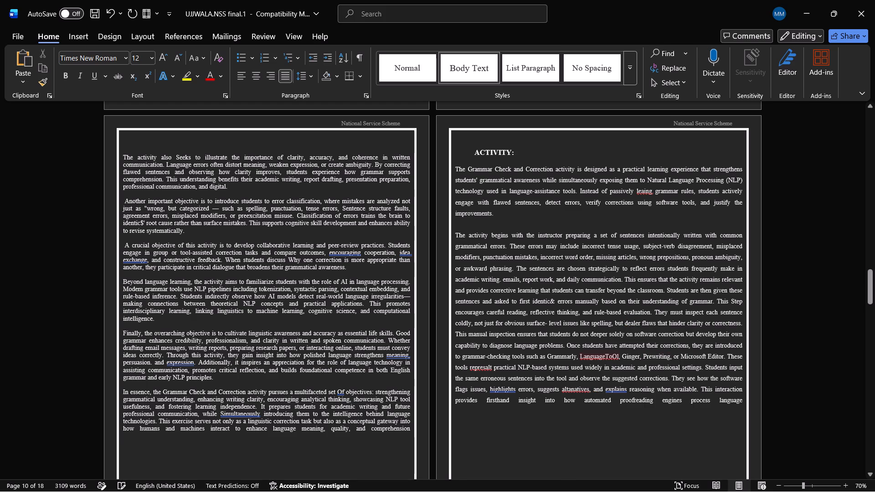
# Correct "LanguageToOl" to "Language Tool" in the list of grammar-checking tools.
pyautogui.click(586, 359)
pyautogui.click(598, 382)
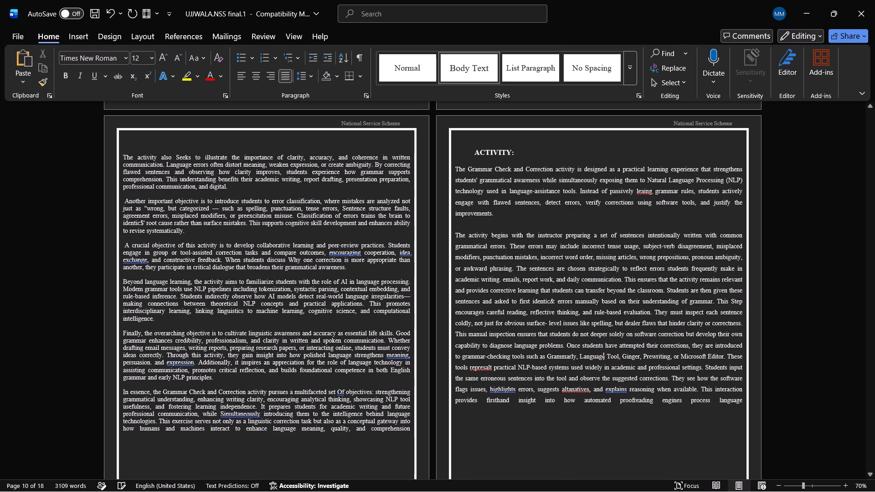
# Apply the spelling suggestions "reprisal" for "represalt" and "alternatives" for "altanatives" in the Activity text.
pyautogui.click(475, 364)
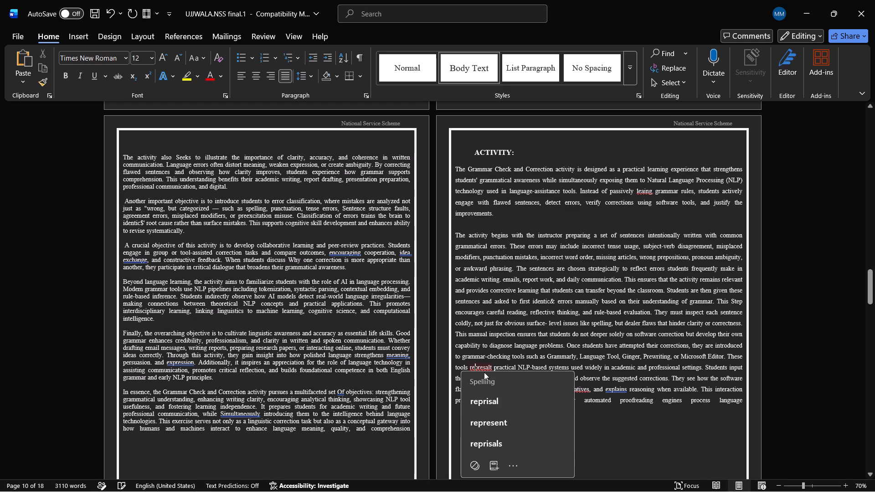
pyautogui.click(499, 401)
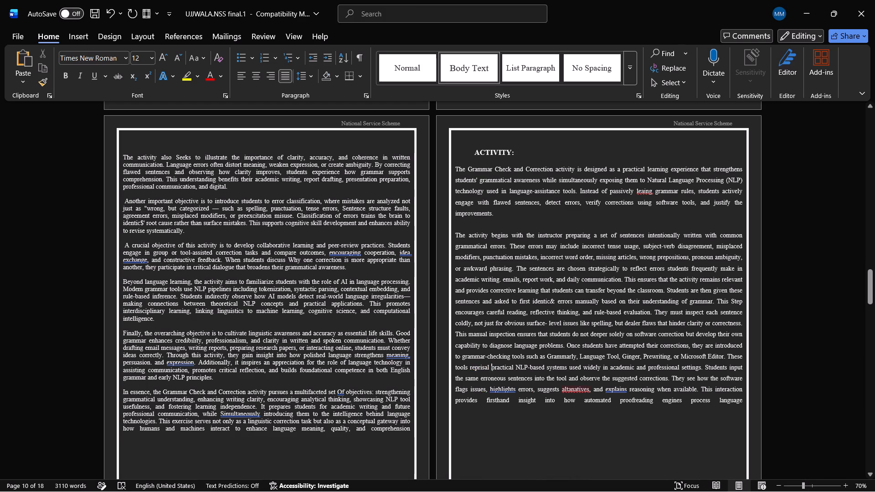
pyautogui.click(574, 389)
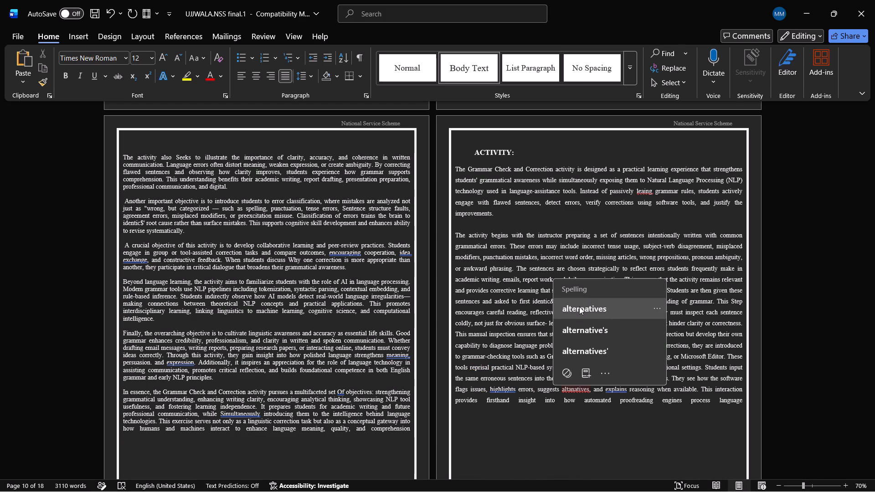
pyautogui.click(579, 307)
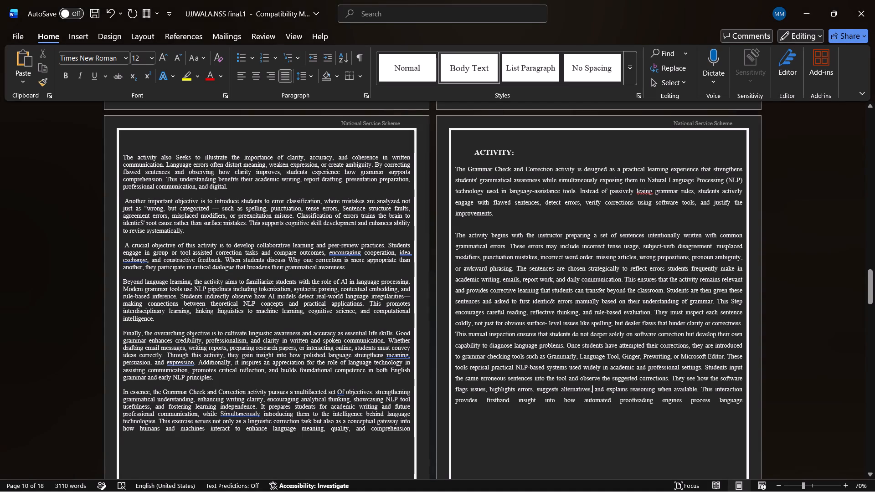
# Split the Activity text into separate paragraphs with a blank line before "Students are then given" and before "Once students have attempted".
pyautogui.click(666, 290)
pyautogui.press('Return')
pyautogui.press('Return')
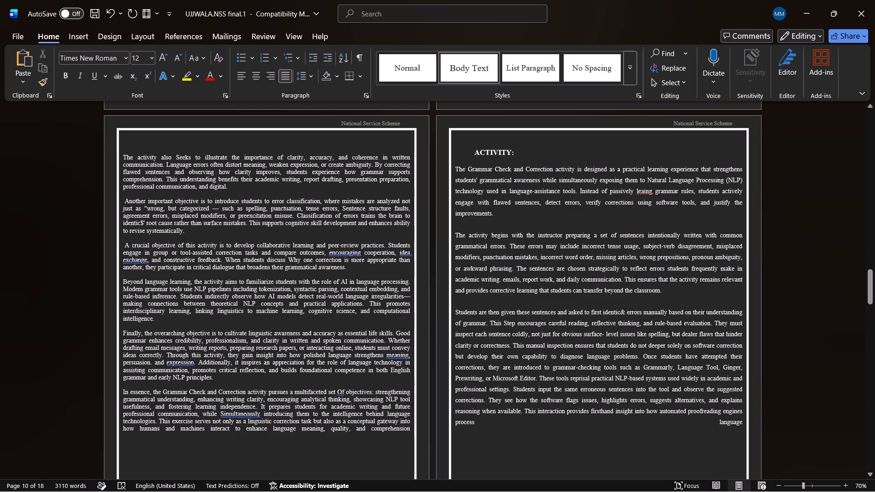
pyautogui.click(638, 351)
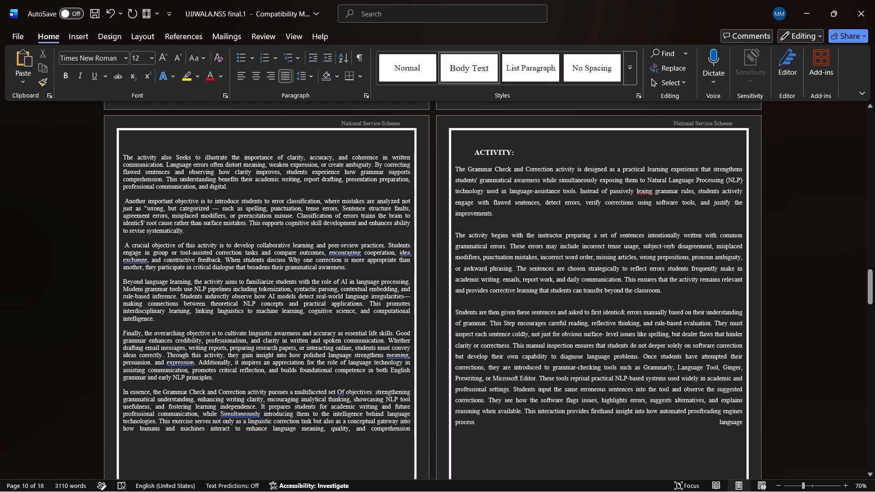
pyautogui.click(641, 358)
pyautogui.press('Return')
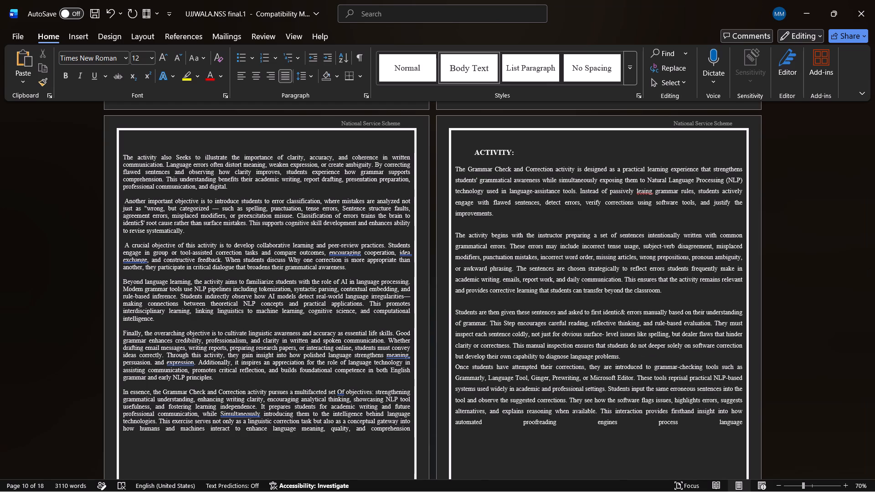
pyautogui.press('Return')
# Delete the paragraph starting "Once students have attempted their corrections" from the end of the Activity text, after checking the NLP Project Report PDF.
pyautogui.scroll(-1, 641, 358)
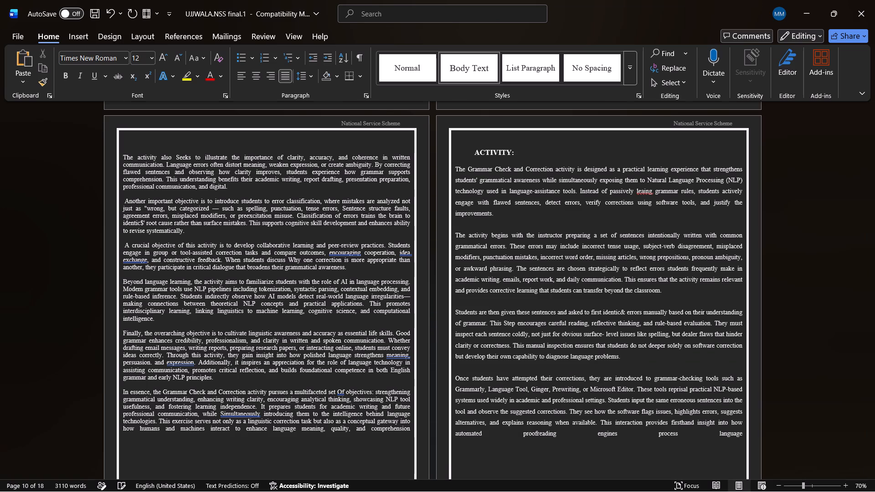
pyautogui.scroll(-2, 641, 358)
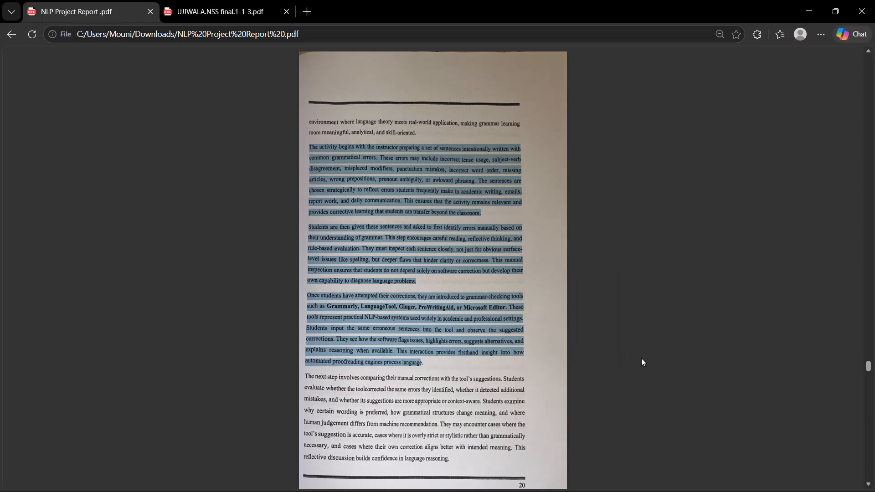
pyautogui.scroll(-3, 641, 358)
pyautogui.hscroll(1, 641, 358)
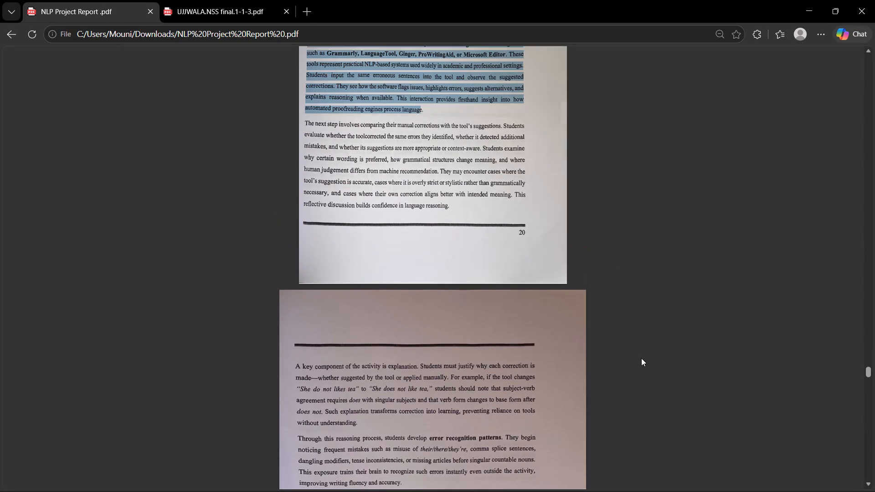
pyautogui.hscroll(1, 641, 358)
pyautogui.click(433, 343)
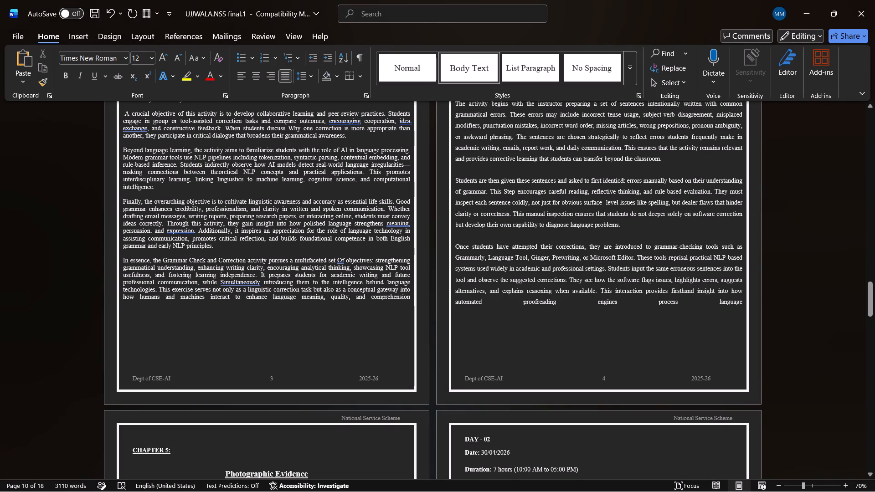
pyautogui.moveTo(599, 290); pyautogui.dragTo(782, 317)
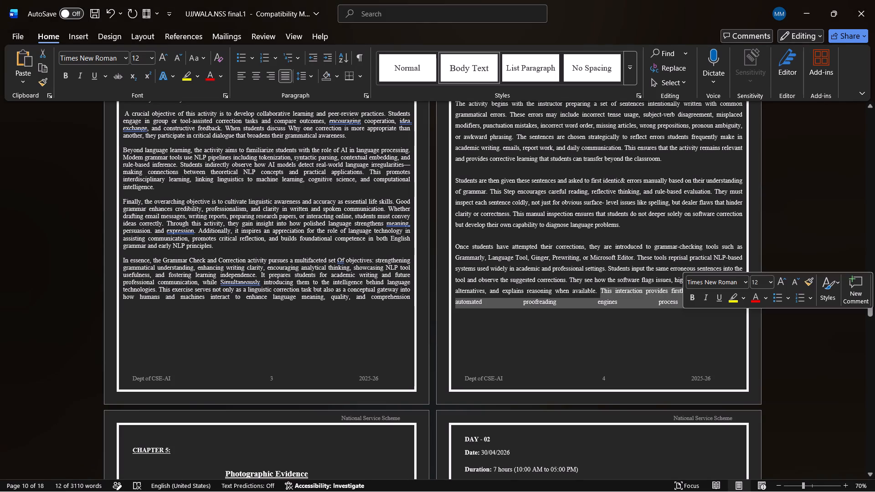
pyautogui.press('BackSpace')
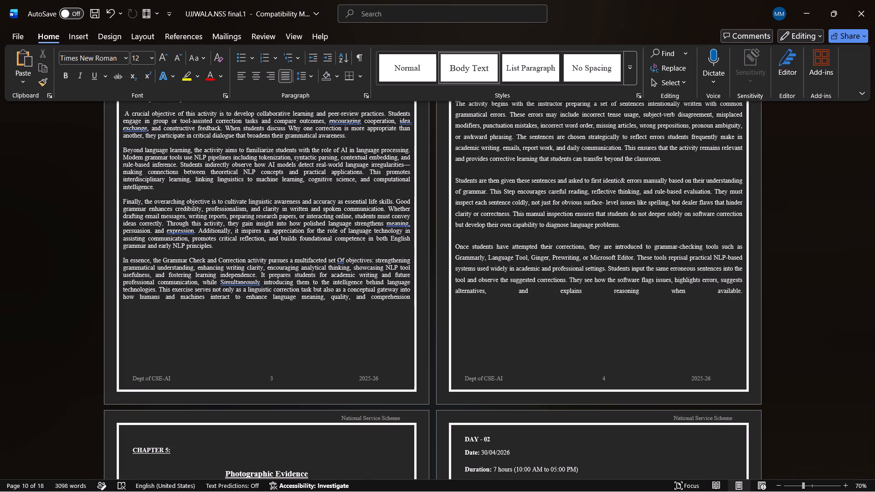
pyautogui.press('BackSpace')
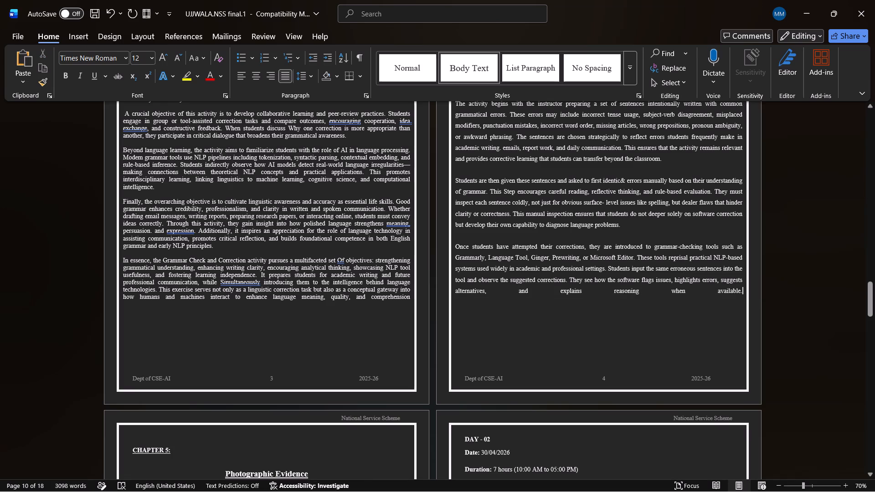
pyautogui.moveTo(569, 277); pyautogui.dragTo(703, 310)
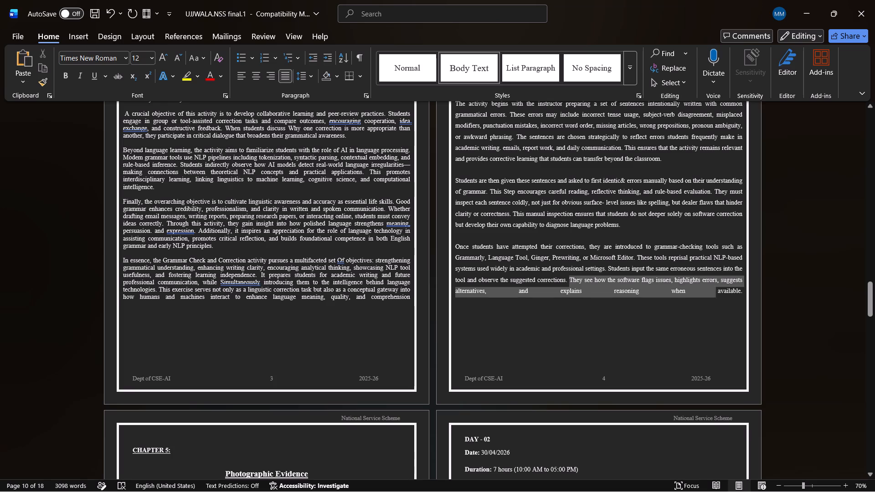
pyautogui.moveTo(703, 310); pyautogui.dragTo(740, 310)
pyautogui.press('BackSpace')
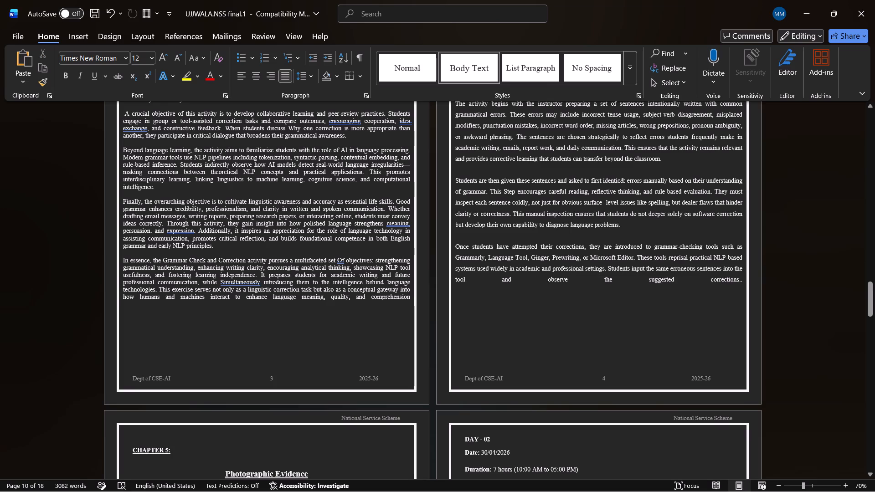
pyautogui.moveTo(455, 245); pyautogui.dragTo(752, 283)
pyautogui.press('BackSpace')
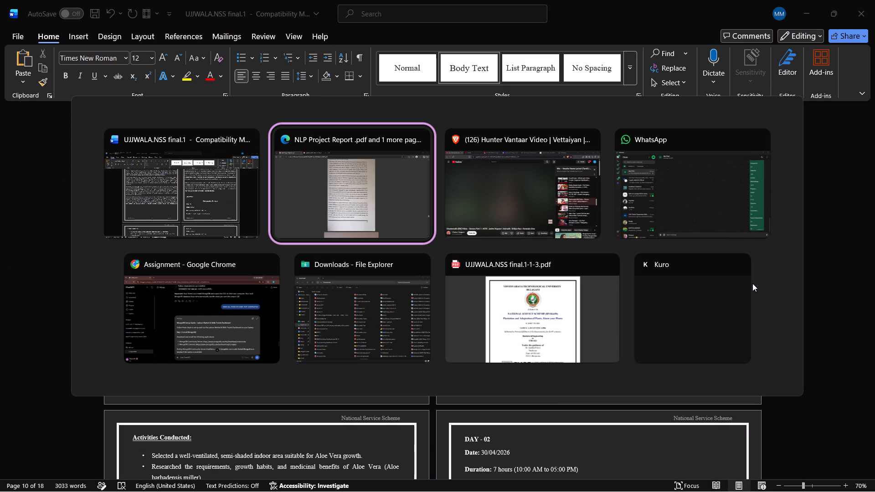
# Copy the "Once students have attempted" and "The next step involves" paragraphs from page 20 of the PDF and paste them above Chapter 5 in Word.
pyautogui.scroll(1, 752, 283)
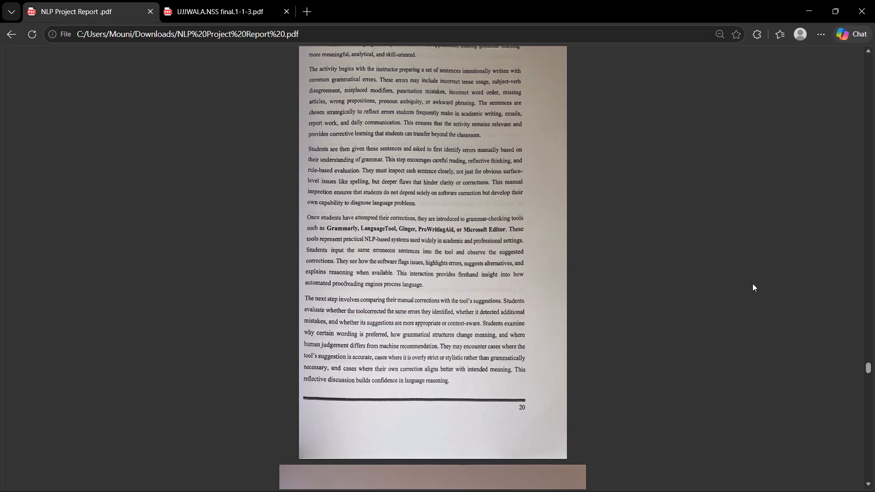
pyautogui.scroll(1, 752, 283)
pyautogui.scroll(-2, 752, 283)
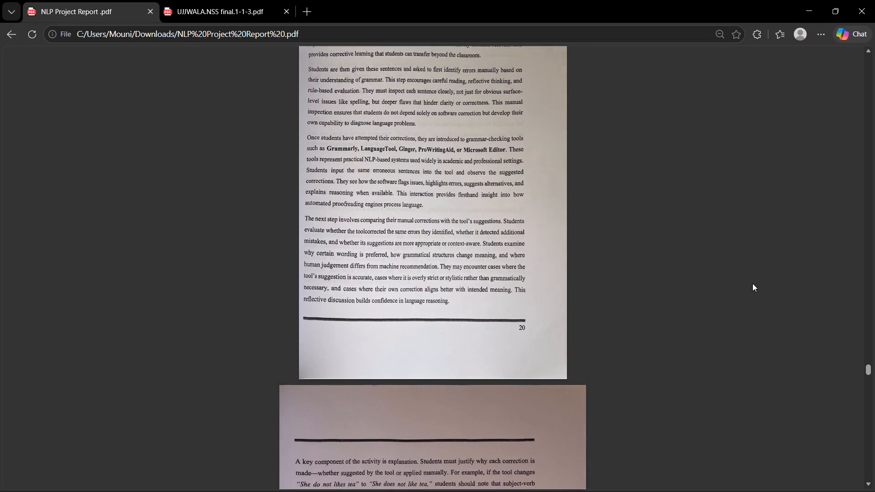
pyautogui.scroll(-3, 752, 283)
pyautogui.scroll(1, 570, 339)
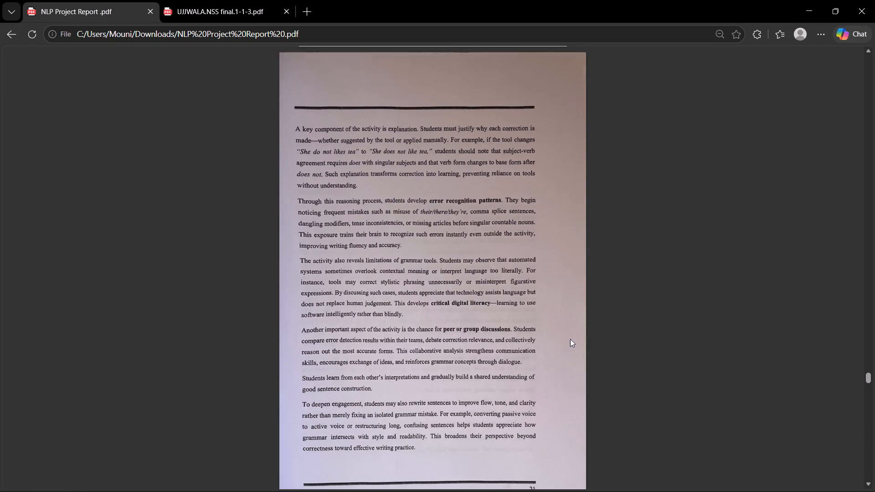
pyautogui.scroll(5, 570, 339)
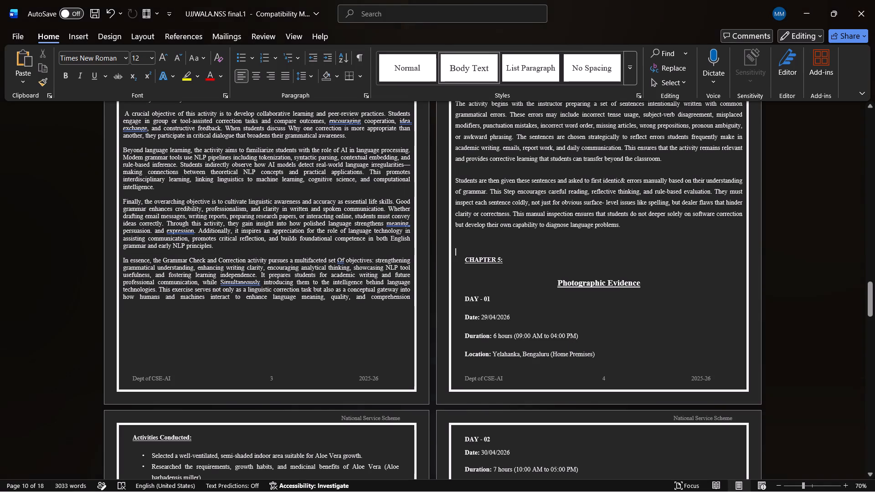
pyautogui.scroll(1, 570, 339)
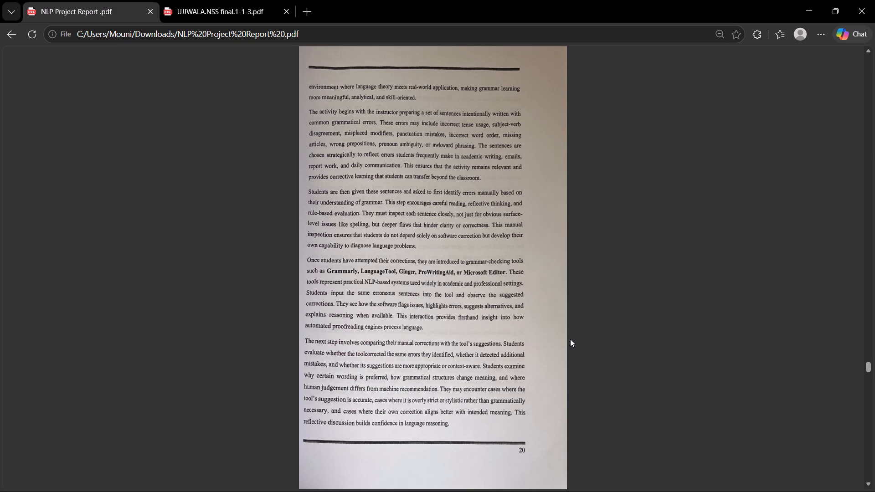
pyautogui.scroll(1, 570, 339)
pyautogui.moveTo(305, 260); pyautogui.dragTo(456, 440)
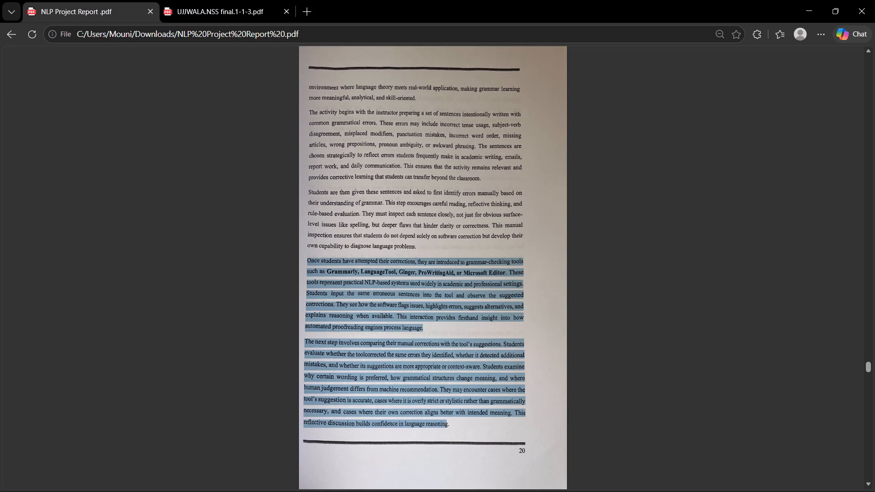
pyautogui.moveTo(456, 440); pyautogui.dragTo(469, 438)
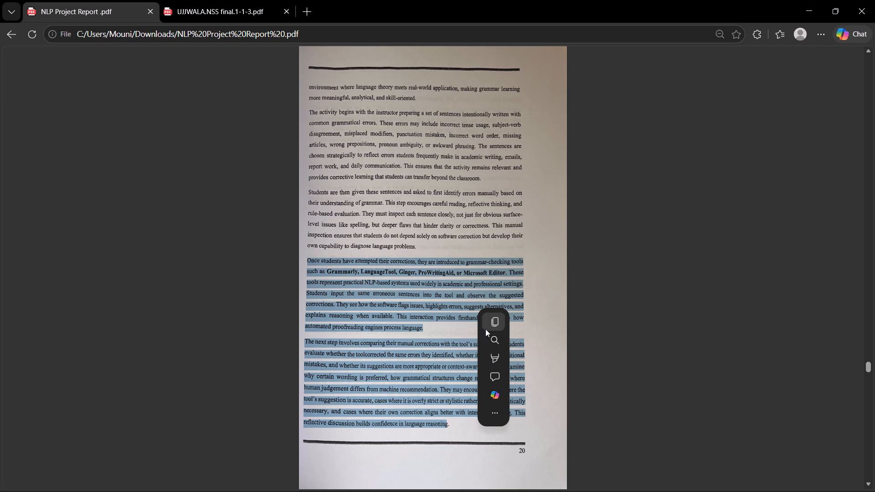
pyautogui.click(487, 326)
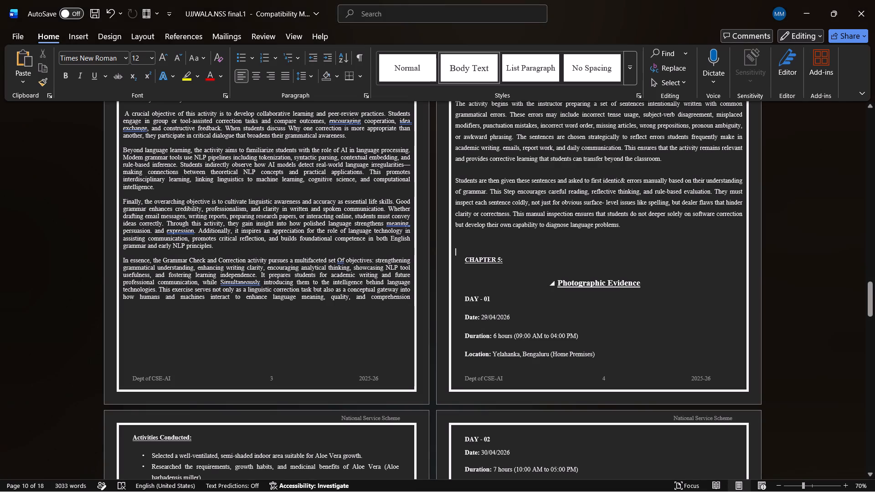
pyautogui.hotkey('ctrl', 'v')
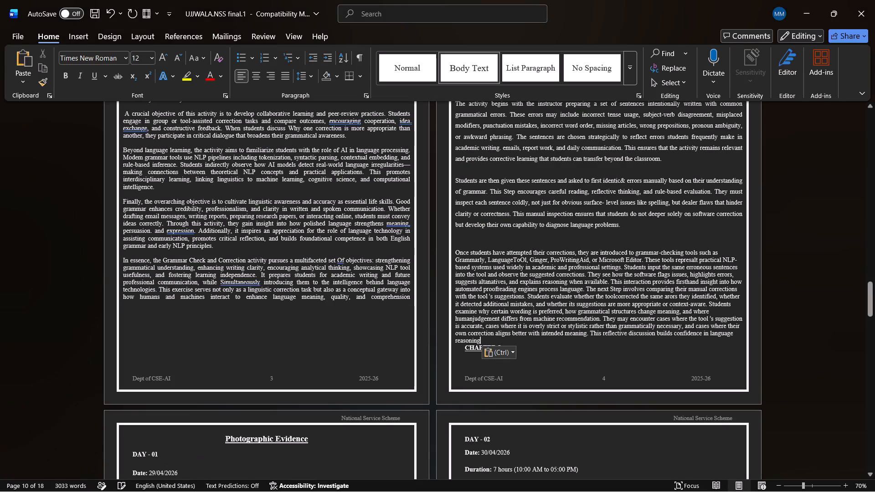
# Remove the extra blank line above the pasted text and start a new paragraph at "The next Step involves".
pyautogui.click(462, 240)
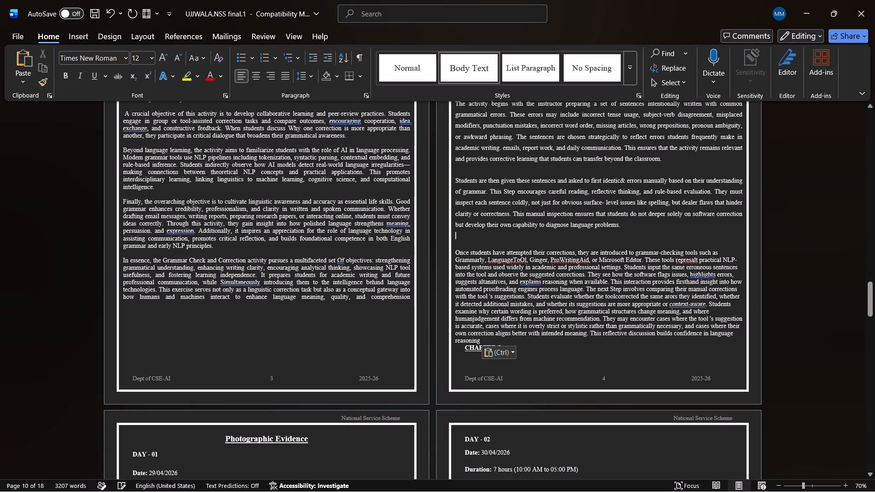
pyautogui.press('BackSpace')
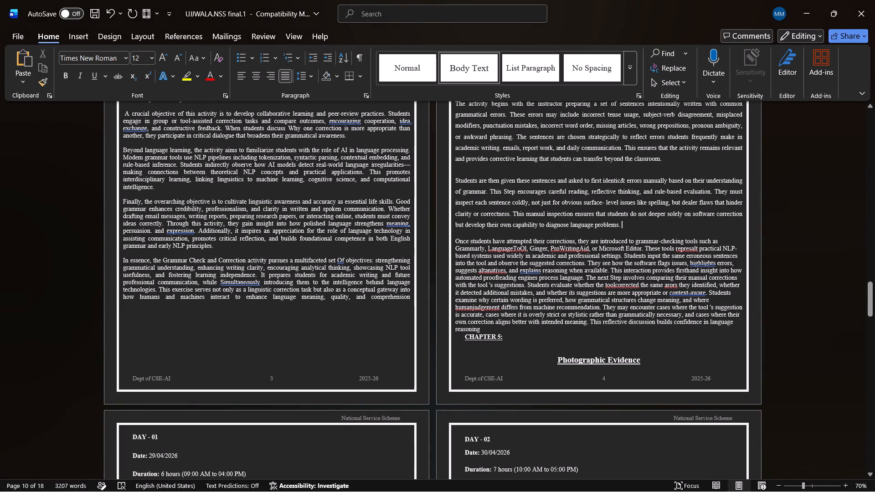
pyautogui.click(587, 277)
pyautogui.press('Return')
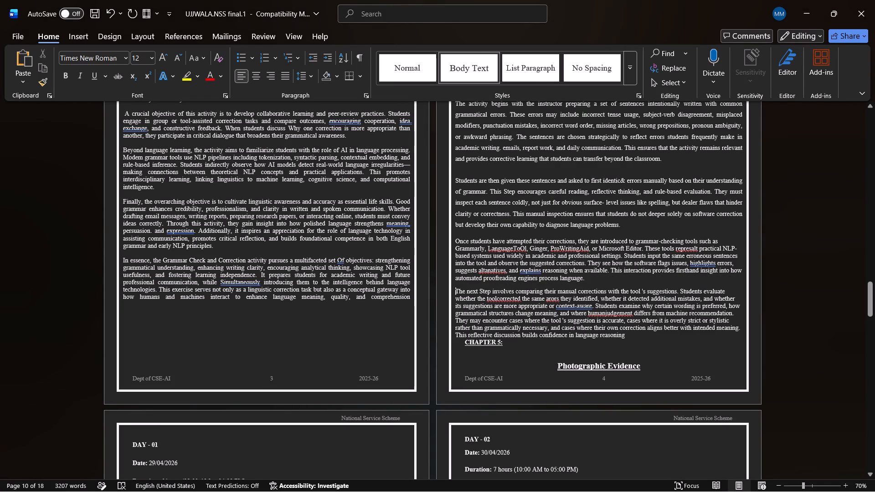
# Apply the spelling suggestions "Language Tool" for "LanguageToOl" and "Prewriting" for "ProWritingAid" in the newly pasted paragraph.
pyautogui.click(499, 248)
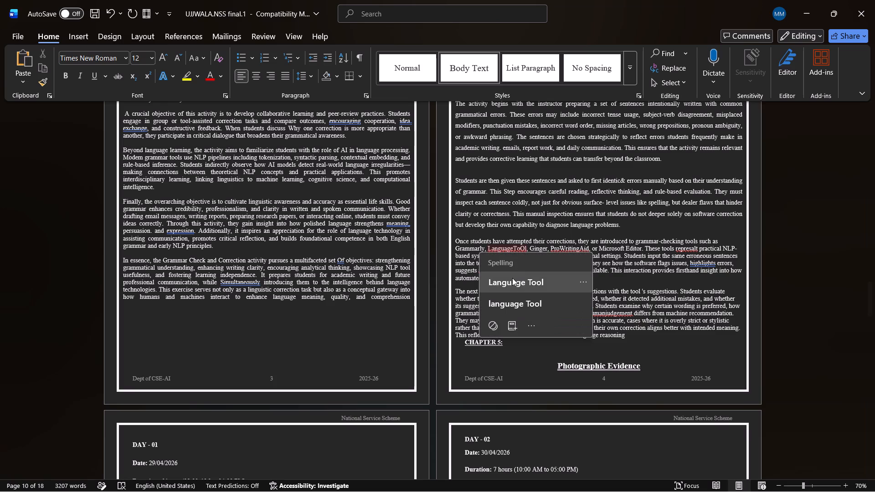
pyautogui.click(512, 278)
pyautogui.click(571, 246)
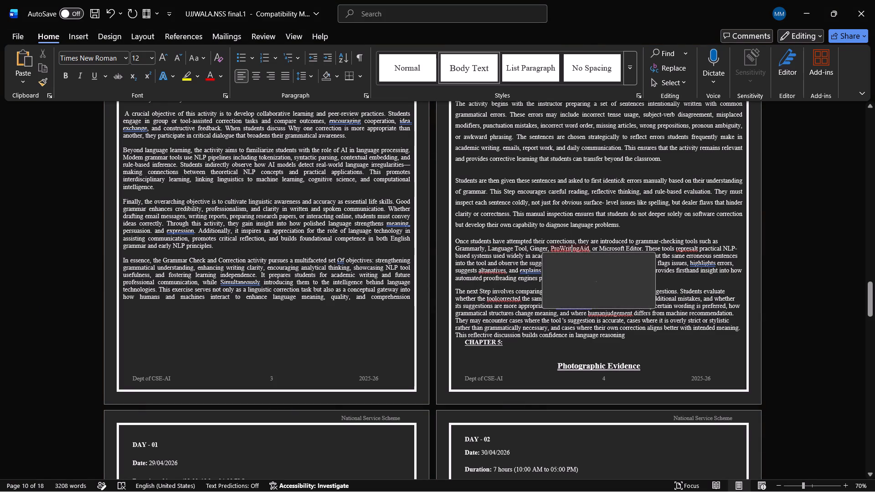
pyautogui.click(586, 278)
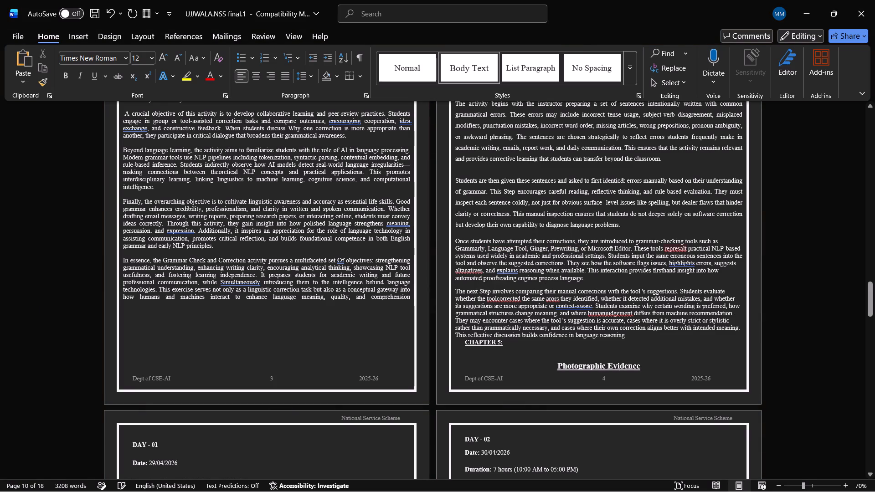
# Apply the spelling suggestions "represent" for "represalt" and "alternatives" for "altanatives" in the "Once students have attempted" paragraph.
pyautogui.click(681, 249)
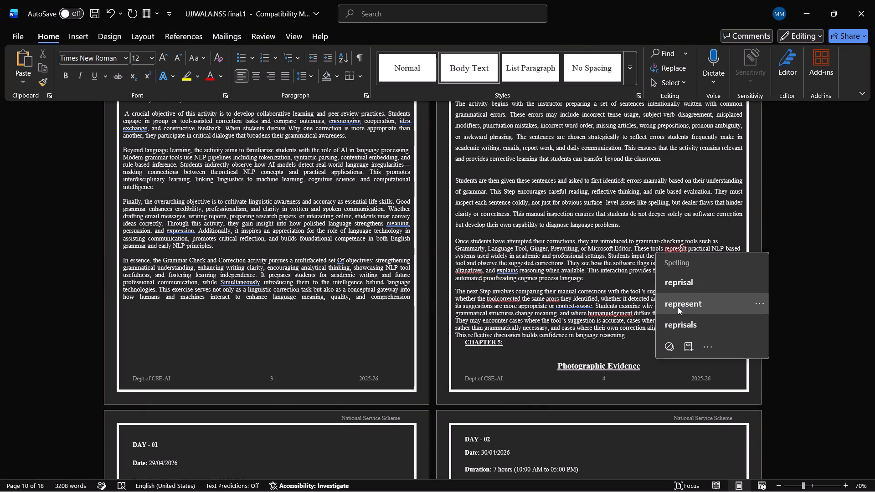
pyautogui.click(679, 310)
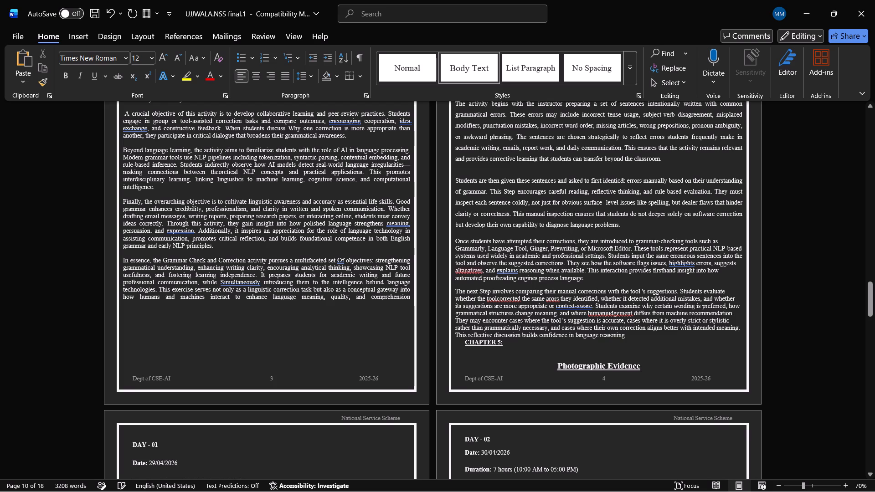
pyautogui.click(471, 272)
pyautogui.click(494, 311)
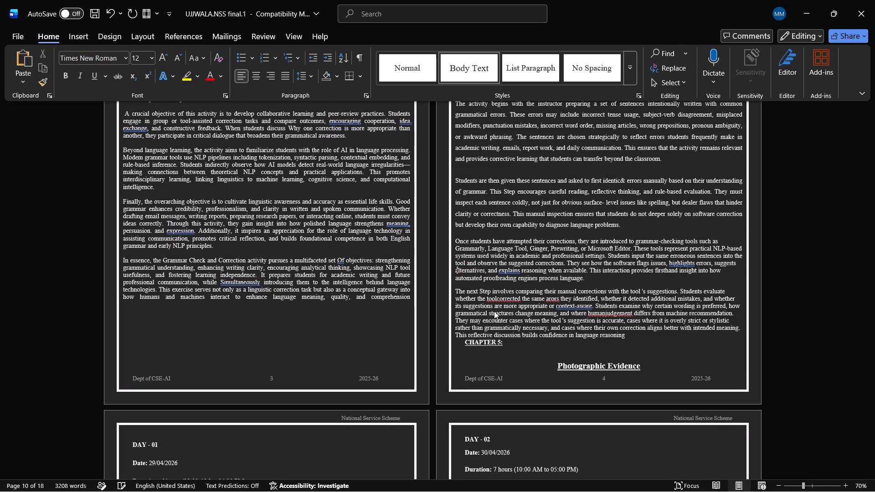
# In "The next Step involves" paragraph, separate "tool corrected" and "human judgement" into two words each and replace "arors" with the suggestion "arbors".
pyautogui.click(499, 301)
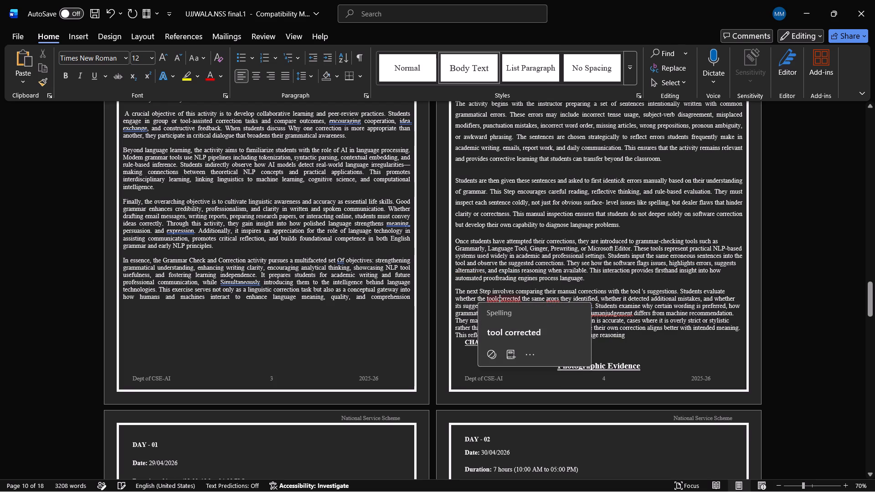
pyautogui.click(506, 324)
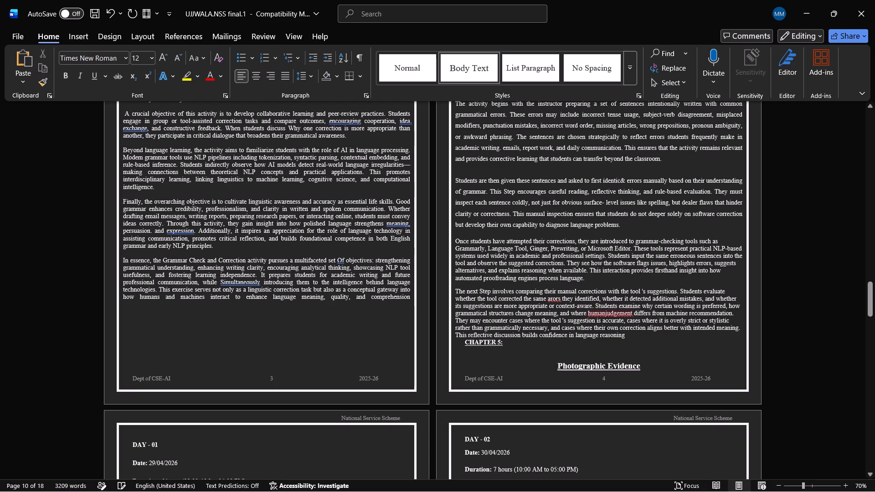
pyautogui.click(607, 315)
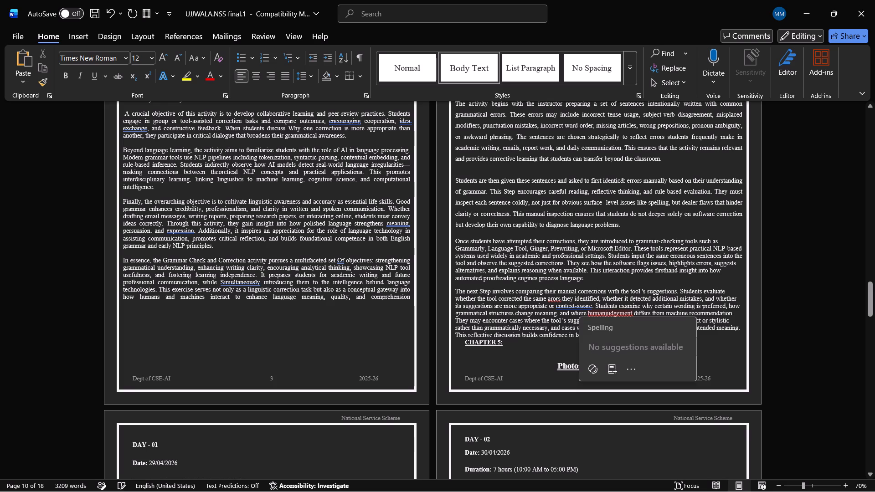
pyautogui.click(618, 311)
pyautogui.click(605, 313)
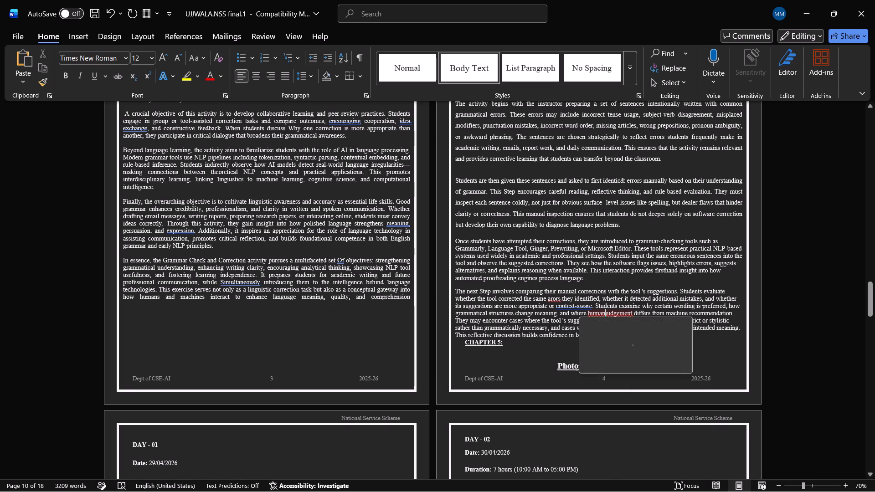
pyautogui.press('space')
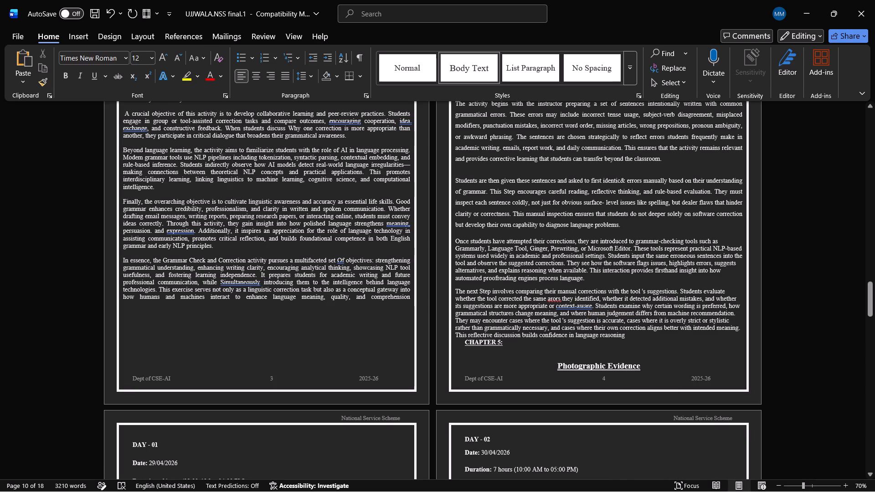
pyautogui.click(556, 297)
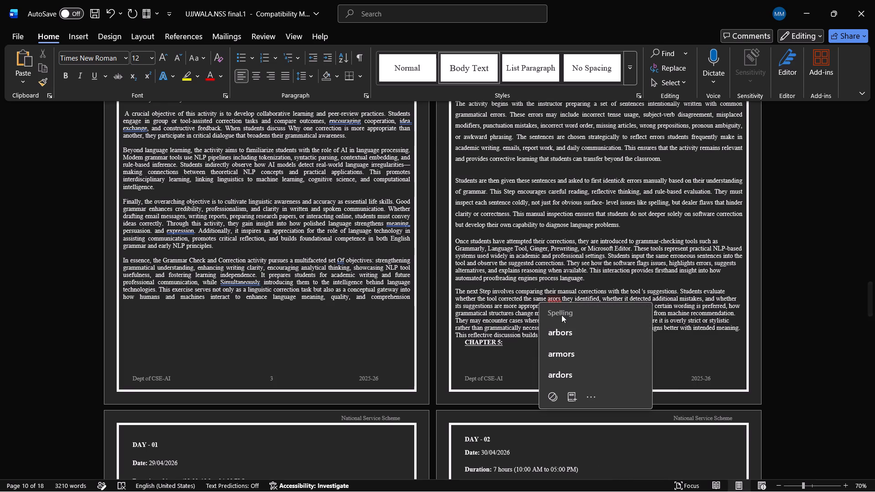
pyautogui.click(562, 323)
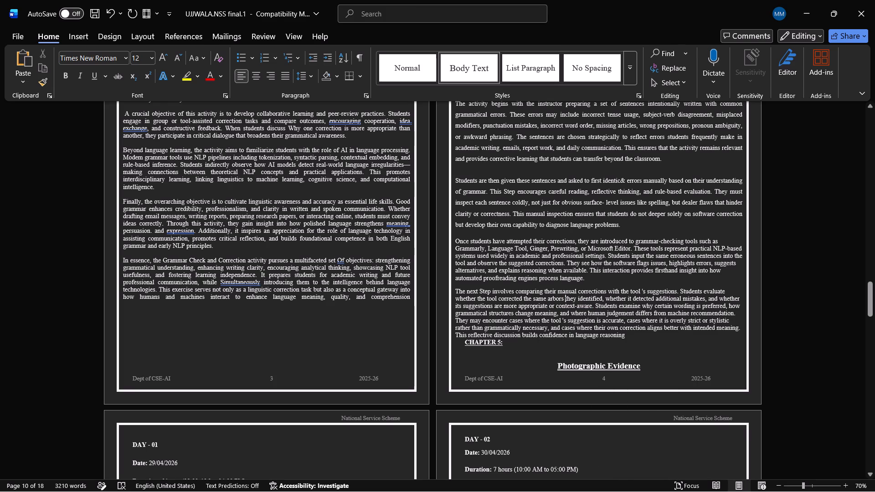
# Check the "Students are then given" paragraph's line spacing and set the two pasted paragraphs below it to 1.5 line spacing.
pyautogui.scroll(1, 463, 343)
pyautogui.keyDown('ctrl'); pyautogui.scroll(5, 463, 343); pyautogui.keyUp('ctrl')
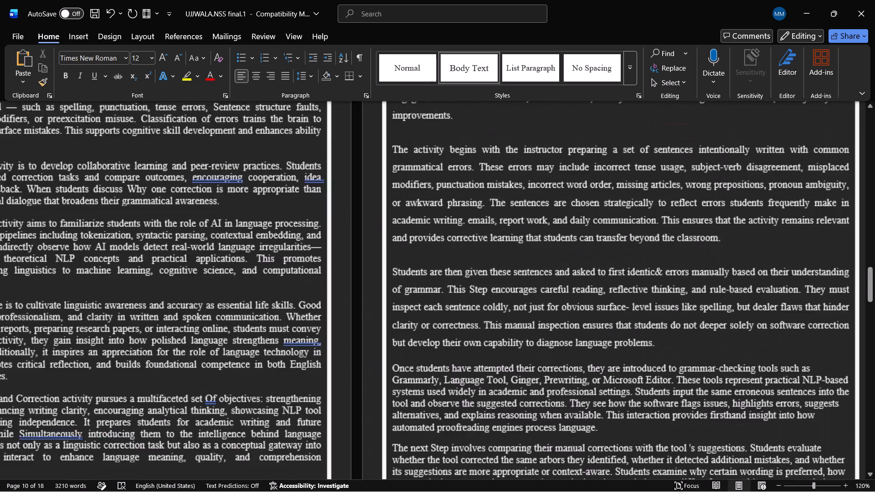
pyautogui.scroll(-1, 463, 343)
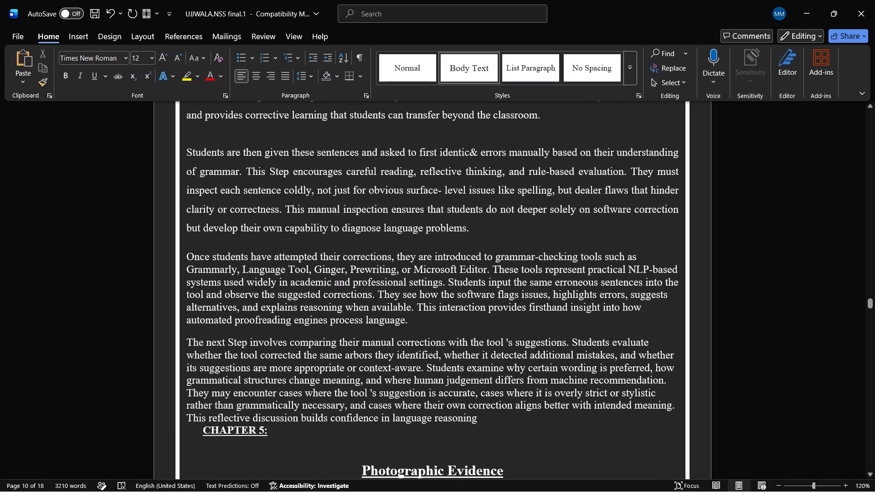
pyautogui.moveTo(186, 217); pyautogui.dragTo(239, 221)
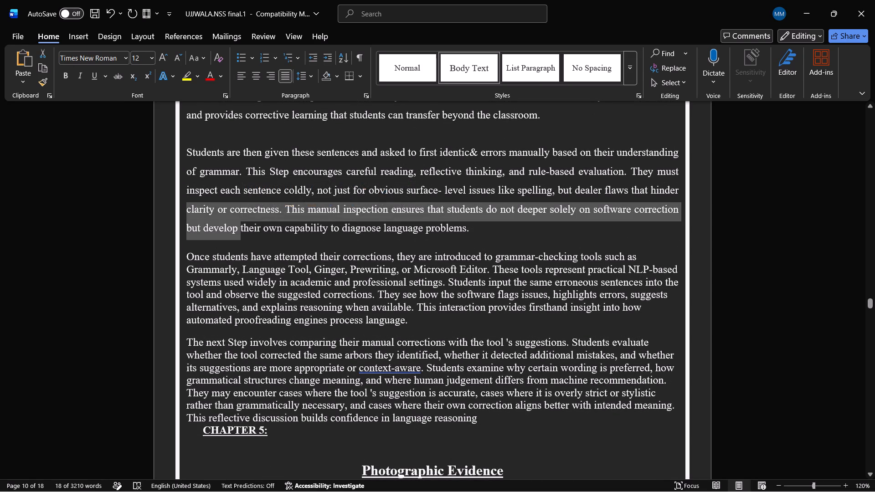
pyautogui.moveTo(184, 146); pyautogui.dragTo(248, 216)
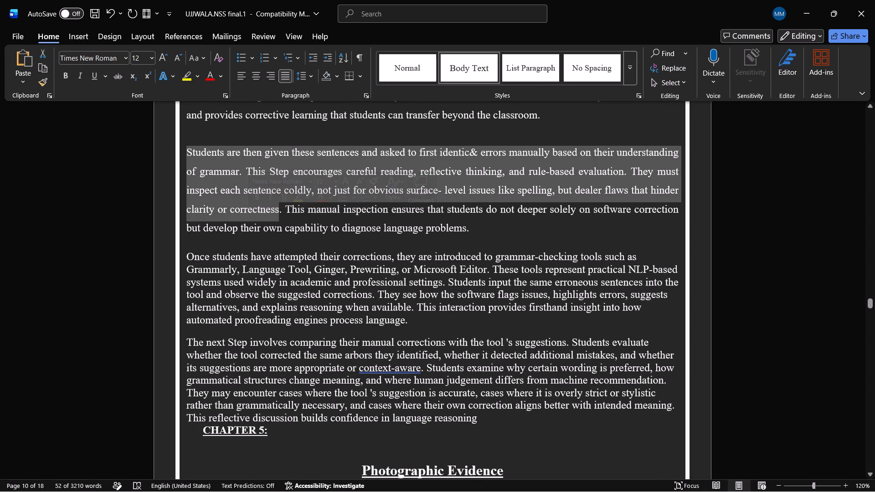
pyautogui.click(309, 74)
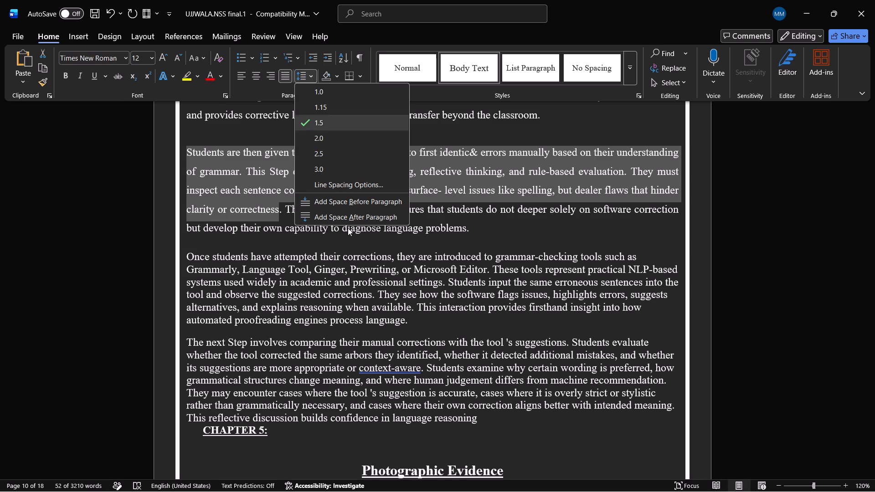
pyautogui.click(382, 362)
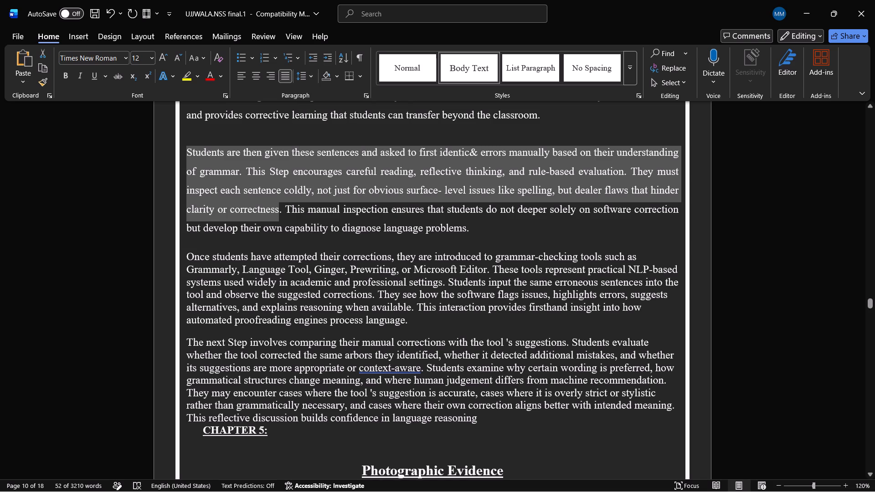
pyautogui.moveTo(186, 253); pyautogui.dragTo(522, 417)
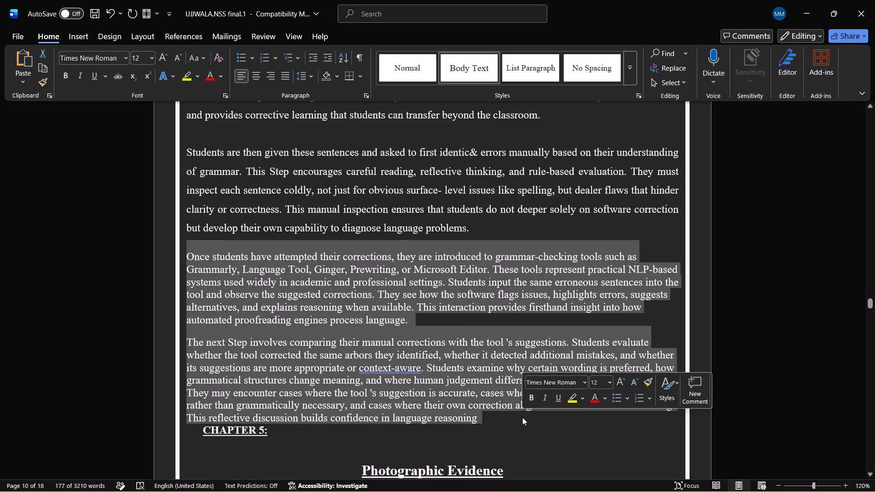
pyautogui.click(311, 78)
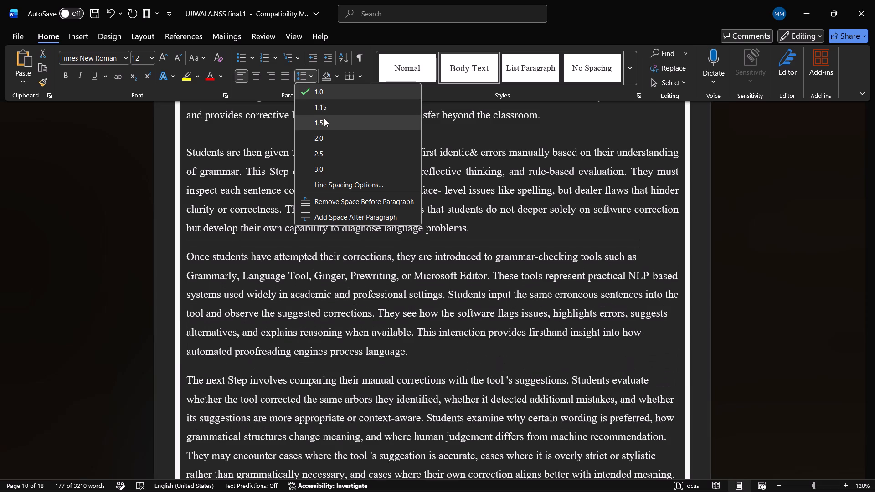
pyautogui.click(324, 118)
pyautogui.click(422, 282)
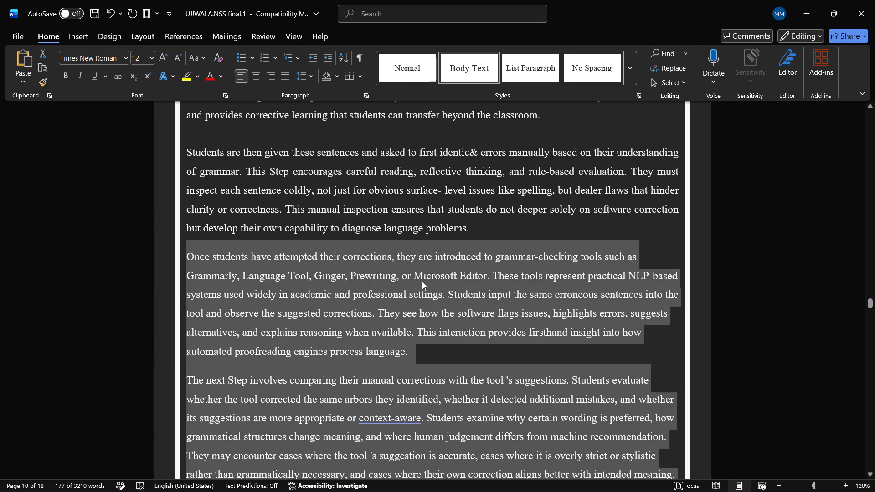
# Look over the Activity section from its heading to Chapter 5 to check the text's spacing and page flow.
pyautogui.scroll(-2, 422, 282)
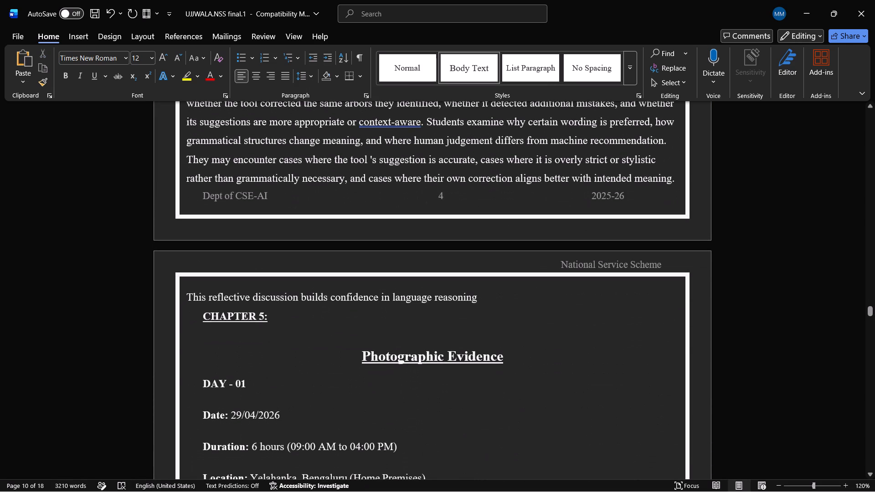
pyautogui.scroll(3, 422, 282)
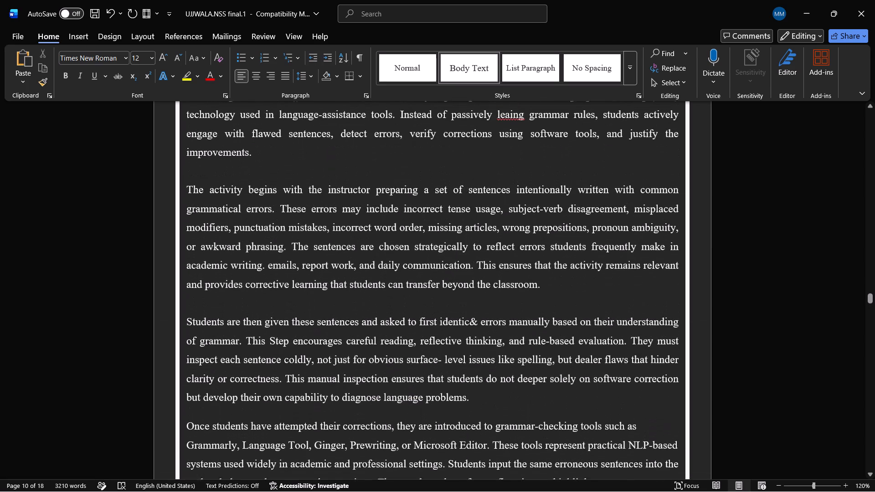
pyautogui.scroll(1, 422, 282)
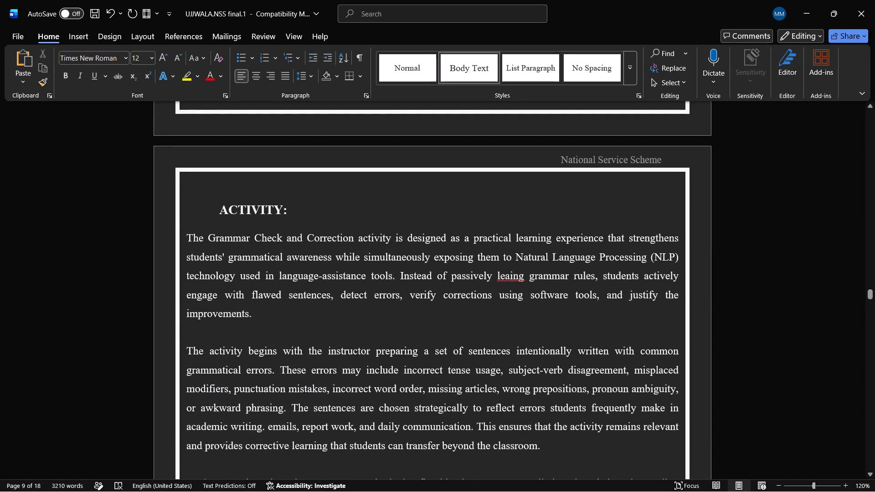
pyautogui.click(184, 231)
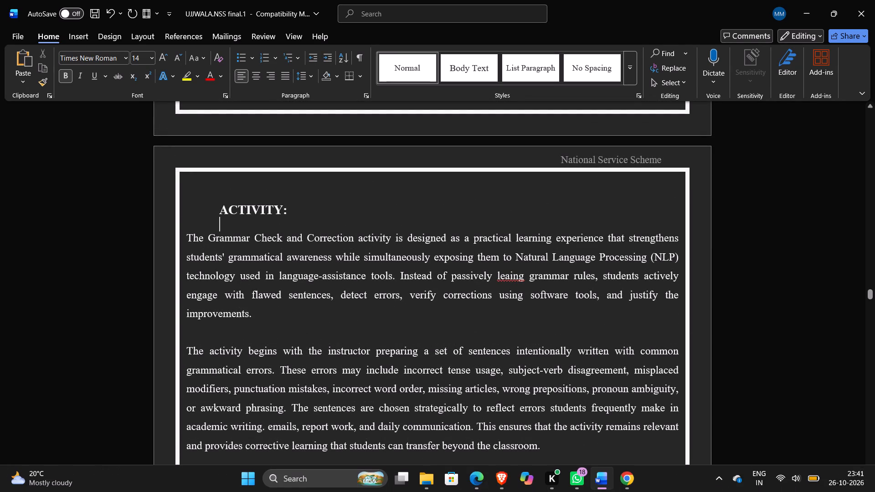
pyautogui.moveTo(185, 233); pyautogui.dragTo(437, 491)
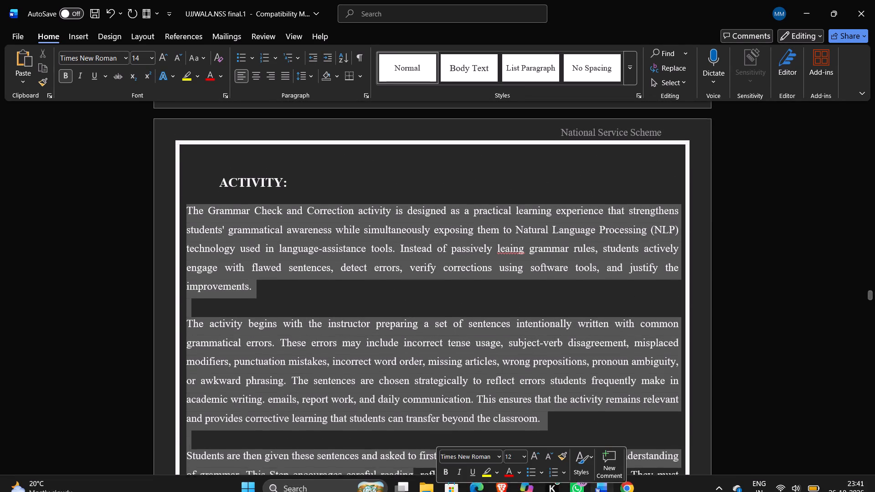
pyautogui.scroll(-1, 472, 485)
pyautogui.click(494, 359)
# Delete the sentence "This reflective discussion builds confidence in language reasoning" above the Chapter 5 heading.
pyautogui.scroll(-4, 494, 359)
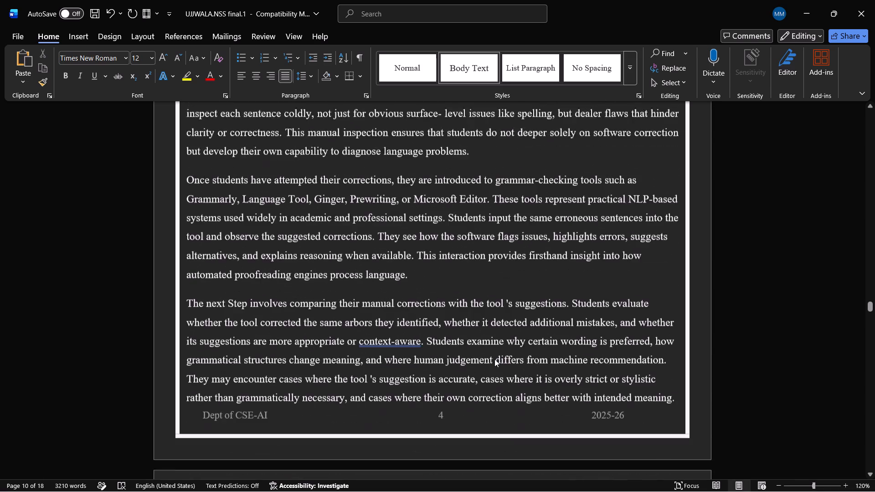
pyautogui.scroll(-2, 494, 359)
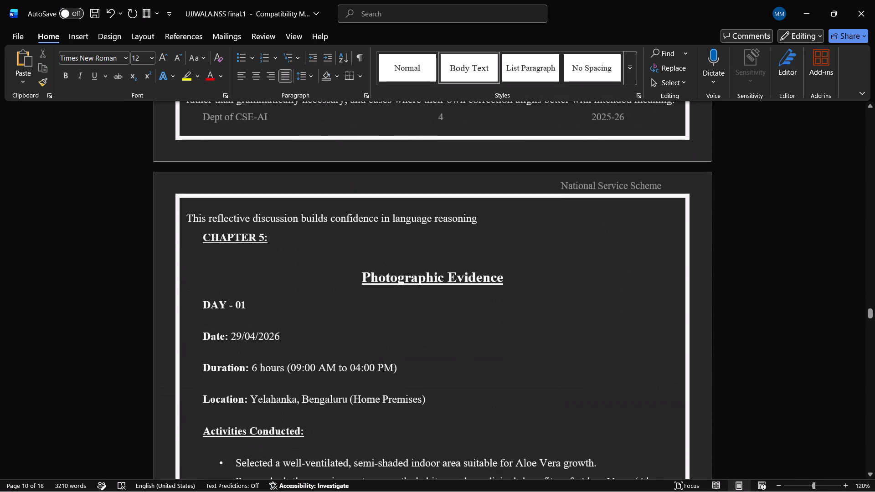
pyautogui.scroll(-1, 494, 359)
pyautogui.scroll(1, 494, 359)
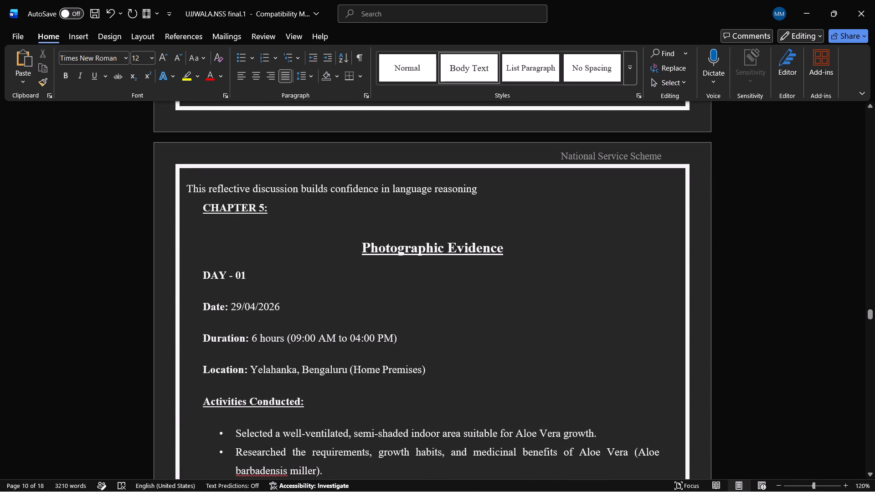
pyautogui.moveTo(494, 187); pyautogui.dragTo(204, 194)
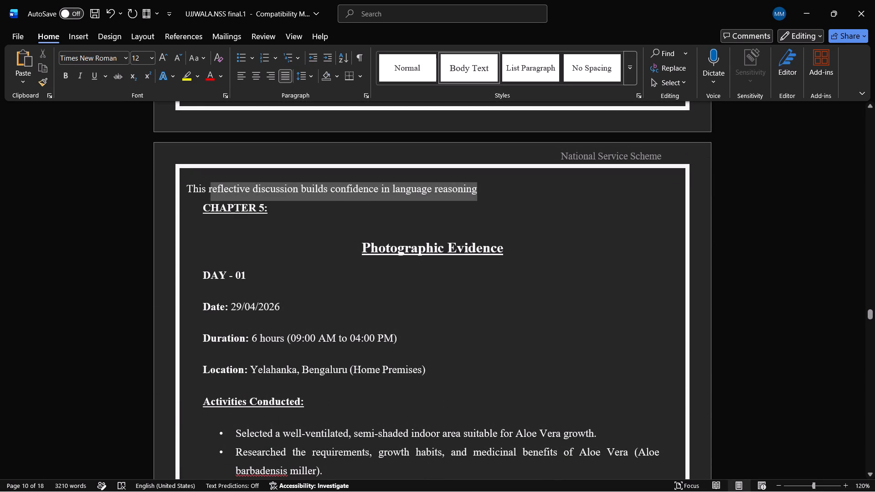
pyautogui.moveTo(204, 194); pyautogui.dragTo(187, 195)
pyautogui.press('BackSpace')
# Switch to the NLP Project Report PDF and copy all the body text of page 21, starting at "A key component of the activity".
pyautogui.scroll(1, 187, 195)
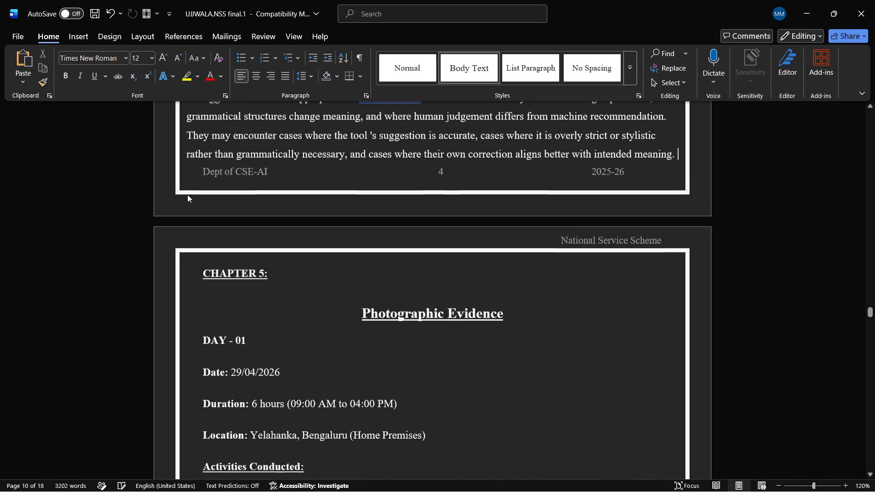
pyautogui.scroll(1, 187, 195)
pyautogui.scroll(-1, 187, 195)
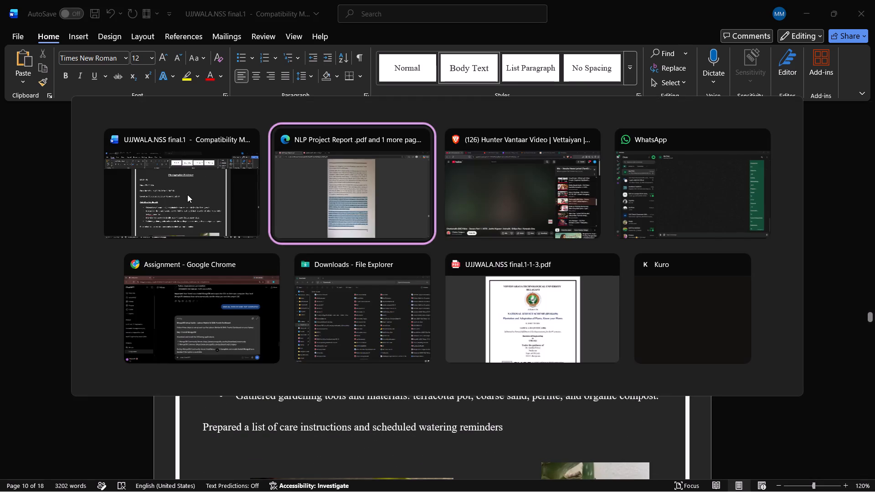
pyautogui.click(358, 313)
pyautogui.scroll(-2, 358, 313)
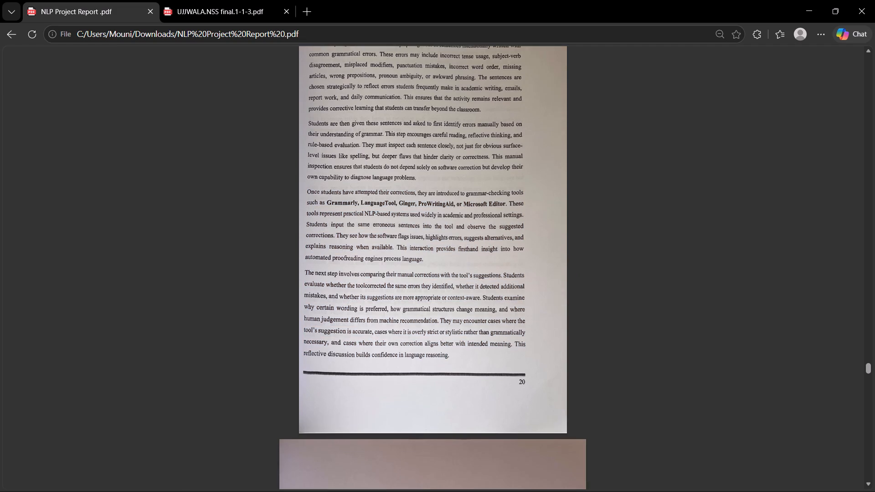
pyautogui.scroll(-7, 358, 313)
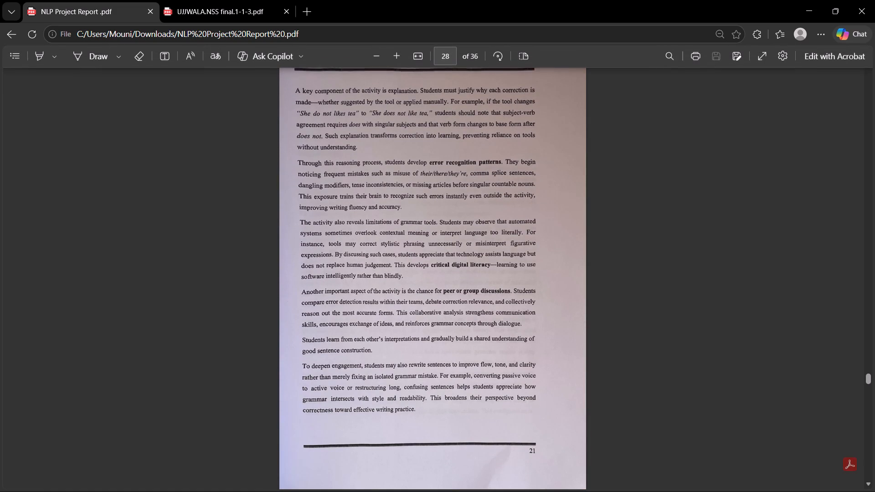
pyautogui.moveTo(294, 87); pyautogui.dragTo(510, 439)
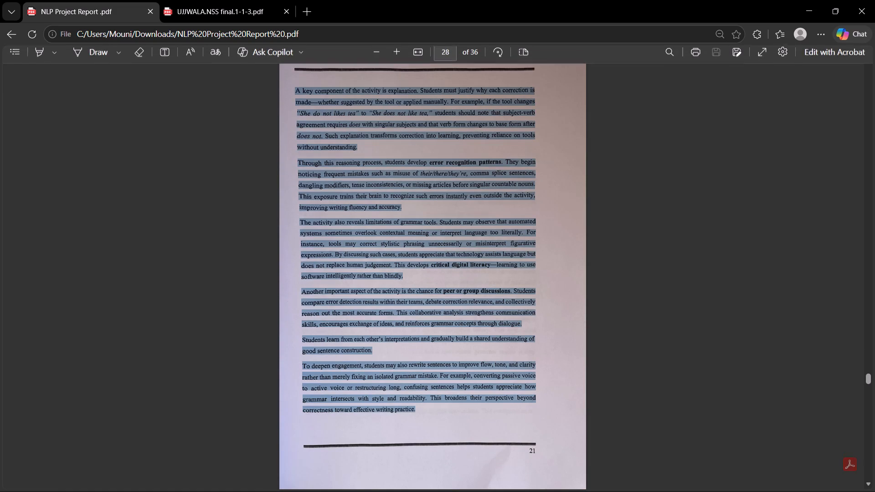
pyautogui.moveTo(510, 439); pyautogui.dragTo(510, 439)
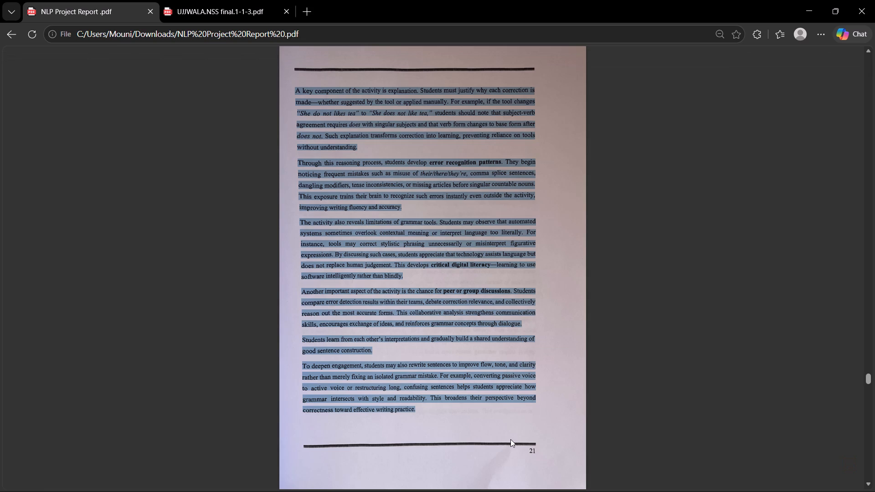
pyautogui.hotkey('ctrl', 'c')
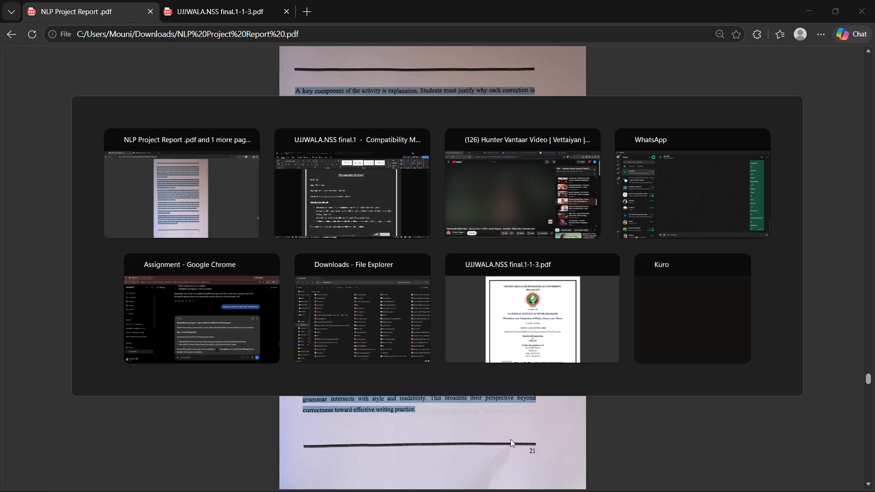
# In the Word report, replace the Chapter 5 heading and Day 01 content, including its photos, with the copied text.
pyautogui.scroll(1, 401, 337)
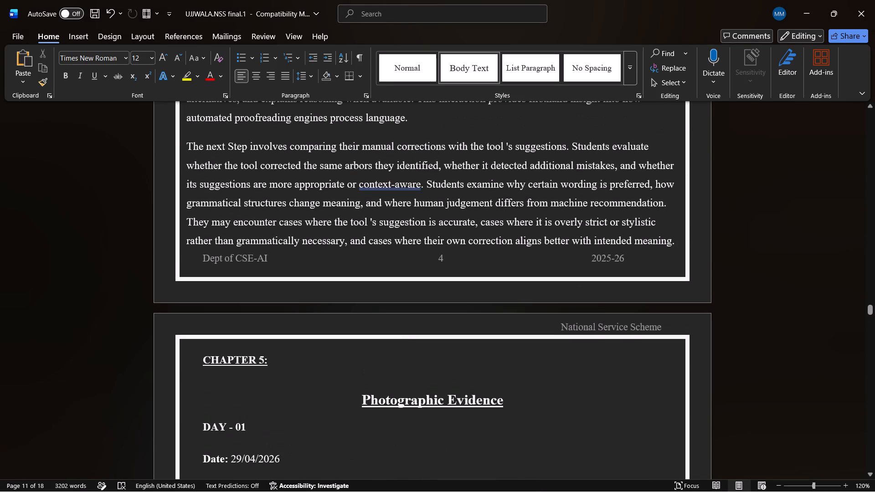
pyautogui.click(201, 357)
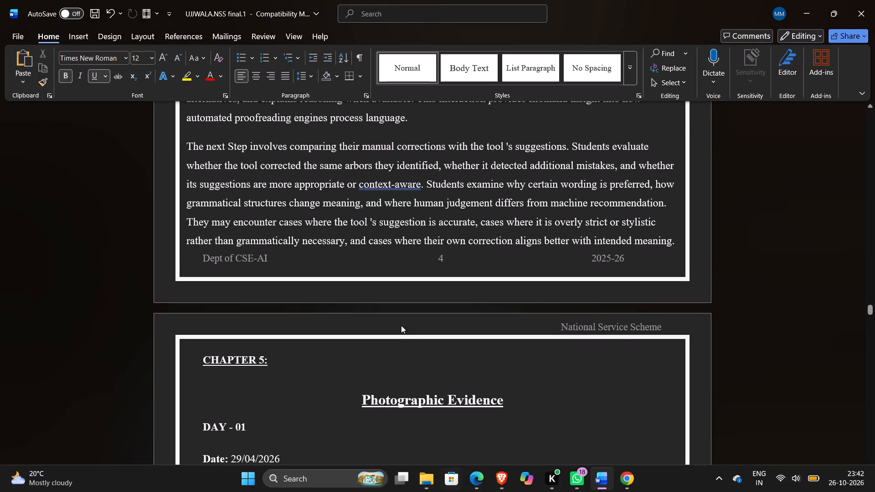
pyautogui.moveTo(202, 358); pyautogui.dragTo(435, 491)
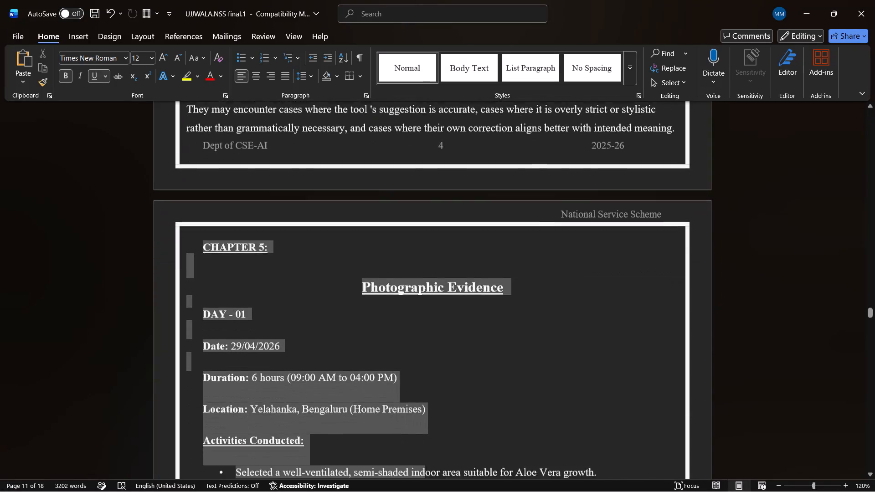
pyautogui.moveTo(435, 491); pyautogui.dragTo(437, 491)
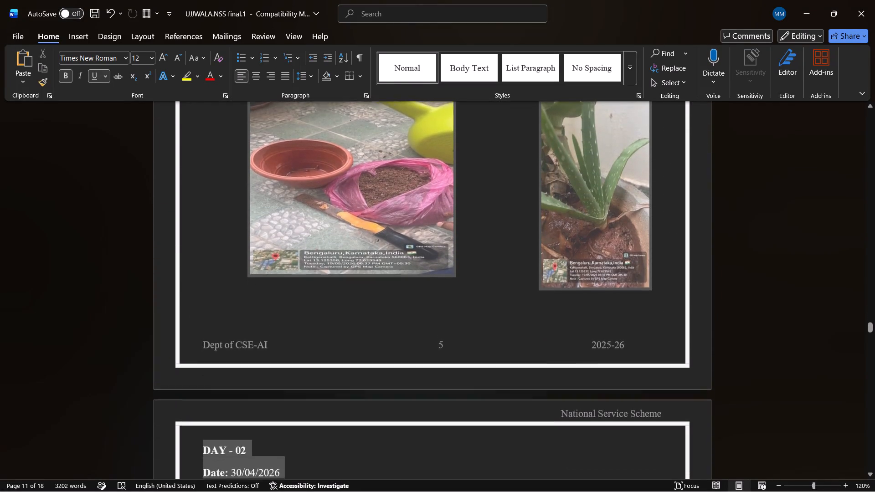
pyautogui.moveTo(437, 491); pyautogui.dragTo(677, 251)
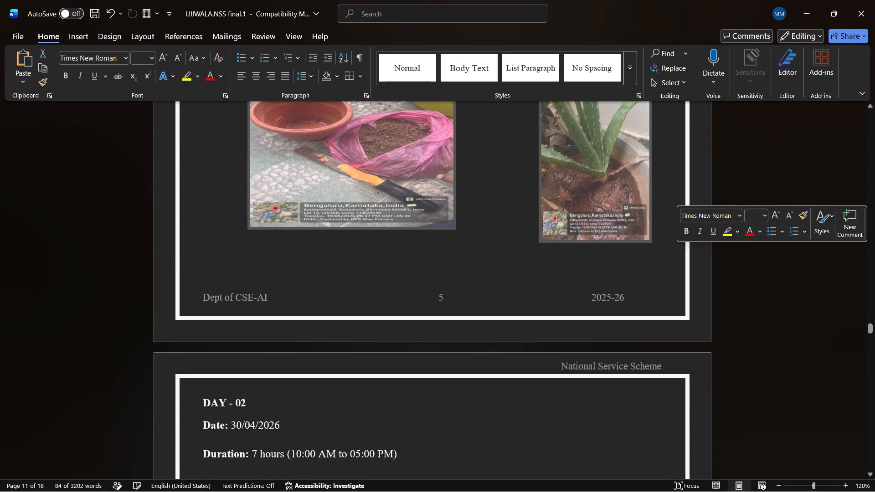
pyautogui.hotkey('ctrl', 'v')
pyautogui.scroll(2, 677, 251)
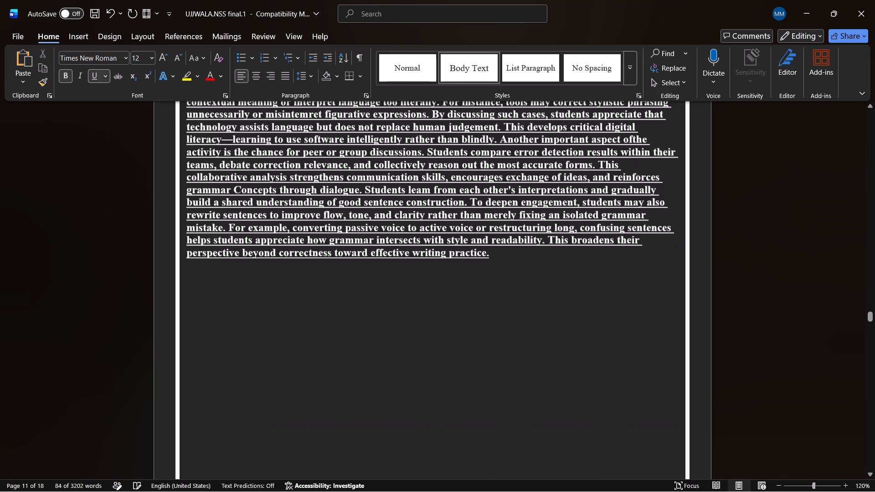
pyautogui.scroll(2, 677, 251)
pyautogui.scroll(-1, 677, 251)
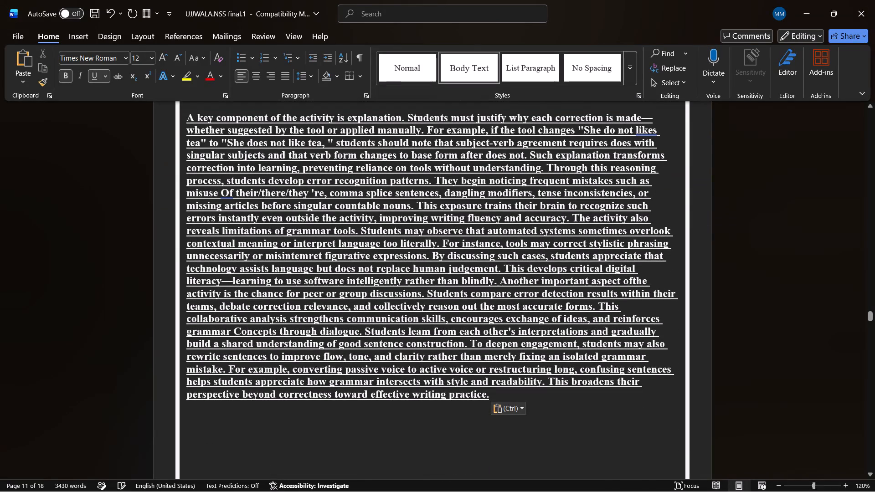
# Remove the bold and underline formatting from the whole pasted "A key component of the activity" text.
pyautogui.moveTo(490, 398); pyautogui.dragTo(231, 166)
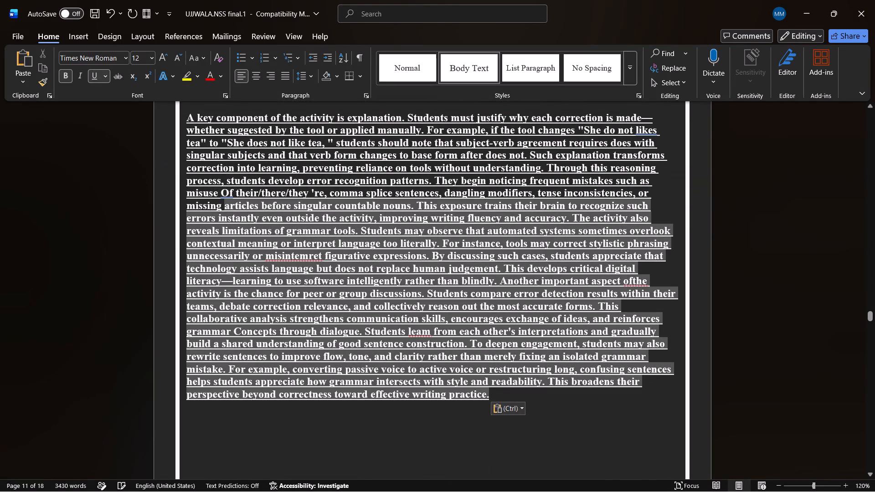
pyautogui.moveTo(231, 166); pyautogui.dragTo(181, 123)
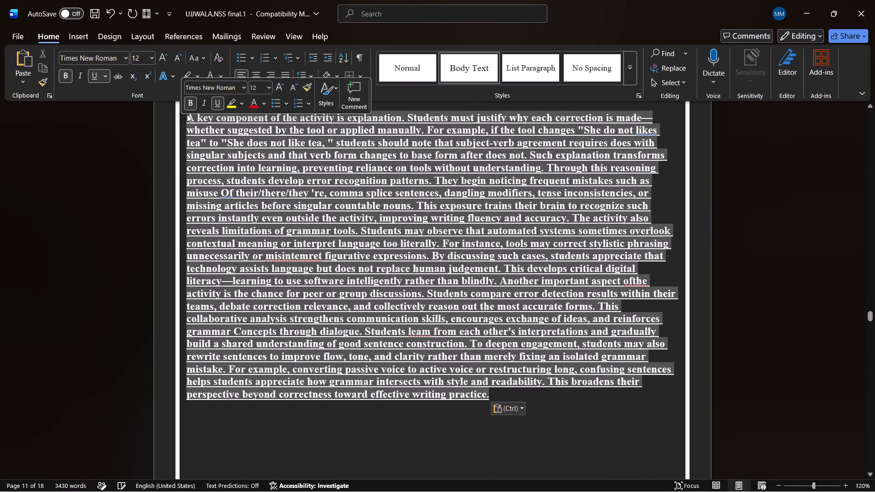
pyautogui.click(192, 105)
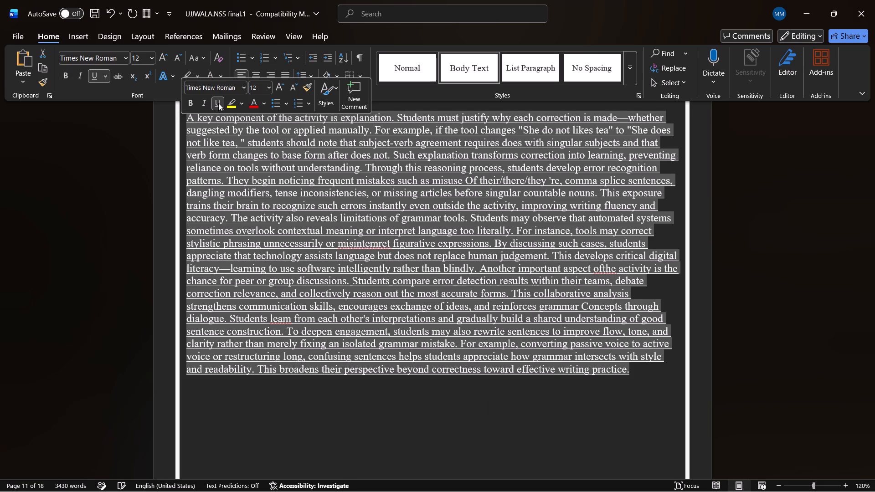
pyautogui.click(216, 103)
pyautogui.click(415, 367)
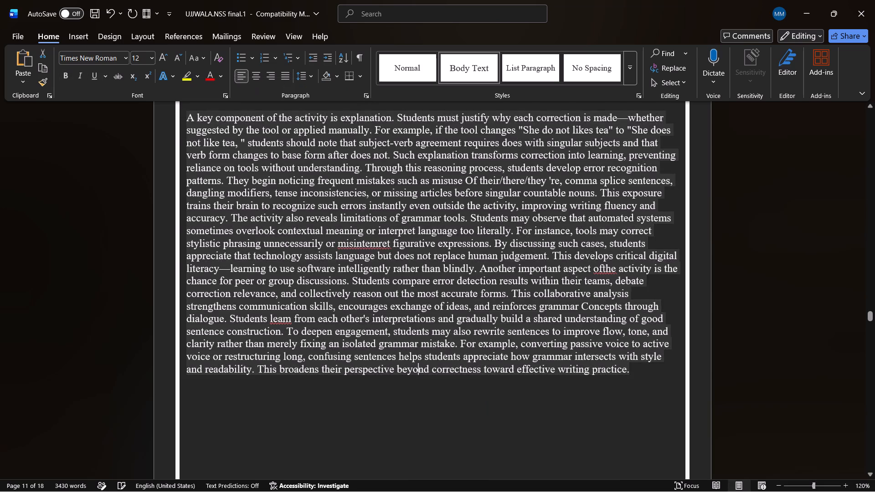
# Start a new paragraph in the pasted text before "Through this reasoning process".
pyautogui.scroll(1, 415, 367)
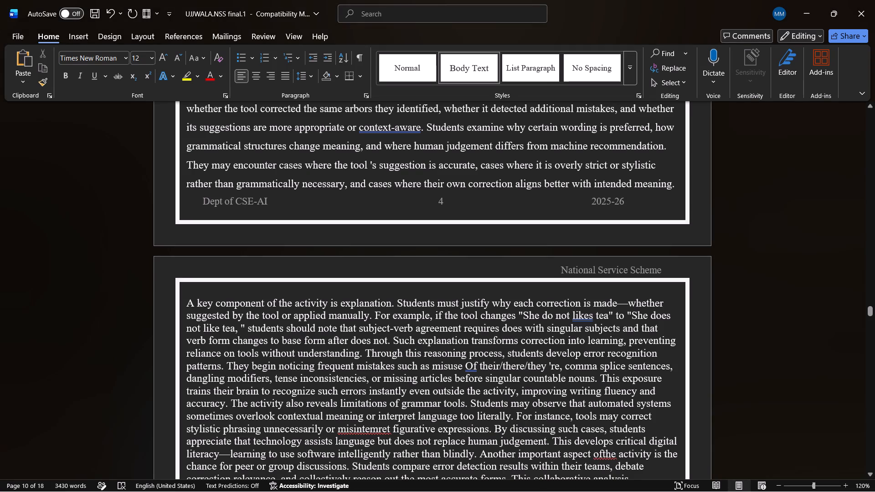
pyautogui.click(363, 354)
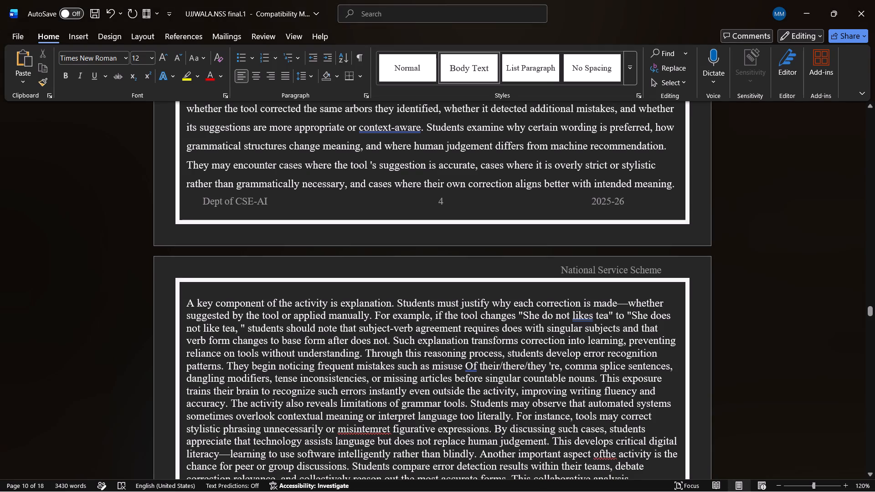
pyautogui.press('Return')
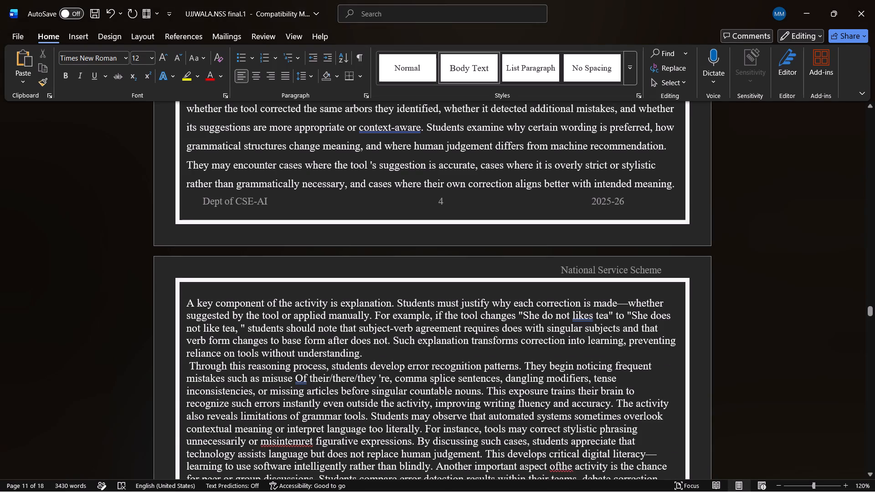
# Replace the misspelled word "misintemret" with the spelling suggestion "ministered".
pyautogui.click(282, 439)
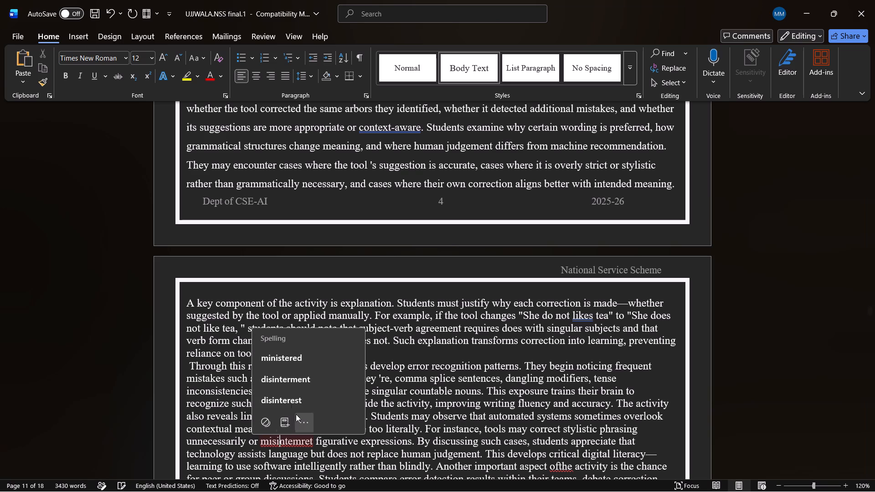
pyautogui.click(285, 359)
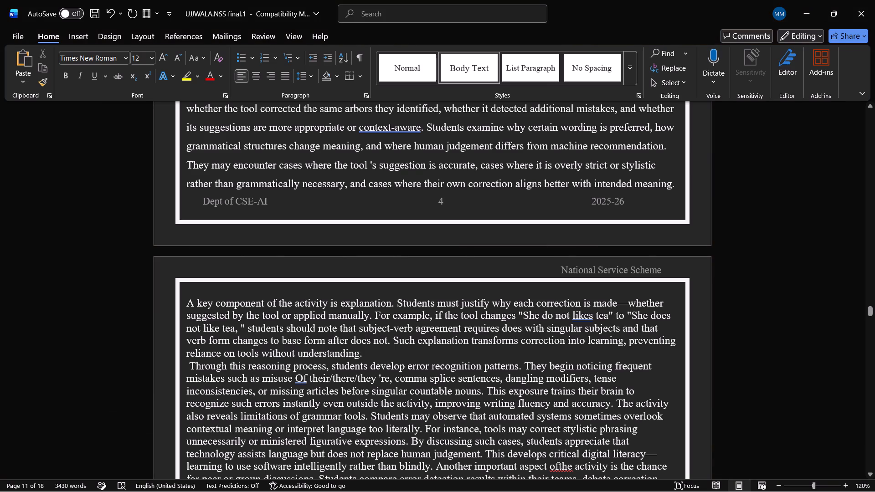
# Split off a new paragraph at "The activity also reveals limitations", with a blank line above it.
pyautogui.scroll(-1, 393, 395)
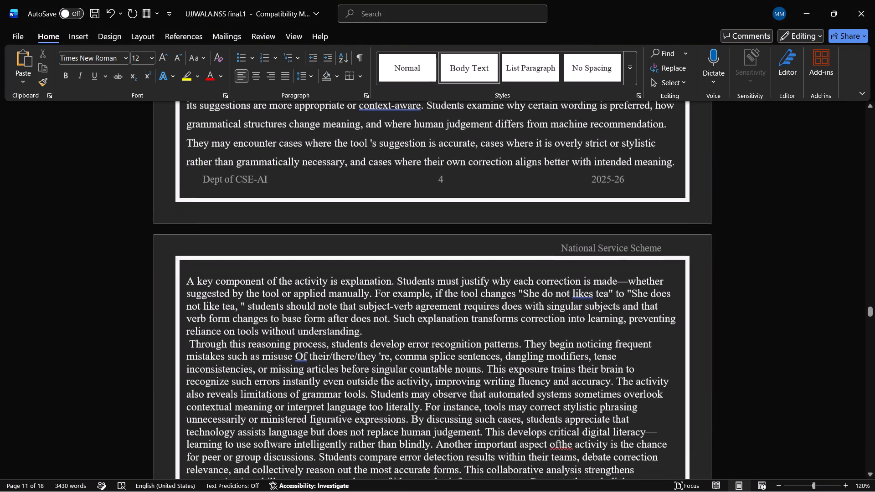
pyautogui.click(619, 382)
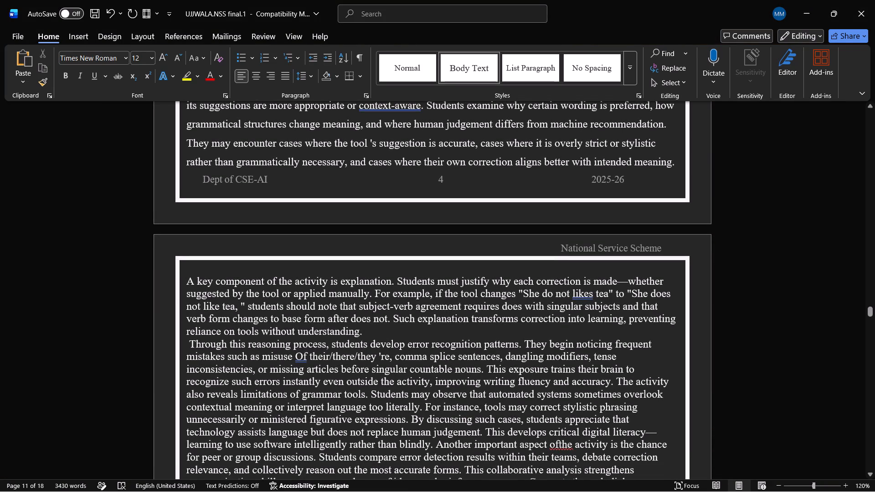
pyautogui.press('Return')
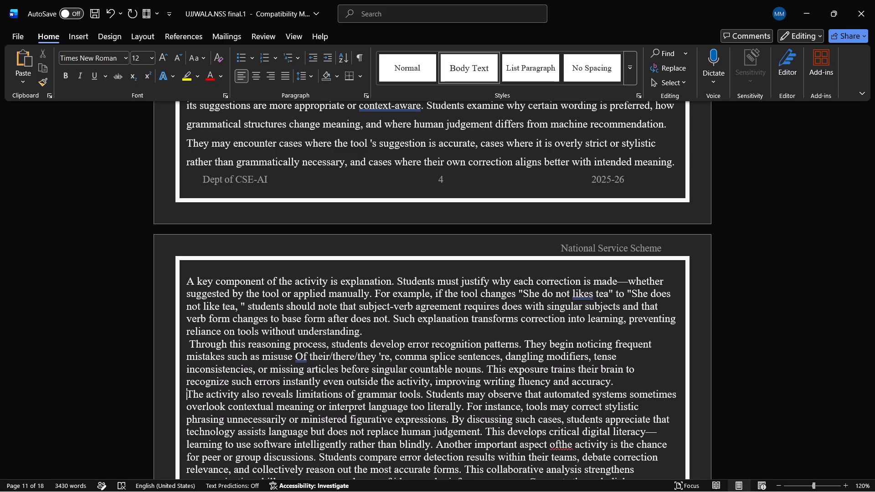
pyautogui.press('Return')
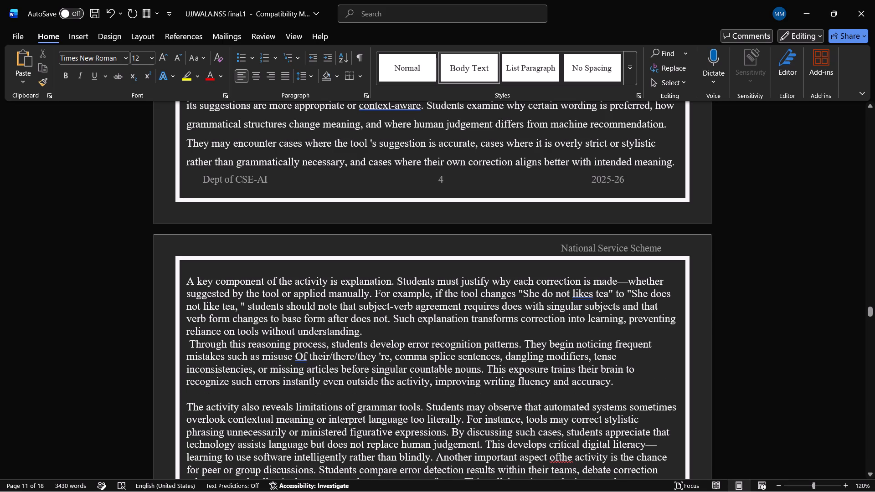
# Delete the leading space before "Through this reasoning process" and insert a blank line above that paragraph.
pyautogui.click(190, 344)
pyautogui.press(']')
pyautogui.press('BackSpace')
pyautogui.press('BackSpace')
pyautogui.press('Return')
# Split off new paragraphs at "Another important aspect" and "To deepen engagement", each with a blank line above it.
pyautogui.scroll(-1, 190, 344)
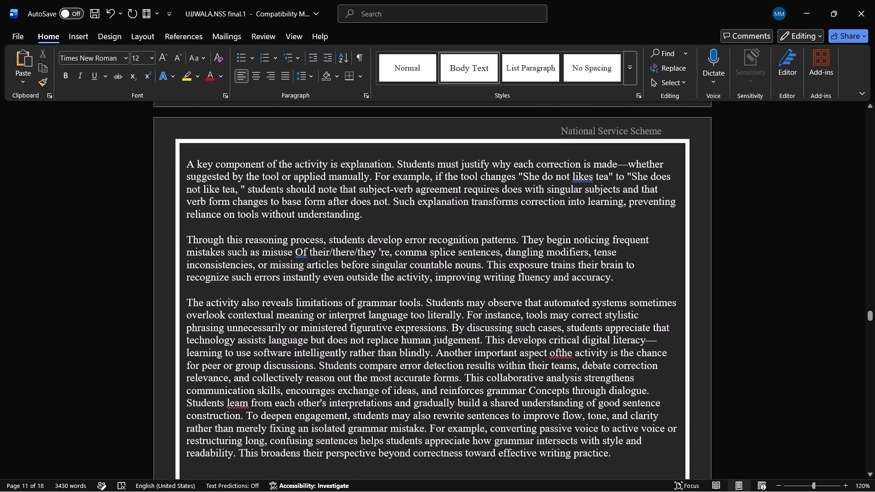
pyautogui.scroll(-1, 190, 344)
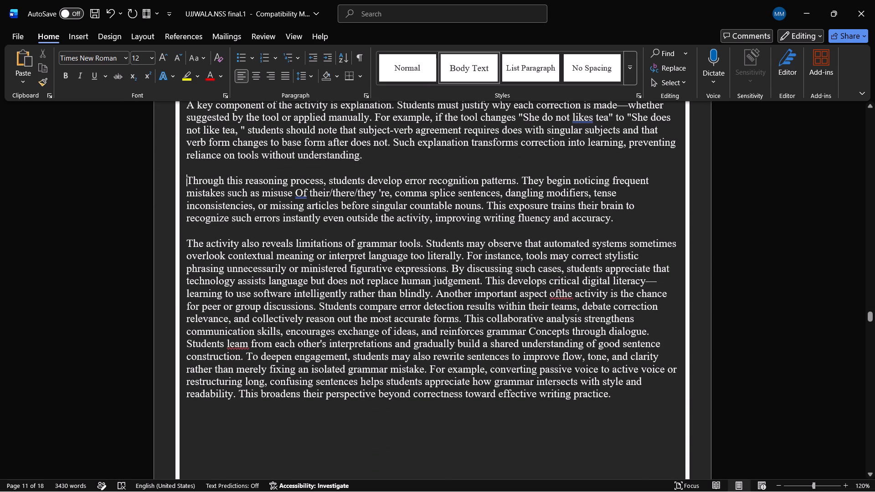
pyautogui.click(433, 291)
pyautogui.press('Return')
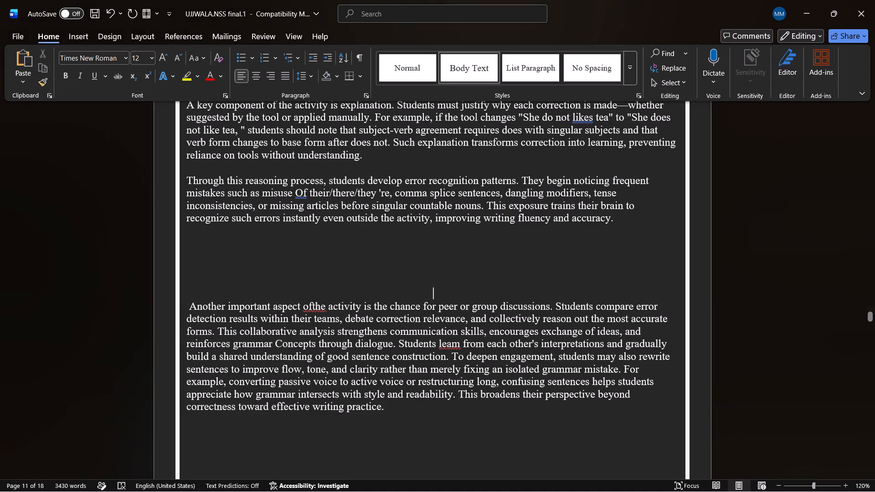
pyautogui.press('Return')
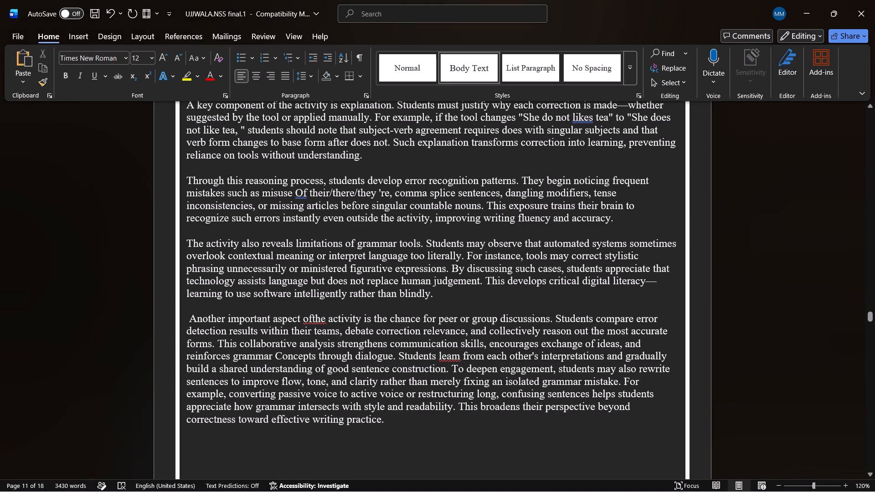
pyautogui.click(453, 369)
pyautogui.press('Return')
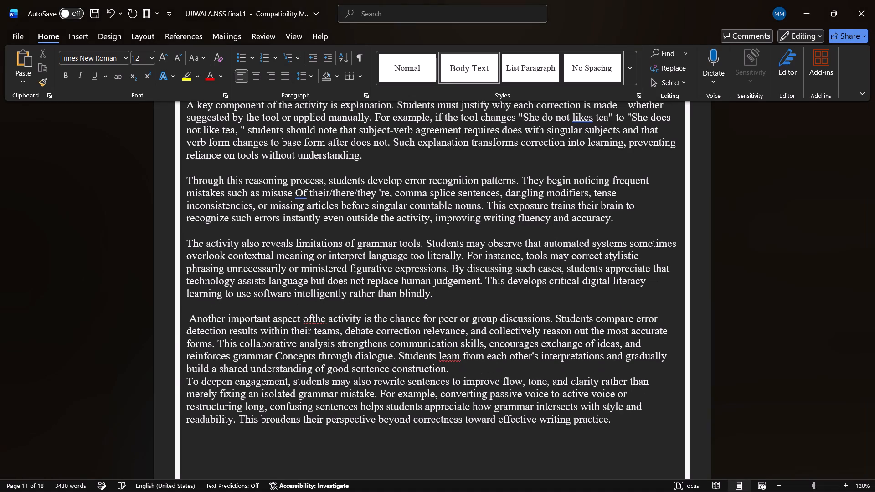
pyautogui.press('Return')
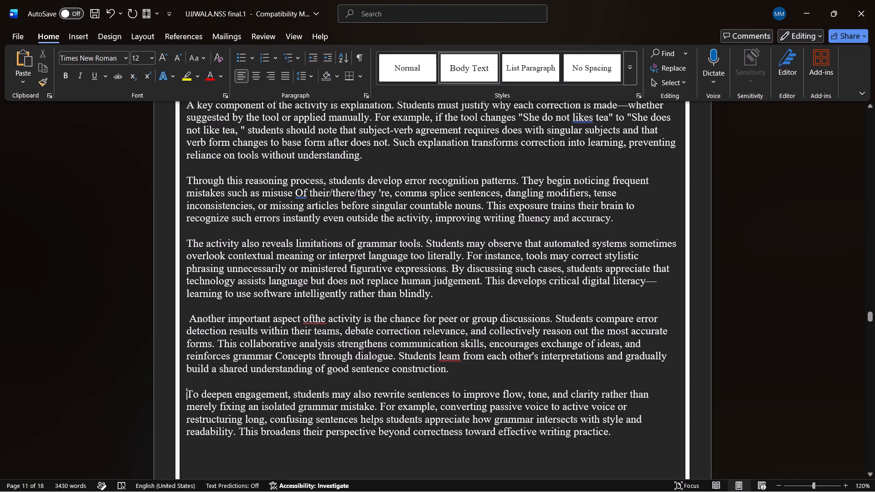
# Correct the misspelled word "leam" to "learn" in the "Another important aspect" paragraph.
pyautogui.click(448, 358)
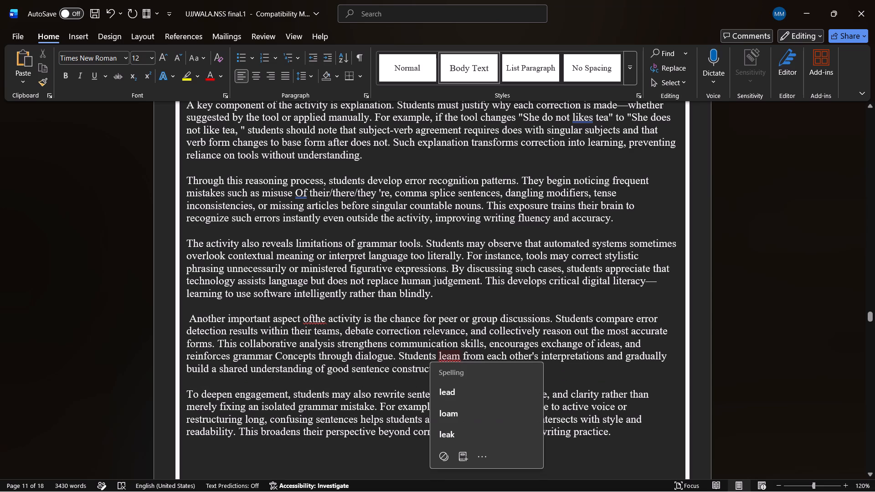
pyautogui.press('Right')
pyautogui.press('\\')
pyautogui.press('\\')
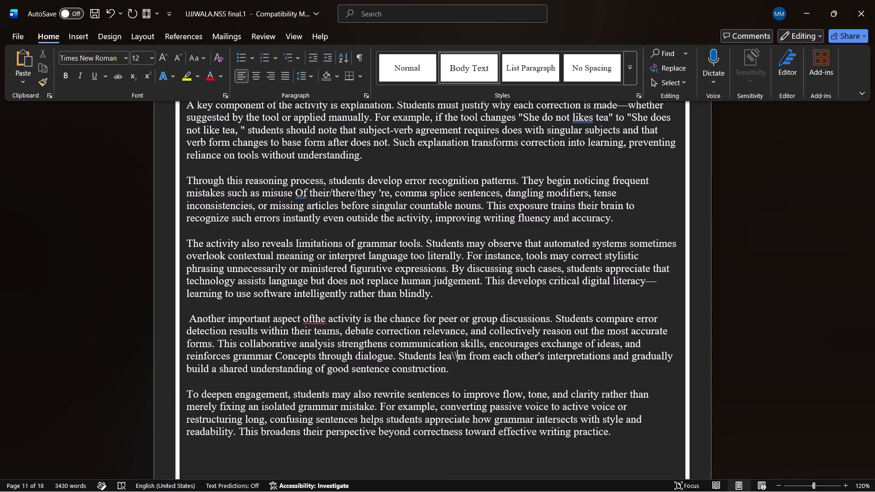
pyautogui.press('BackSpace')
pyautogui.press('BackSpace')
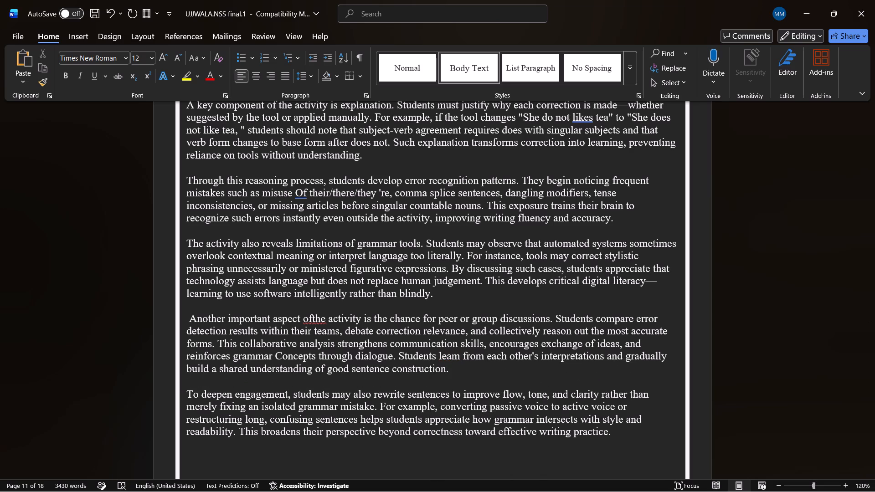
pyautogui.press('r')
pyautogui.press('Right')
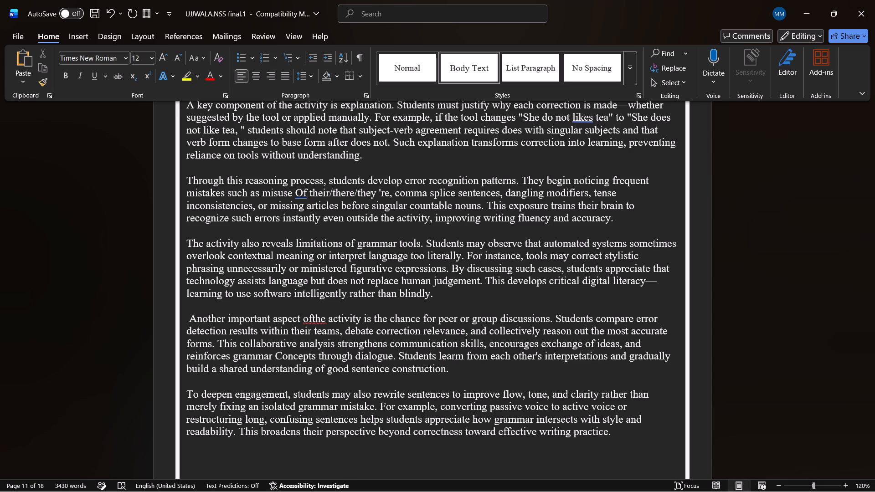
pyautogui.press('BackSpace')
pyautogui.press('n')
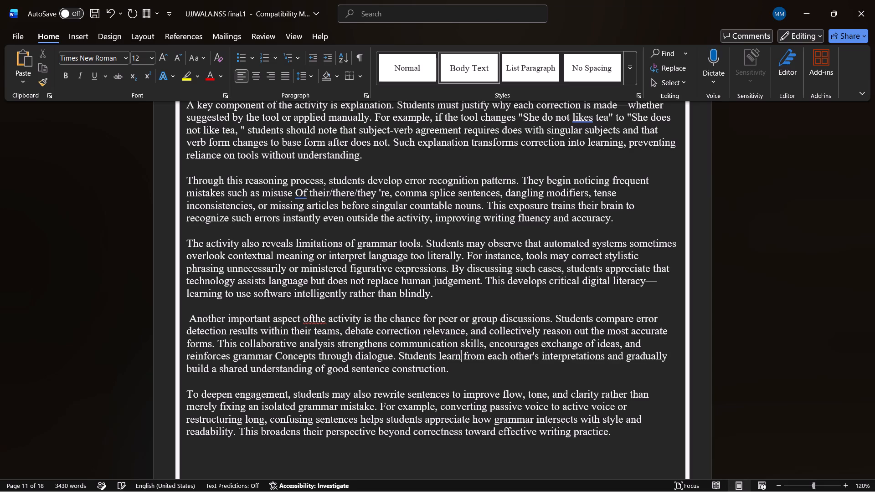
# Separate the run-together "ofthe" into "of the" in the first sentence of the "Another important aspect" paragraph.
pyautogui.click(312, 322)
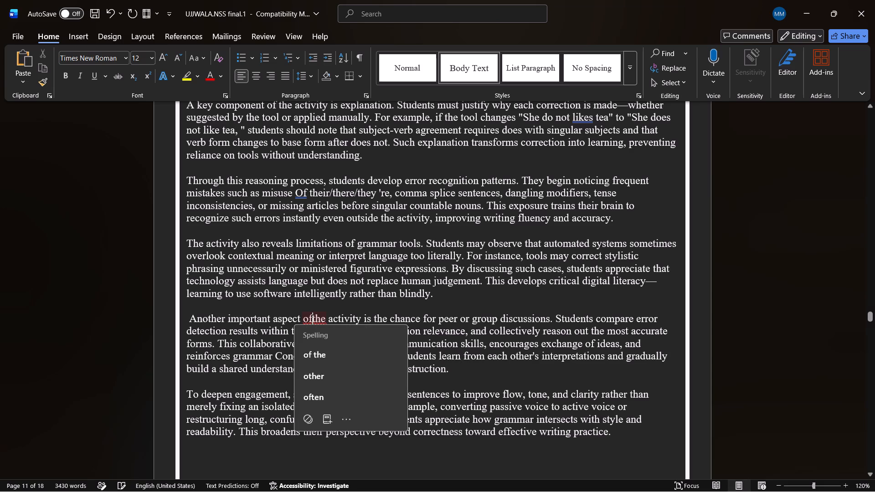
pyautogui.press('space')
# Review the Activity paragraphs from "The next Step involves" to "To deepen engagement" for remaining spacing and spelling issues.
pyautogui.scroll(-2, 402, 315)
pyautogui.scroll(2, 402, 315)
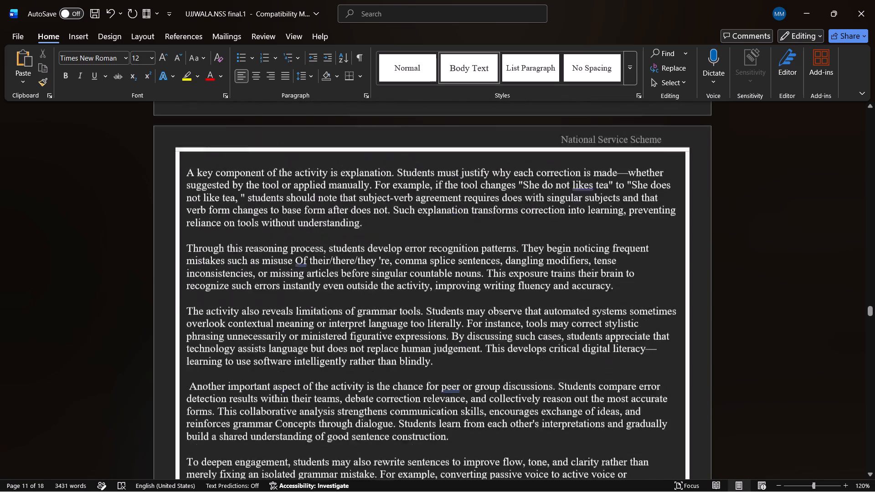
pyautogui.scroll(1, 402, 315)
pyautogui.scroll(-3, 402, 315)
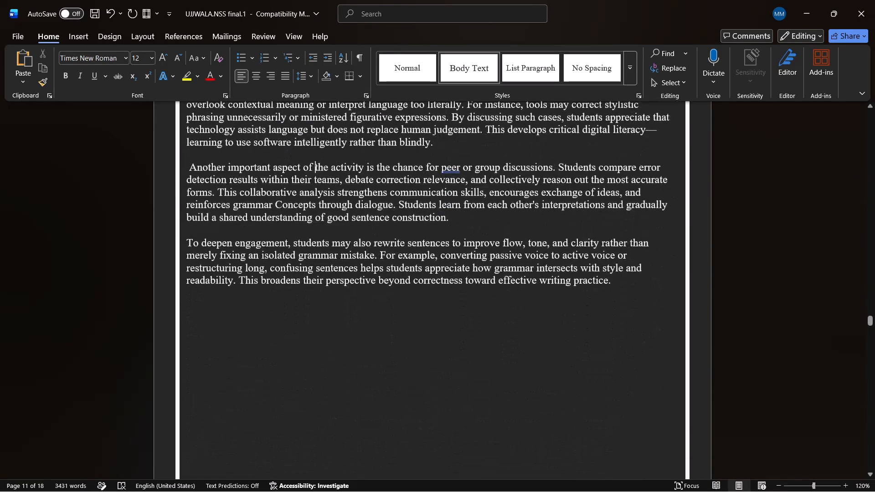
pyautogui.scroll(-2, 402, 315)
pyautogui.scroll(5, 402, 315)
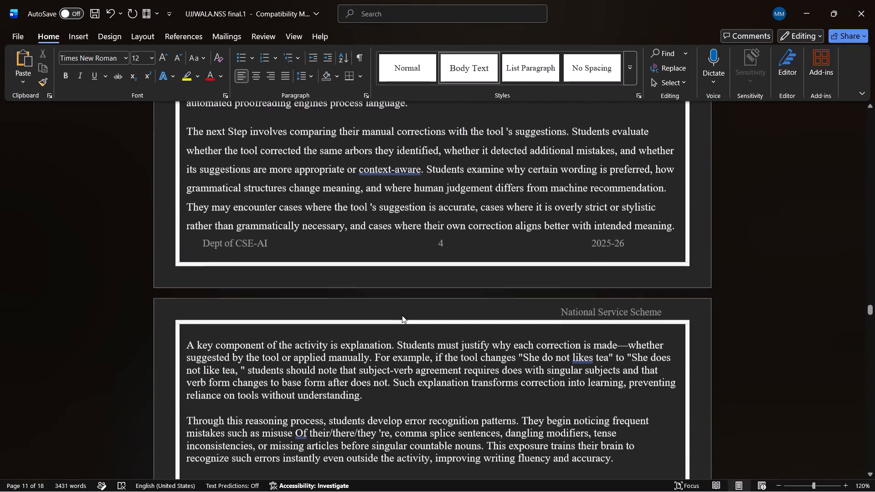
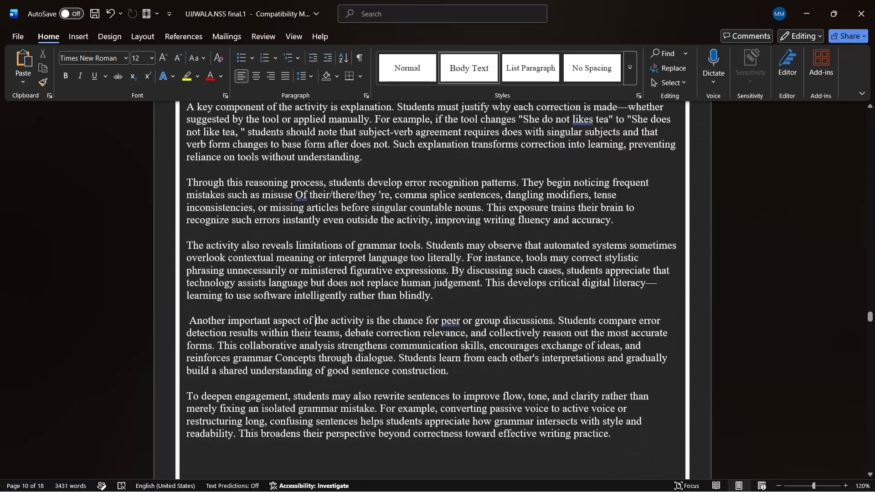
# Set line spacing to 1.5 for all paragraphs from "A key component of the activity" through "effective writing practice.".
pyautogui.scroll(1, 402, 315)
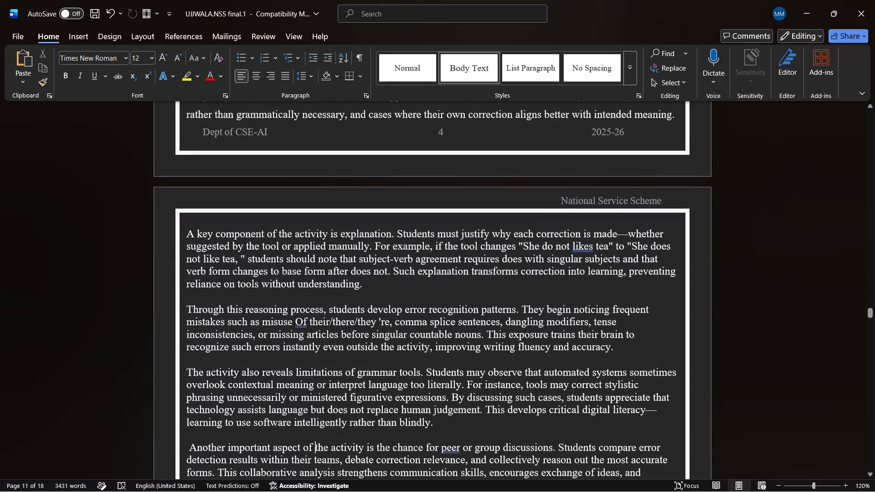
pyautogui.moveTo(183, 232); pyautogui.dragTo(490, 490)
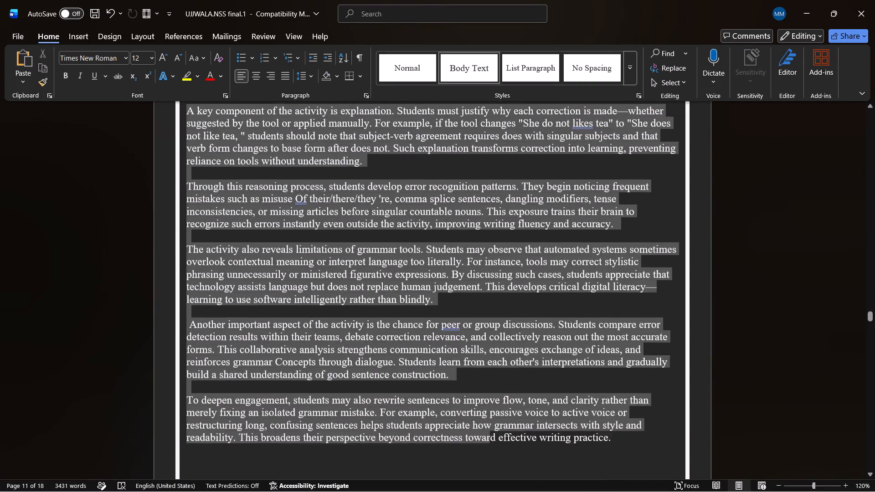
pyautogui.moveTo(490, 490); pyautogui.dragTo(653, 336)
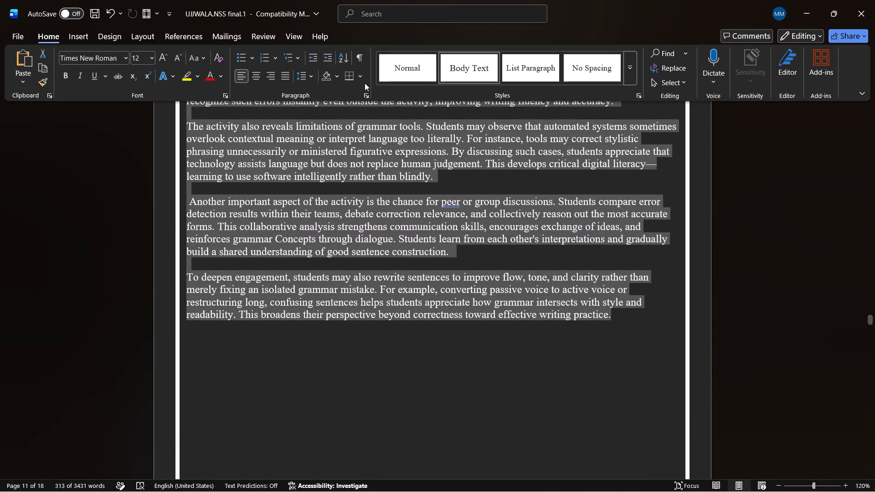
pyautogui.click(313, 77)
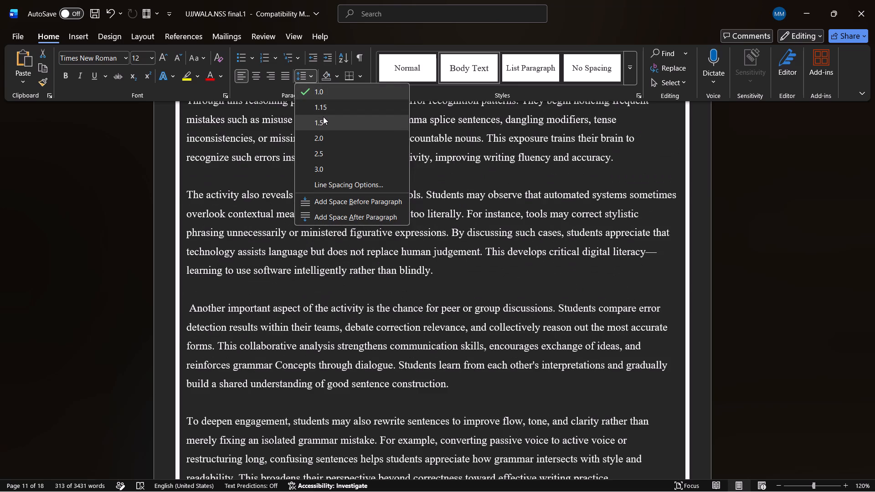
pyautogui.click(323, 117)
pyautogui.click(427, 339)
# Check the respaced page's layout against the DAY - 02 page, and look in the NLP Project Report PDF for the text that follows.
pyautogui.scroll(1, 427, 339)
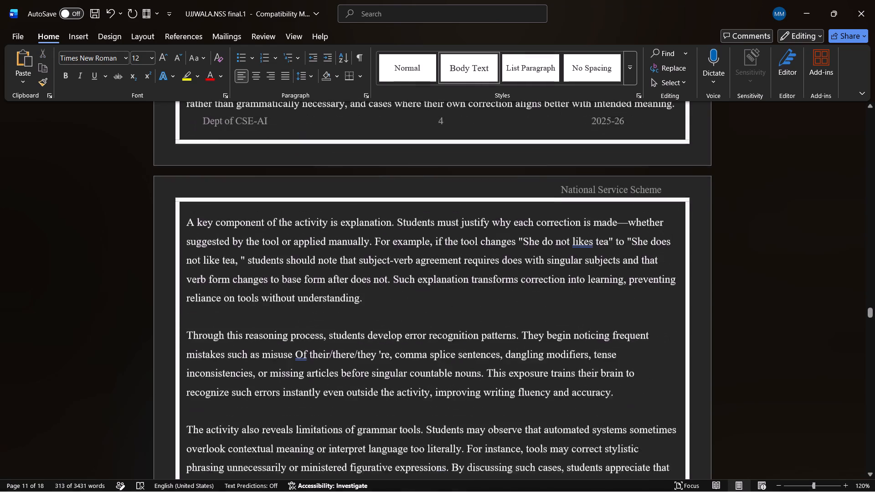
pyautogui.scroll(-7, 427, 339)
pyautogui.scroll(1, 427, 339)
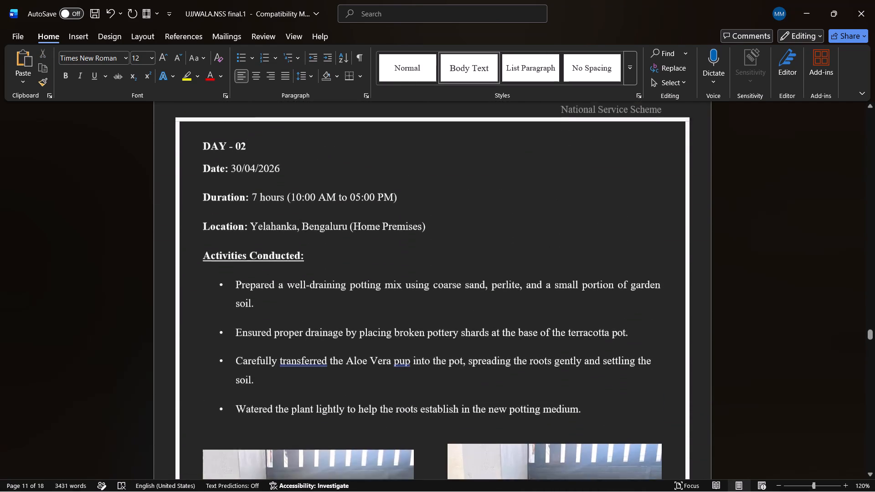
pyautogui.scroll(1, 427, 339)
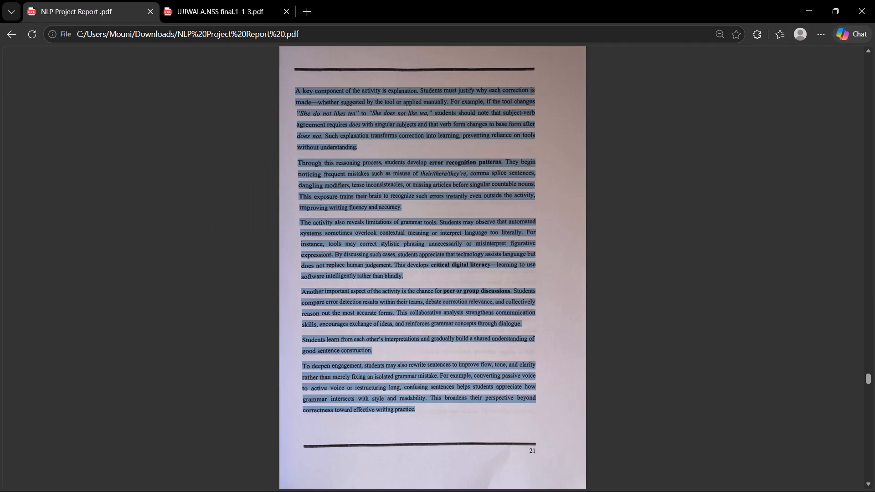
pyautogui.scroll(-7, 427, 339)
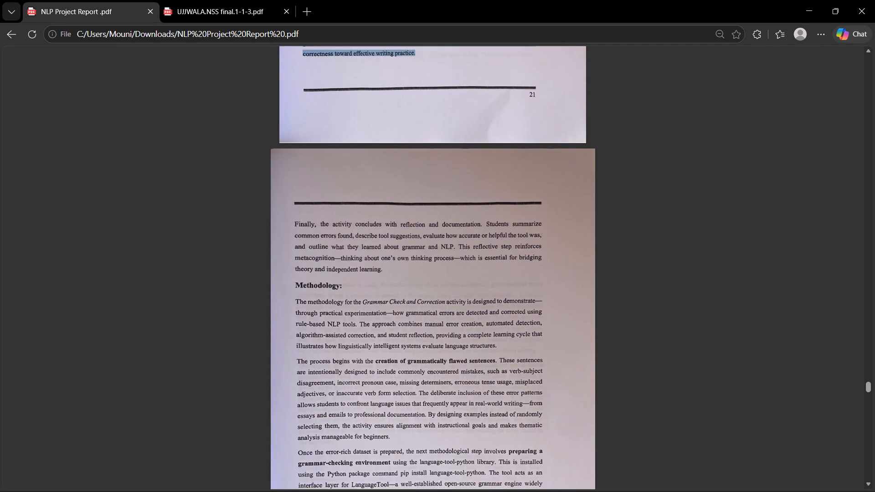
pyautogui.scroll(-1, 427, 339)
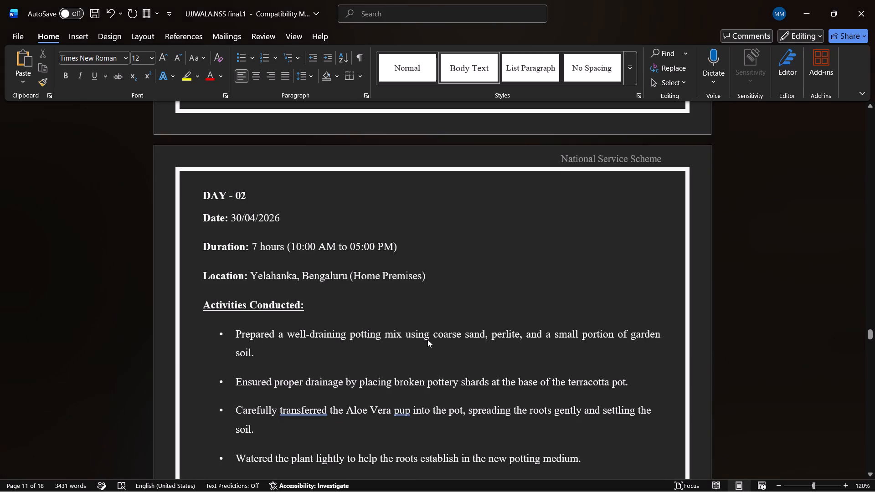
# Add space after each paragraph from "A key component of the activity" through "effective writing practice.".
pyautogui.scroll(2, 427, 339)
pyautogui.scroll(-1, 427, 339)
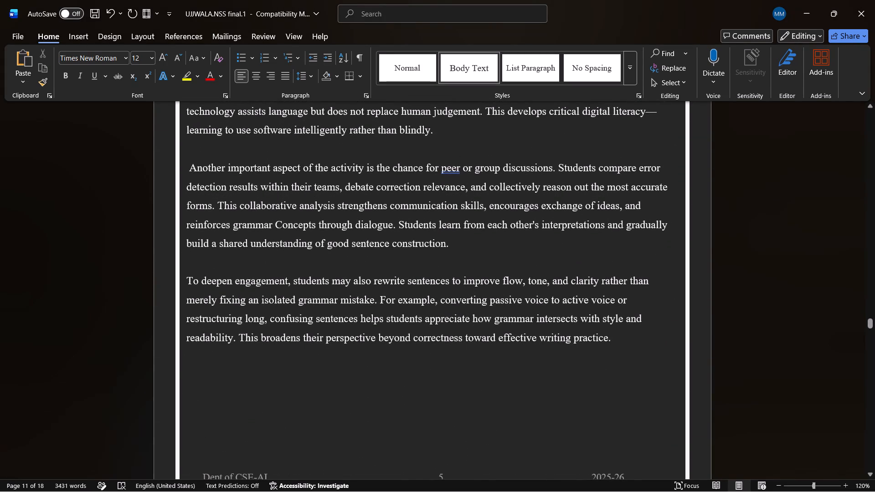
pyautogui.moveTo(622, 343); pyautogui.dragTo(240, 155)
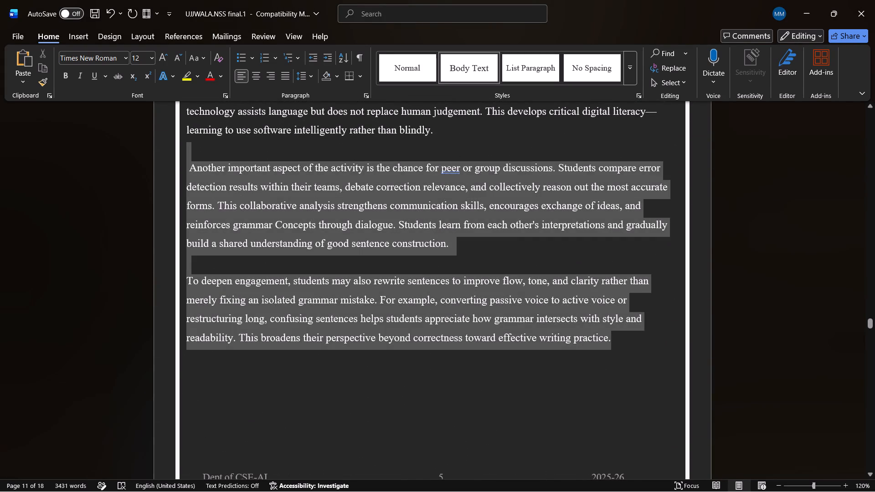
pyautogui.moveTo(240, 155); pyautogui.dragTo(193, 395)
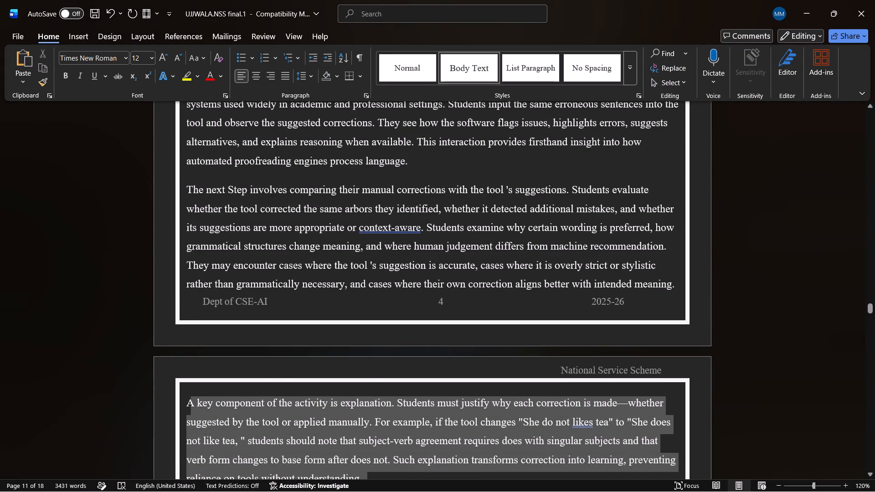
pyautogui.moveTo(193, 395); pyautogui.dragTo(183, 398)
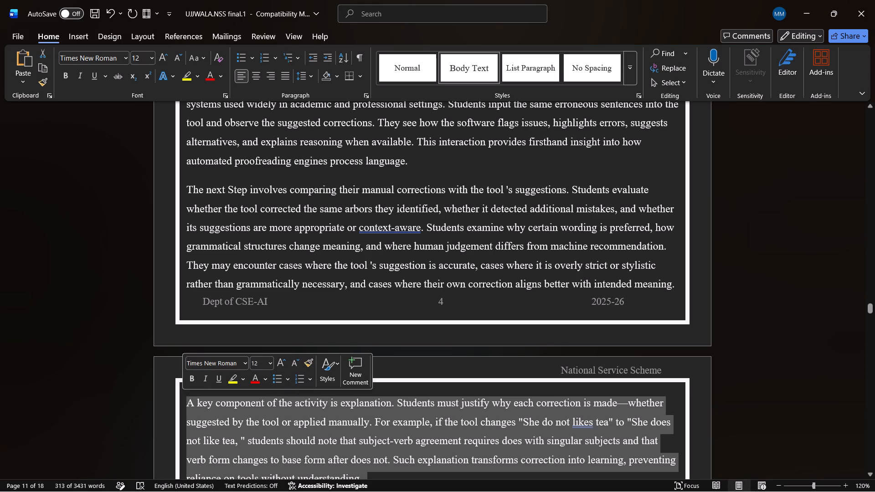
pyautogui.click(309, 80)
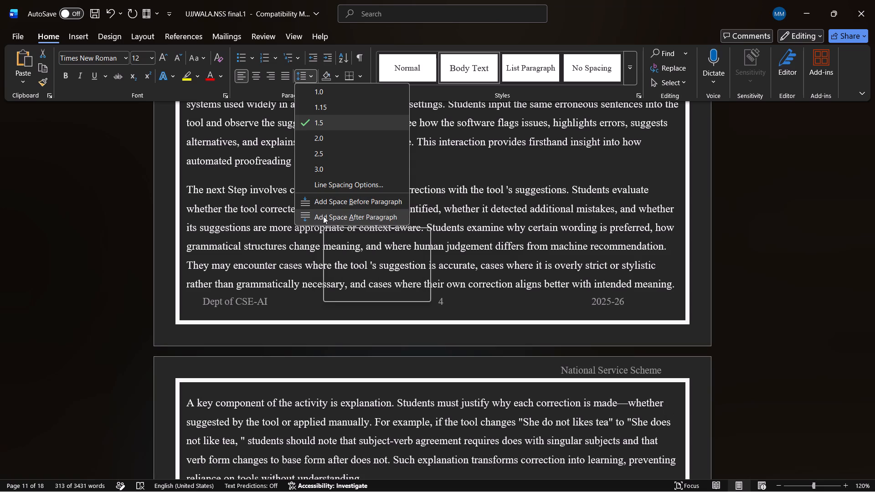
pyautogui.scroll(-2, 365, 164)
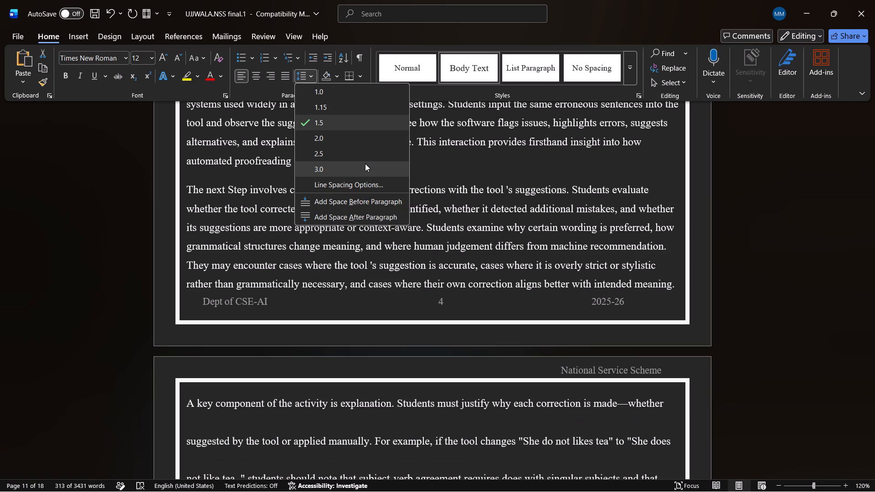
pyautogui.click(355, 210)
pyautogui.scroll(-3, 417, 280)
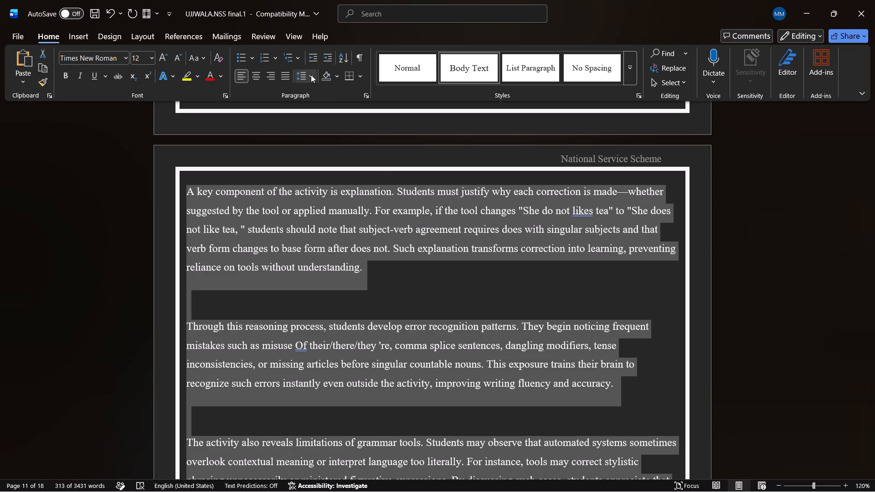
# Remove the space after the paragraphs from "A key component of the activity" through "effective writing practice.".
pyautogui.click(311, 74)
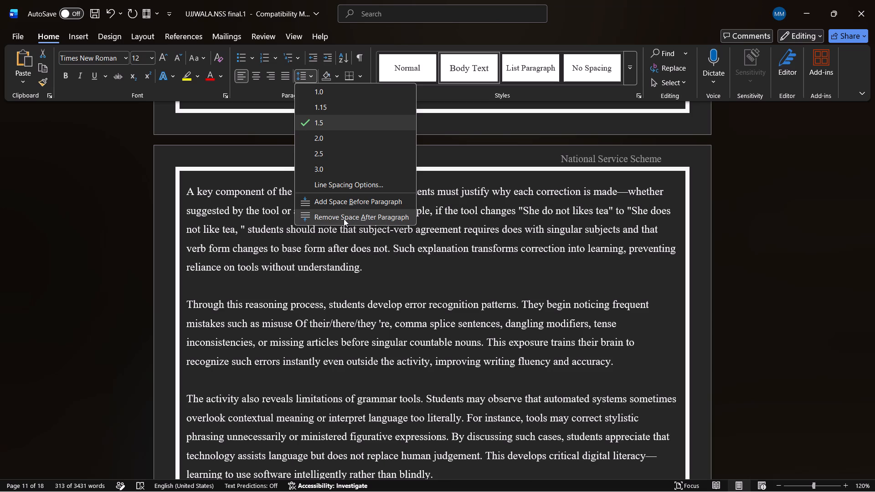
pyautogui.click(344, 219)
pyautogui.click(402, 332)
# Switch to the NLP Project Report PDF in Edge and copy the "Finally, the activity concludes with reflection and documentation" paragraph above Methodology.
pyautogui.scroll(-1, 402, 332)
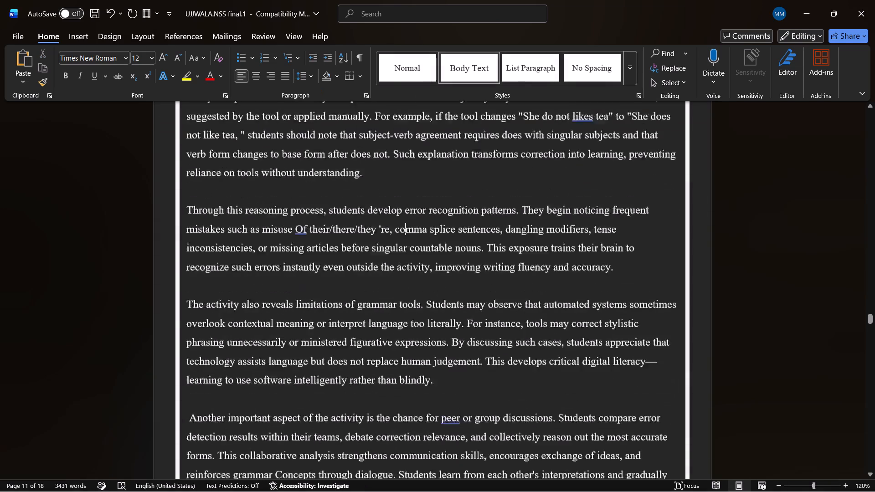
pyautogui.scroll(-4, 402, 332)
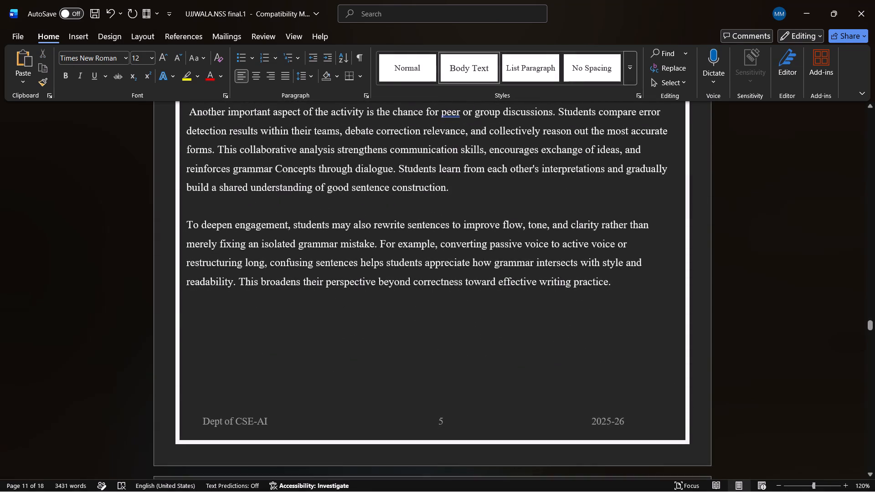
pyautogui.scroll(-1, 402, 332)
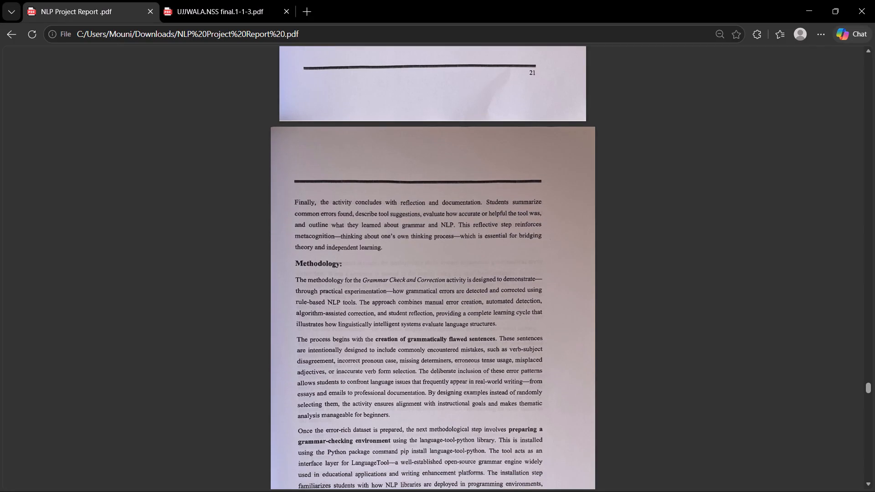
pyautogui.scroll(-1, 402, 332)
pyautogui.moveTo(294, 197); pyautogui.dragTo(312, 211)
pyautogui.moveTo(312, 211); pyautogui.dragTo(458, 229)
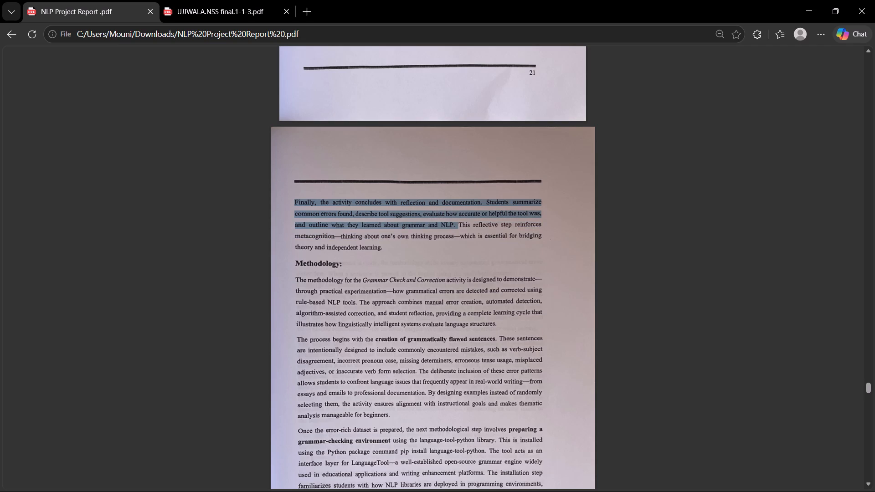
pyautogui.moveTo(458, 229); pyautogui.dragTo(458, 255)
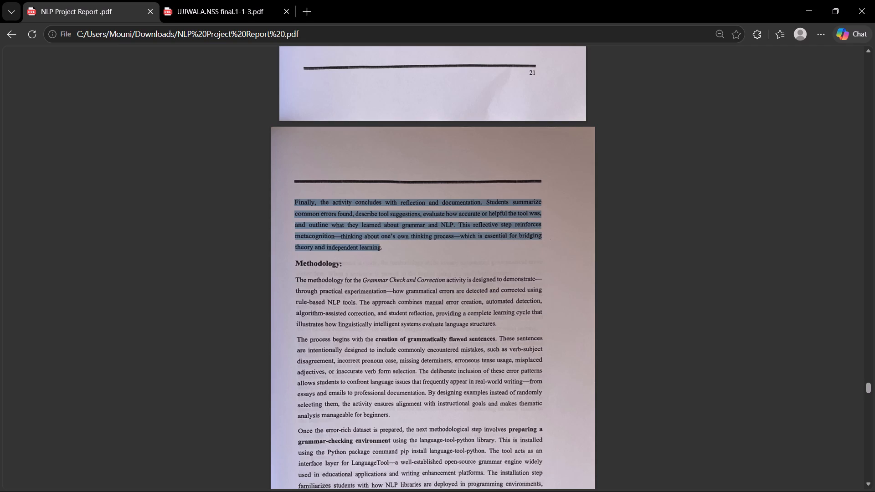
pyautogui.moveTo(458, 255); pyautogui.dragTo(458, 255)
pyautogui.hotkey('ctrl', 'c')
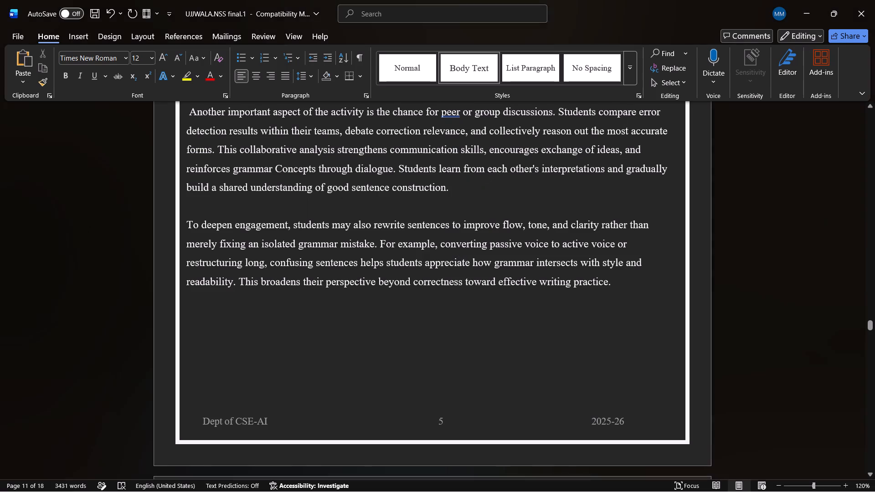
# Back in the Word report, paste the copied paragraph below "effective writing practice.", keeping one blank line between the two paragraphs.
pyautogui.click(617, 285)
pyautogui.press('Return')
pyautogui.press('Return')
pyautogui.press('Return')
pyautogui.hotkey('ctrl', 'v')
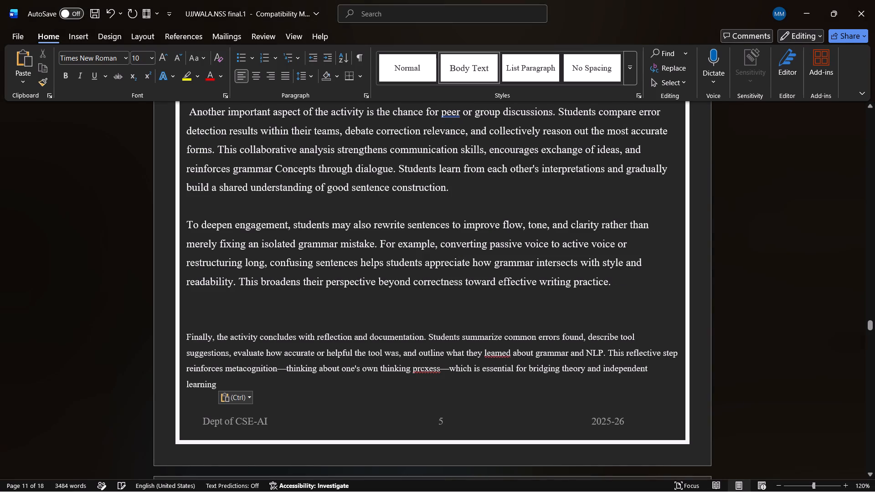
pyautogui.click(223, 319)
pyautogui.press('BackSpace')
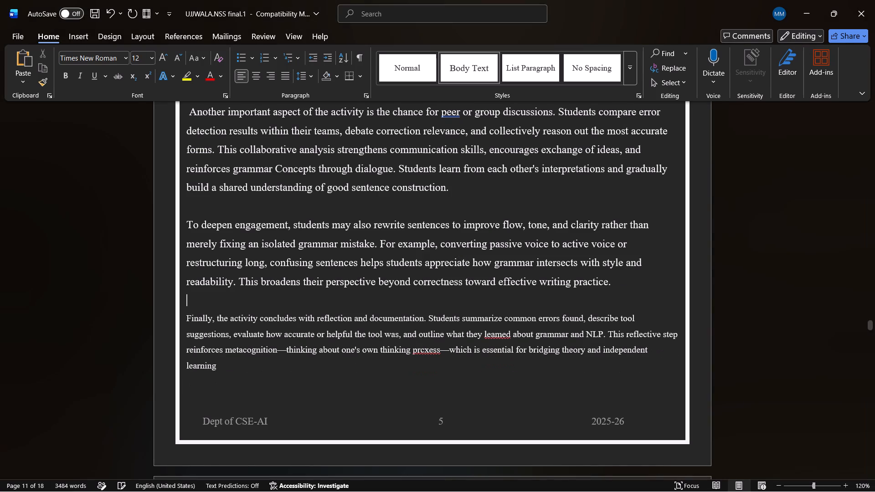
pyautogui.press('BackSpace')
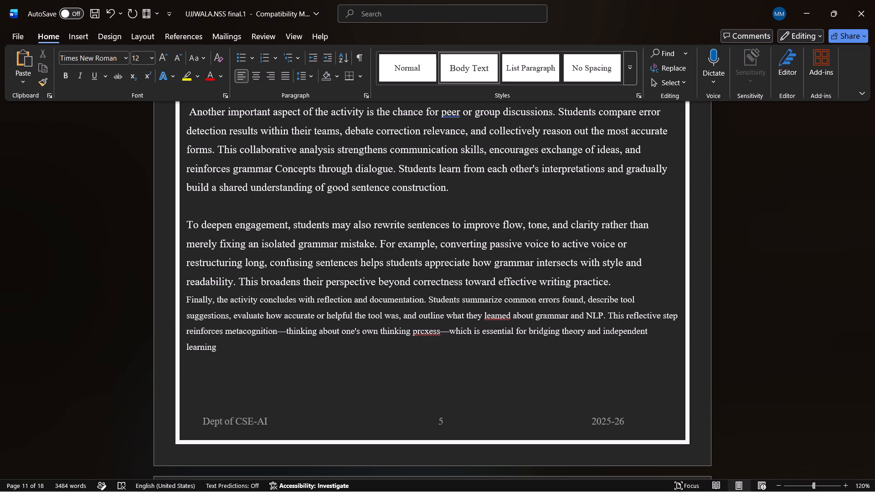
pyautogui.press('Return')
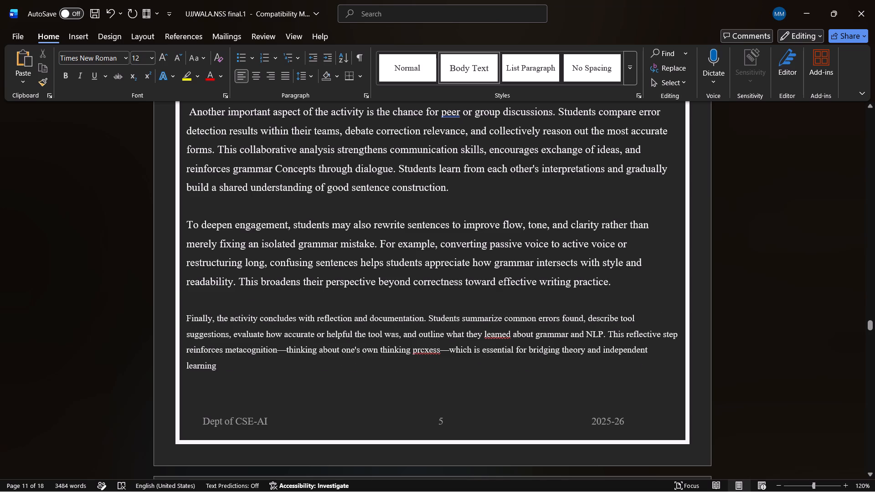
# Set the font size of the pasted "Finally, the activity concludes" paragraph to 12.
pyautogui.moveTo(183, 316); pyautogui.dragTo(225, 373)
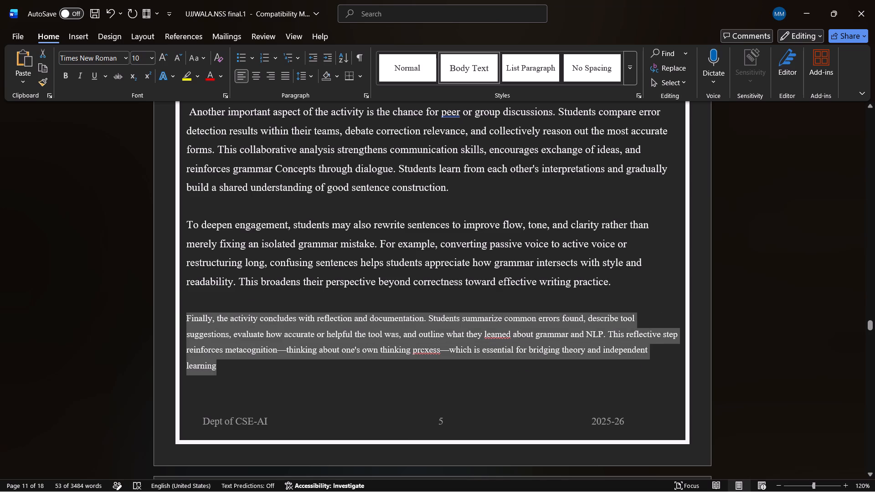
pyautogui.click(153, 60)
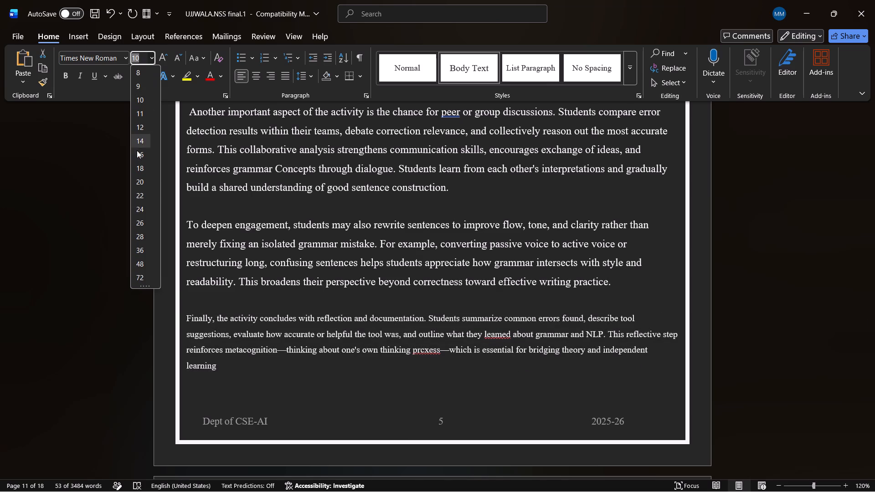
pyautogui.click(141, 129)
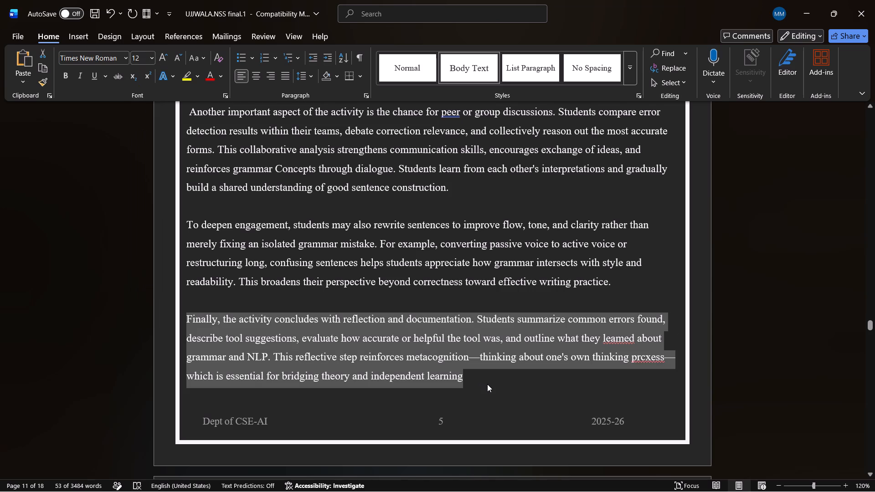
# Add a period at the end of the pasted paragraph, after "independent learning".
pyautogui.click(490, 385)
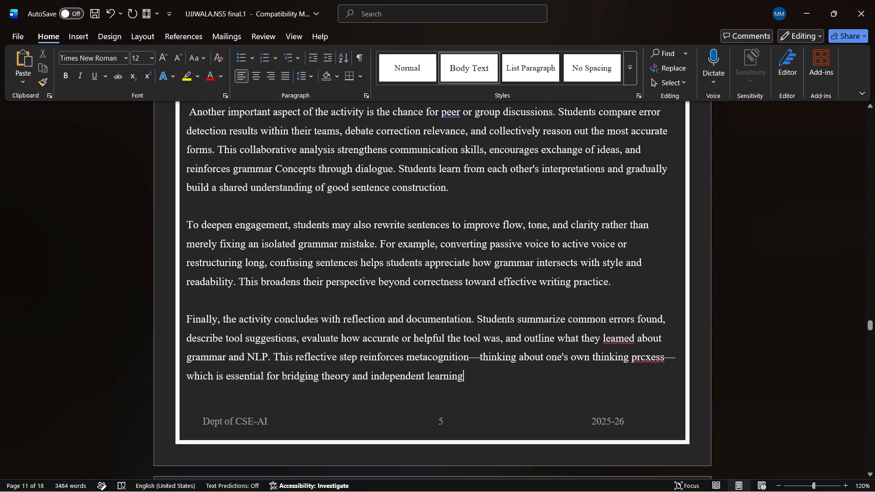
pyautogui.press('.')
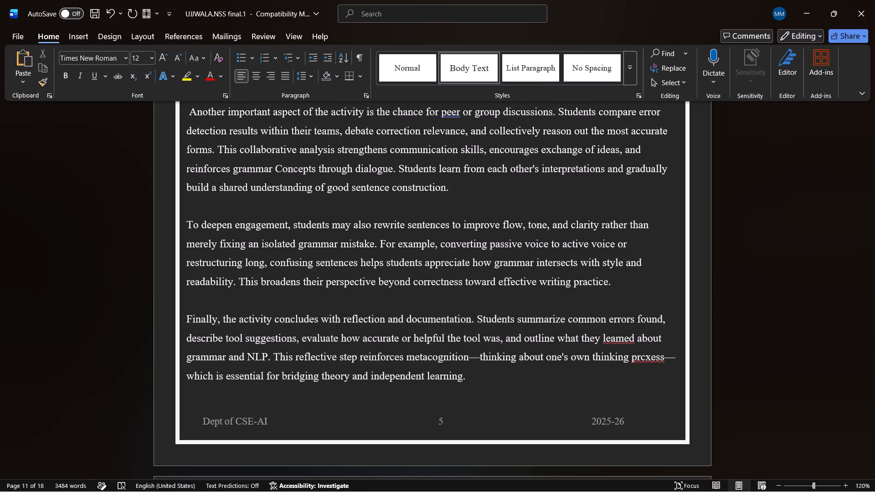
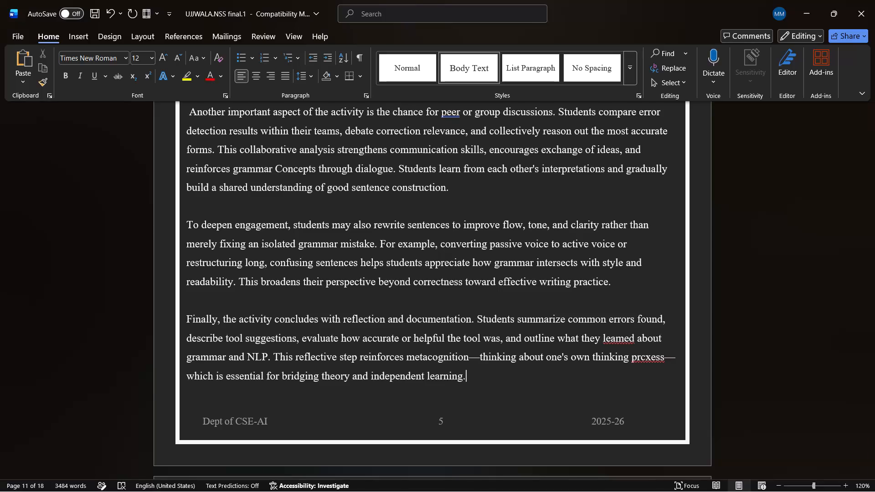
# Switch to the NLP Project Report PDF in Edge and copy the heading word "Methodology" on page 22.
pyautogui.scroll(-4, 489, 385)
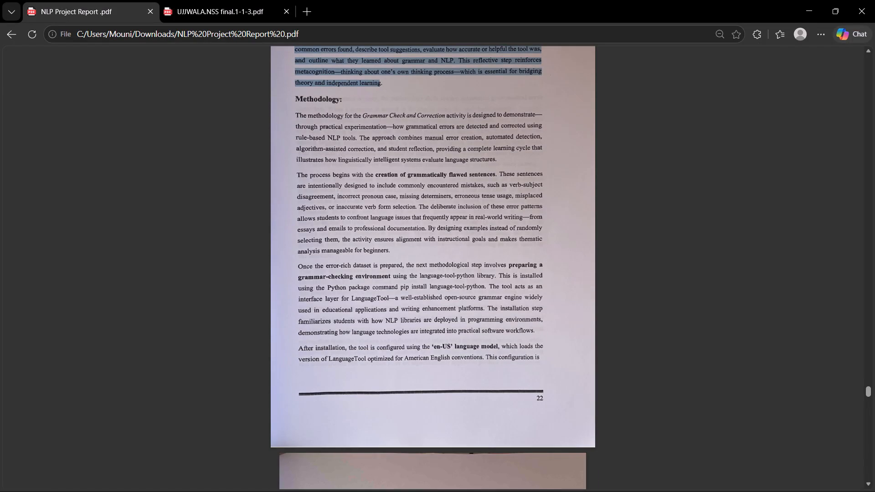
pyautogui.scroll(-1, 489, 385)
pyautogui.moveTo(294, 96); pyautogui.dragTo(350, 108)
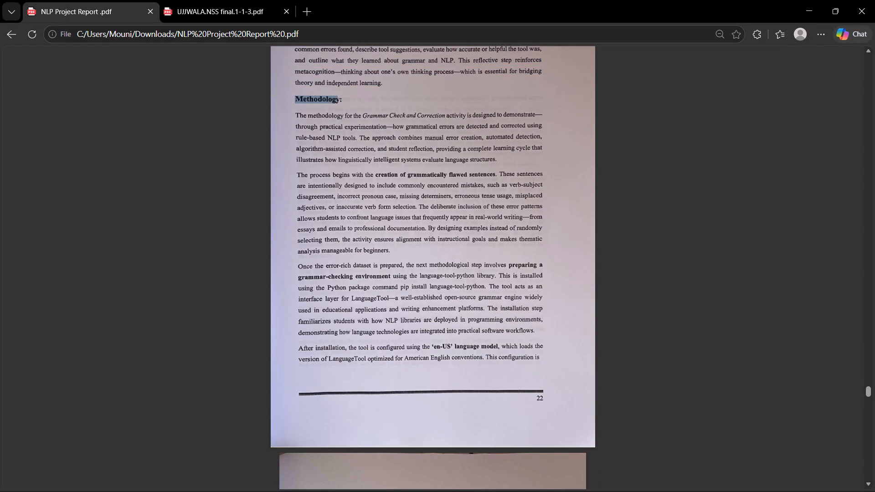
pyautogui.moveTo(350, 108); pyautogui.dragTo(360, 101)
pyautogui.hotkey('ctrl', 'c')
# Back in the Word report, replace the "DAY - 02" heading with the copied word and a colon, so it reads "Methodology:".
pyautogui.scroll(-2, 360, 101)
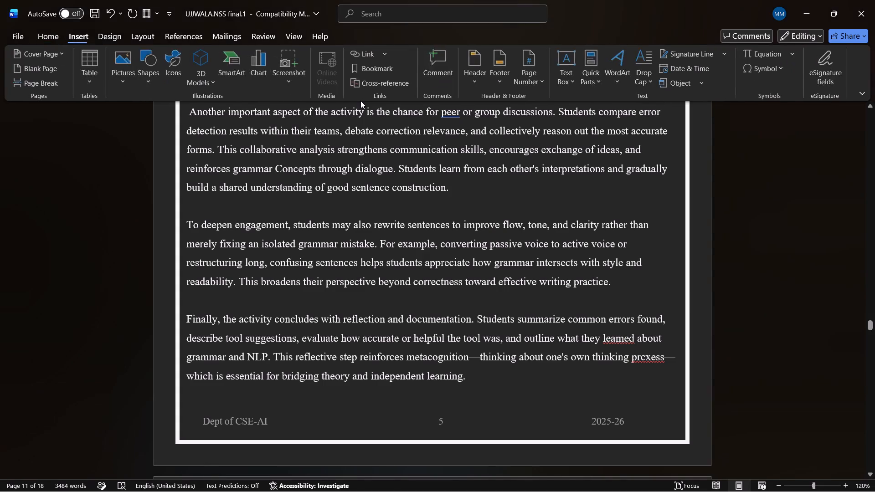
pyautogui.scroll(-2, 360, 101)
pyautogui.scroll(-2, 327, 285)
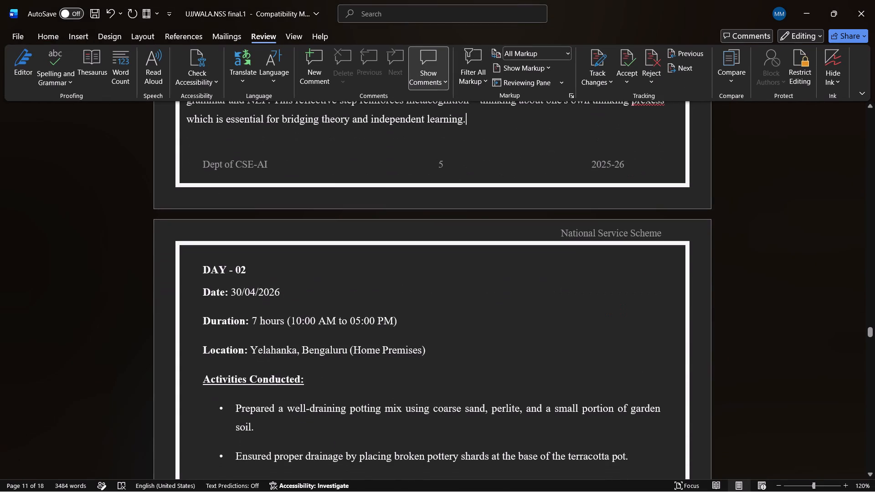
pyautogui.click(262, 270)
pyautogui.press('BackSpace')
pyautogui.press('BackSpace')
pyautogui.press('BackSpace')
pyautogui.press('BackSpace')
pyautogui.press('BackSpace')
pyautogui.press('BackSpace')
pyautogui.press('BackSpace')
pyautogui.press('BackSpace')
pyautogui.press('BackSpace')
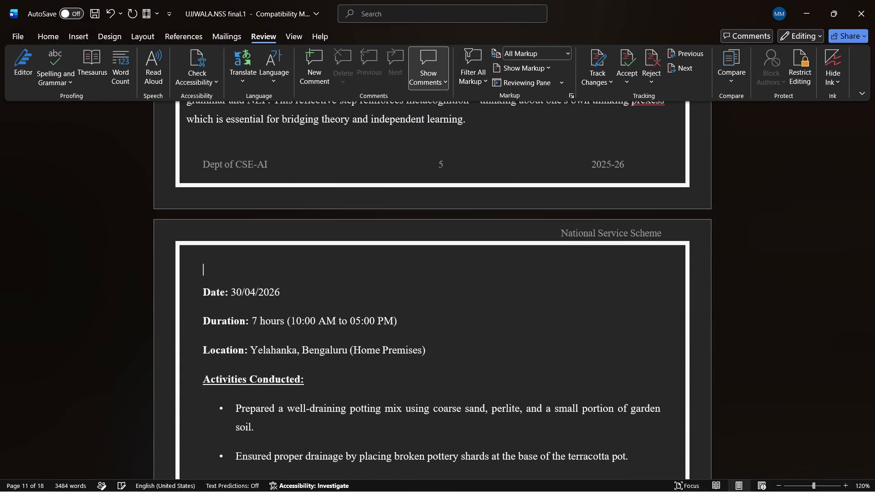
pyautogui.hotkey('ctrl', 'v')
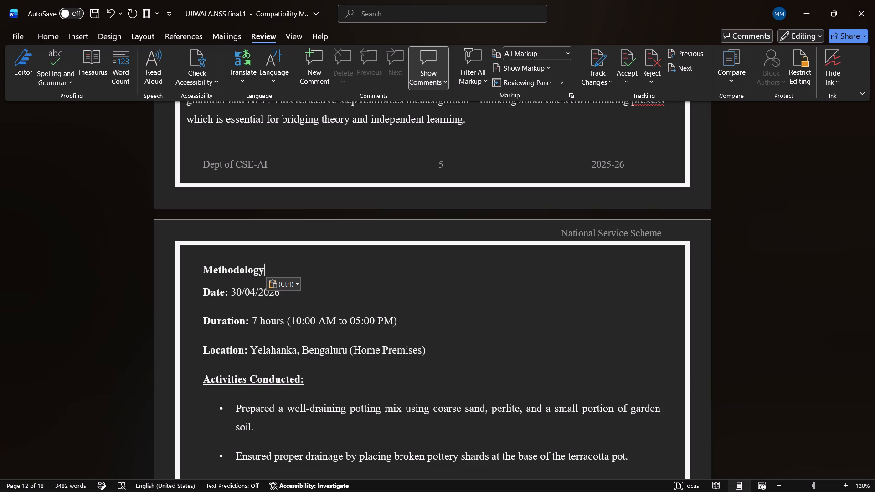
pyautogui.hotkey('shift', ':')
# Delete the old Day 02 content below the "Methodology:" heading, from the Date line through the two potting photos.
pyautogui.moveTo(202, 292); pyautogui.dragTo(443, 491)
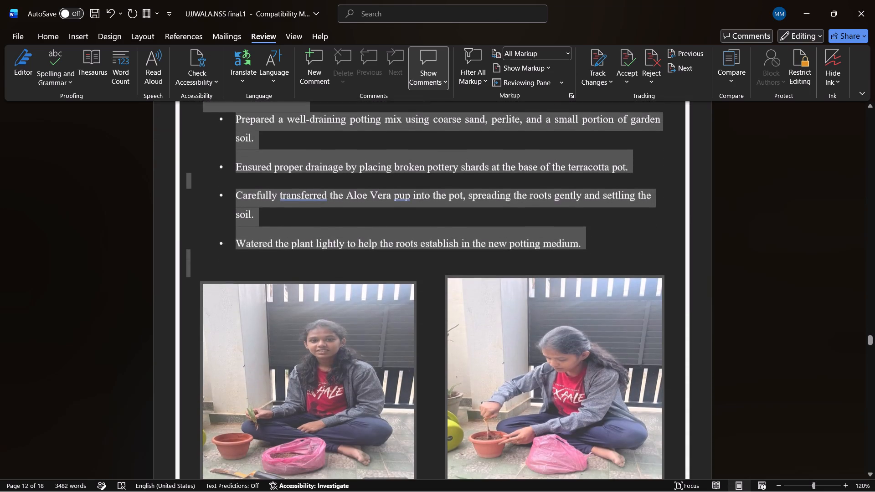
pyautogui.moveTo(443, 491); pyautogui.dragTo(639, 228)
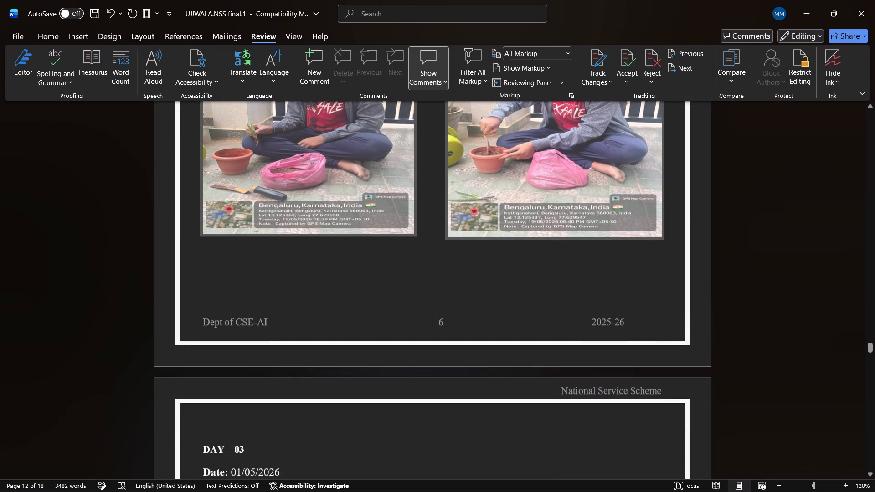
pyautogui.moveTo(639, 228); pyautogui.dragTo(695, 231)
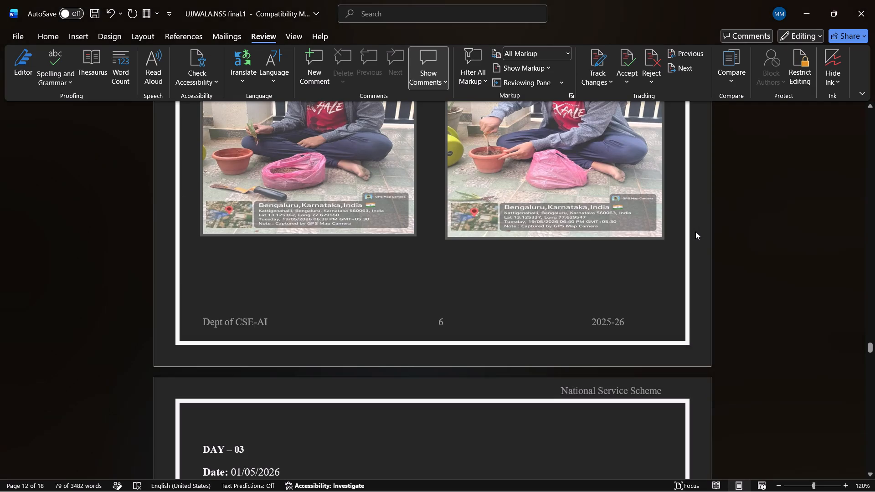
pyautogui.press('BackSpace')
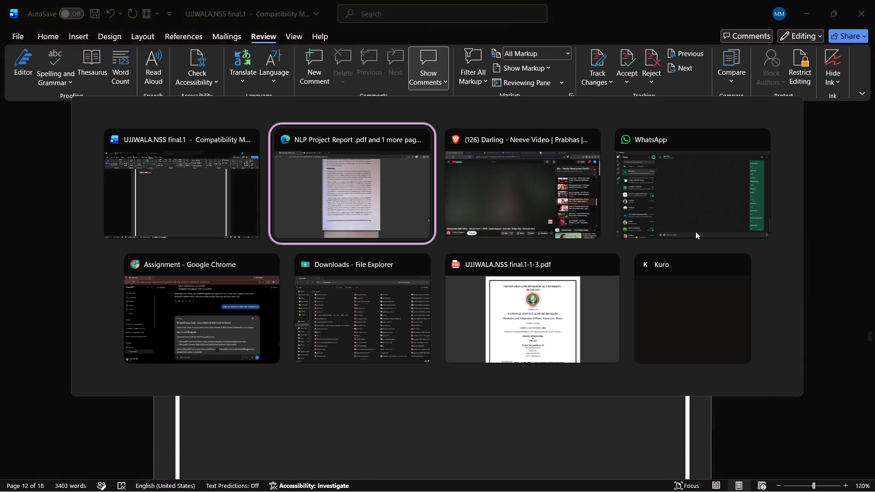
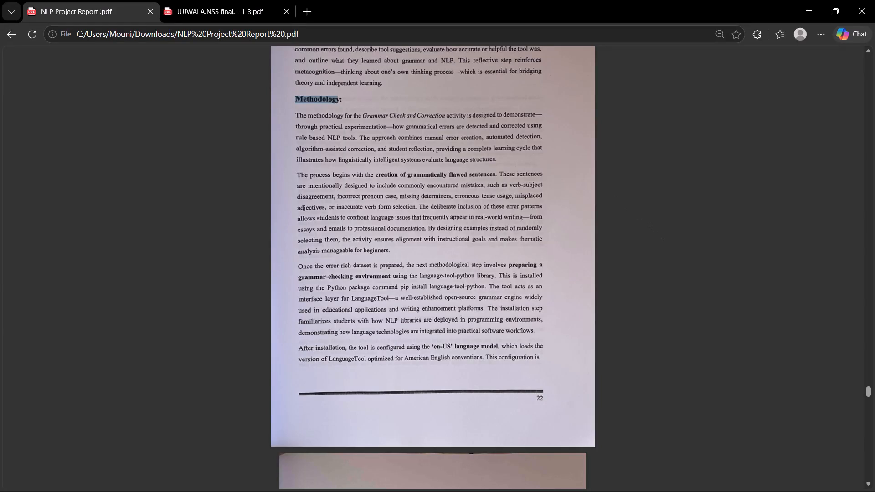
# Copy the text below the "Methodology:" heading on page 22, from "The methodology for the" through "American English conventions.".
pyautogui.moveTo(295, 111); pyautogui.dragTo(540, 395)
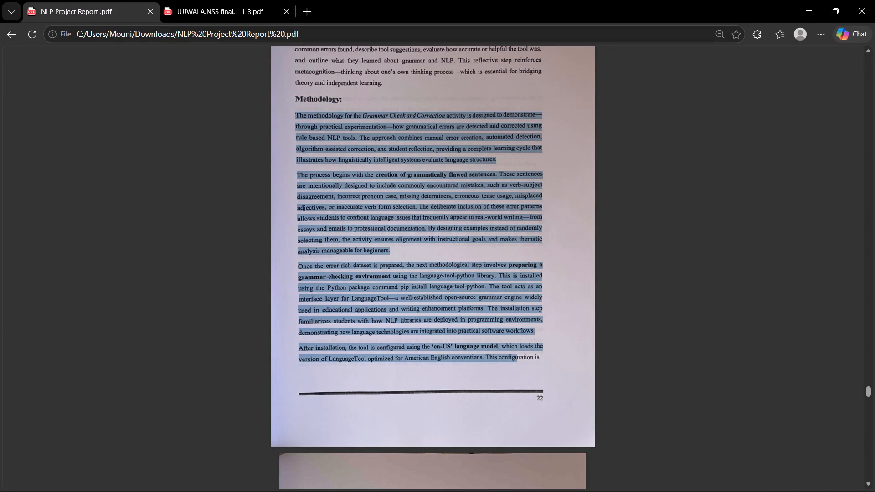
pyautogui.moveTo(540, 395); pyautogui.dragTo(497, 359)
pyautogui.moveTo(497, 359); pyautogui.dragTo(484, 361)
pyautogui.moveTo(484, 361); pyautogui.dragTo(484, 358)
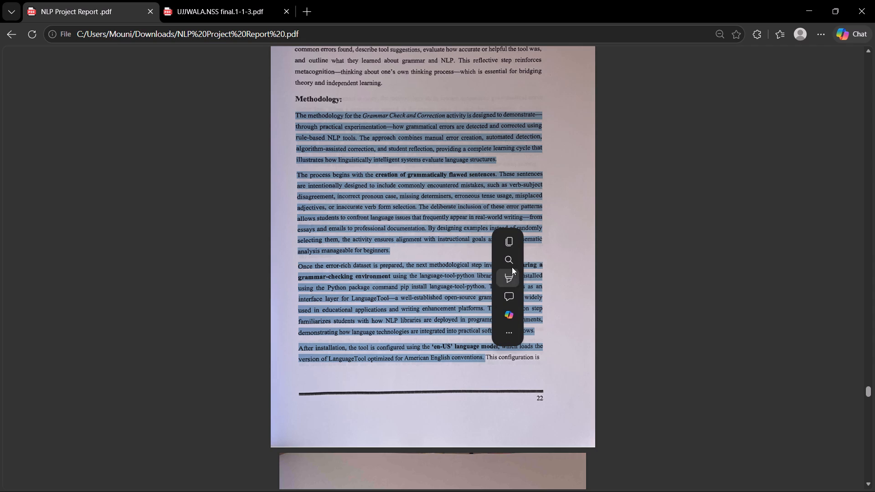
pyautogui.click(509, 248)
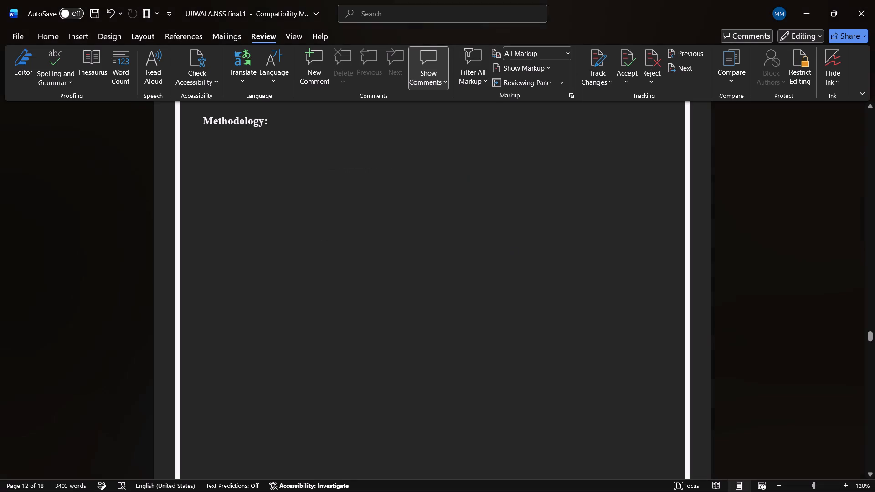
# In the Word report, paste the copied text below "Methodology:", leaving one blank line and indenting its first line with spaces to align with the heading.
pyautogui.click(283, 120)
pyautogui.press('Return')
pyautogui.press('Return')
pyautogui.press('Tab')
pyautogui.press('BackSpace')
pyautogui.press('space')
pyautogui.press('BackSpace')
pyautogui.press('BackSpace')
pyautogui.press('space')
pyautogui.press('space')
pyautogui.press('space')
pyautogui.press('space')
pyautogui.press('space')
pyautogui.press('space')
pyautogui.press('space')
pyautogui.press('space')
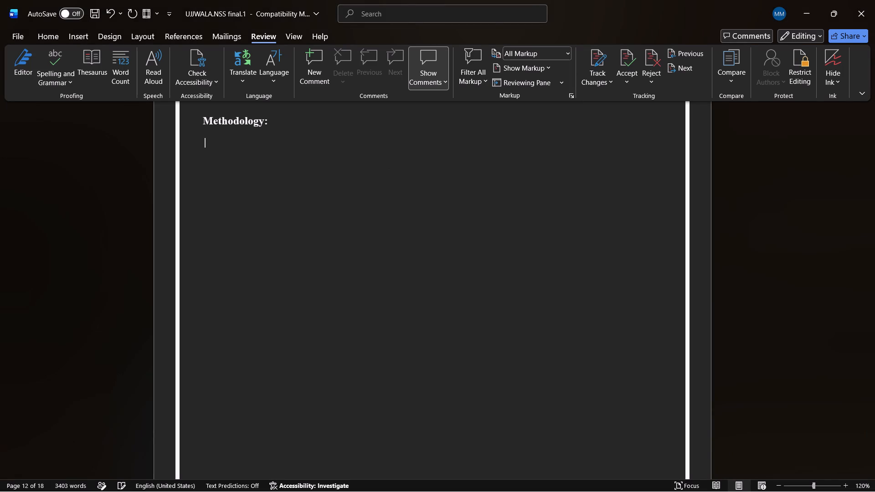
pyautogui.press('BackSpace')
pyautogui.hotkey('ctrl', 'v')
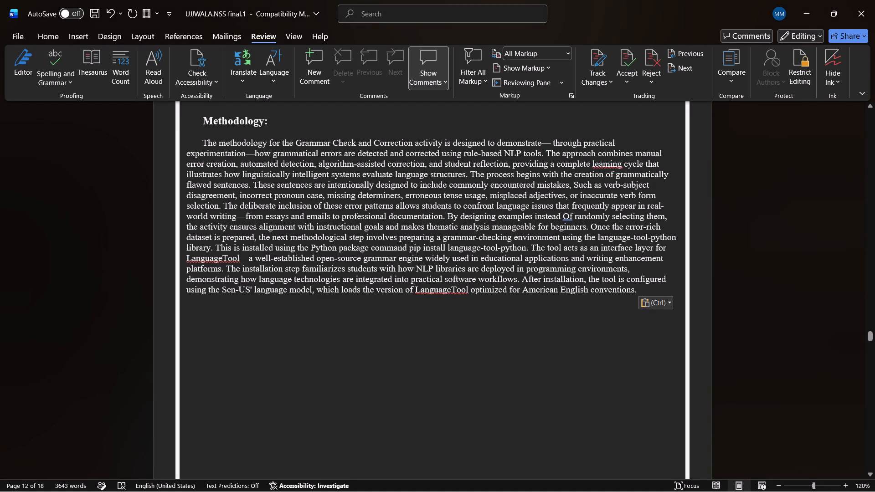
# Split the pasted text into separate paragraphs with blank lines before "The process begins with" and "Once the error-rich dataset is prepared".
pyautogui.click(473, 174)
pyautogui.press('Return')
pyautogui.press('Return')
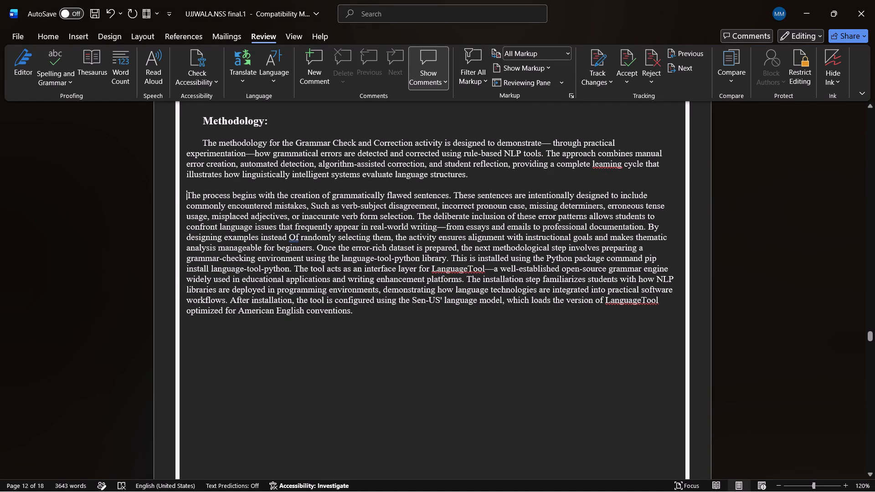
pyautogui.click(317, 246)
pyautogui.press('Return')
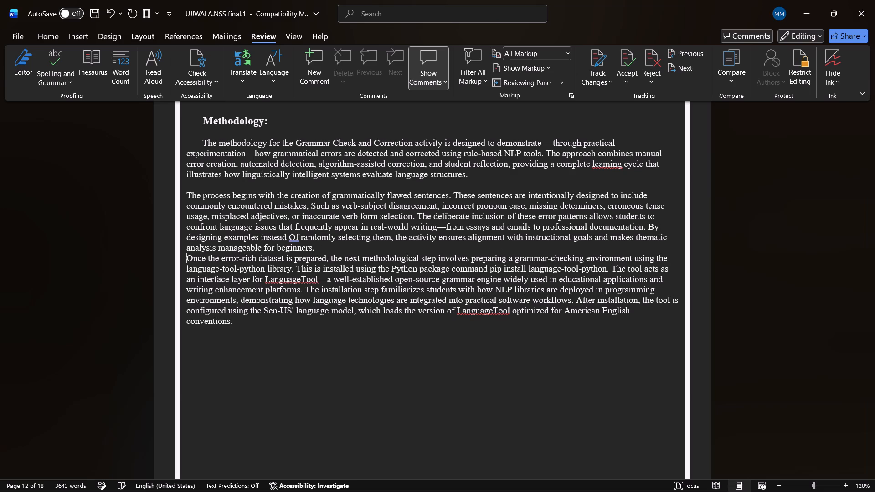
pyautogui.press('Return')
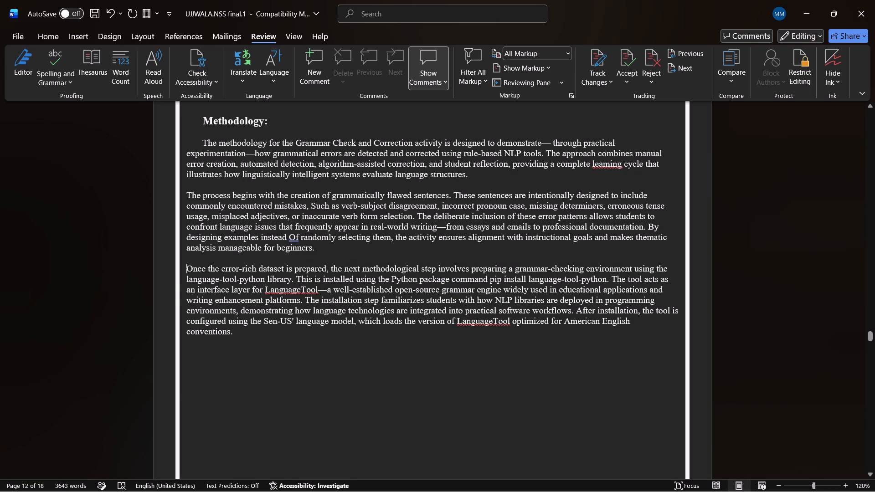
# Correct both occurrences of "LanguageTool" in the last Methodology paragraph to "Language Tool" using the spelling suggestions.
pyautogui.click(485, 323)
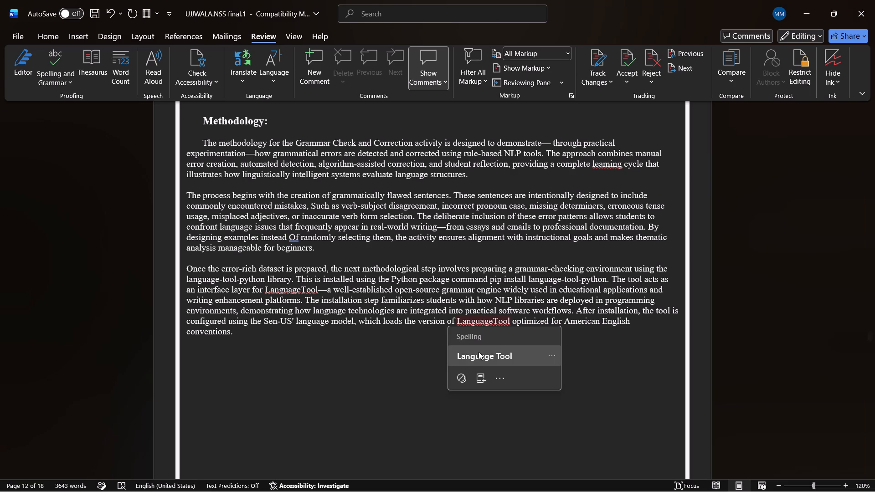
pyautogui.click(479, 352)
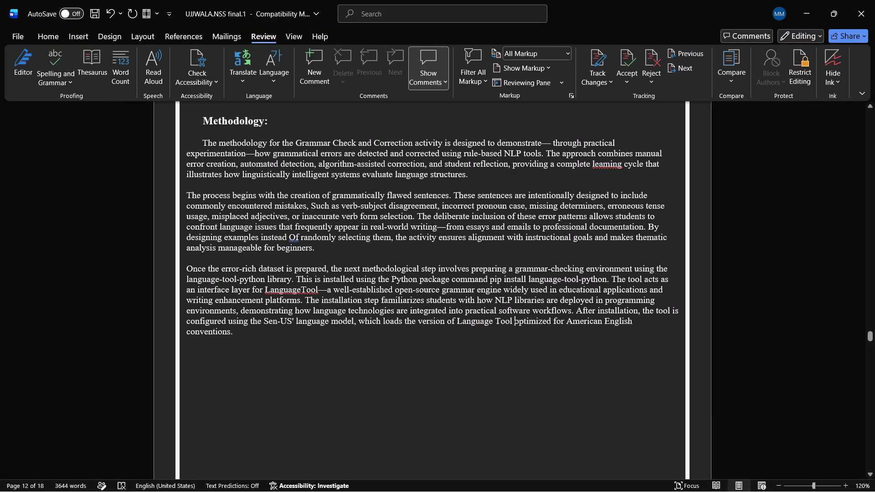
pyautogui.click(295, 287)
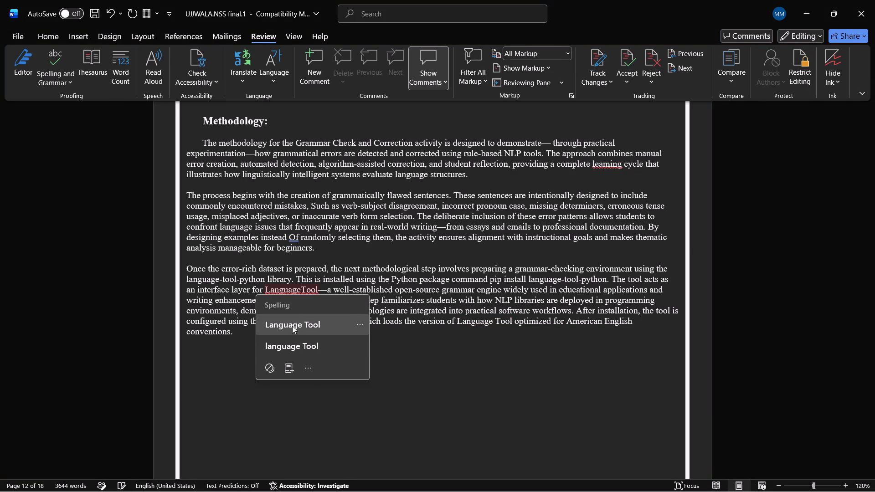
pyautogui.click(292, 326)
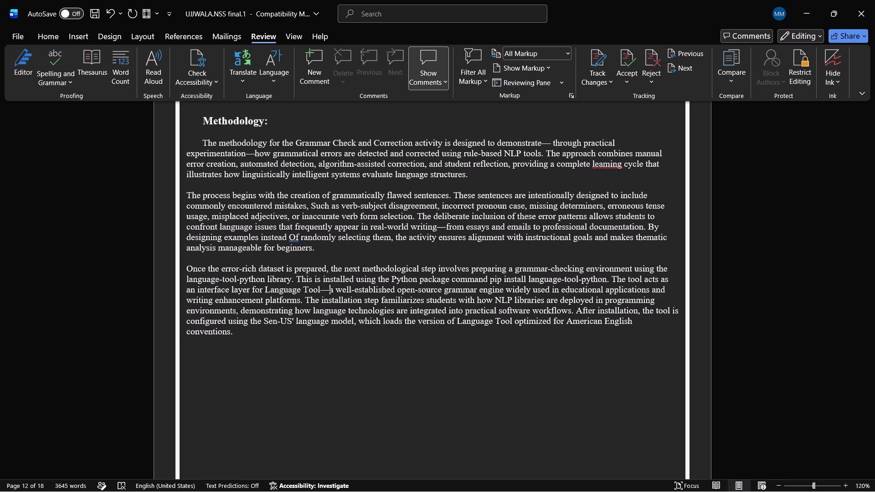
# Switch to the NLP Project Report PDF in Edge and look through the pages after page 22, including Output, Outcomes, Conclusion, Future Enhancement and References.
pyautogui.scroll(2, 292, 326)
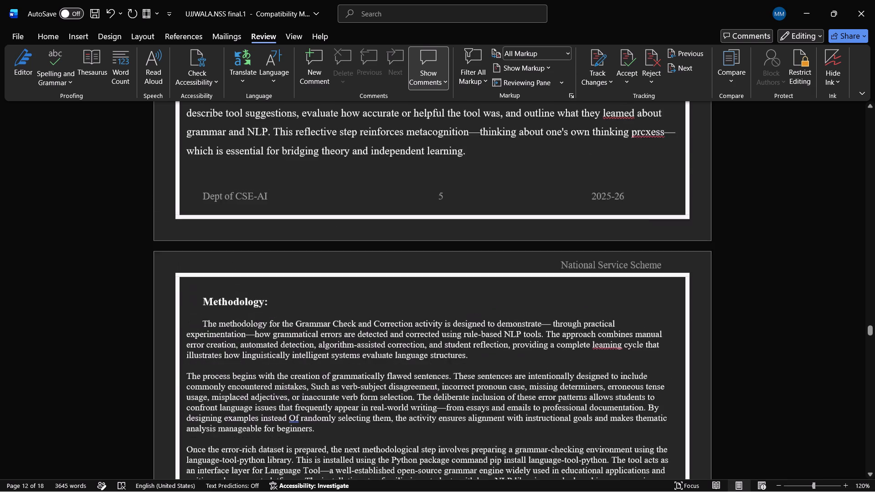
pyautogui.scroll(1, 292, 326)
pyautogui.scroll(-1, 292, 326)
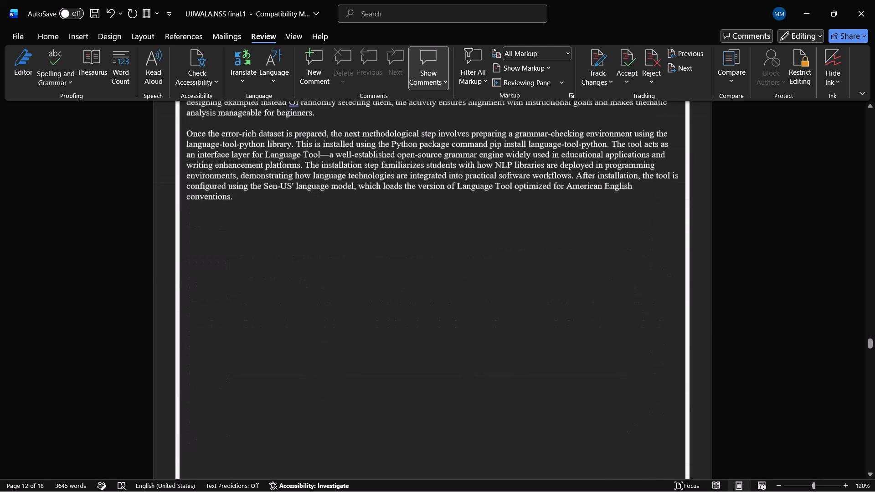
pyautogui.scroll(-1, 292, 326)
pyautogui.rightClick(292, 326)
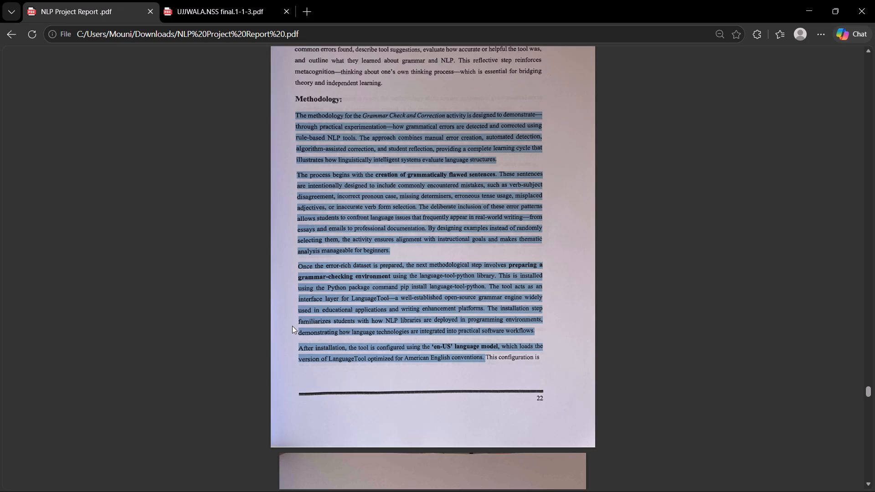
pyautogui.scroll(-8, 292, 326)
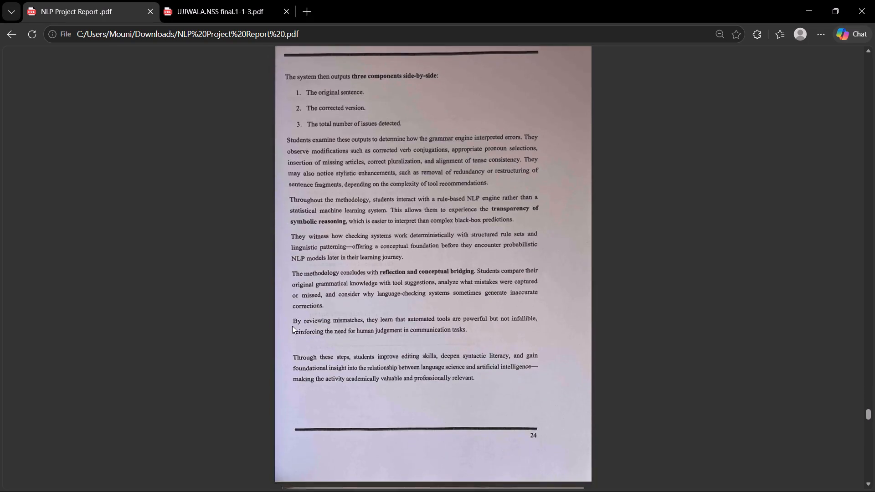
pyautogui.scroll(-7, 292, 326)
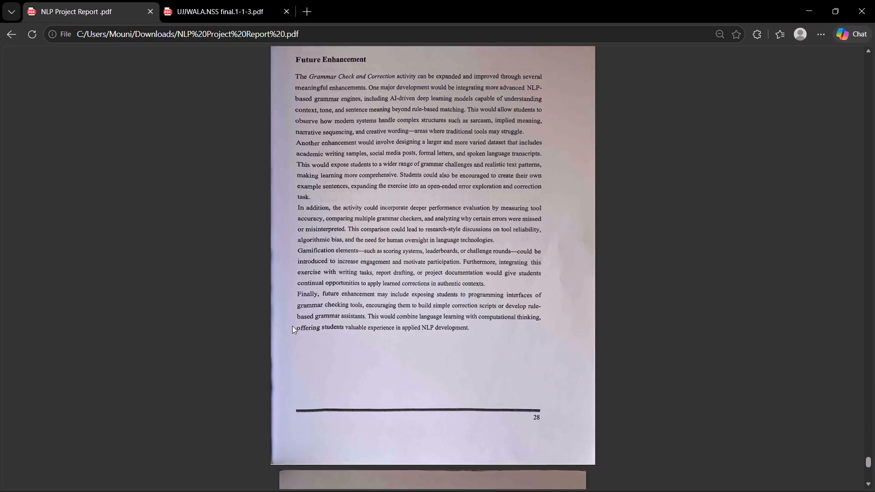
pyautogui.hscroll(1, 292, 326)
pyautogui.scroll(-4, 292, 326)
pyautogui.scroll(3, 292, 326)
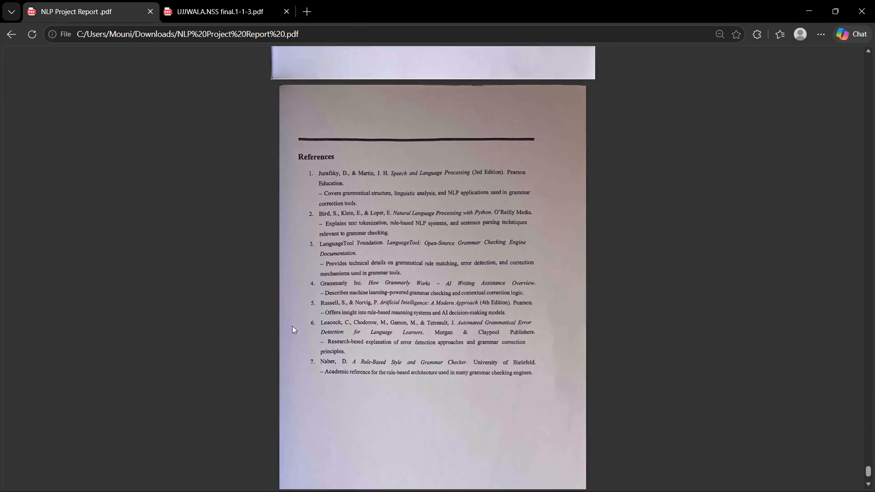
pyautogui.scroll(9, 292, 326)
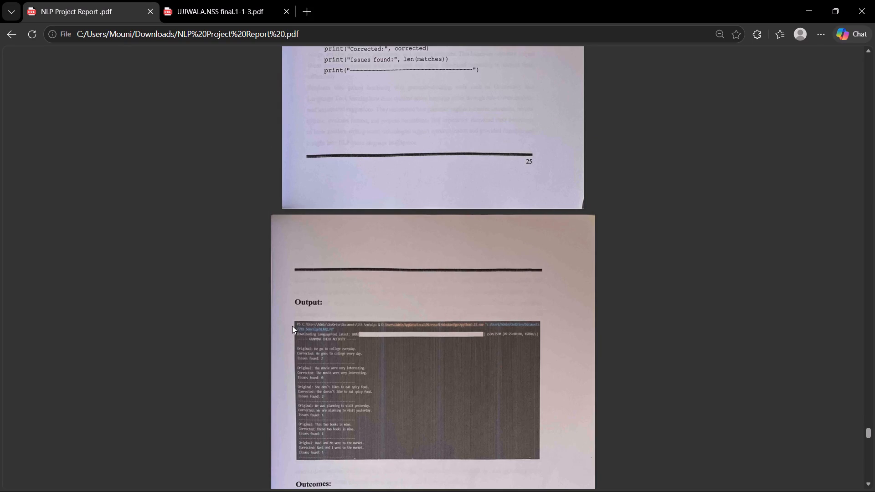
pyautogui.scroll(-9, 292, 326)
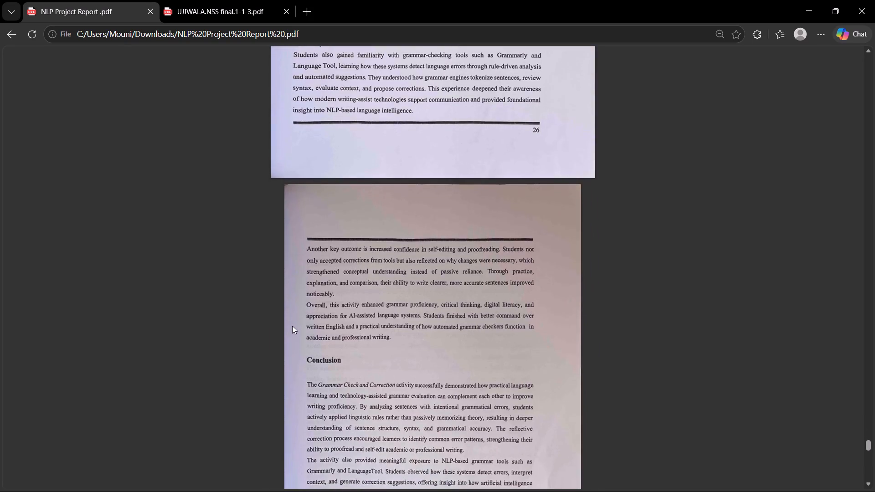
pyautogui.scroll(-11, 292, 326)
pyautogui.scroll(4, 292, 326)
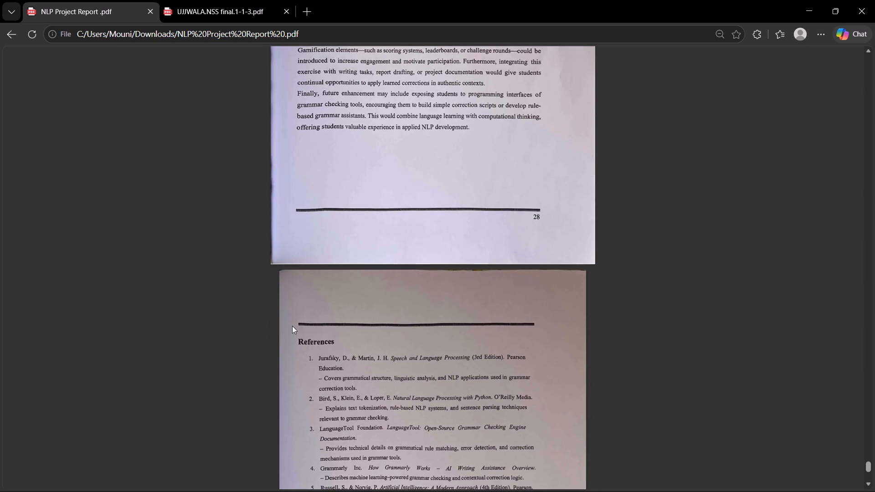
pyautogui.scroll(12, 292, 326)
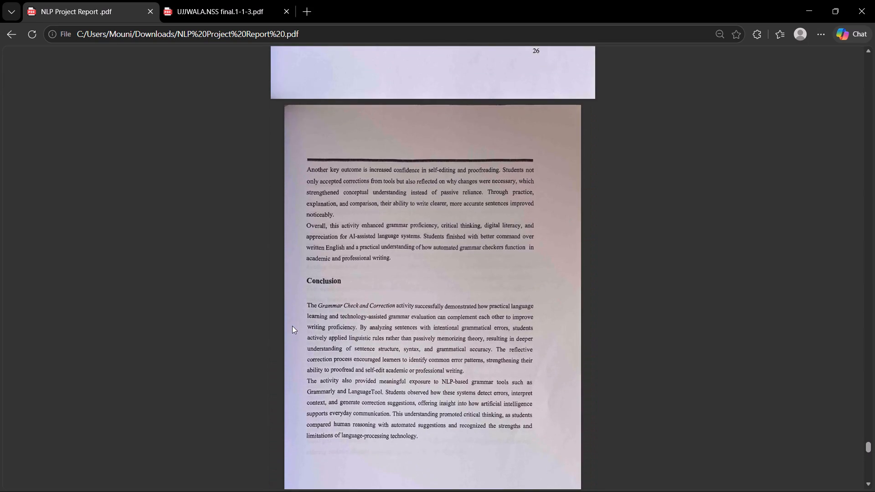
pyautogui.scroll(8, 292, 326)
pyautogui.scroll(-1, 292, 326)
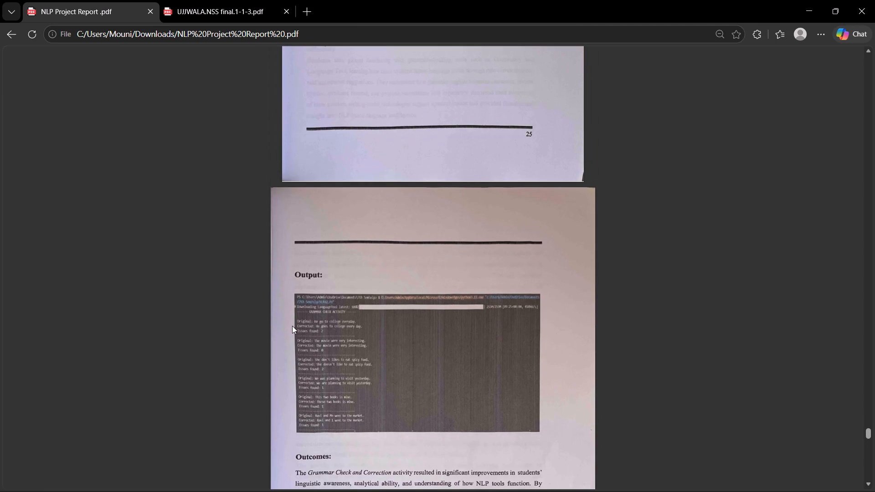
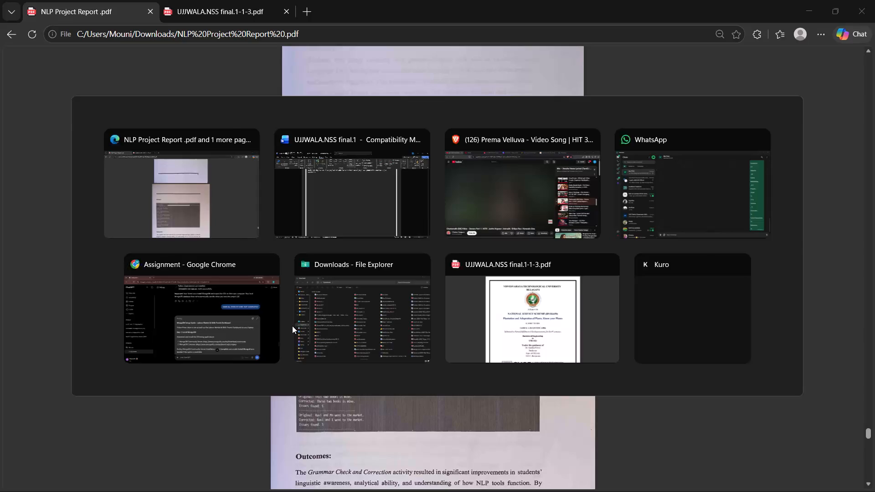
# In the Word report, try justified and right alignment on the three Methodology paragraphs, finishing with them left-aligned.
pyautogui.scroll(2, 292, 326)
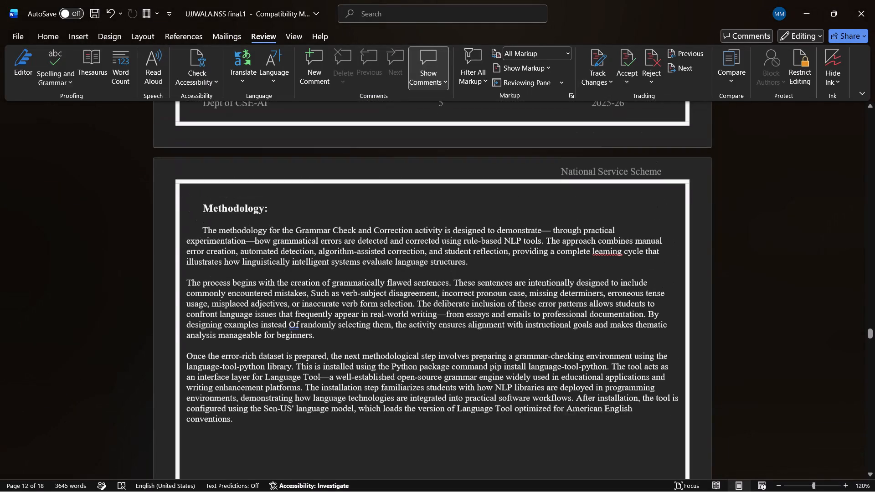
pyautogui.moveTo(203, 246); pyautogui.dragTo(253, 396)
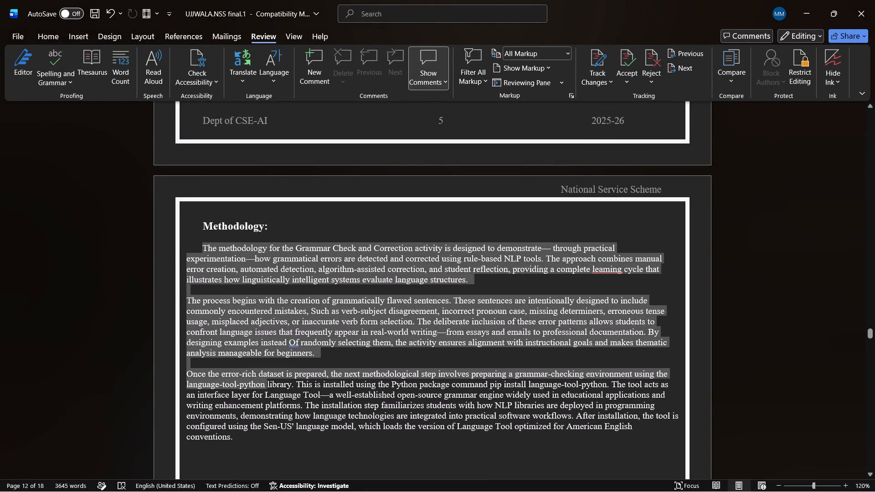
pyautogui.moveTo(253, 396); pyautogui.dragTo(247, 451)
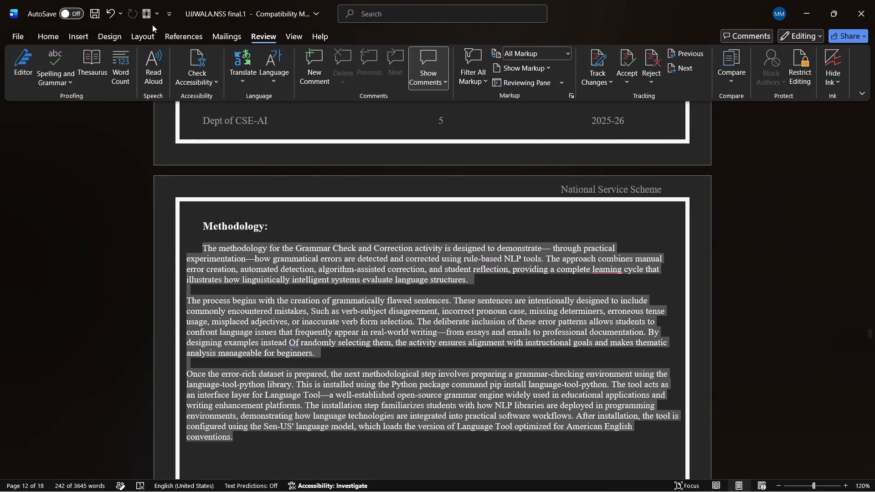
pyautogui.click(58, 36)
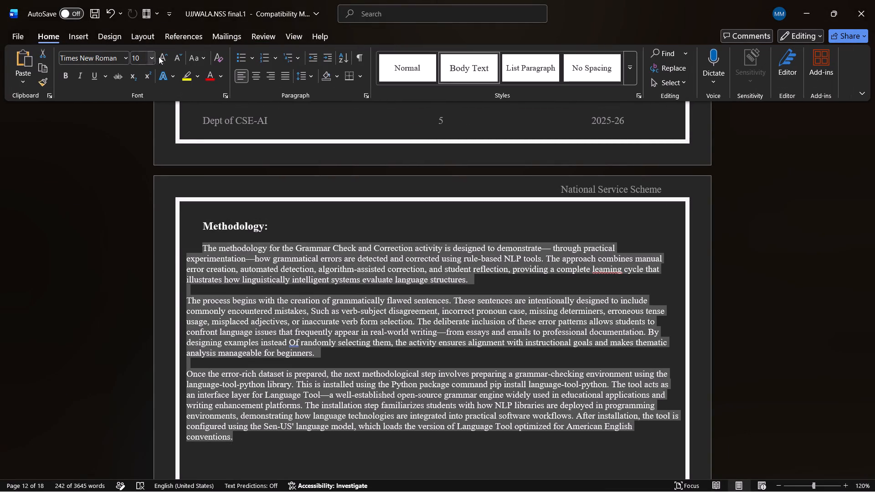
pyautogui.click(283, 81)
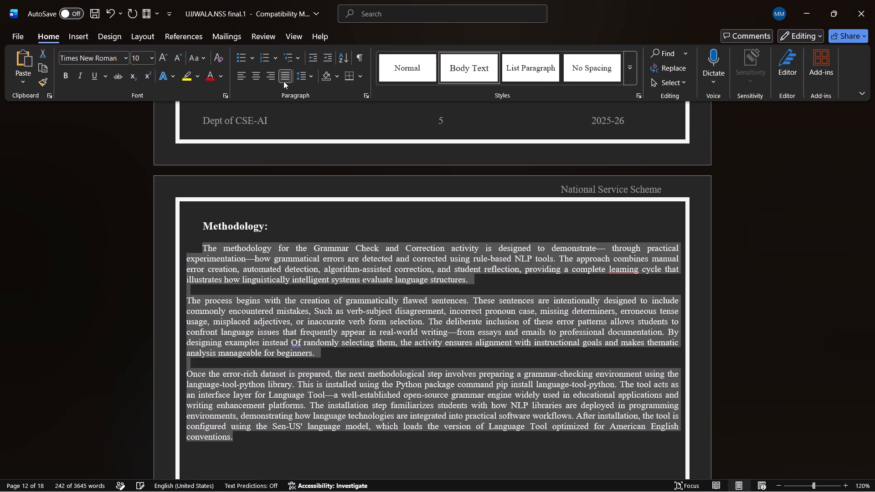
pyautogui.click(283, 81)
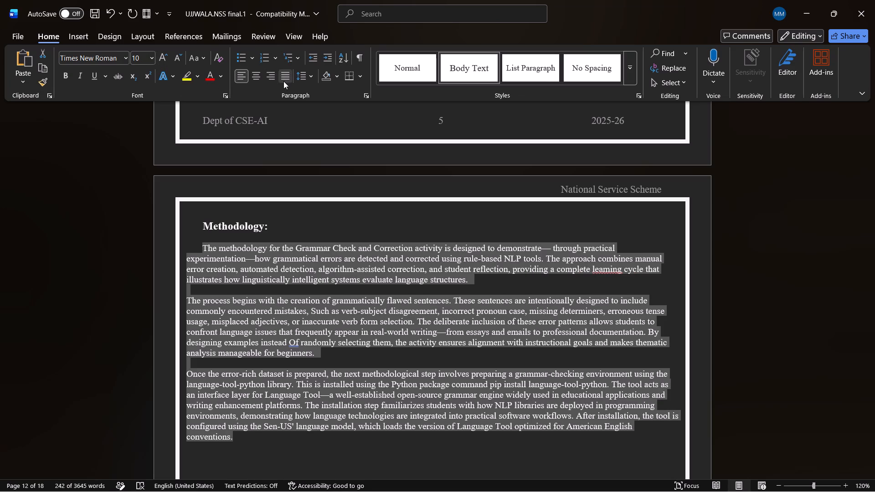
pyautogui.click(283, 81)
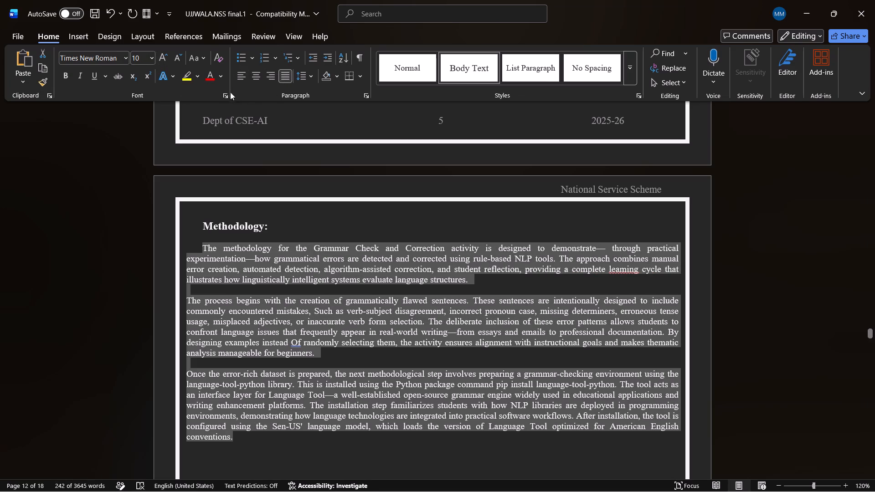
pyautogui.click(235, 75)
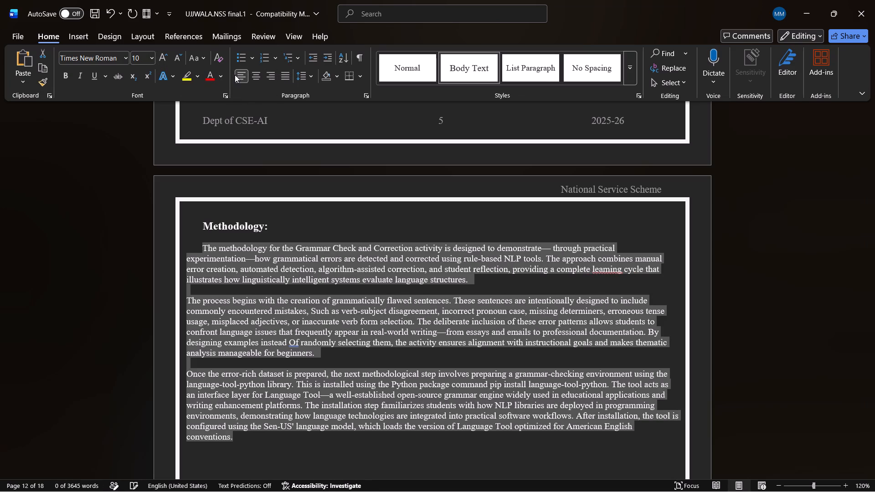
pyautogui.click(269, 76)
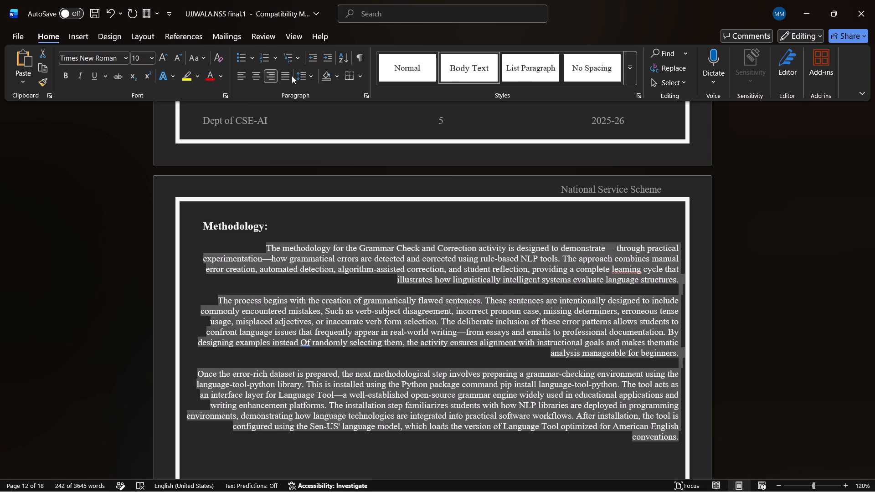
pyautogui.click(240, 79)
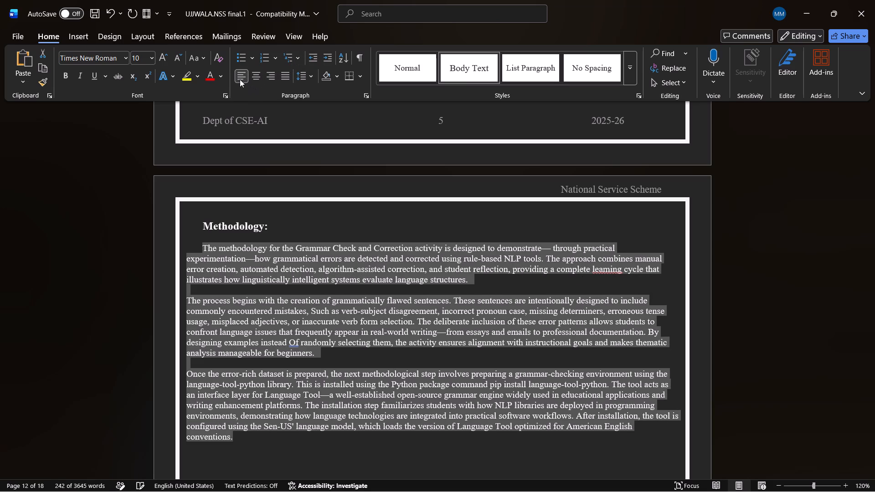
# Indent the three selected Methodology paragraphs by one level so they line up with the heading.
pyautogui.click(312, 61)
pyautogui.click(326, 61)
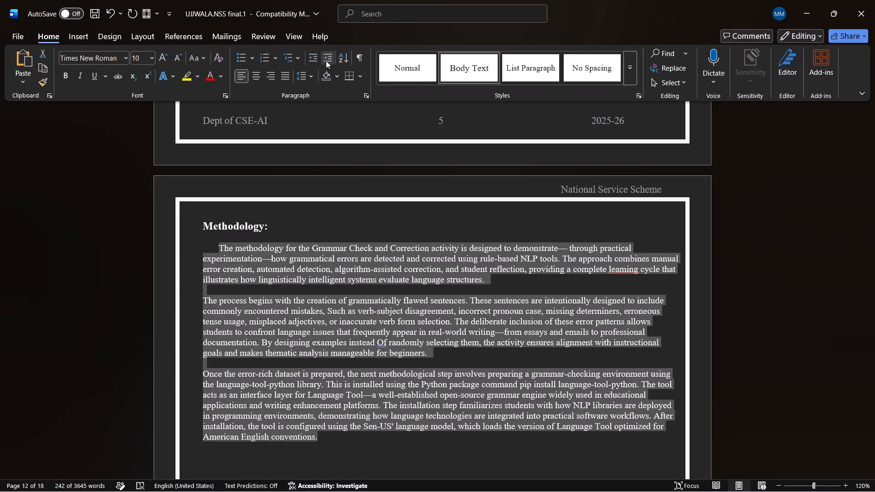
# Remove the leading spaces before "The methodology for the Grammar Check" while keeping the paragraph's indent aligned with the heading.
pyautogui.click(217, 244)
pyautogui.press('BackSpace')
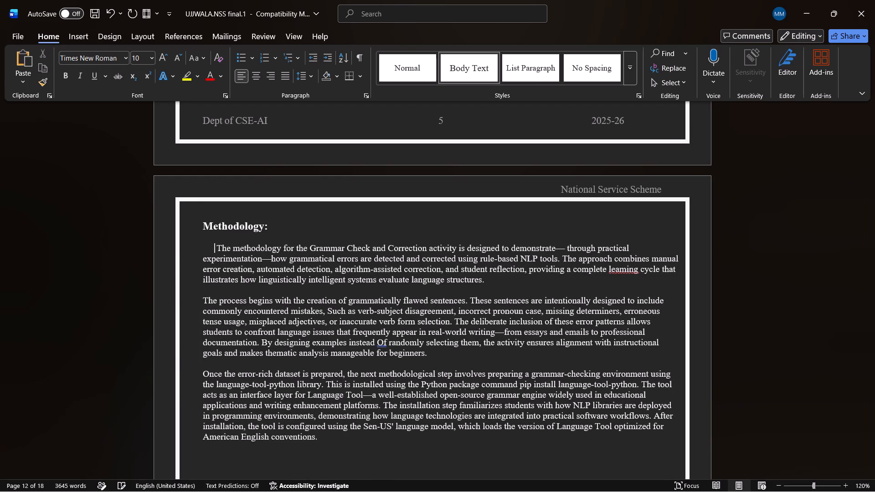
pyautogui.press('BackSpace')
pyautogui.press('BackSpace')
pyautogui.press('BackSpace')
pyautogui.press('BackSpace')
pyautogui.press('BackSpace')
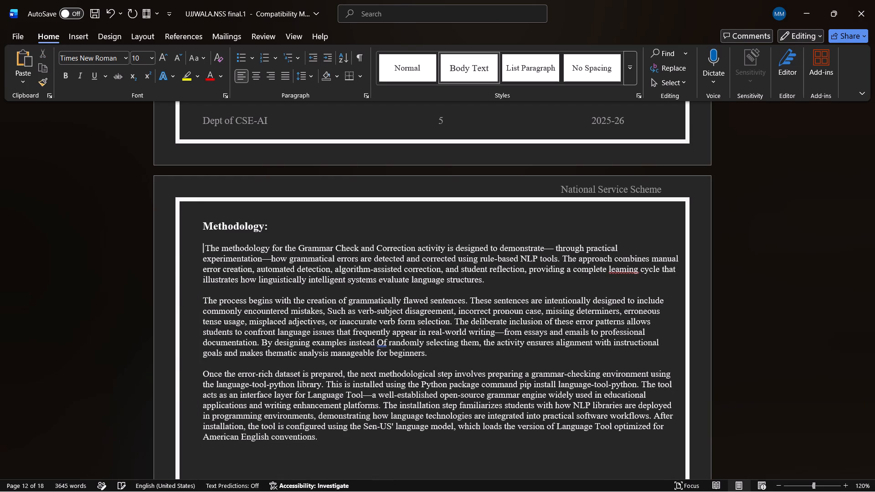
pyautogui.press('BackSpace')
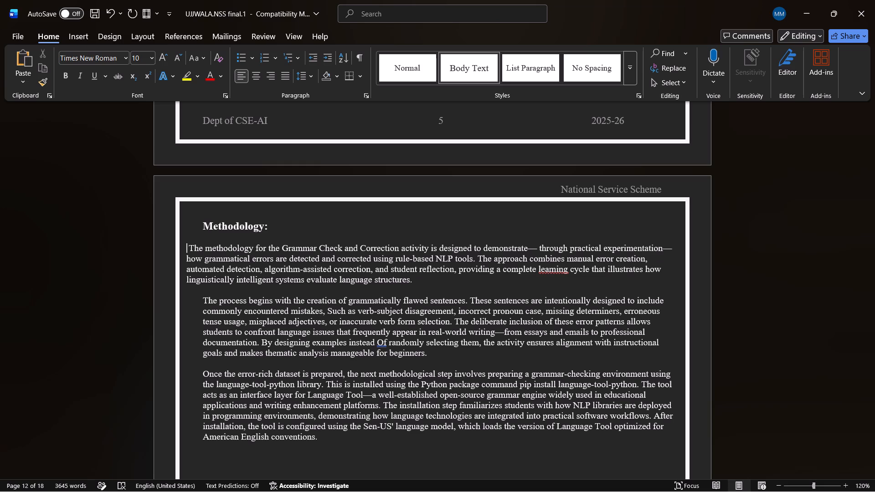
pyautogui.hotkey('ctrl', 'z')
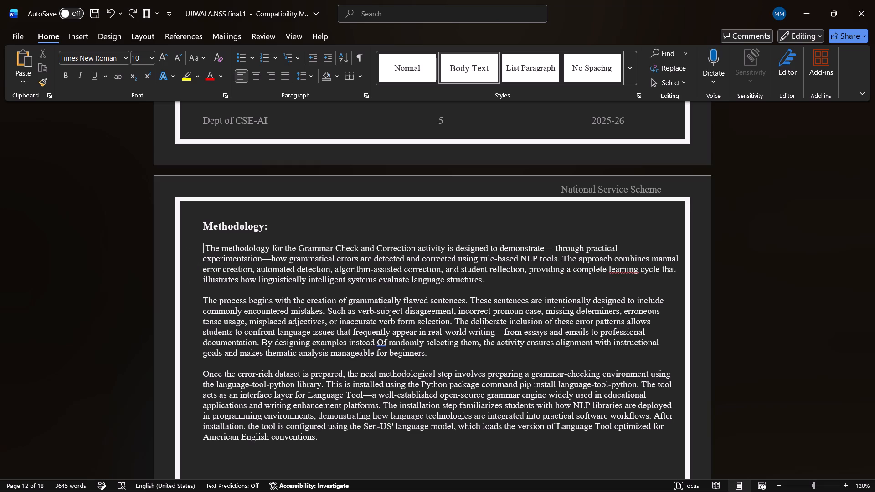
pyautogui.press('Right')
pyautogui.press('BackSpace')
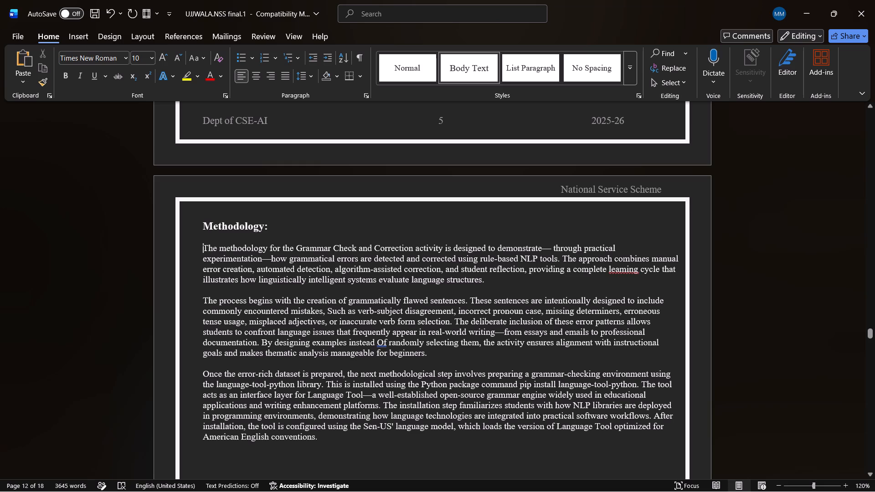
# Set the font size of the three Methodology paragraphs to 12.
pyautogui.moveTo(202, 246); pyautogui.dragTo(202, 246)
pyautogui.moveTo(202, 246); pyautogui.dragTo(329, 462)
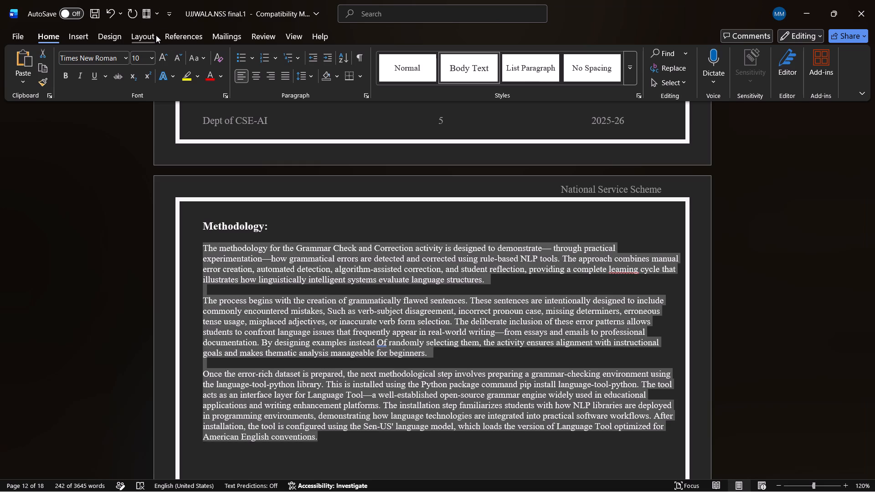
pyautogui.click(154, 56)
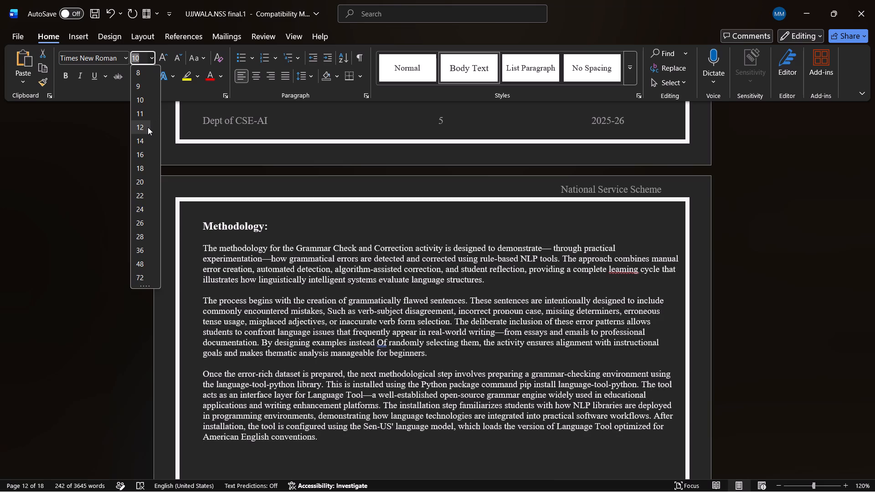
pyautogui.click(148, 127)
pyautogui.click(350, 220)
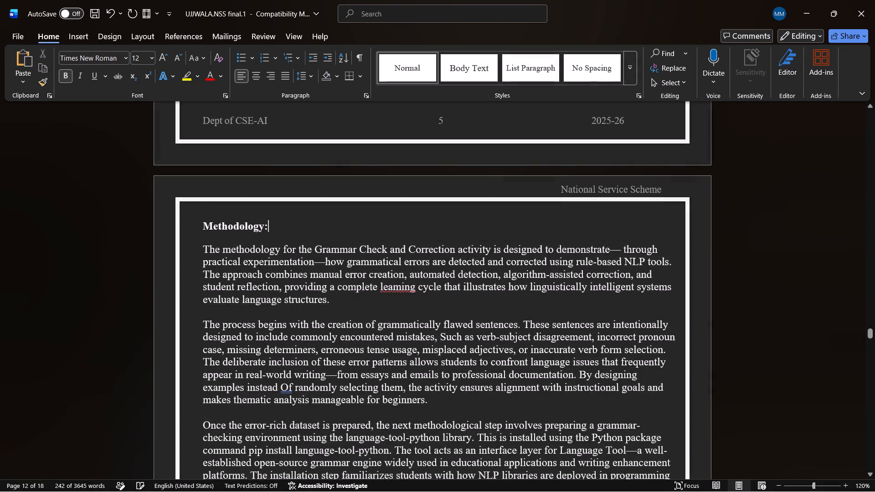
# Correct the misspelled "leaming" to "learning" in the first Methodology paragraph.
pyautogui.scroll(-2, 350, 220)
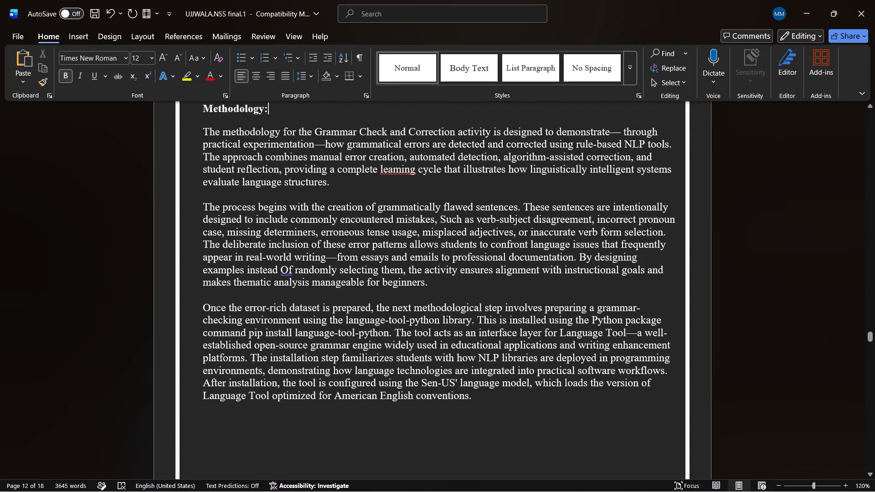
pyautogui.click(400, 169)
pyautogui.press('BackSpace')
pyautogui.write('rn')
# Compare the end of the Methodology text in Word with pages 22 to 24 of the NLP Project Report PDF in Edge.
pyautogui.scroll(1, 400, 169)
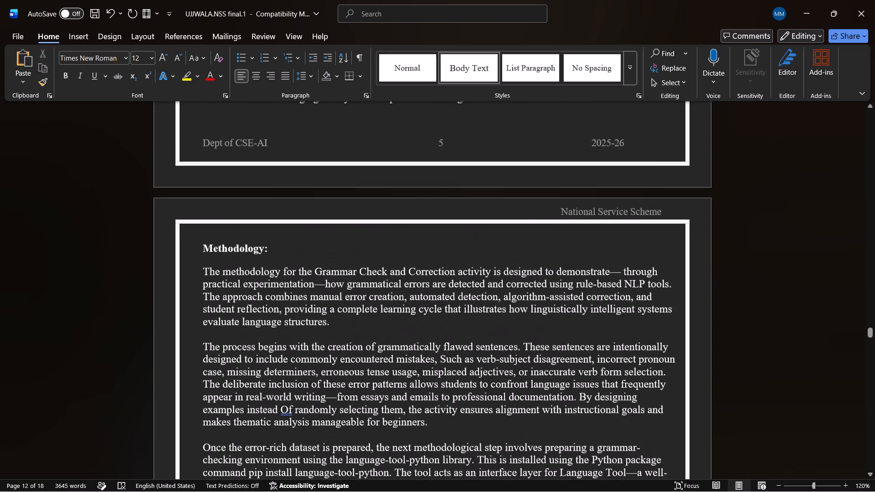
pyautogui.scroll(-3, 400, 169)
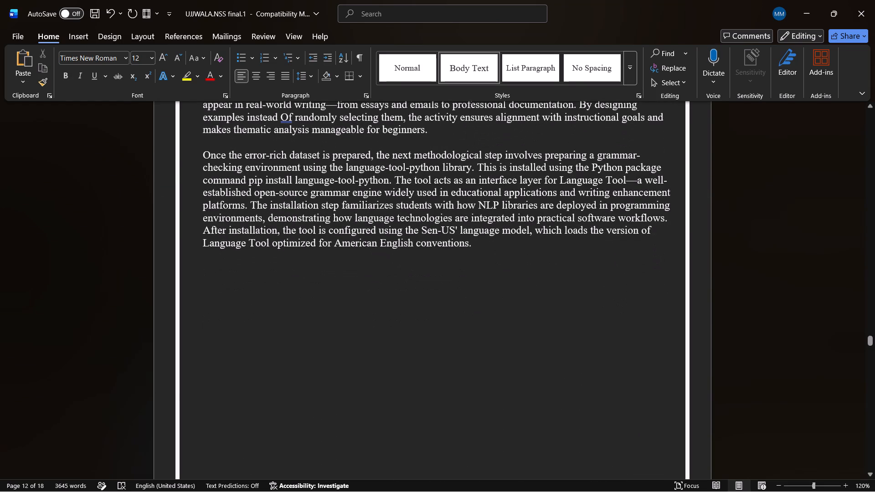
pyautogui.scroll(9, 499, 256)
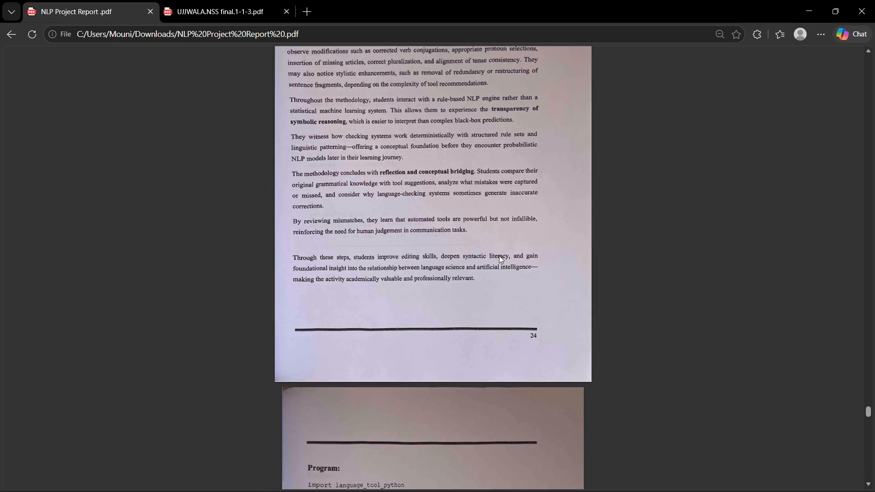
pyautogui.scroll(3, 499, 256)
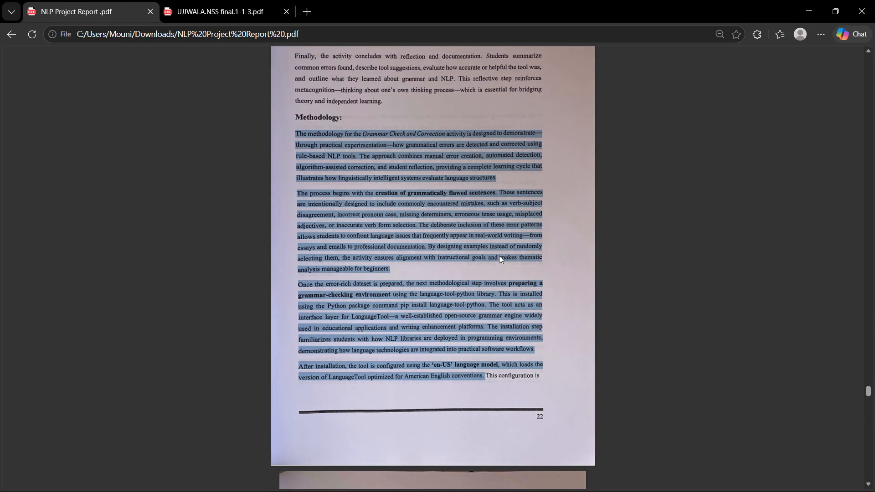
pyautogui.scroll(1, 499, 256)
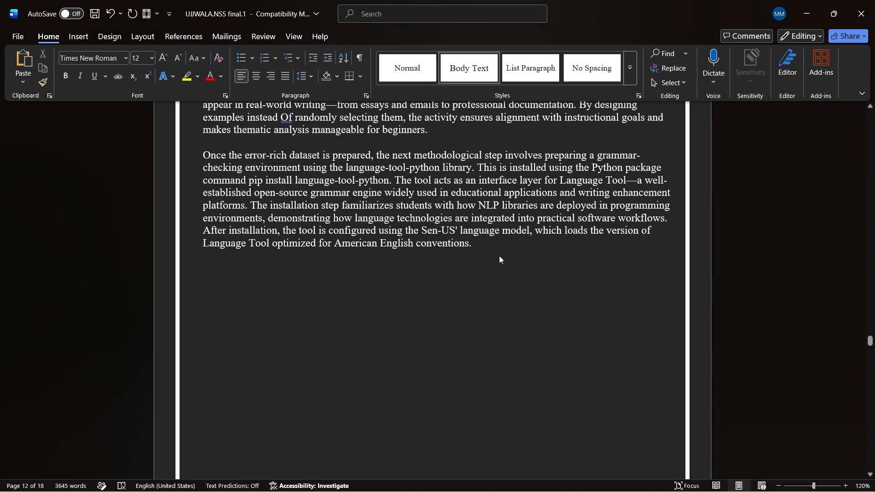
pyautogui.scroll(-5, 499, 256)
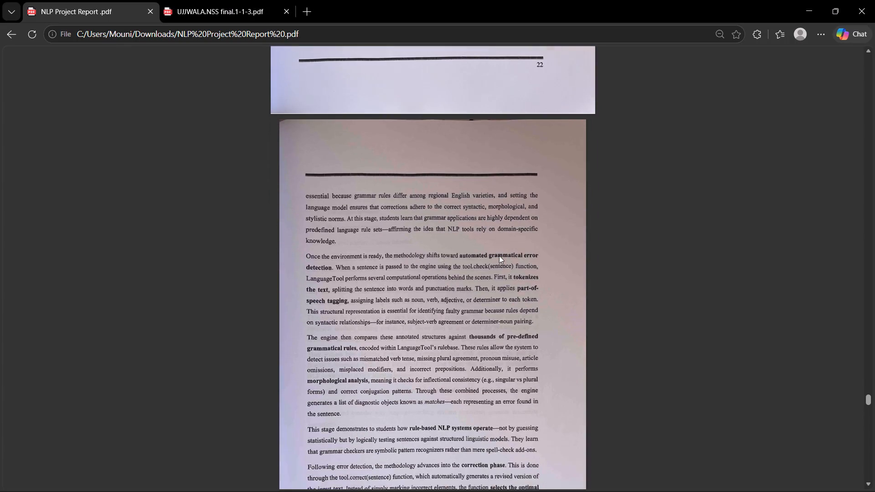
pyautogui.scroll(-2, 499, 256)
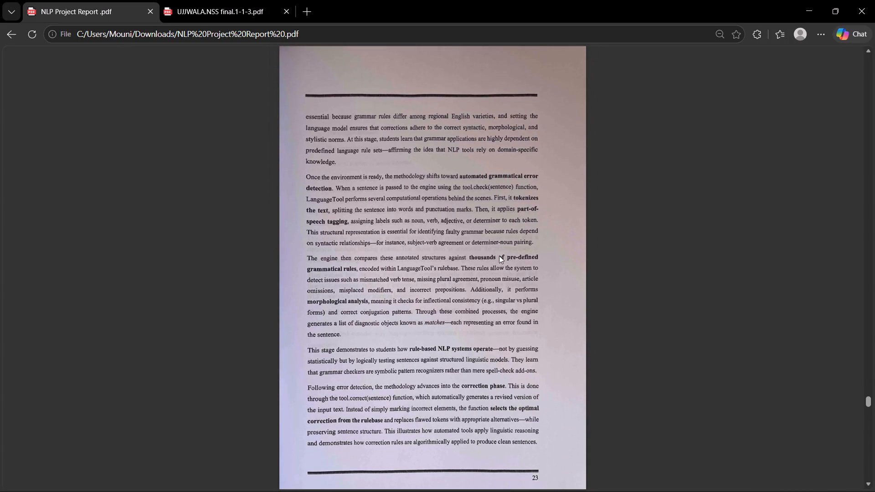
pyautogui.scroll(-1, 499, 256)
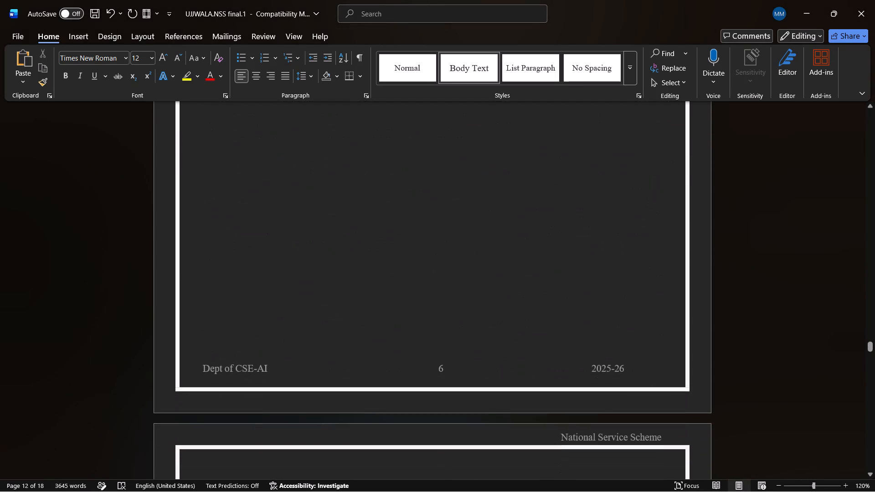
pyautogui.scroll(-1, 499, 256)
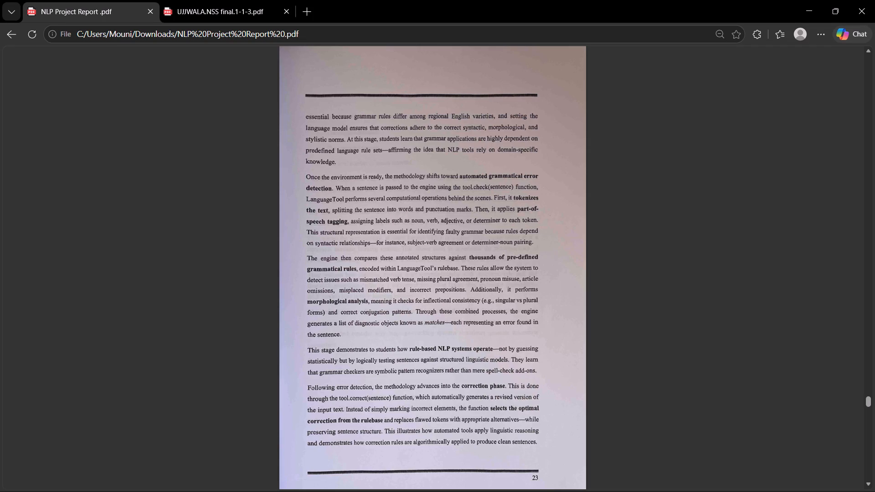
# Copy the two paragraphs from "Once the environment is ready" through "found in the sentence" on page 23 of the NLP Project Report PDF.
pyautogui.scroll(-1, 388, 209)
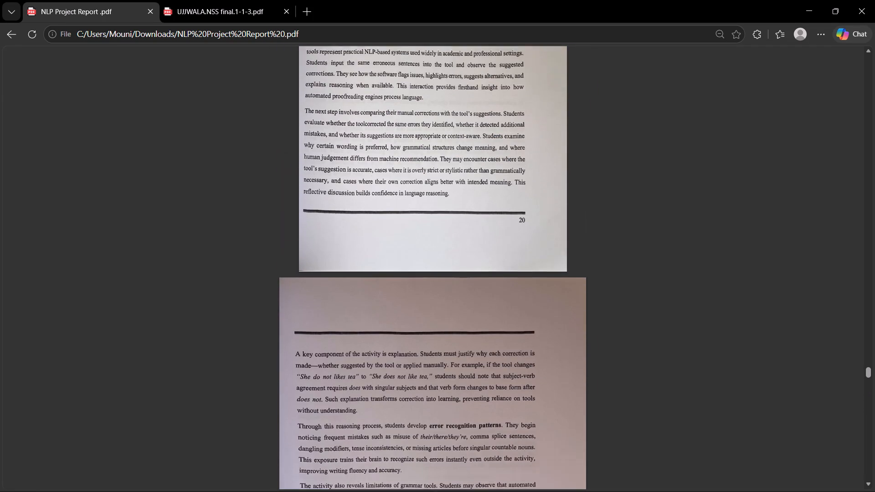
pyautogui.scroll(-8, 388, 209)
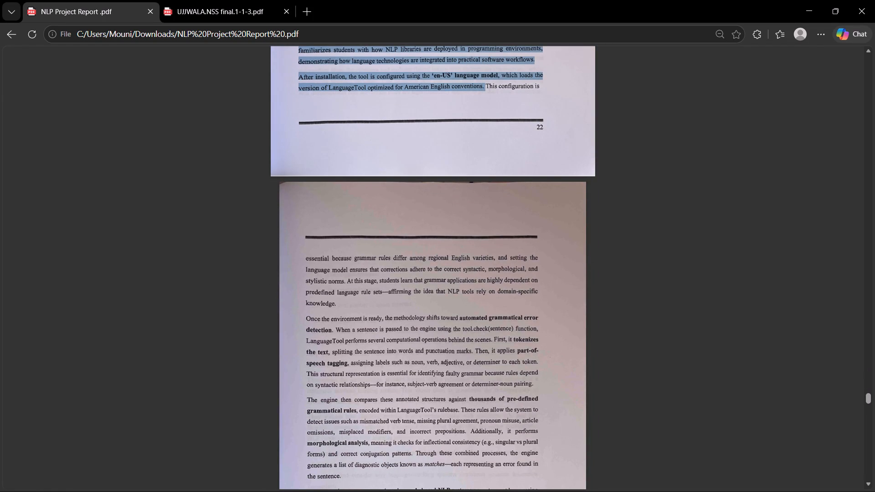
pyautogui.scroll(-1, 415, 259)
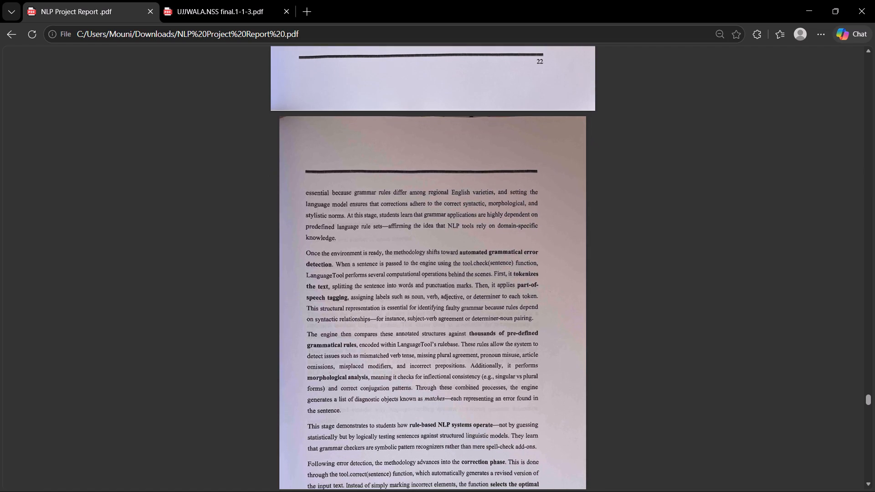
pyautogui.moveTo(304, 252); pyautogui.dragTo(377, 475)
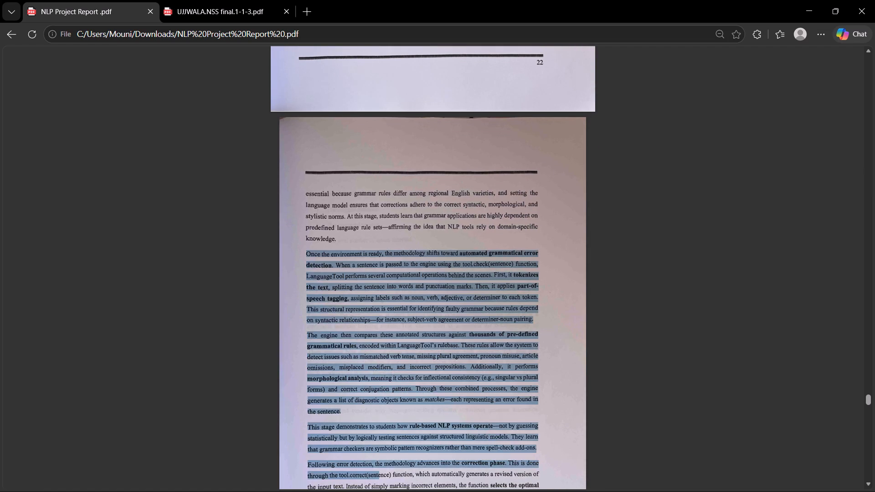
pyautogui.moveTo(377, 475); pyautogui.dragTo(356, 416)
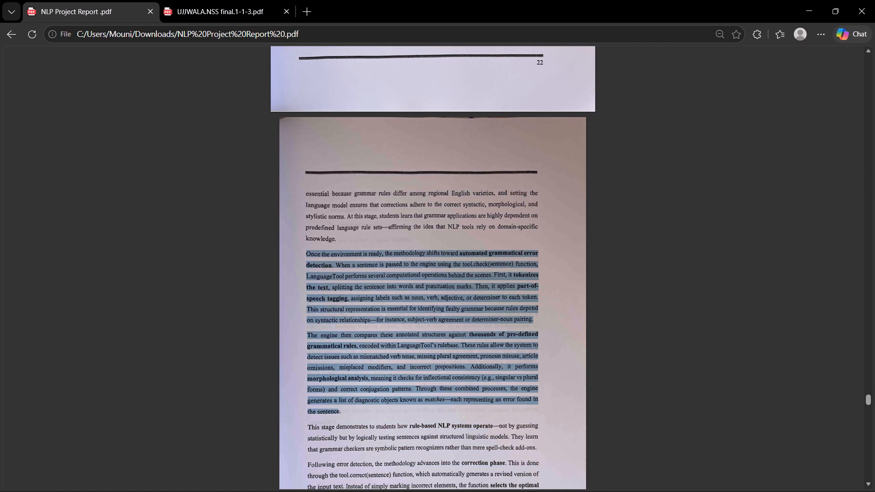
pyautogui.moveTo(356, 416); pyautogui.dragTo(360, 415)
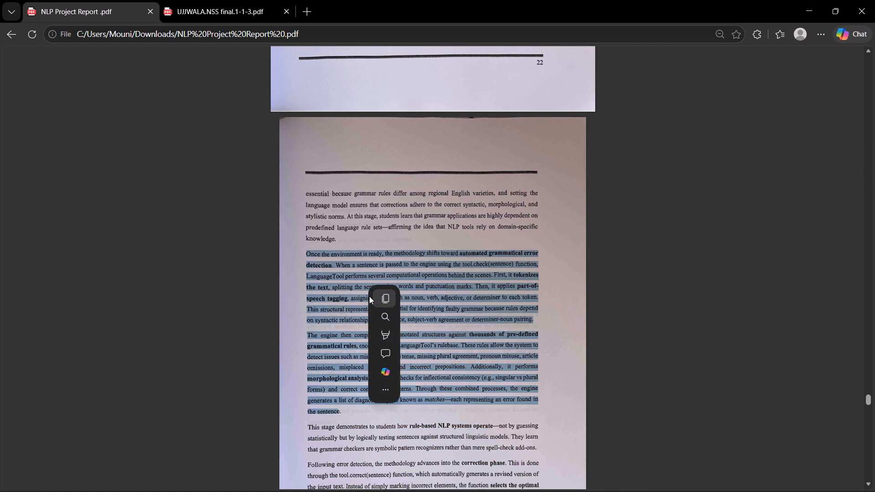
pyautogui.click(373, 299)
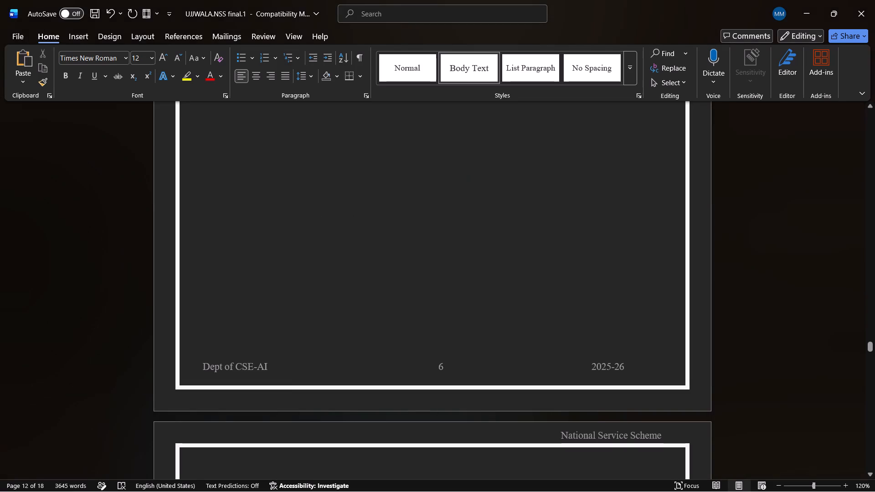
# In the Word report, start a new paragraph with a blank line after "optimized for American English conventions.".
pyautogui.scroll(1, 382, 340)
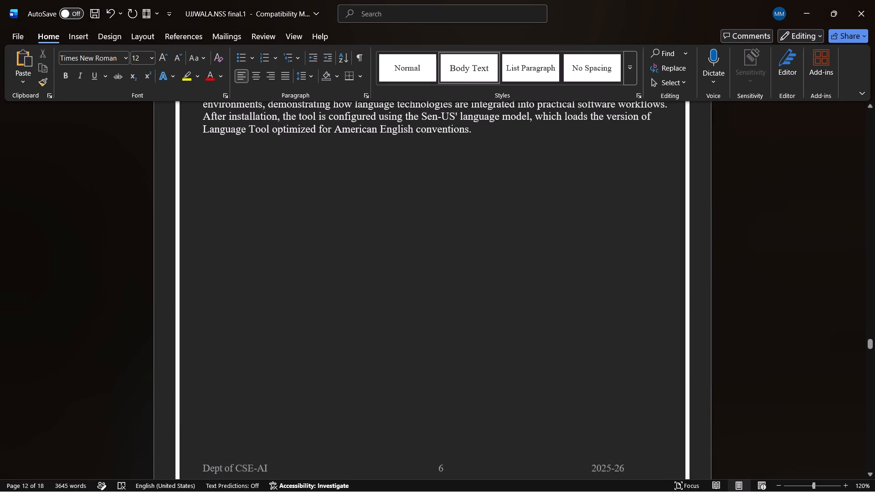
pyautogui.click(213, 153)
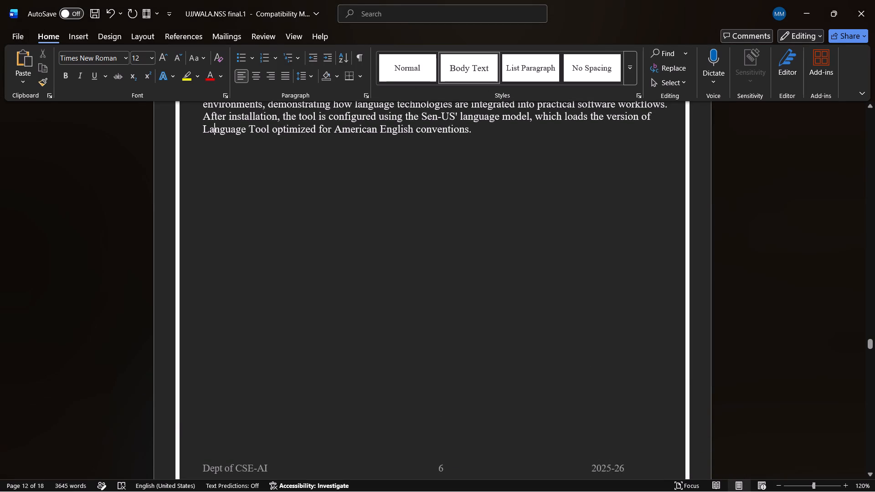
pyautogui.click(471, 137)
pyautogui.press('Return')
pyautogui.press('BackSpace')
pyautogui.press('Return')
pyautogui.press('Return')
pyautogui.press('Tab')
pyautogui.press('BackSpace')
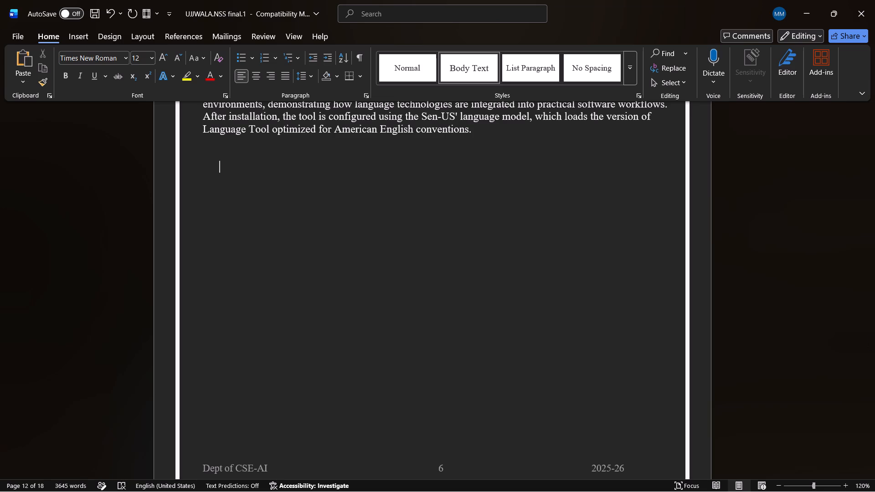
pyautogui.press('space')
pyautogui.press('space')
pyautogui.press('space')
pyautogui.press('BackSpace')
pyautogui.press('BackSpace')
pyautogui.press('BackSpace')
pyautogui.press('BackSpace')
# Paste the copied PDF text on a new, space-indented line below the third Methodology paragraph.
pyautogui.press('Return')
pyautogui.press('space')
pyautogui.press('BackSpace')
pyautogui.press('space')
pyautogui.press('space')
pyautogui.press('space')
pyautogui.press('space')
pyautogui.press('space')
pyautogui.press('space')
pyautogui.press('BackSpace')
pyautogui.press('space')
pyautogui.hotkey('ctrl', 'v')
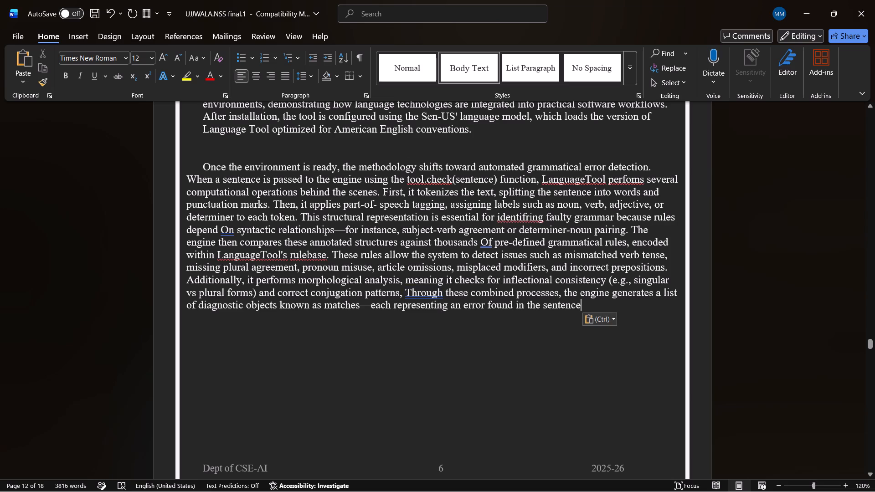
# Split the pasted text before "The engine then compares" into a separate paragraph with a blank line between.
pyautogui.click(629, 231)
pyautogui.press('Return')
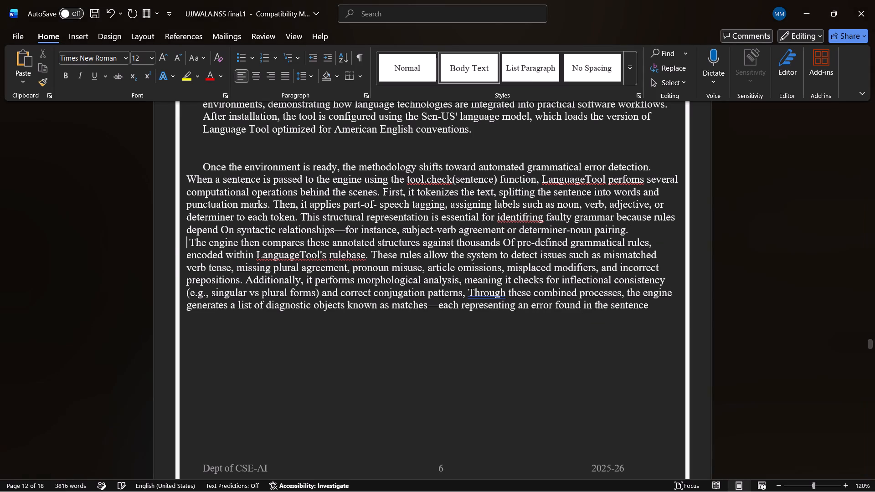
pyautogui.press('Return')
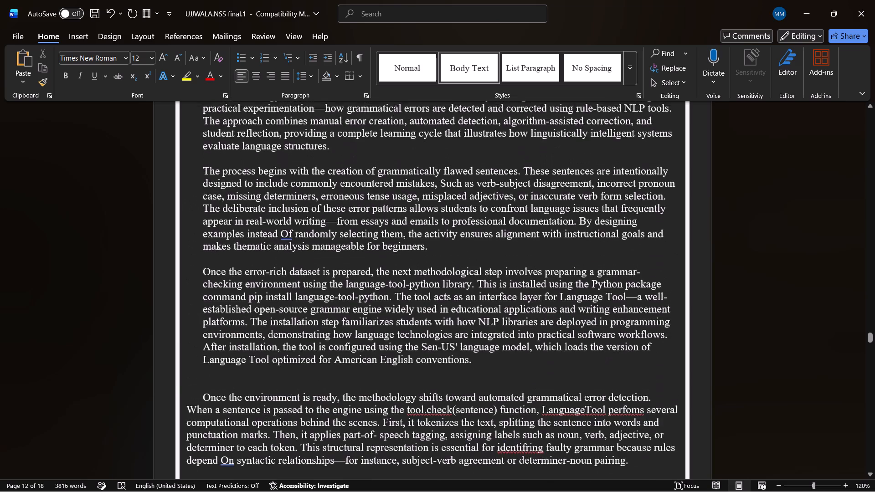
# Justify the two pasted Methodology paragraphs and increase their indent by one level.
pyautogui.moveTo(204, 227); pyautogui.dragTo(318, 297)
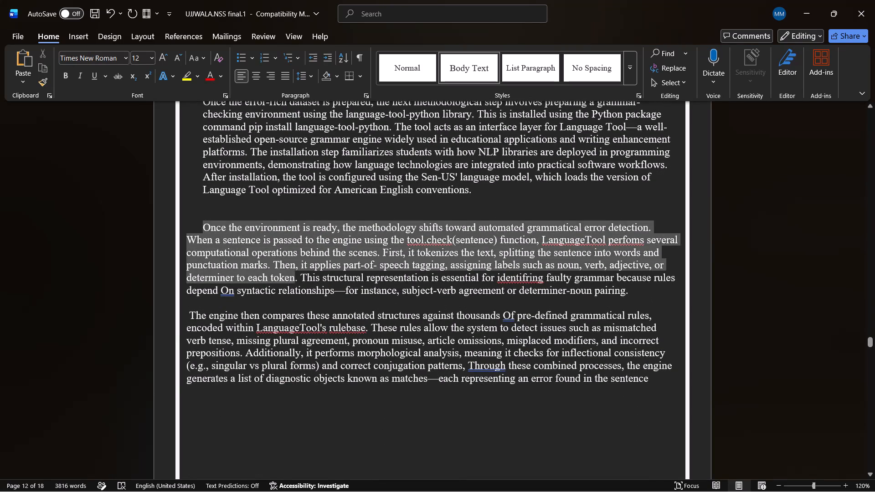
pyautogui.moveTo(318, 297); pyautogui.dragTo(664, 394)
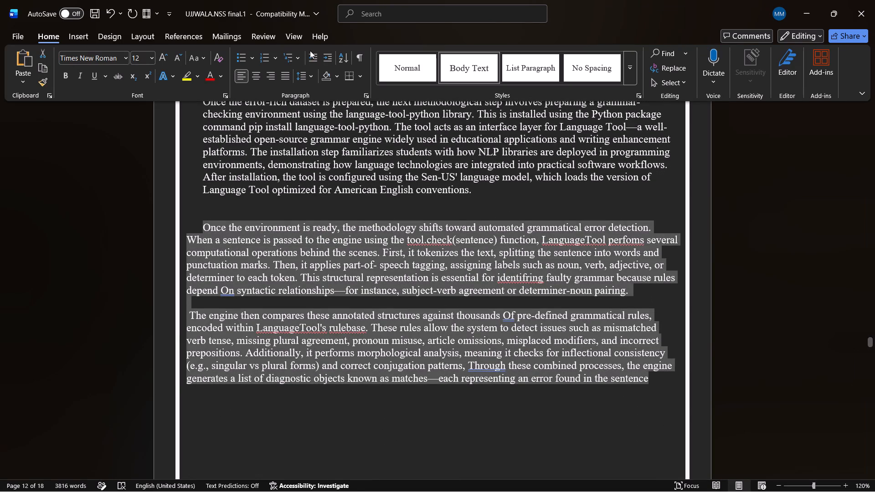
pyautogui.click(287, 77)
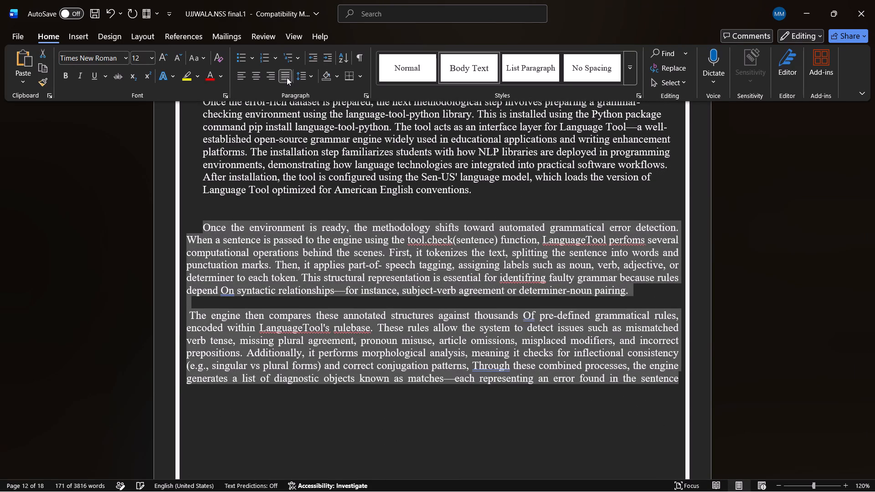
pyautogui.click(322, 57)
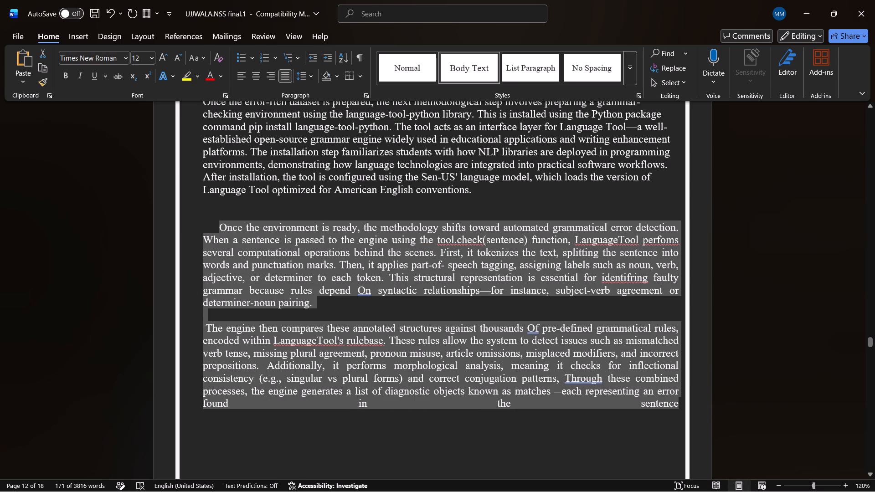
# Remove the leading spaces before "Once the environment is ready" in the first pasted paragraph.
pyautogui.click(219, 226)
pyautogui.press('BackSpace')
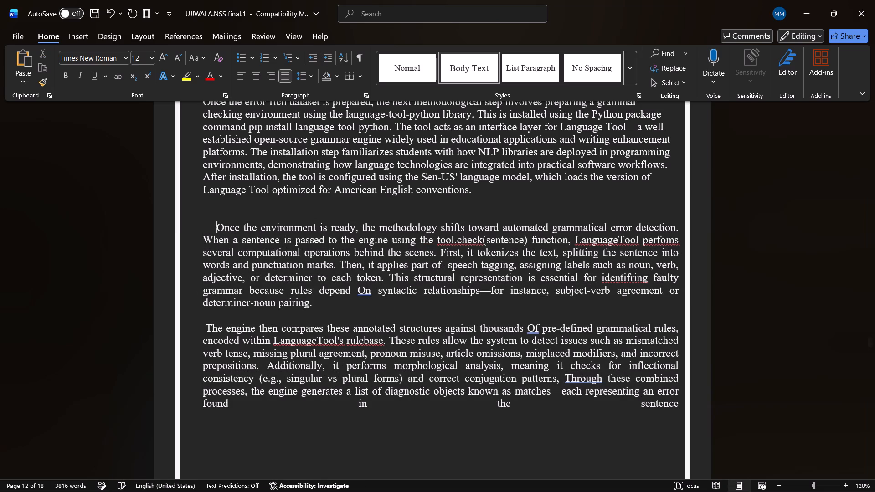
pyautogui.press('BackSpace')
pyautogui.press('BackSpace')
pyautogui.press('BackSpace')
pyautogui.press('BackSpace')
pyautogui.press('BackSpace')
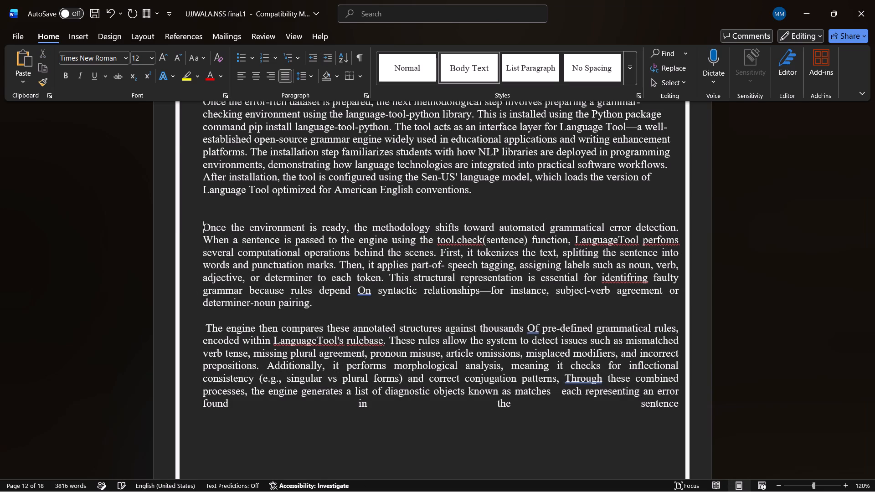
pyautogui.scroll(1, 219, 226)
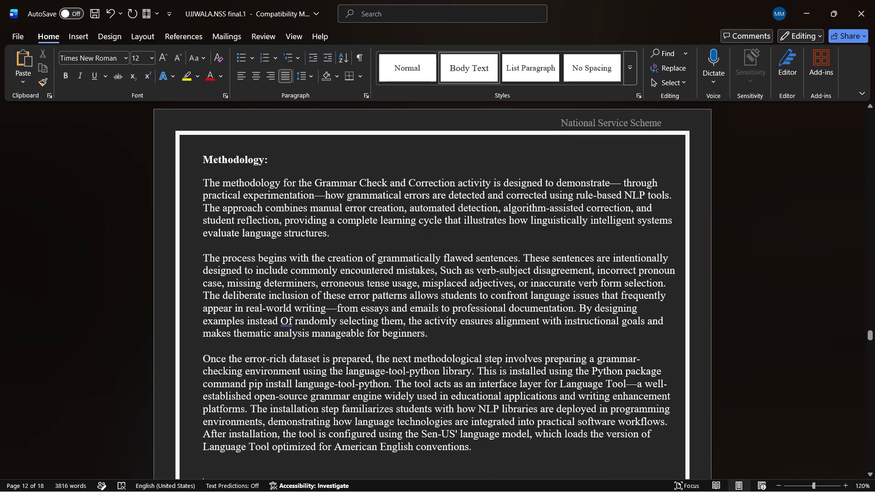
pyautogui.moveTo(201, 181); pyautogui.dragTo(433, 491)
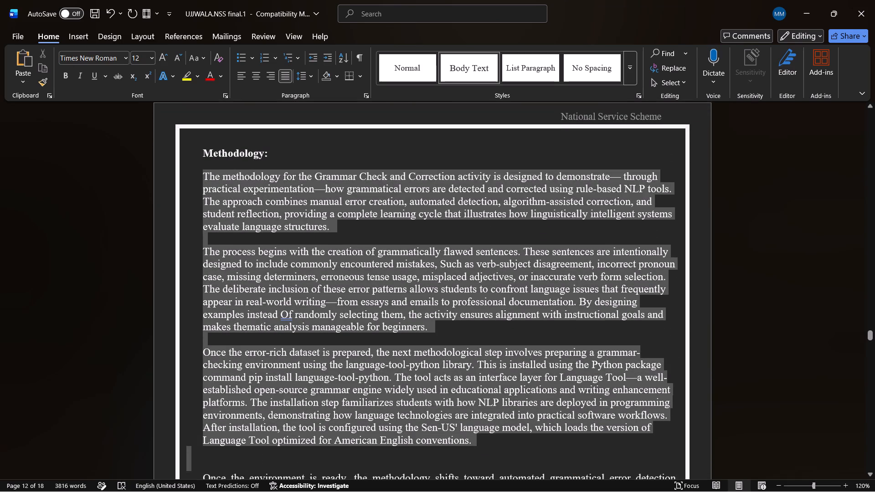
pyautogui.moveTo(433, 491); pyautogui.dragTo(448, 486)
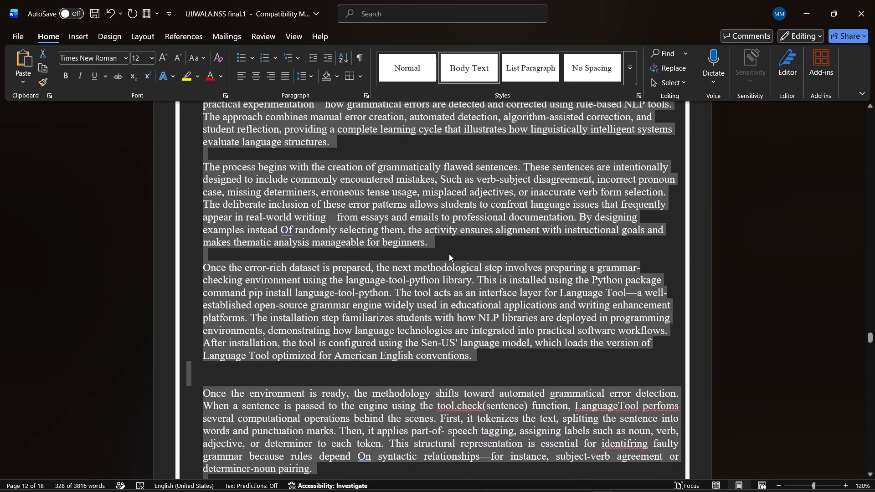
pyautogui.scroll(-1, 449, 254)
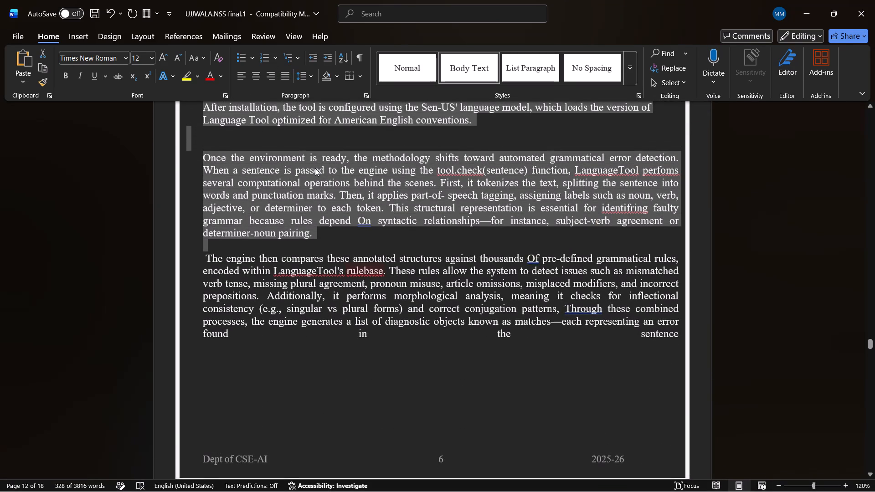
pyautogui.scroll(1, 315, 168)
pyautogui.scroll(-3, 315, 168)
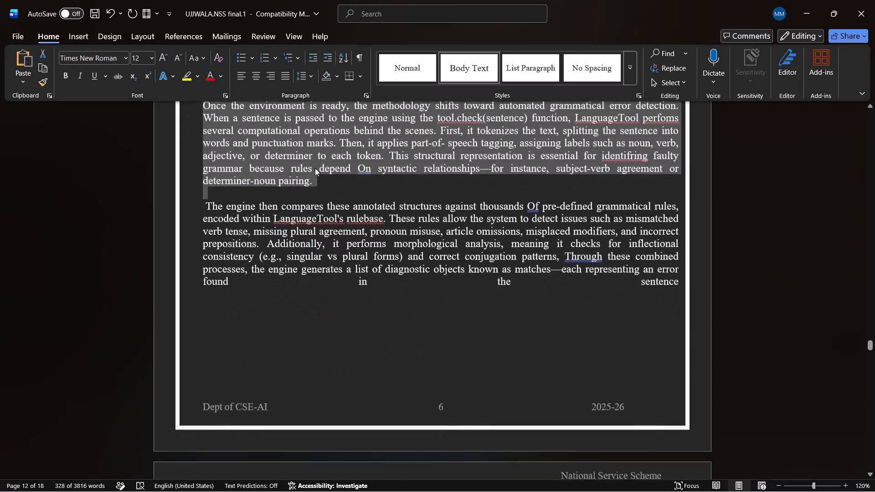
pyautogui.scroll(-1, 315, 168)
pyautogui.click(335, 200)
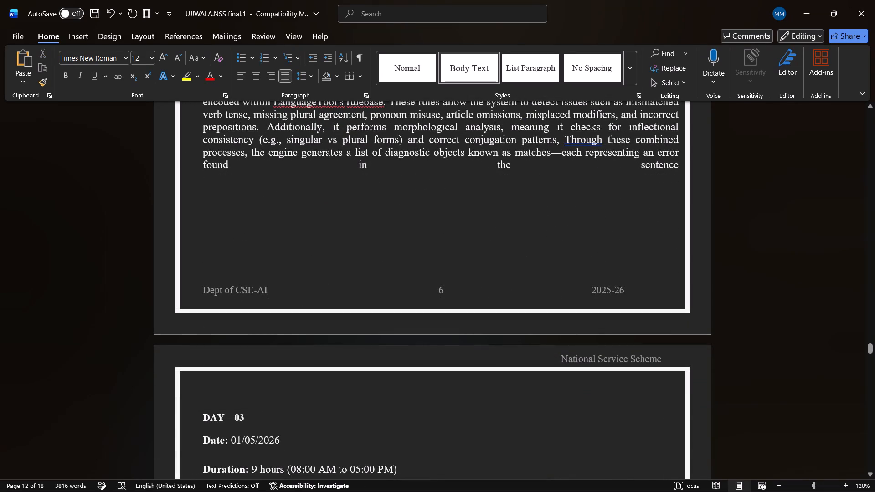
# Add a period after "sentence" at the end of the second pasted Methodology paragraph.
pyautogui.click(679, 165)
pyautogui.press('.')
# Close the wide gaps before "sentence" and before "in" in the last line of the second pasted paragraph.
pyautogui.click(638, 165)
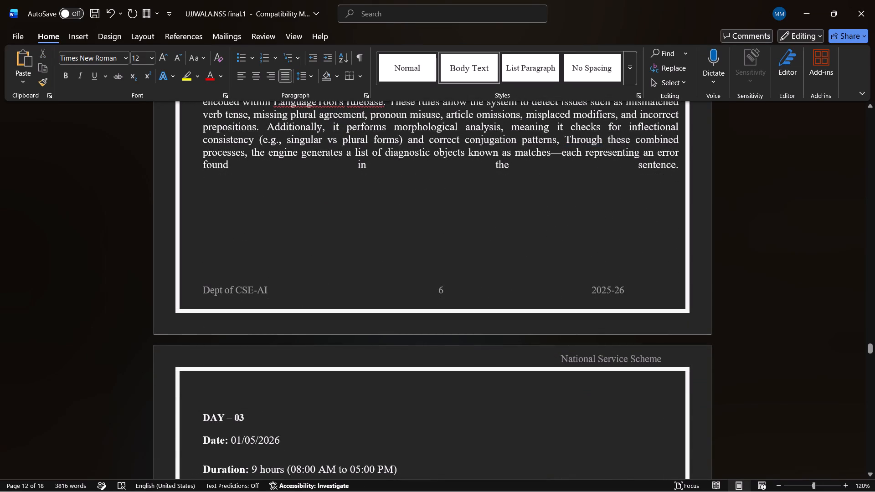
pyautogui.press('\\')
pyautogui.press('BackSpace')
pyautogui.press('BackSpace')
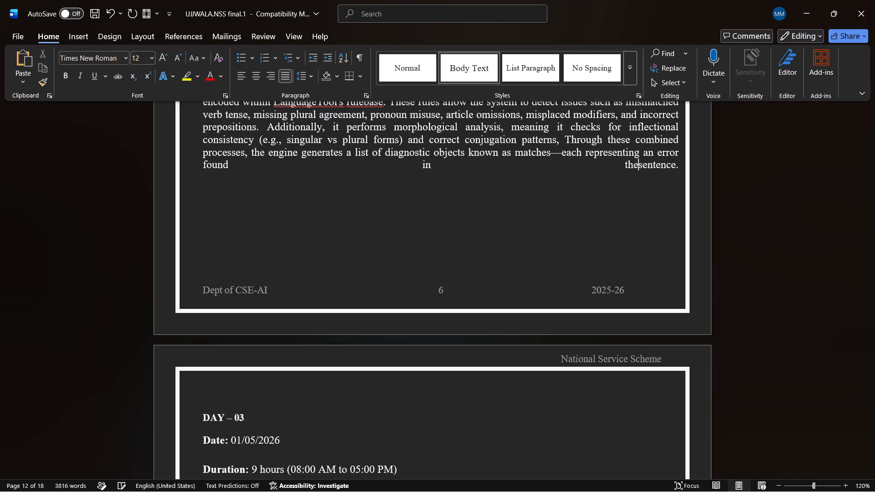
pyautogui.press('BackSpace')
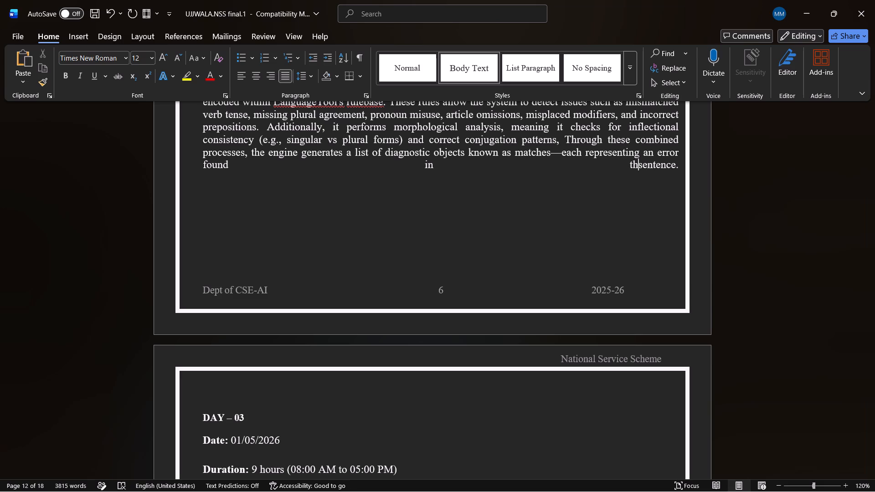
pyautogui.click(422, 165)
pyautogui.press('BackSpace')
pyautogui.press('space')
pyautogui.press('BackSpace')
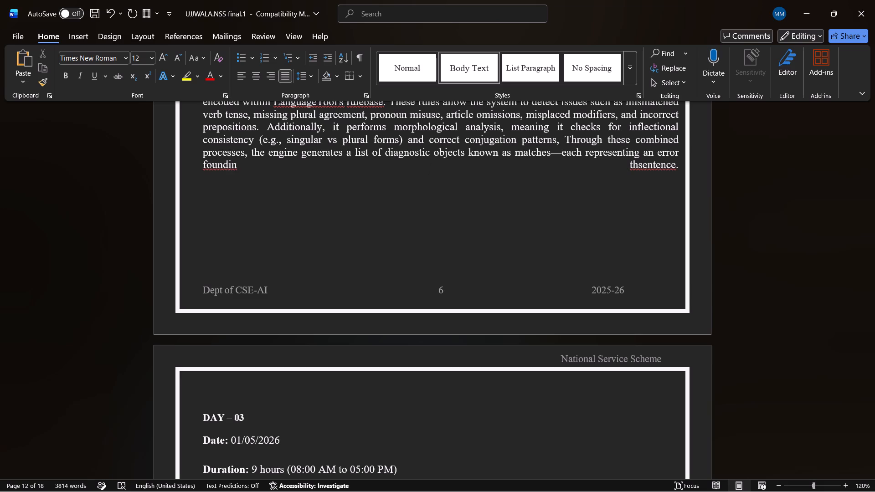
# Delete the trailing words of the paragraph's last line and change what remains to "founding.", followed by a space.
pyautogui.click(679, 164)
pyautogui.press('BackSpace')
pyautogui.press('BackSpace')
pyautogui.press('BackSpace')
pyautogui.press('BackSpace')
pyautogui.press('BackSpace')
pyautogui.press('BackSpace')
pyautogui.press('BackSpace')
pyautogui.press('BackSpace')
pyautogui.press('BackSpace')
pyautogui.press('BackSpace')
pyautogui.press('BackSpace')
pyautogui.press('BackSpace')
pyautogui.press('BackSpace')
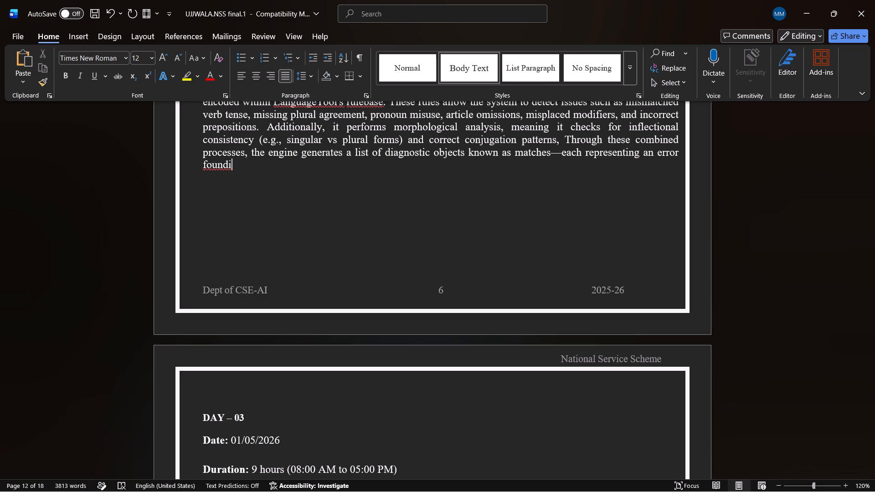
pyautogui.write('ng')
pyautogui.press('.')
pyautogui.press('space')
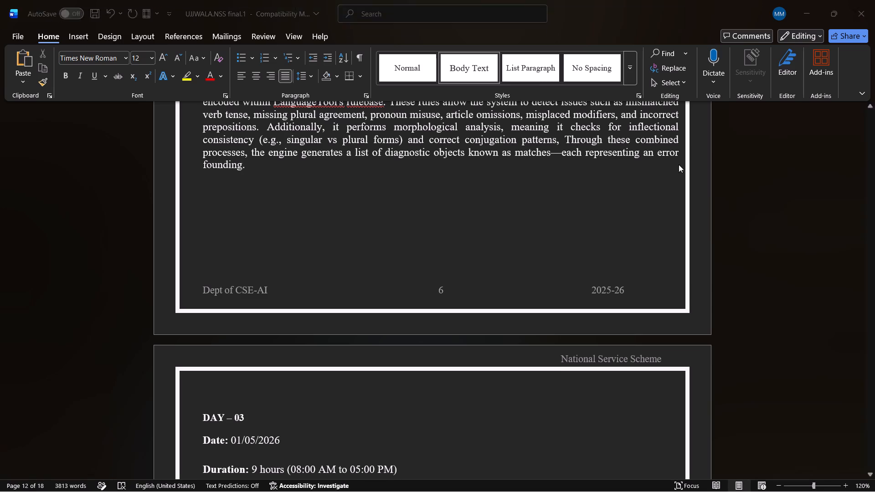
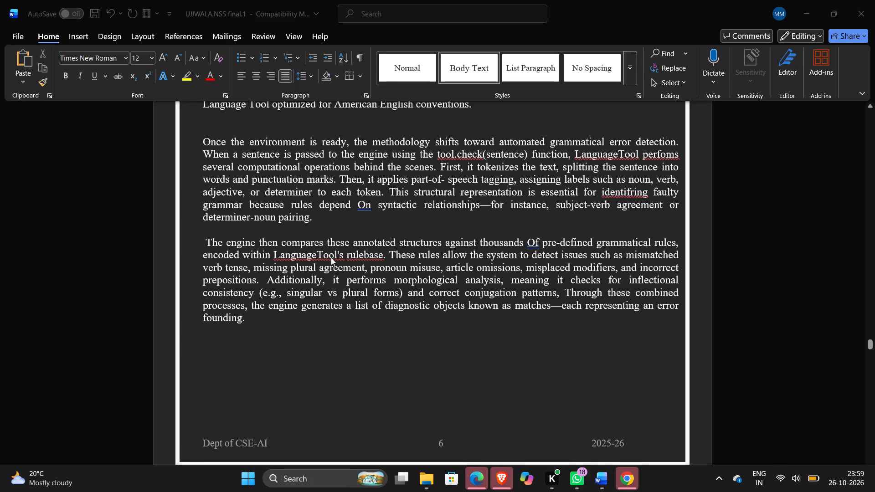
# Correct "LanguageTool's" to "Language Tool's" in the paragraph beginning "The engine then compares".
pyautogui.click(325, 254)
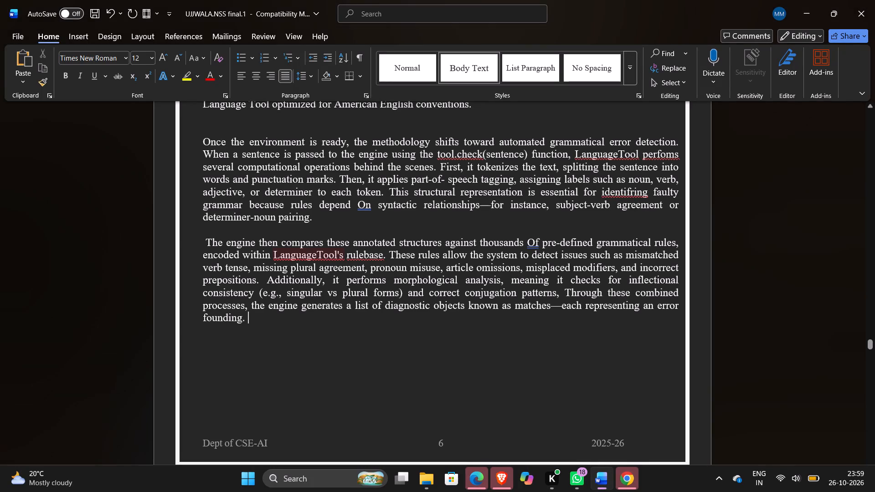
pyautogui.click(310, 259)
pyautogui.click(301, 291)
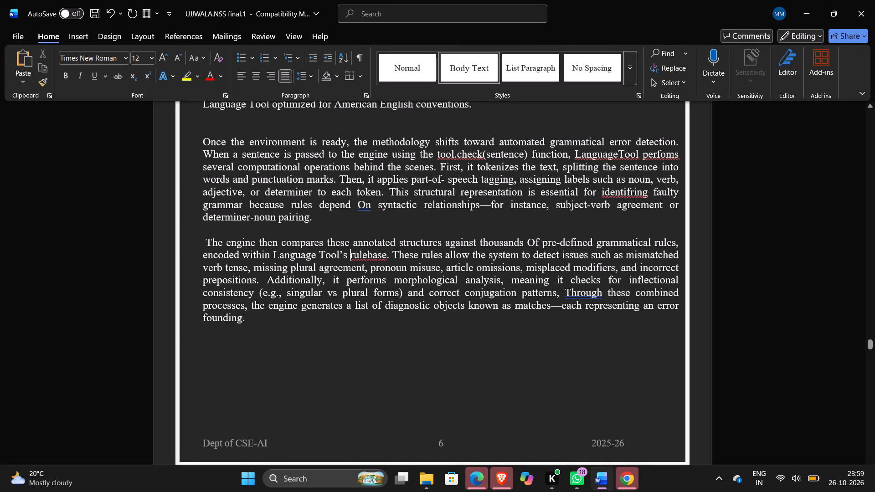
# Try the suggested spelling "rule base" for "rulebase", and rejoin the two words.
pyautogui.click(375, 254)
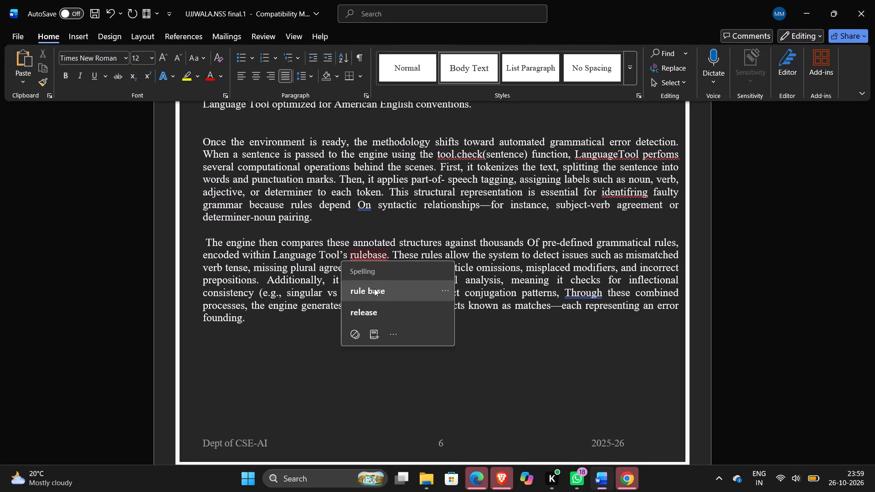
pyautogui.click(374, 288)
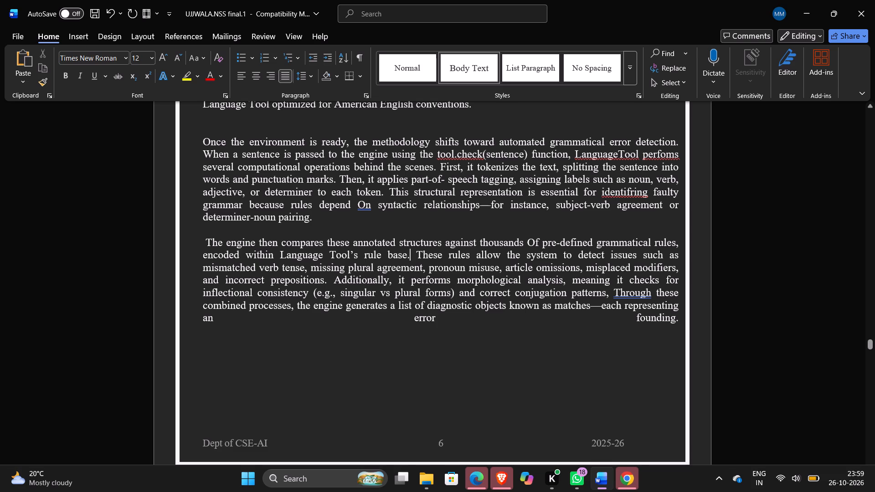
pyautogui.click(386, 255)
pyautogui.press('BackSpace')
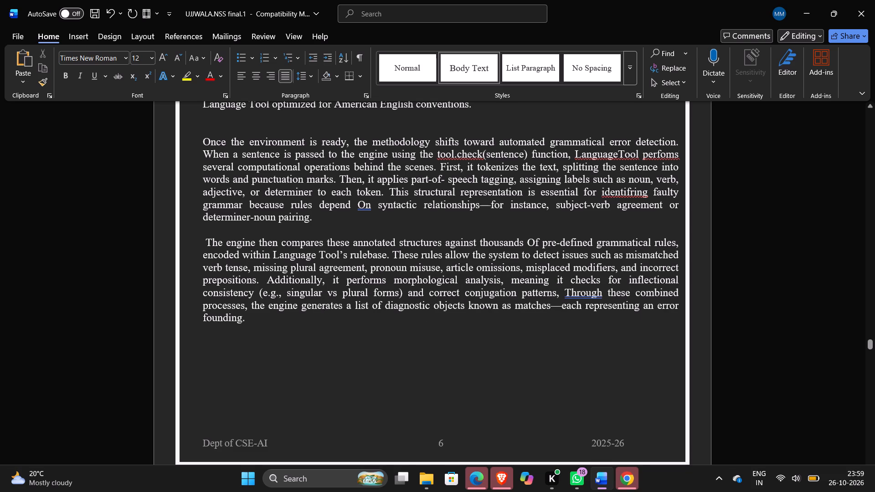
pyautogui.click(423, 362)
# Accept the spelling corrections "tool. Check", "Language Tool", "performs" and "identifying" in the "Once the environment is ready" paragraph.
pyautogui.click(452, 158)
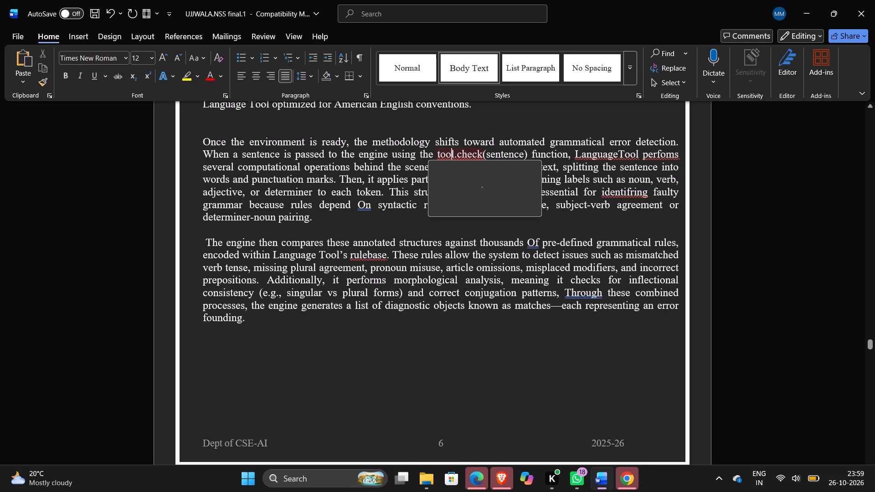
pyautogui.click(458, 188)
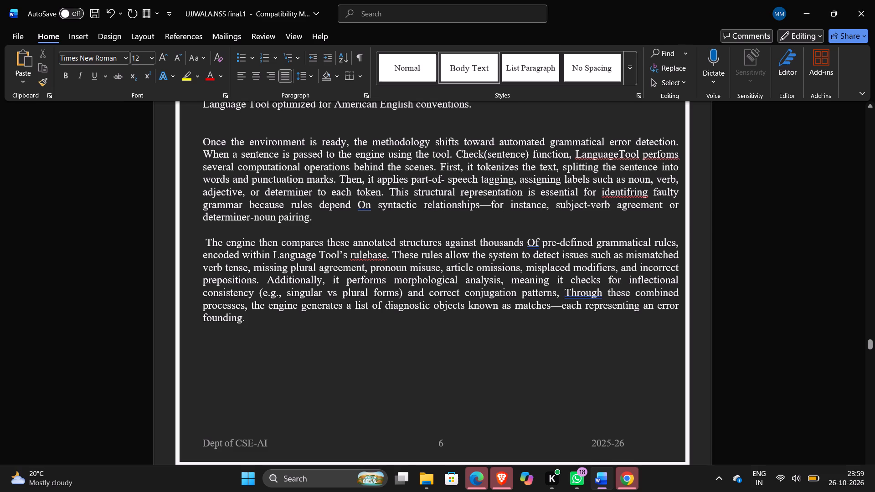
pyautogui.click(614, 165)
pyautogui.click(612, 159)
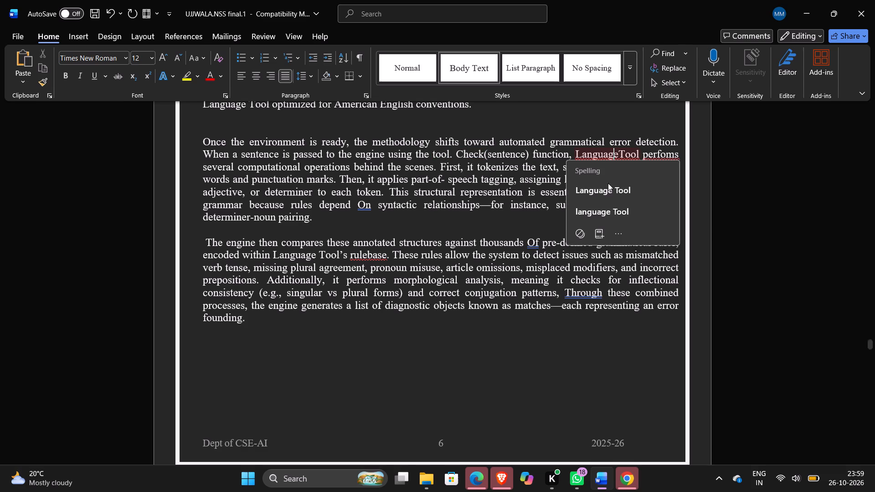
pyautogui.click(604, 188)
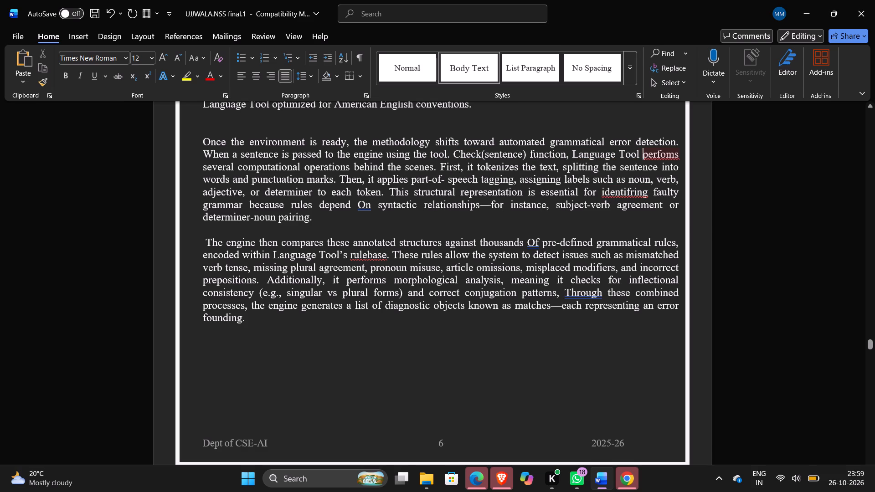
pyautogui.click(657, 157)
pyautogui.click(668, 190)
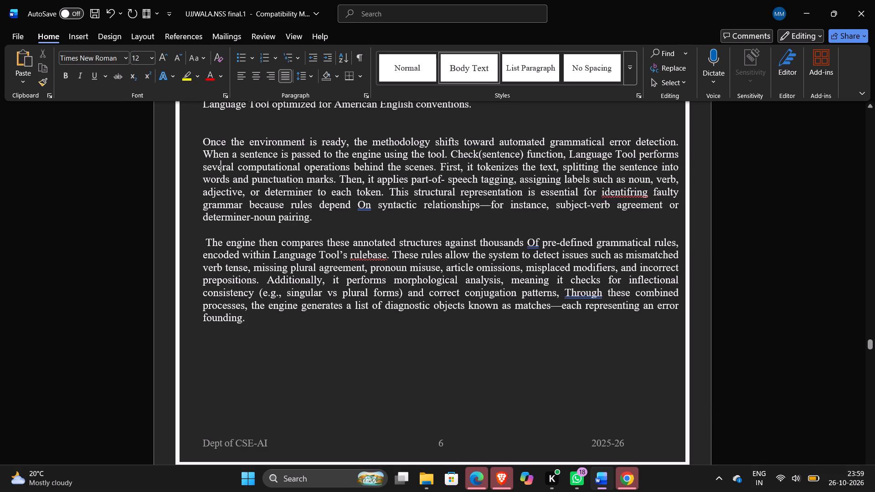
pyautogui.click(625, 194)
pyautogui.click(614, 222)
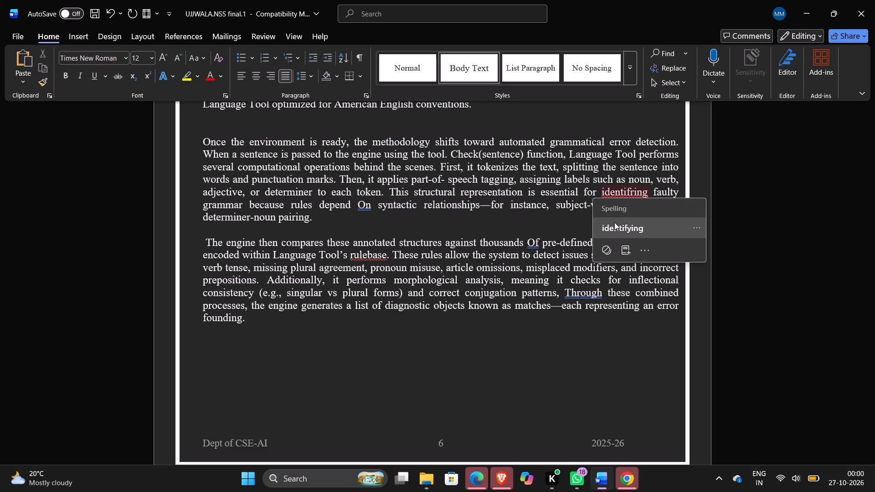
# Justify all the Methodology paragraphs, from "The methodology for the Grammar Check" through the line ending "founding.".
pyautogui.scroll(4, 614, 222)
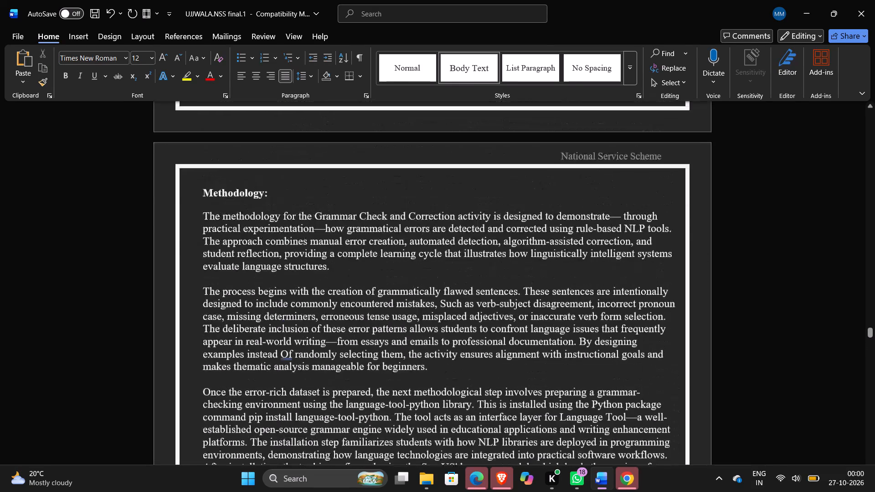
pyautogui.scroll(1, 614, 222)
pyautogui.scroll(-1, 614, 222)
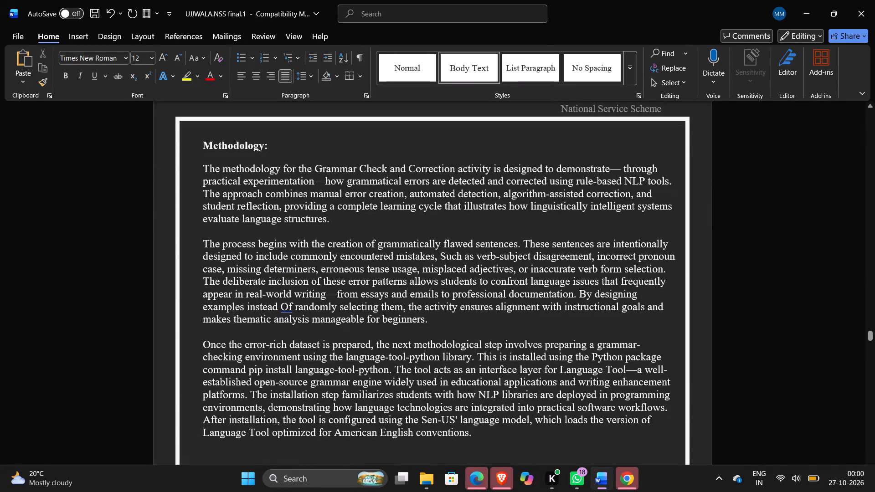
pyautogui.moveTo(201, 164); pyautogui.dragTo(478, 491)
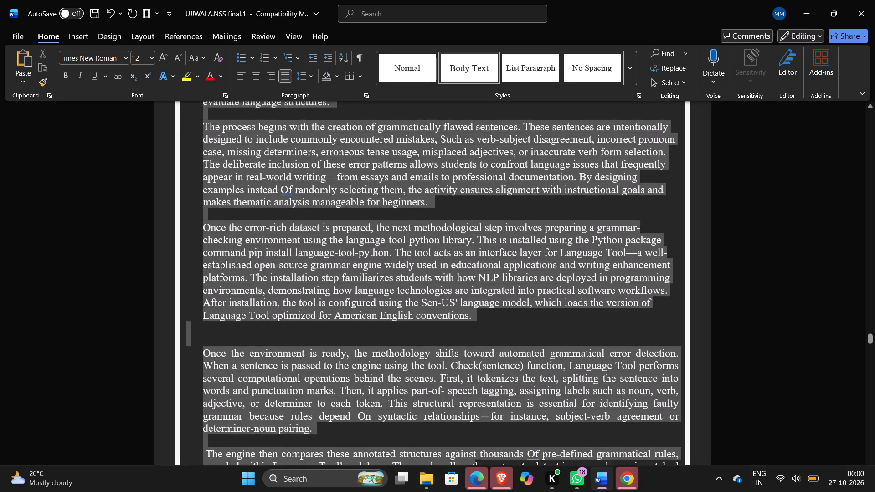
pyautogui.moveTo(478, 491); pyautogui.dragTo(512, 358)
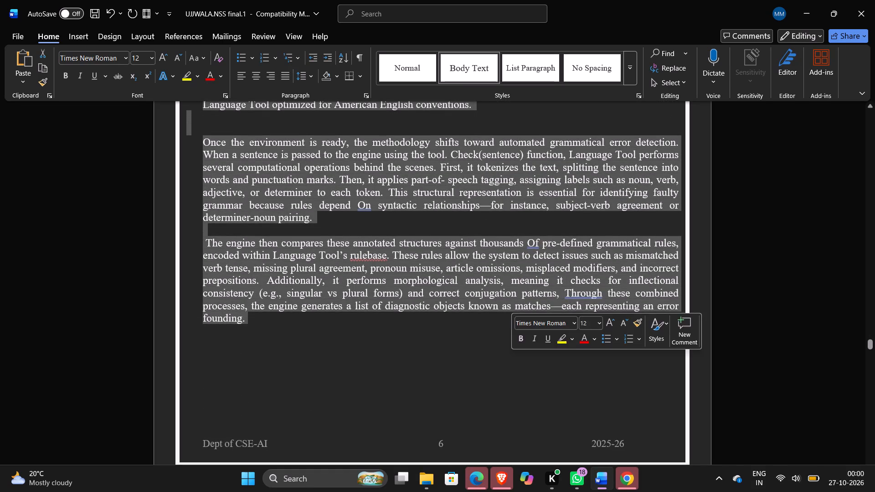
pyautogui.click(285, 76)
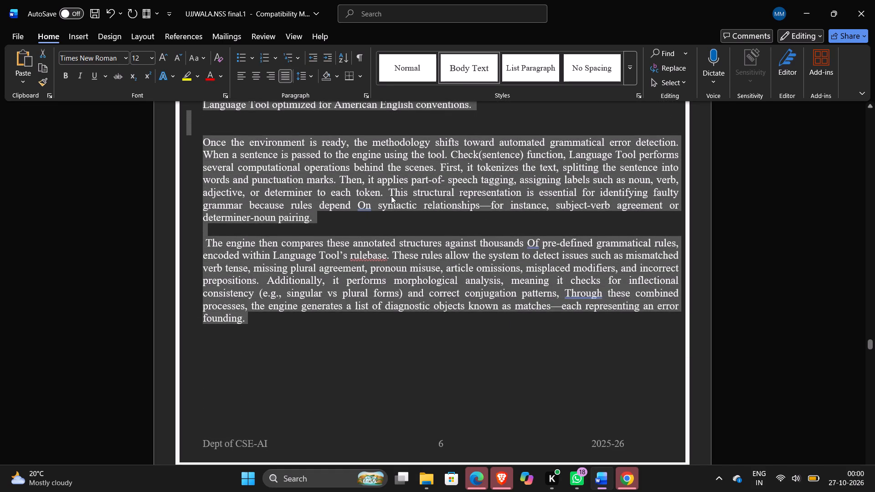
pyautogui.scroll(3, 391, 196)
pyautogui.click(391, 196)
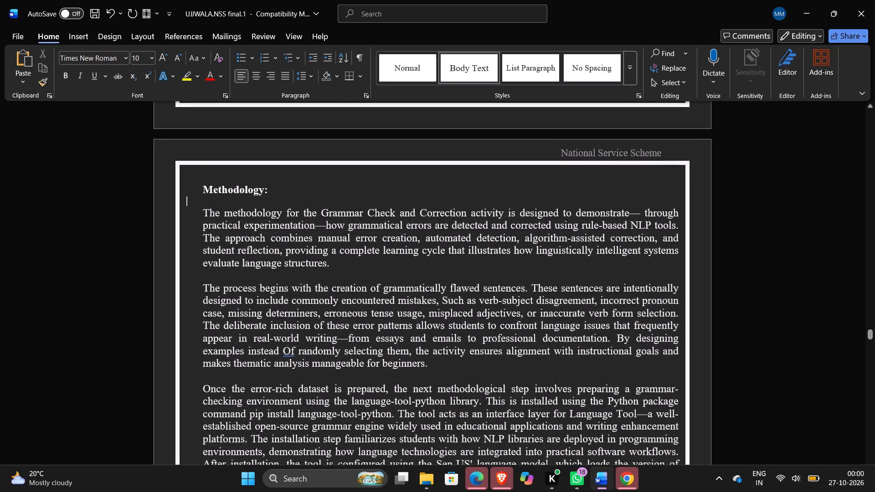
# Switch to the NLP Project Report PDF in Edge and copy the "This stage demonstrates to students" paragraph on page 23.
pyautogui.scroll(-4, 391, 196)
pyautogui.scroll(1, 391, 196)
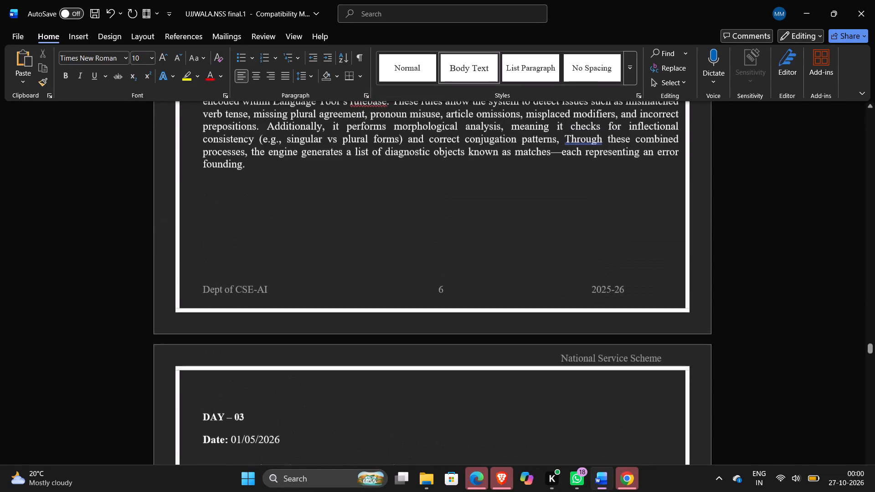
pyautogui.scroll(-2, 391, 196)
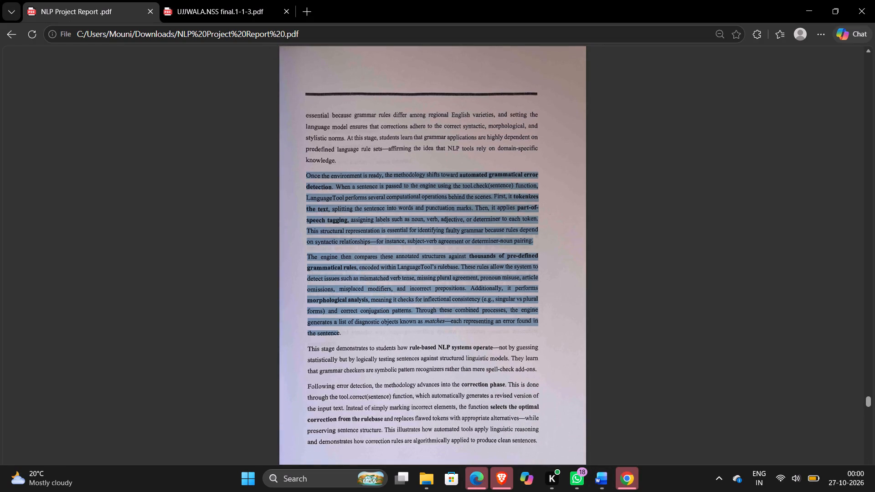
pyautogui.scroll(-2, 391, 196)
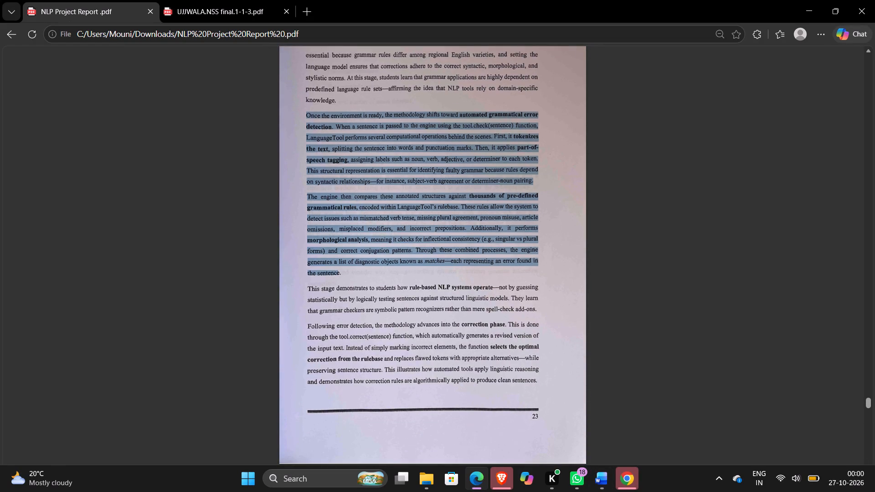
pyautogui.moveTo(534, 311); pyautogui.dragTo(307, 291)
pyautogui.click(319, 174)
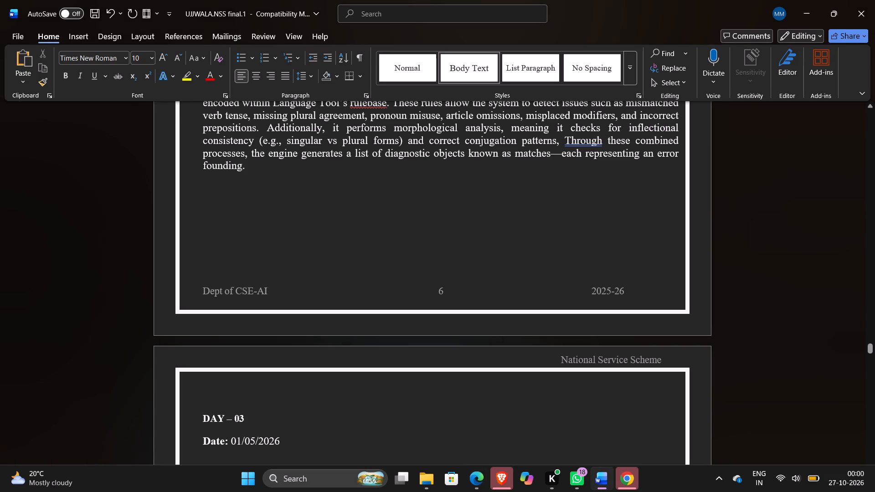
# Paste the copied paragraph into the Word report below the line ending "founding.", leaving blank lines before it.
pyautogui.click(264, 173)
pyautogui.press('Return')
pyautogui.press('Return')
pyautogui.press('Return')
pyautogui.hotkey('ctrl', 'v')
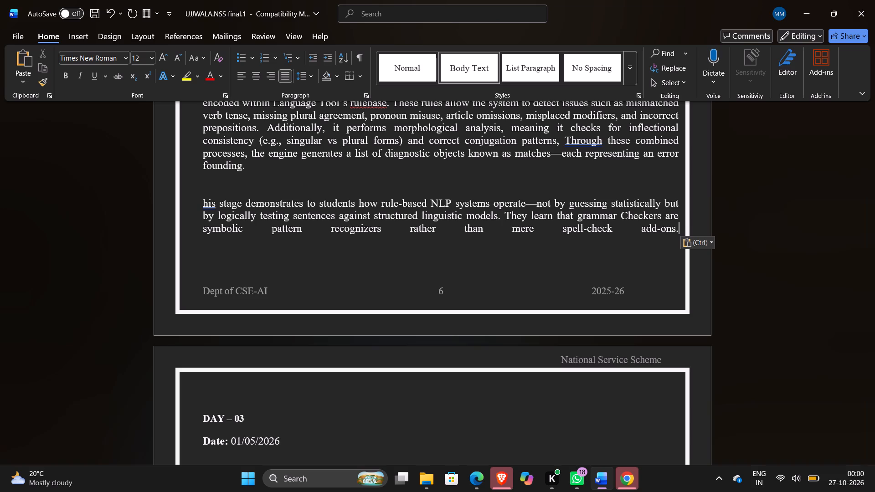
# Add the missing capital "T" so the pasted paragraph begins with "This stage".
pyautogui.click(204, 202)
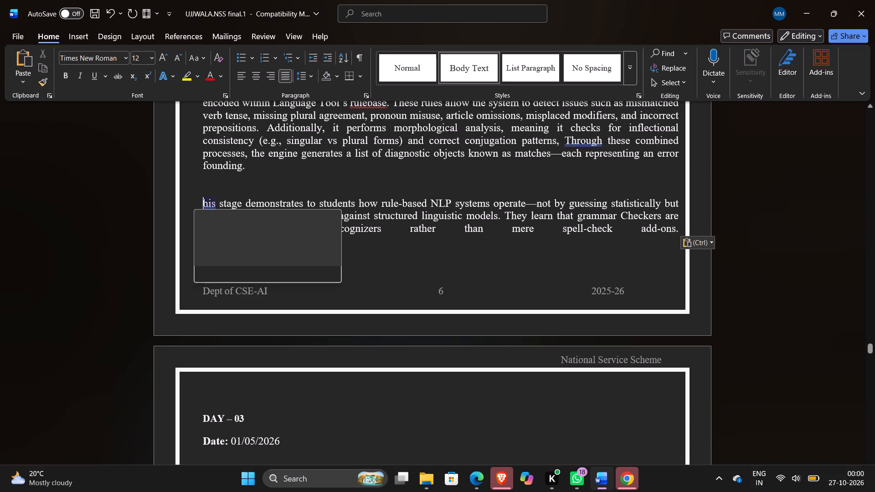
pyautogui.hotkey('shift', 't')
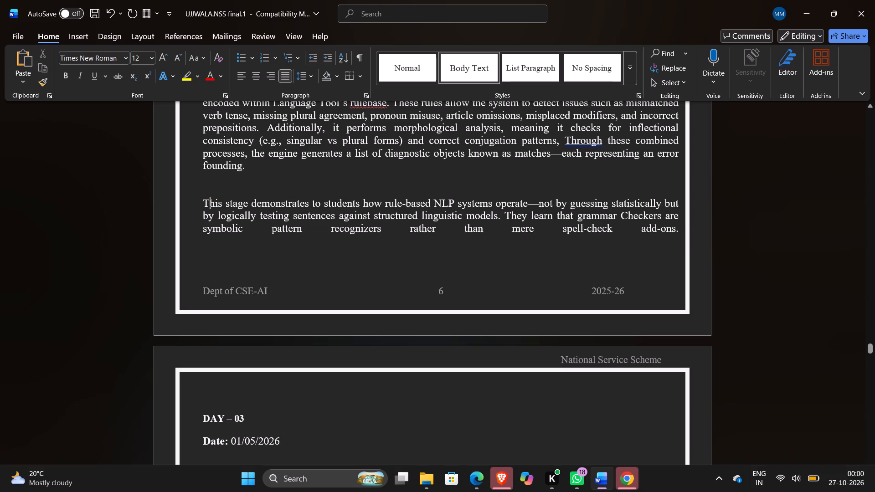
# Remove the extra blank line above the "This stage demonstrates" paragraph.
pyautogui.click(274, 191)
pyautogui.press('BackSpace')
pyautogui.press('BackSpace')
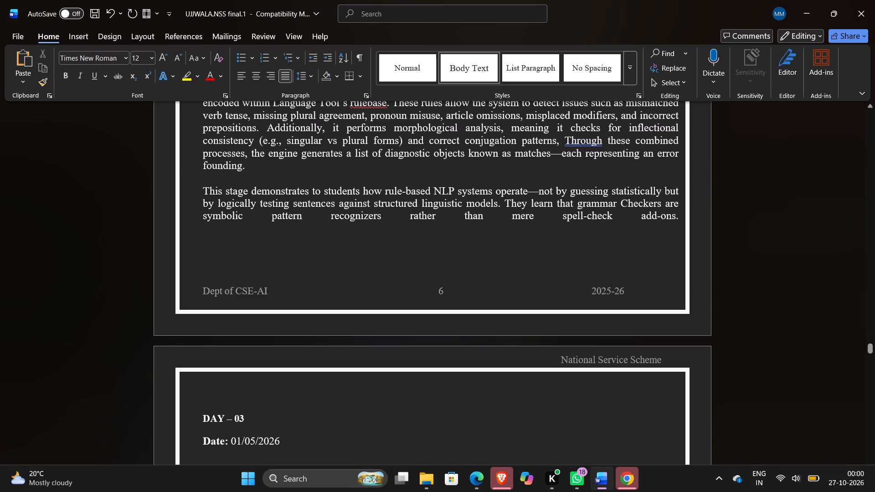
# Delete the space between "models." and "They" in the pasted paragraph.
pyautogui.click(502, 201)
pyautogui.press('Right')
pyautogui.press('BackSpace')
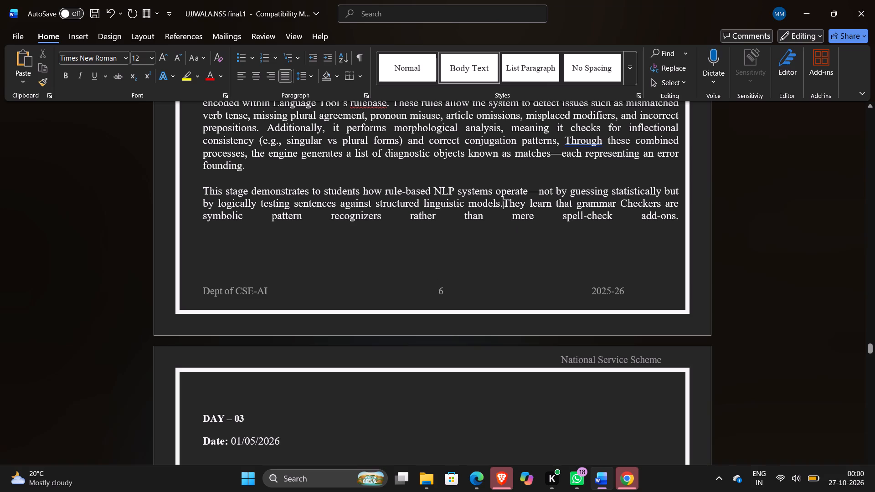
# Decrease the left indent of the entire "This stage demonstrates" paragraph.
pyautogui.click(271, 215)
pyautogui.moveTo(197, 187); pyautogui.dragTo(678, 237)
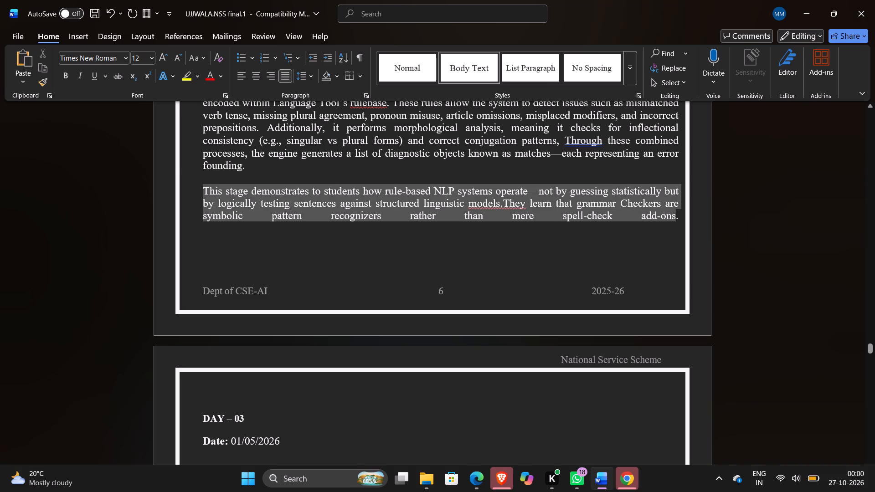
pyautogui.moveTo(678, 237); pyautogui.dragTo(682, 233)
pyautogui.click(312, 59)
pyautogui.click(312, 59)
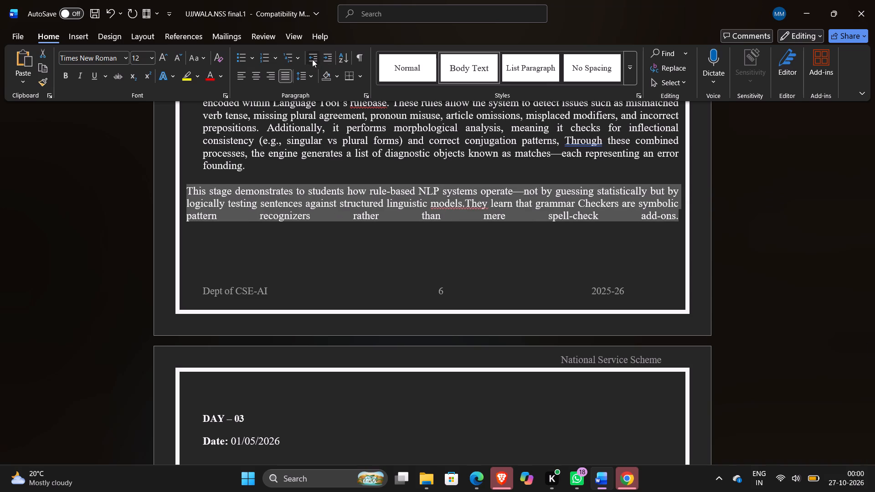
# Increase the left indent of the "This stage demonstrates" paragraph by one level and left-align it.
pyautogui.click(312, 59)
pyautogui.click(320, 59)
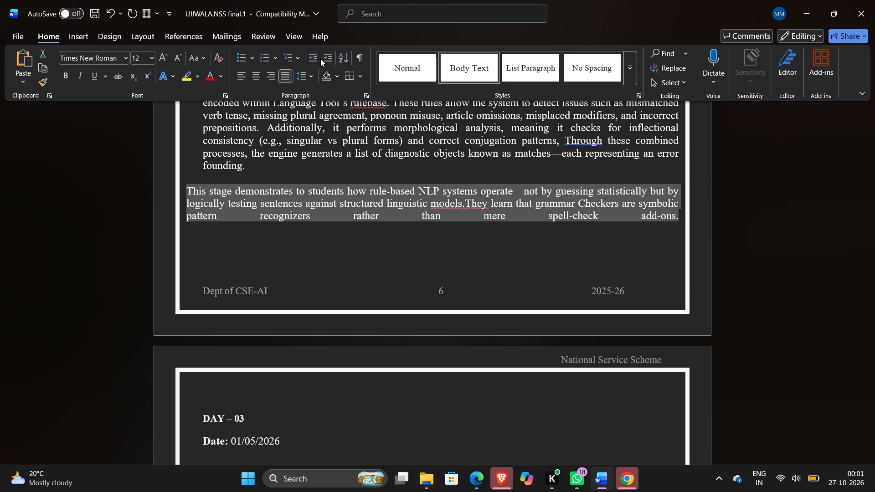
pyautogui.click(325, 58)
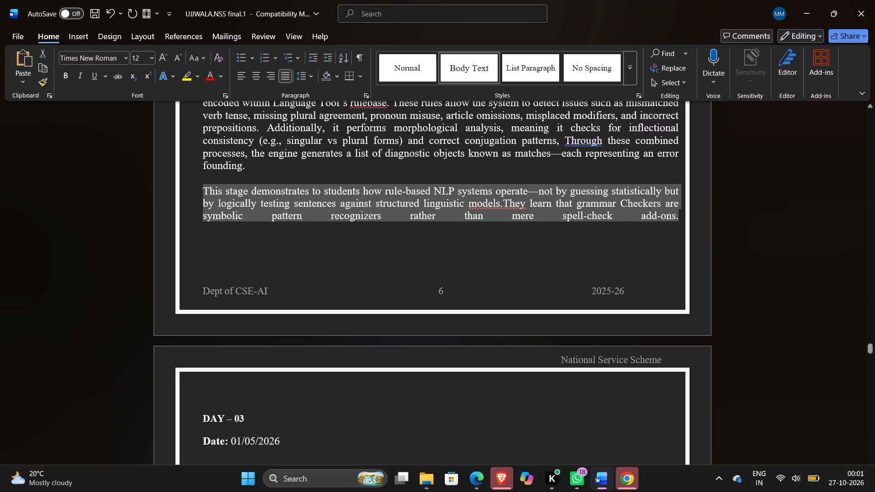
pyautogui.click(248, 79)
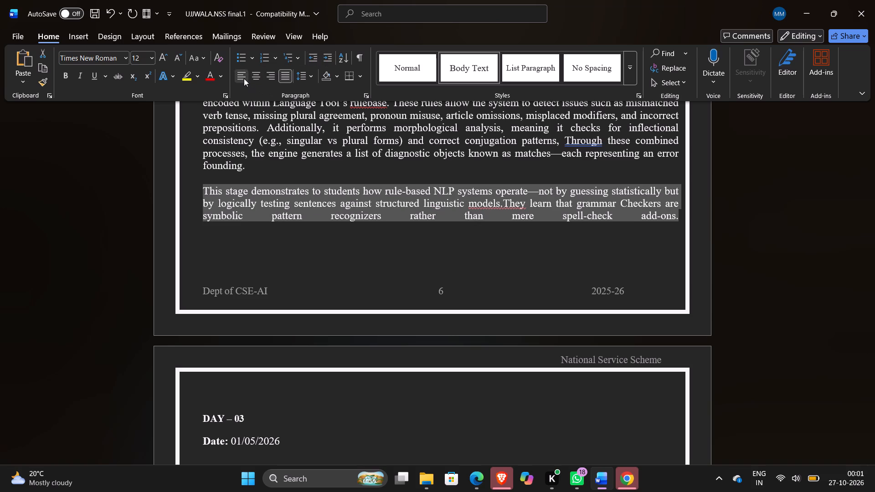
pyautogui.click(244, 78)
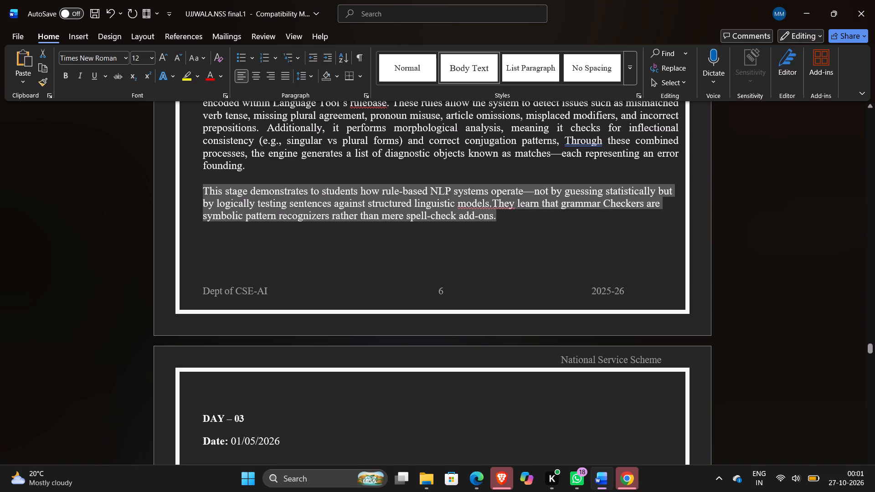
pyautogui.click(507, 262)
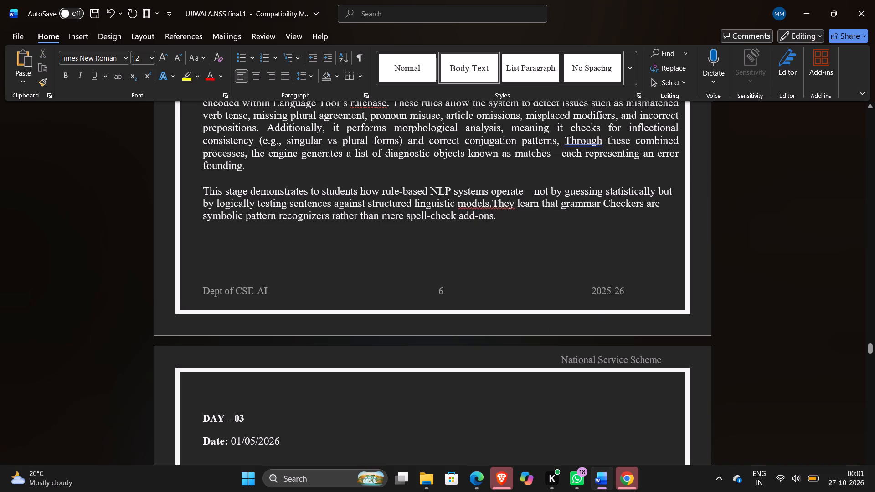
# Correct the flagged "models.They" to "models. They" using the spelling suggestion.
pyautogui.click(484, 207)
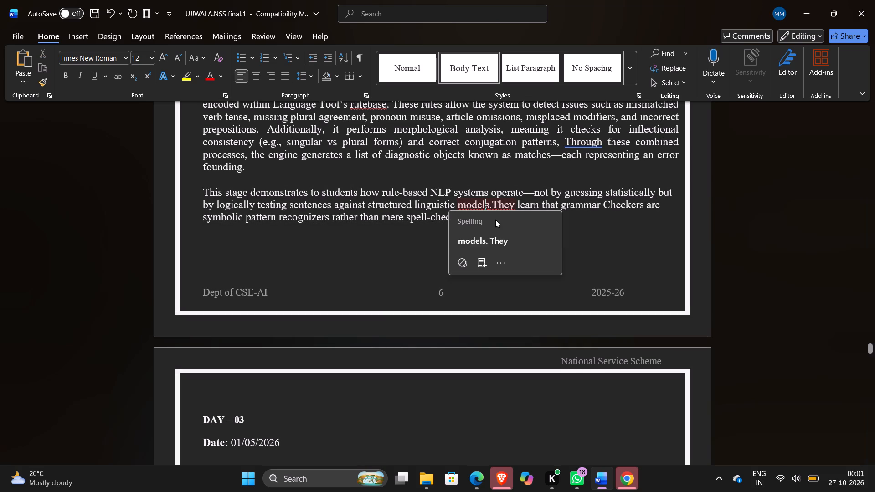
pyautogui.click(479, 238)
pyautogui.click(580, 279)
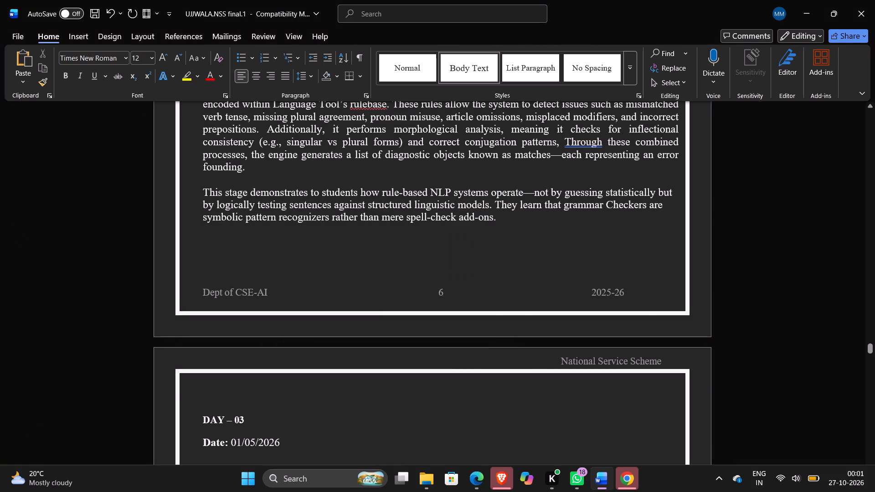
# Switch to the NLP Project Report PDF in Edge and copy the whole "Following error detection" paragraph on page 23.
pyautogui.scroll(2, 580, 279)
pyautogui.scroll(-1, 580, 279)
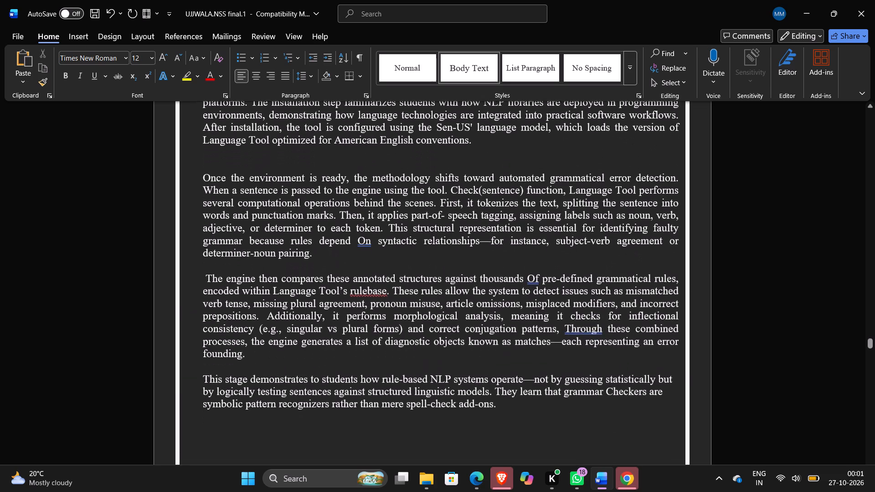
pyautogui.scroll(-1, 580, 279)
pyautogui.scroll(1, 549, 277)
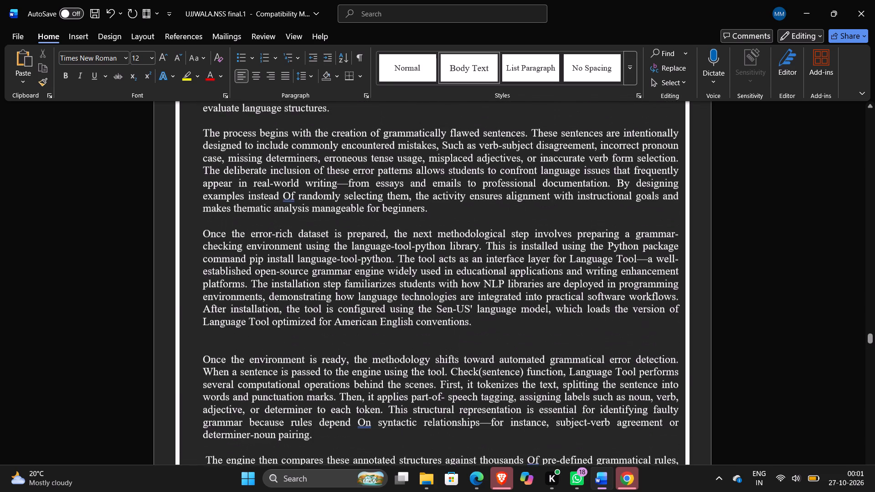
pyautogui.scroll(1, 549, 277)
pyautogui.scroll(-6, 549, 277)
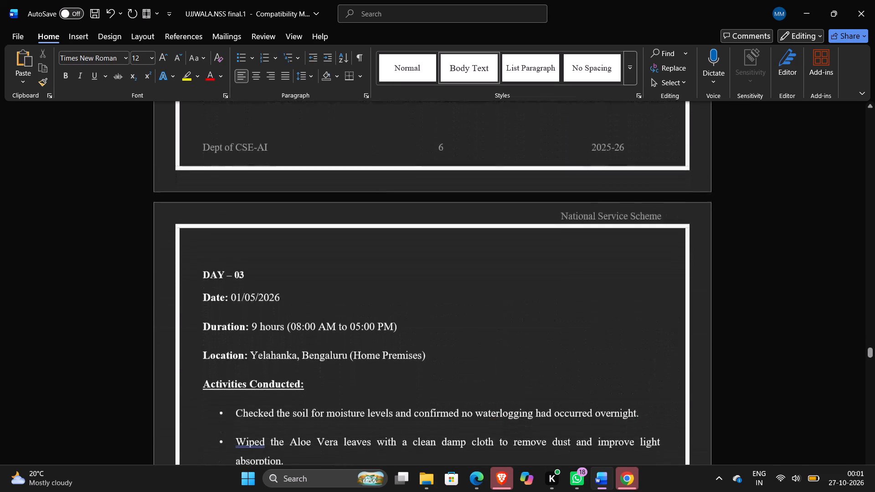
pyautogui.scroll(-4, 549, 277)
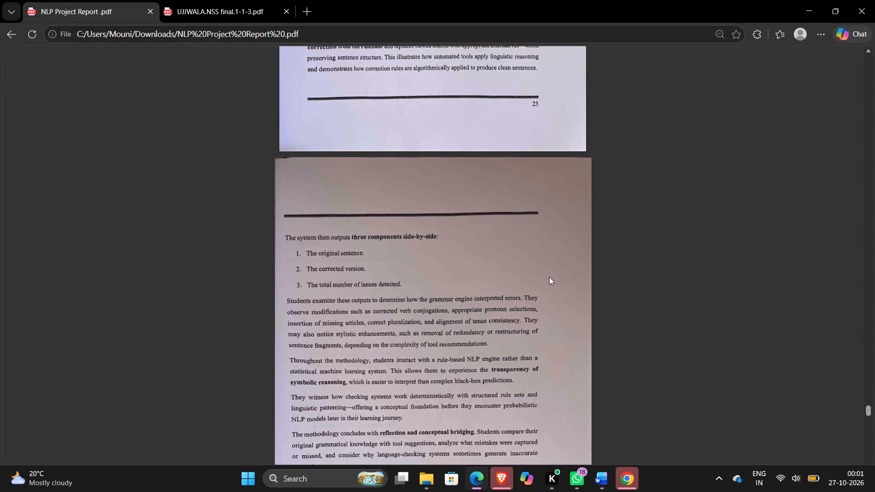
pyautogui.scroll(-2, 549, 277)
pyautogui.scroll(2, 549, 277)
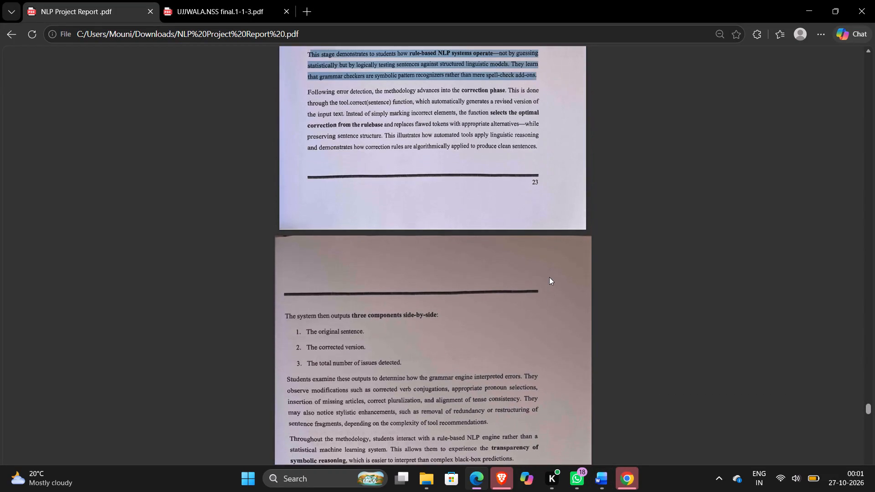
pyautogui.scroll(2, 549, 277)
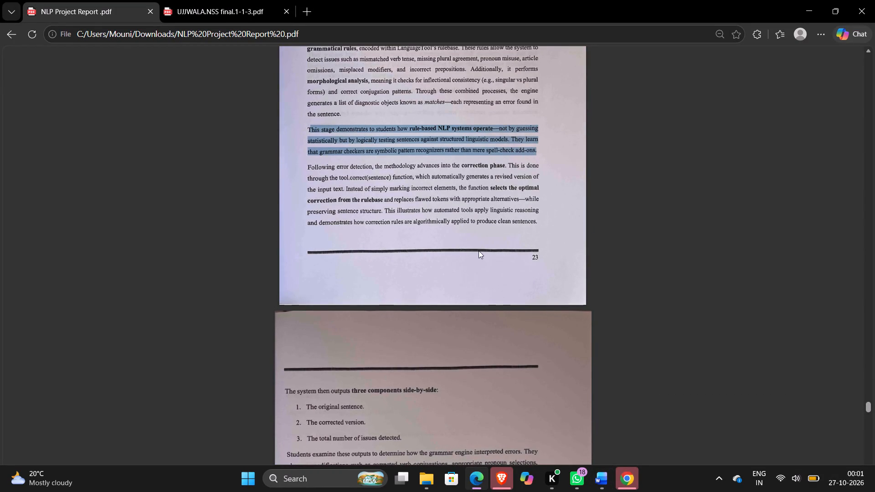
pyautogui.moveTo(537, 221); pyautogui.dragTo(339, 186)
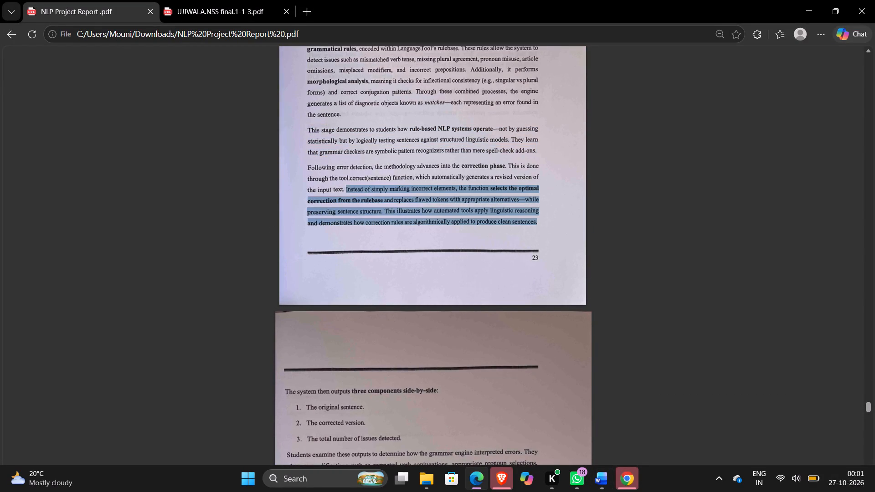
pyautogui.moveTo(339, 186); pyautogui.dragTo(293, 169)
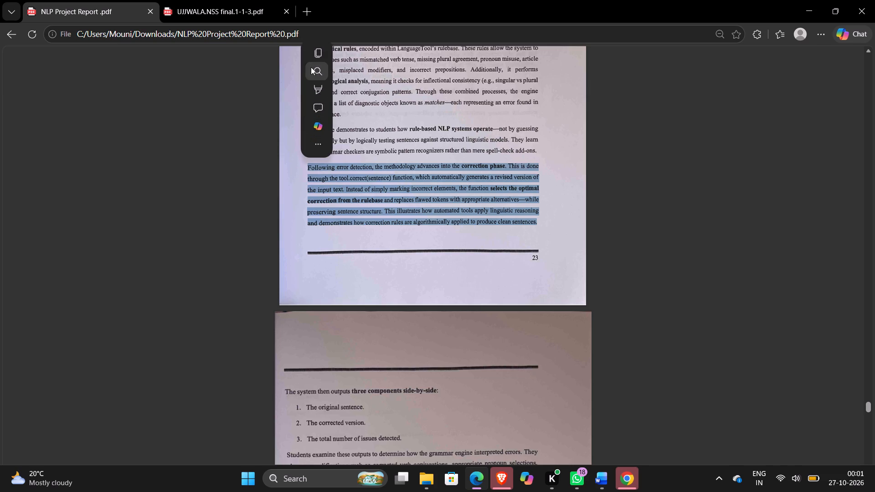
pyautogui.click(312, 57)
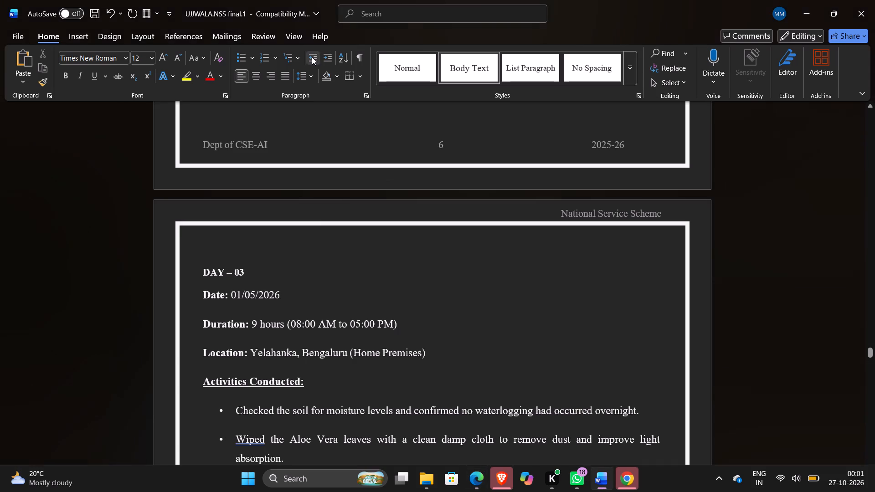
# In the Word report, delete the old DAY – 03 content on page 7, from its heading through the Aloe Vera plant photo.
pyautogui.click(195, 271)
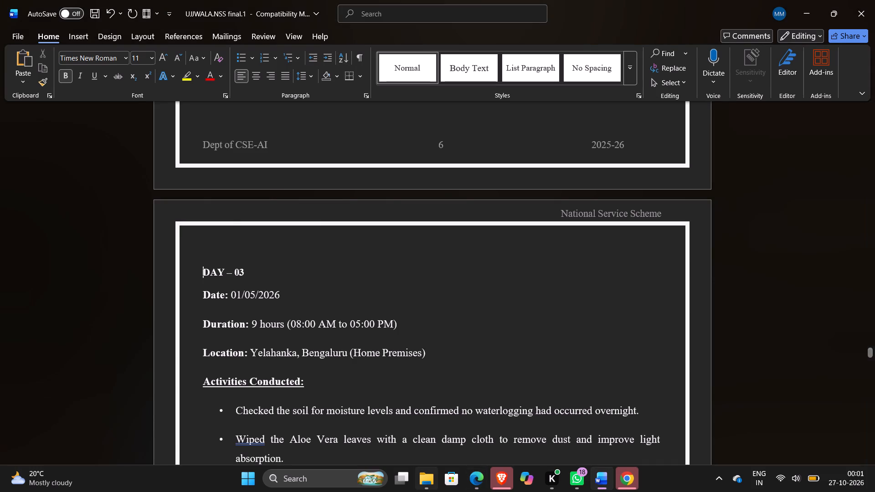
pyautogui.moveTo(203, 266); pyautogui.dragTo(480, 487)
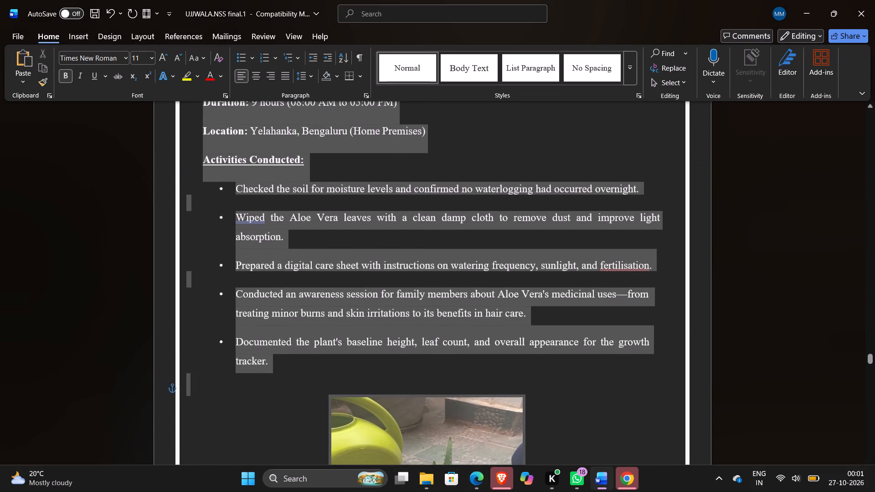
pyautogui.moveTo(480, 487); pyautogui.dragTo(535, 425)
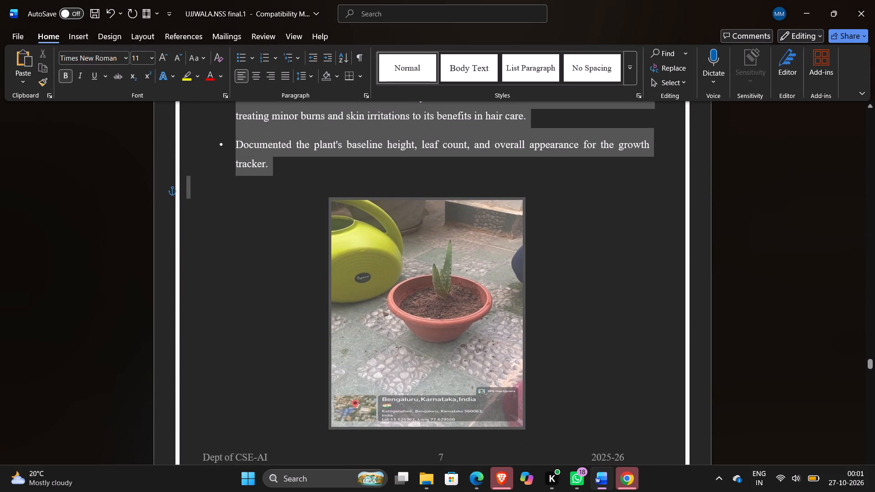
pyautogui.moveTo(535, 425); pyautogui.dragTo(536, 425)
pyautogui.press('BackSpace')
# Paste the copied "Following error detection" paragraph at the start of the emptied page 7.
pyautogui.scroll(1, 536, 425)
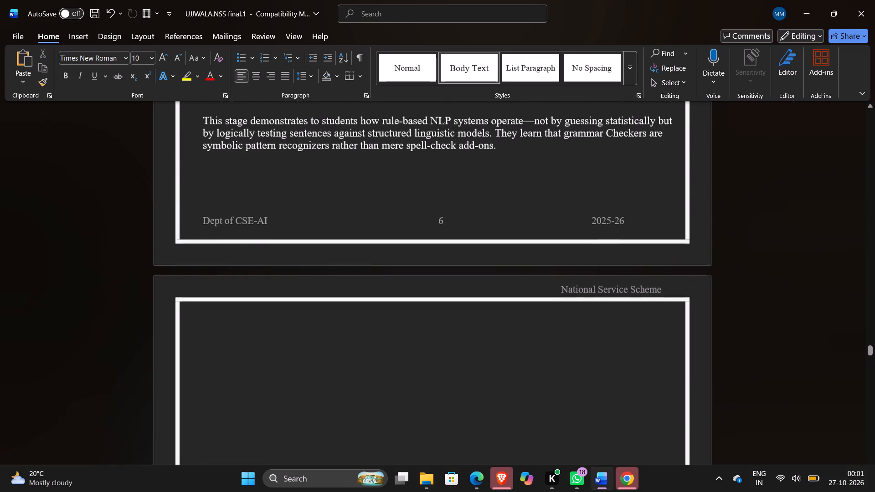
pyautogui.scroll(1, 536, 425)
pyautogui.hotkey('ctrl', 'v')
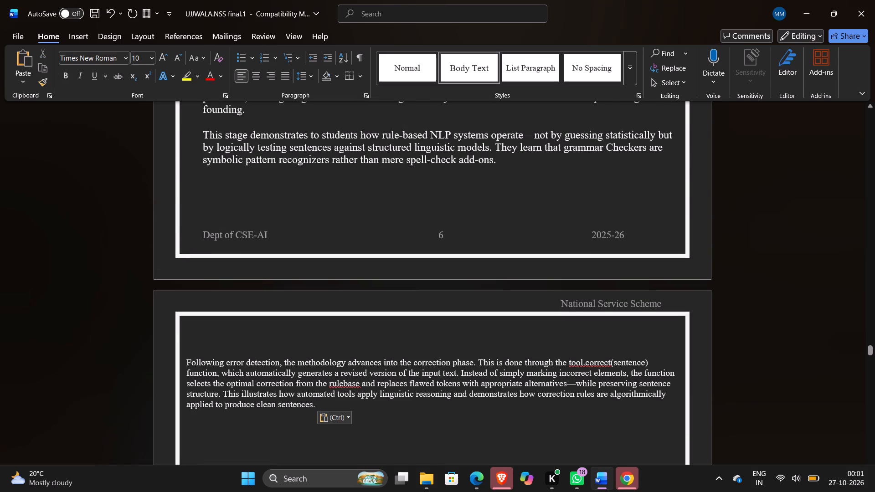
# Indent the pasted "Following error detection" paragraph by one level and justify it.
pyautogui.moveTo(184, 359); pyautogui.dragTo(332, 409)
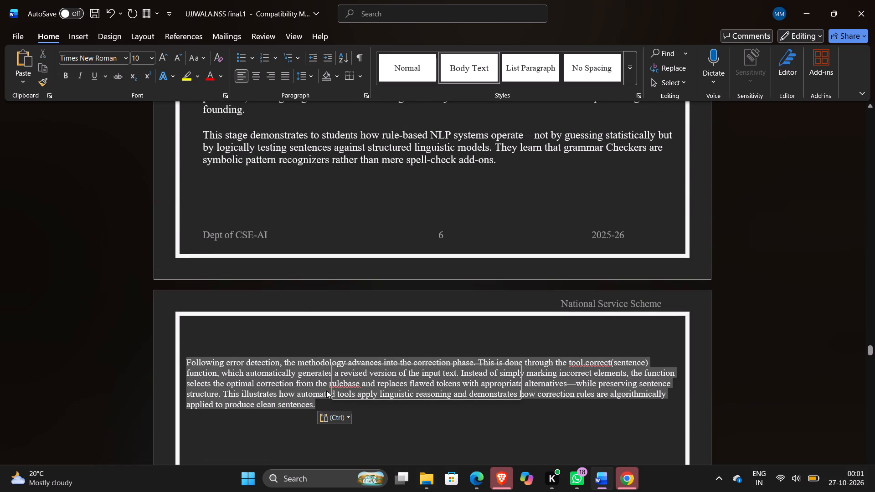
pyautogui.click(308, 63)
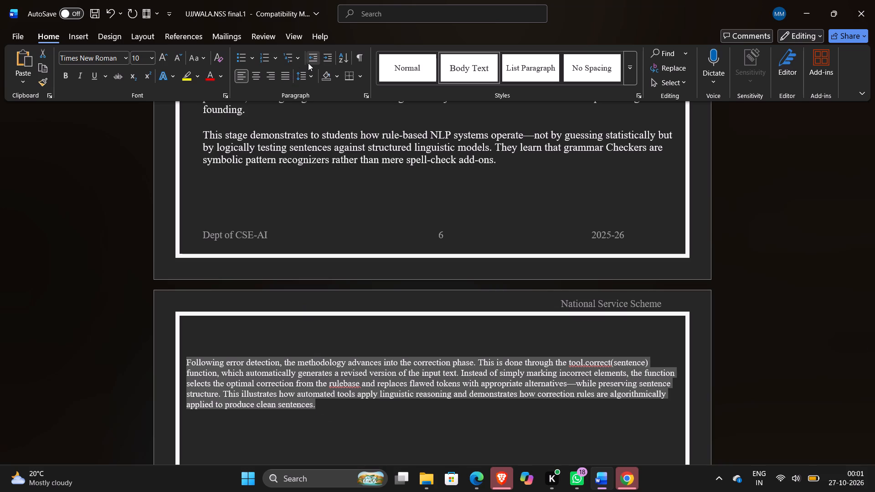
pyautogui.click(324, 60)
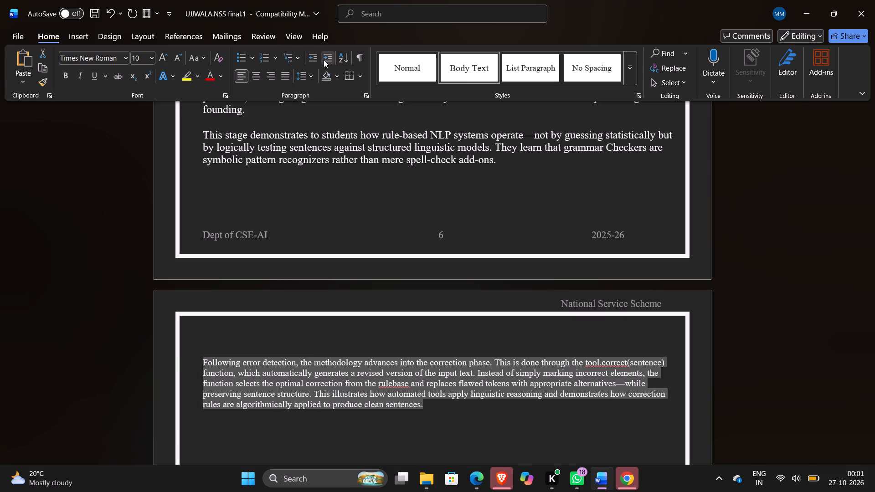
pyautogui.click(285, 77)
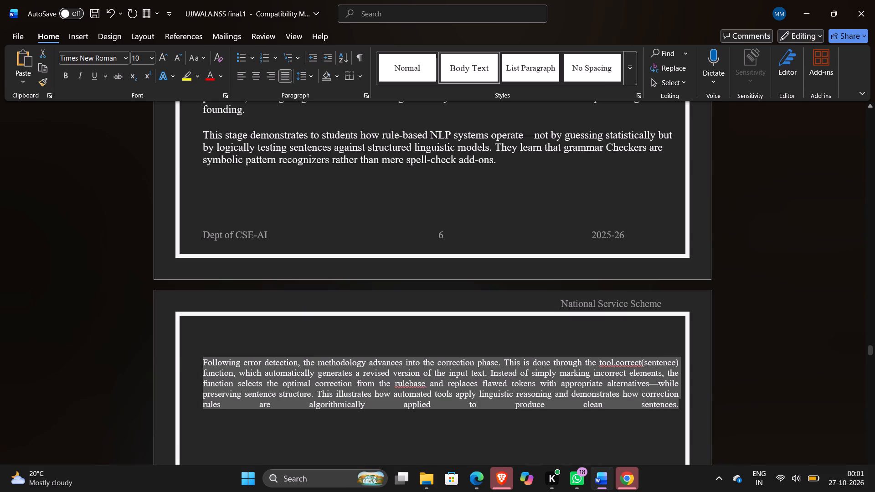
pyautogui.click(249, 407)
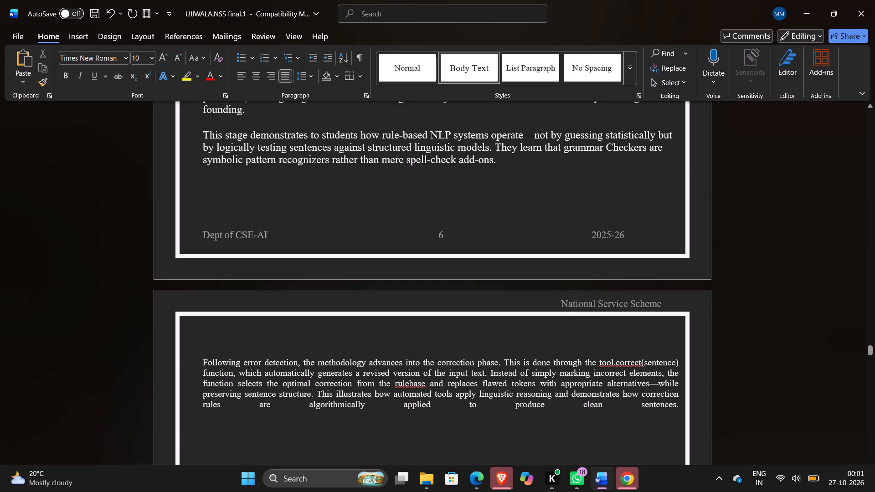
# Apply the spelling suggestions "tool. Correct" and "rule base" to the flagged words in the pasted paragraph.
pyautogui.click(618, 364)
pyautogui.click(613, 402)
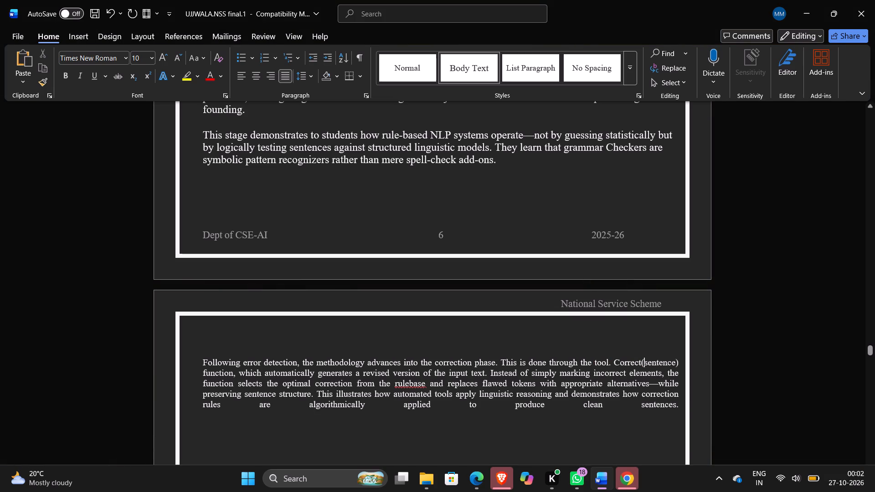
pyautogui.click(410, 386)
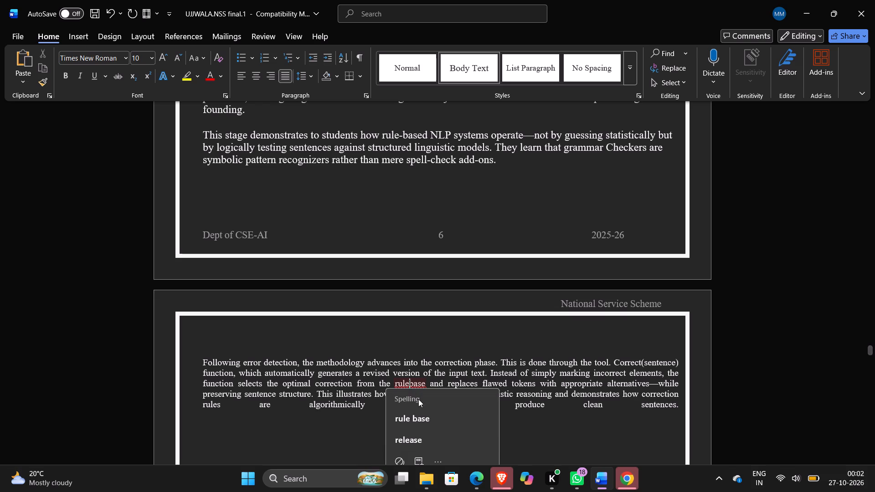
pyautogui.click(419, 415)
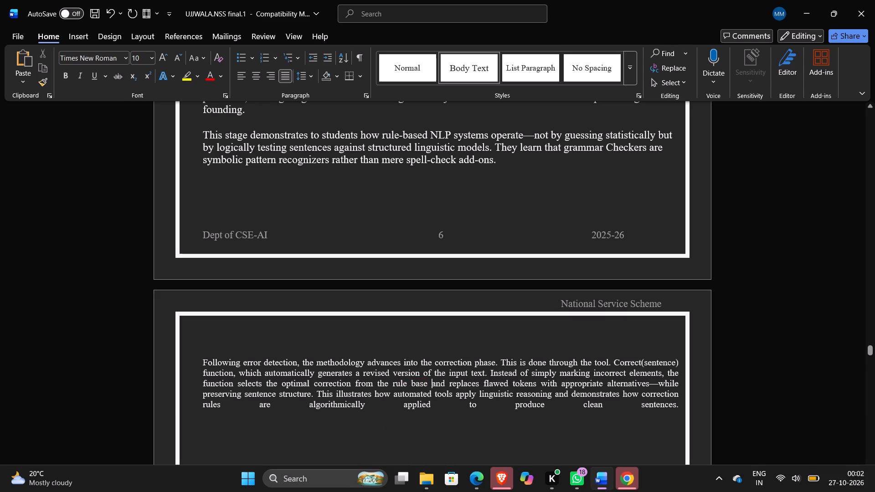
# Set the font size of the entire "Following error detection" paragraph to 12.
pyautogui.scroll(-1, 391, 420)
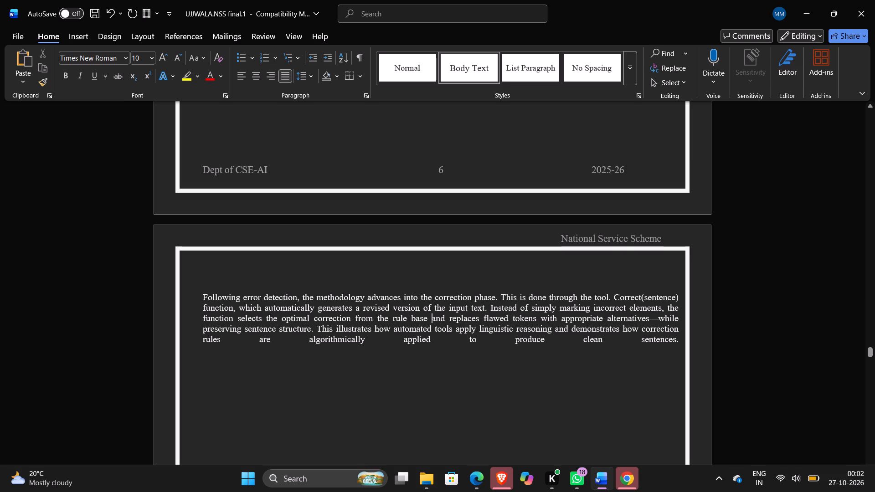
pyautogui.moveTo(203, 292); pyautogui.dragTo(700, 377)
pyautogui.click(768, 338)
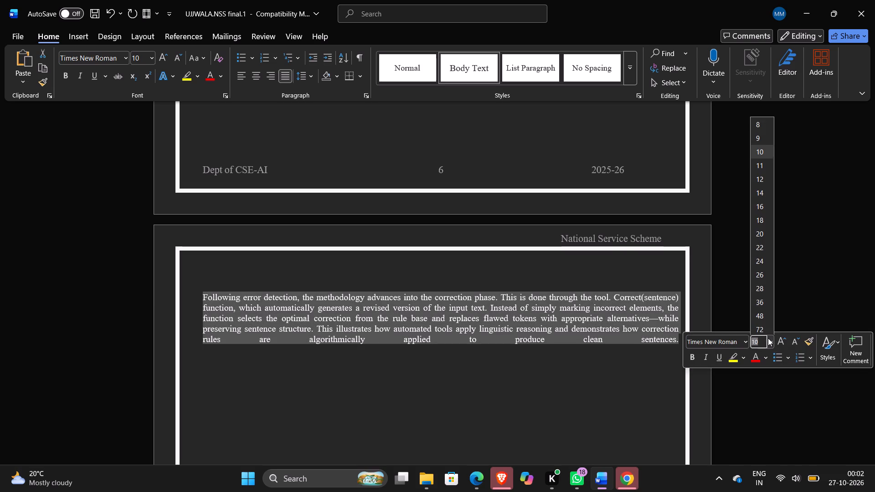
pyautogui.click(762, 179)
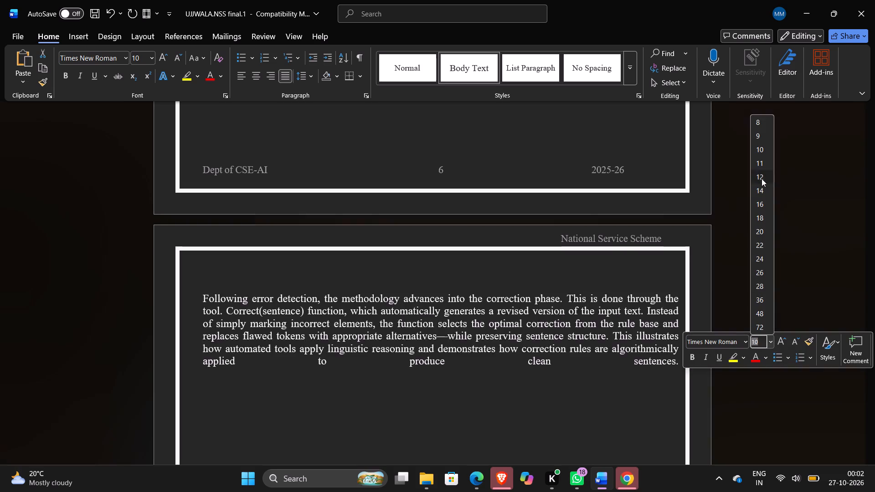
pyautogui.click(314, 391)
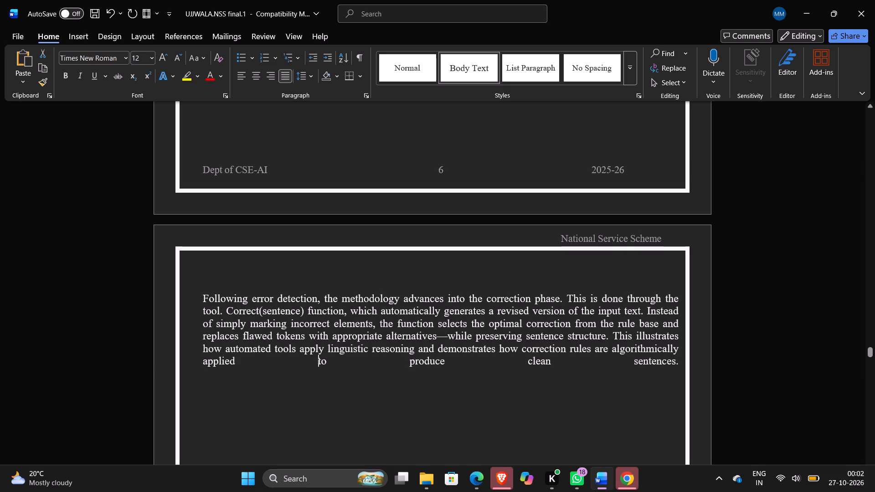
pyautogui.click(612, 335)
# Replace the dash between "alternatives" and "while" with a space in the "Following error detection" paragraph.
pyautogui.click(447, 338)
pyautogui.press('\\')
pyautogui.press('BackSpace')
pyautogui.press('BackSpace')
pyautogui.press('space')
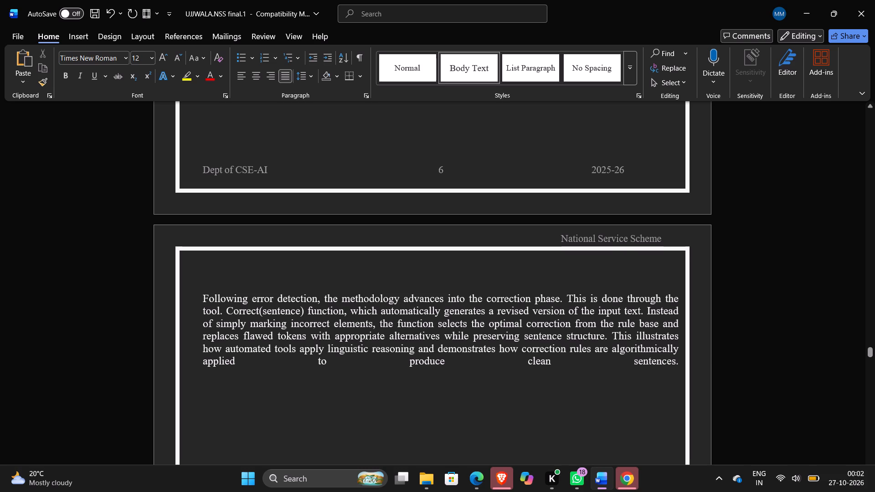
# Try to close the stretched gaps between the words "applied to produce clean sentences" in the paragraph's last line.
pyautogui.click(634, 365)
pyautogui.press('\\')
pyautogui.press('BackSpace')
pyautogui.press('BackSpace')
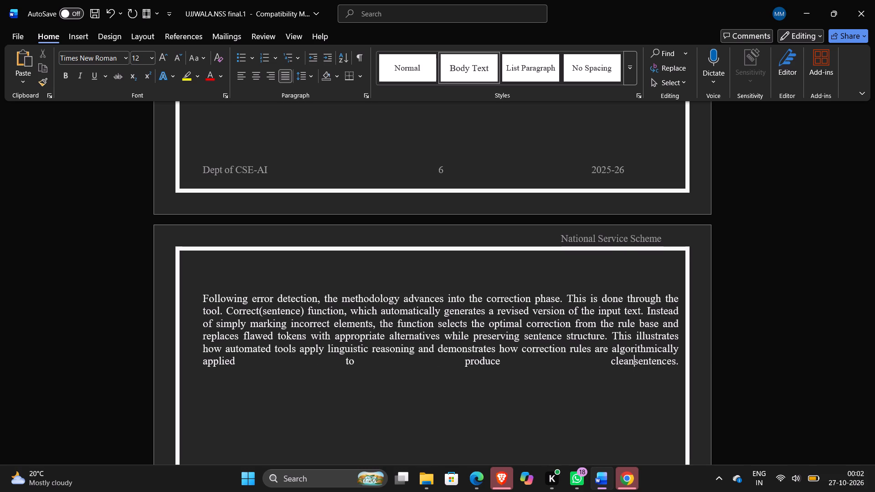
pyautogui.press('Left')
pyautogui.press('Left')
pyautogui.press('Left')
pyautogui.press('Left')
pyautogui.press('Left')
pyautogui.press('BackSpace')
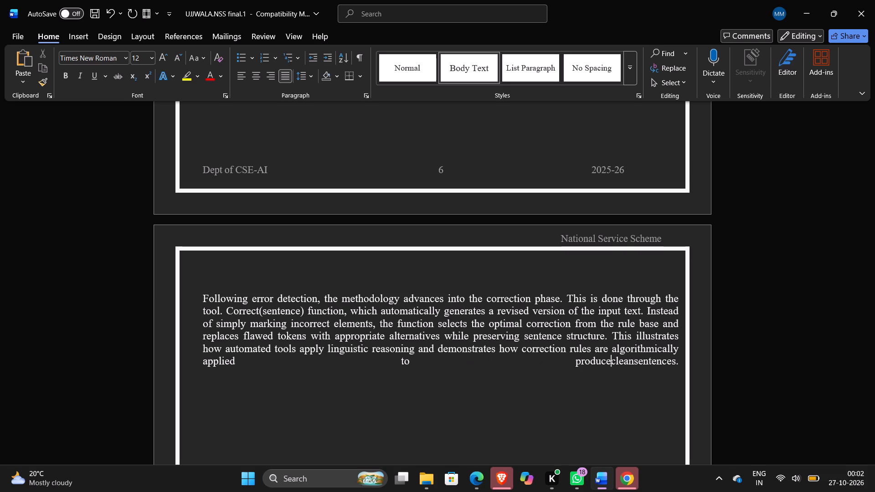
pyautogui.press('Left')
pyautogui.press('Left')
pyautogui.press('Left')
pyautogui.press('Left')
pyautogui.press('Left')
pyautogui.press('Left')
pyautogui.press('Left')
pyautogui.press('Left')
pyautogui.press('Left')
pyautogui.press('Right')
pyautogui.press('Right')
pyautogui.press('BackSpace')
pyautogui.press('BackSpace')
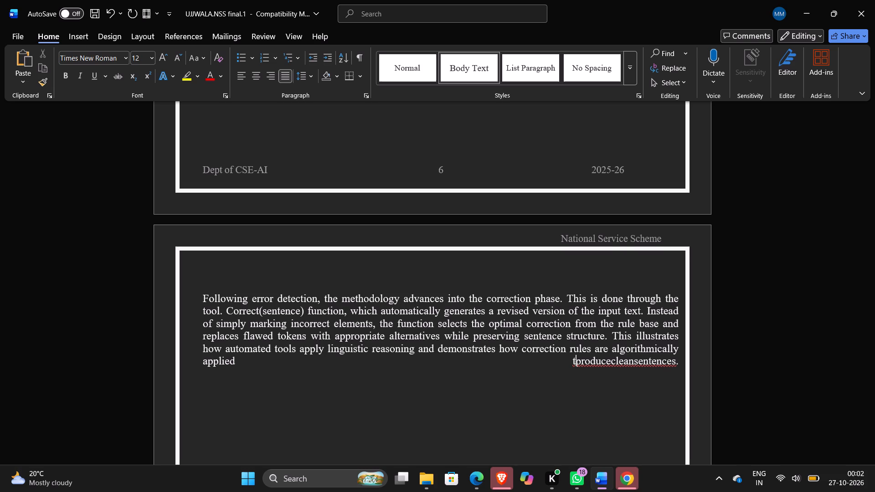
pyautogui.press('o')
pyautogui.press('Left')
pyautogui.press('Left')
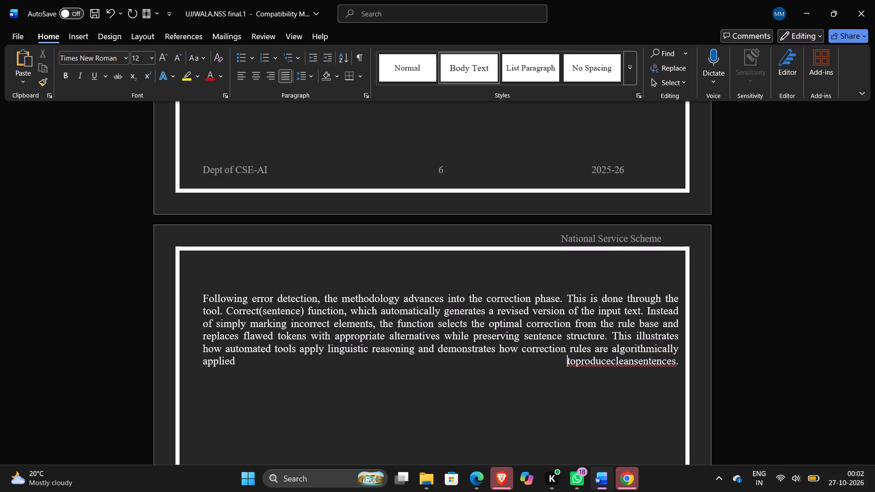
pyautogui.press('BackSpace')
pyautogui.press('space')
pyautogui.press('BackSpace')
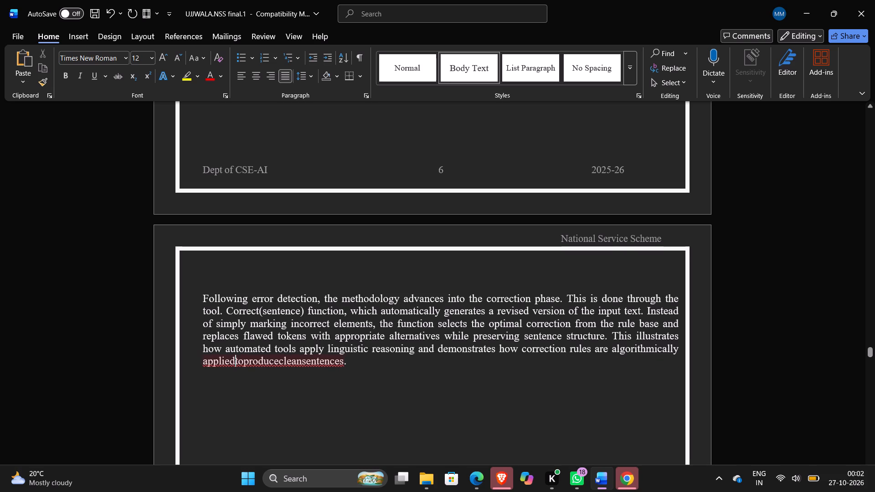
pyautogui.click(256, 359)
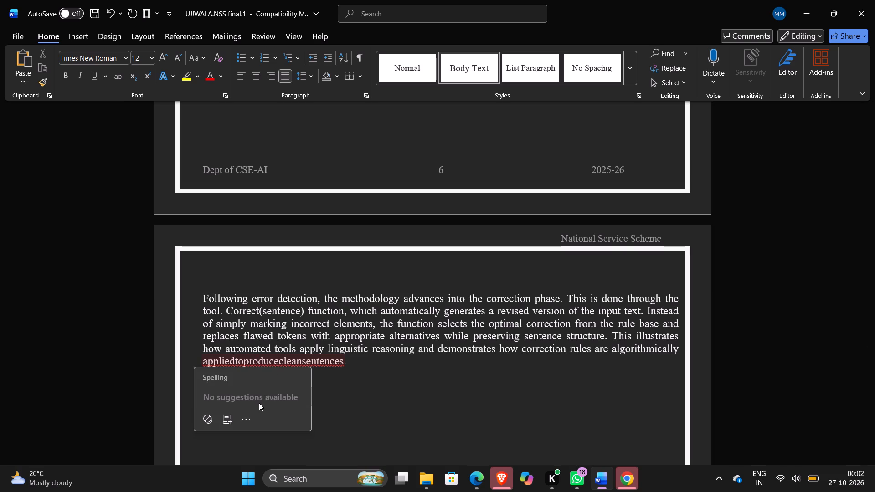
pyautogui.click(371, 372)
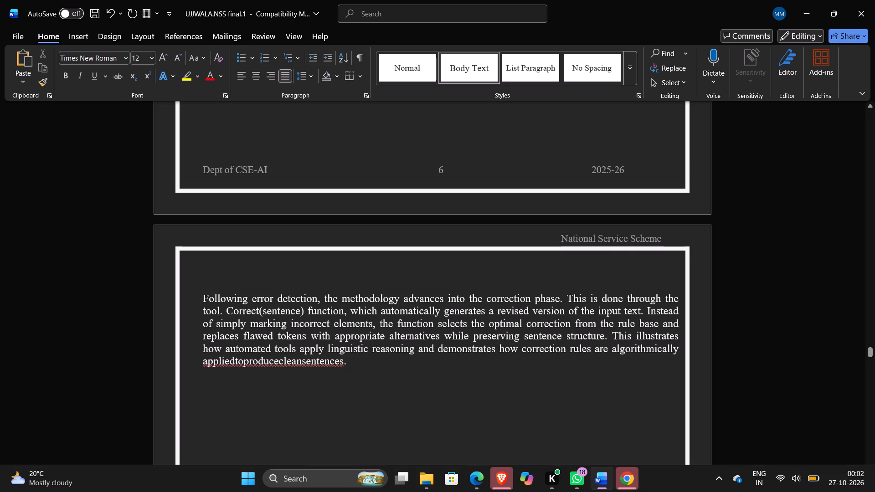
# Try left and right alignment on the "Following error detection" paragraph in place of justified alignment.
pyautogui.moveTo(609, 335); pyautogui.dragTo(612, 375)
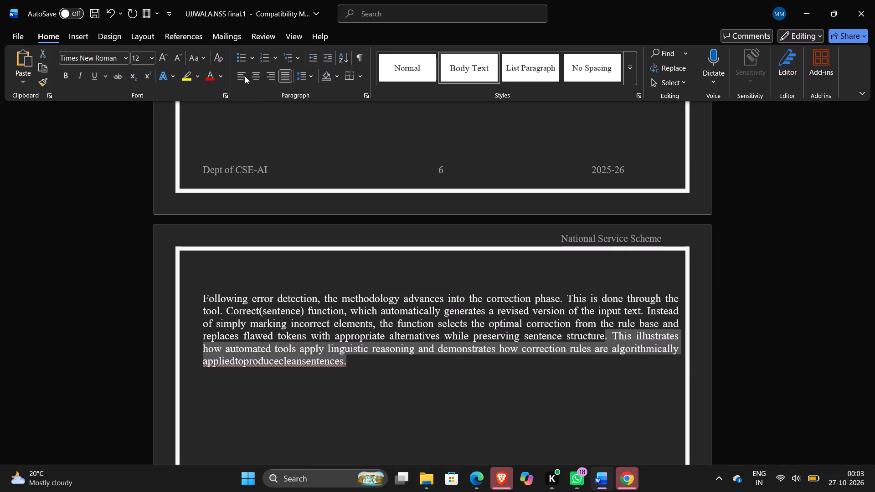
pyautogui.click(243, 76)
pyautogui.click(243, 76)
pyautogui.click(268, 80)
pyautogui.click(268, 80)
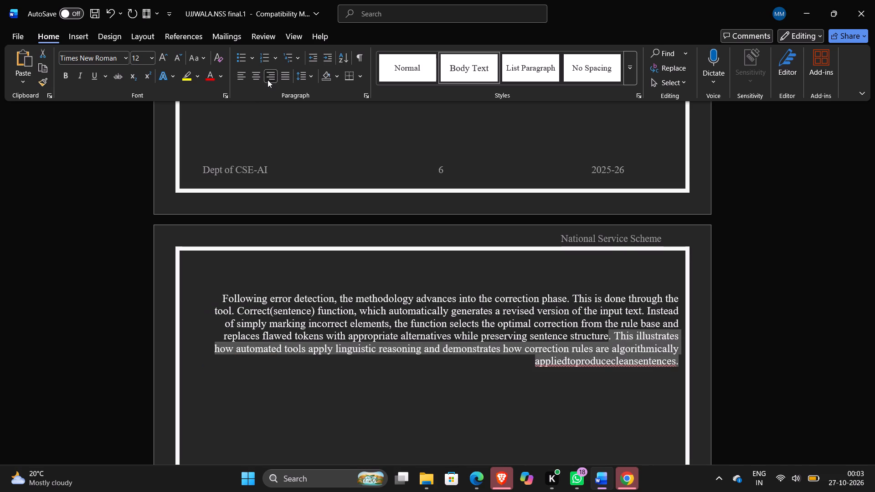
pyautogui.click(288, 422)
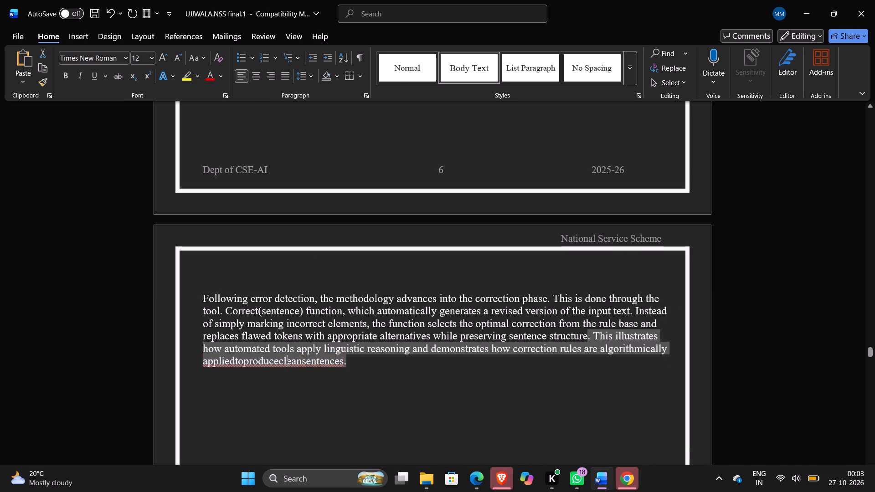
# Delete the paragraph's final sentence beginning "This illustrates how automated tools apply linguistic reasoning".
pyautogui.moveTo(593, 334); pyautogui.dragTo(594, 375)
pyautogui.moveTo(594, 375); pyautogui.dragTo(595, 379)
pyautogui.press('BackSpace')
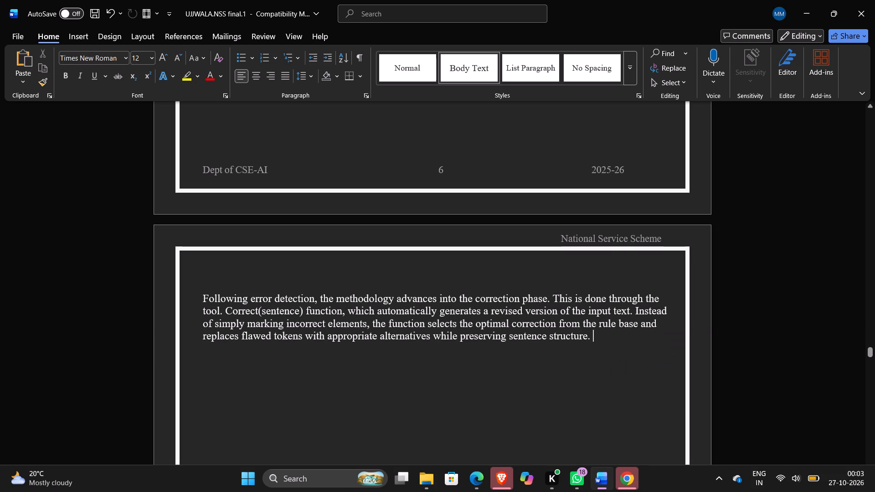
# Justify the shortened "Following error detection" paragraph.
pyautogui.moveTo(602, 335); pyautogui.dragTo(291, 303)
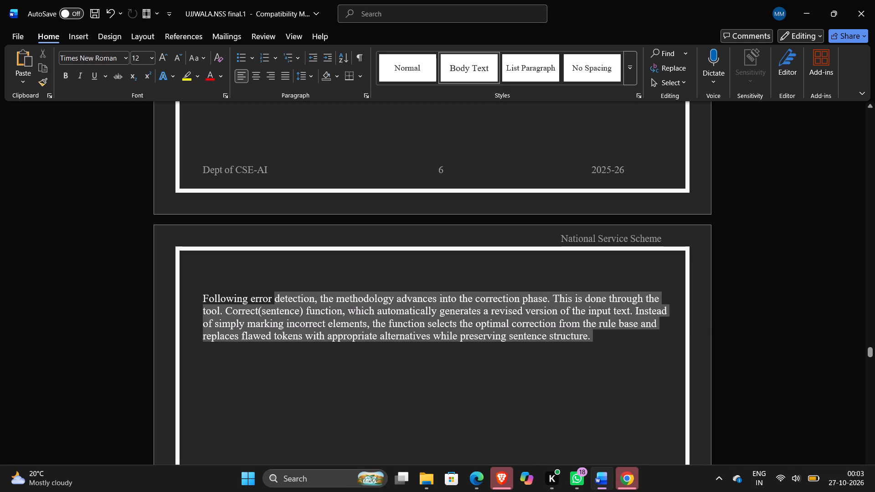
pyautogui.moveTo(291, 303); pyautogui.dragTo(215, 302)
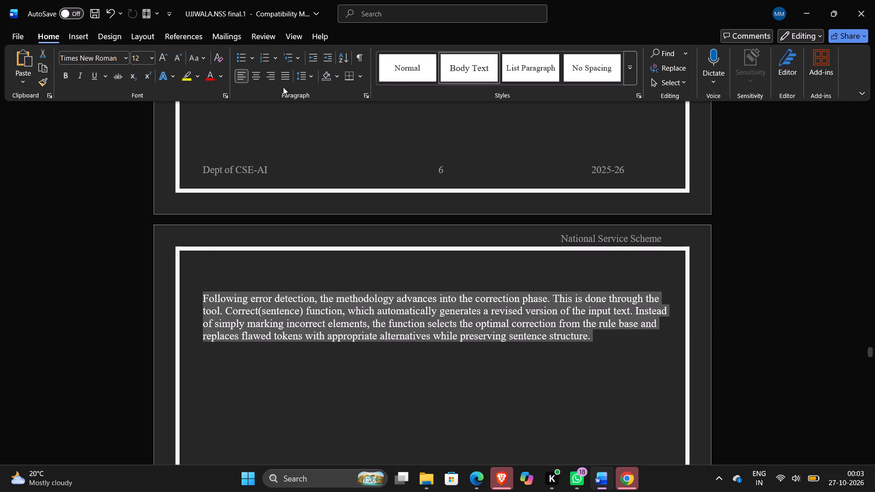
pyautogui.click(283, 81)
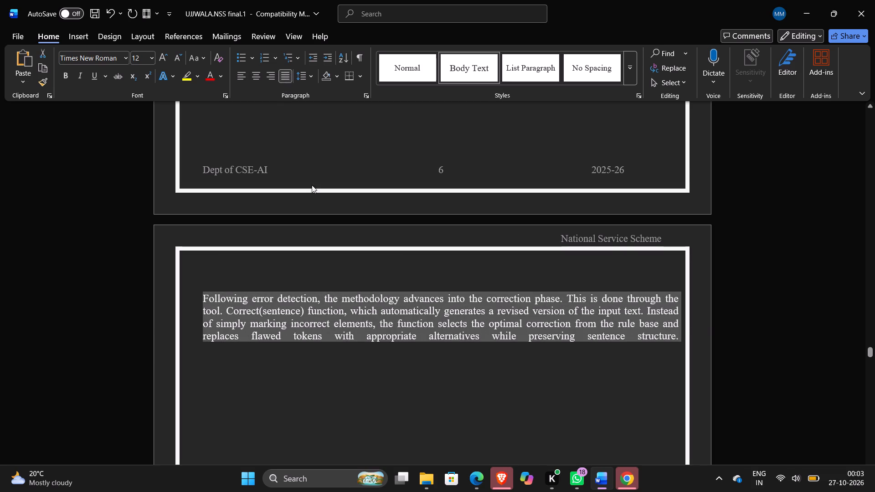
pyautogui.click(320, 404)
# In the NLP Project Report PDF in Edge, copy page 24's text from "The system then outputs" through "human judgement in communication tasks".
pyautogui.scroll(-1, 320, 404)
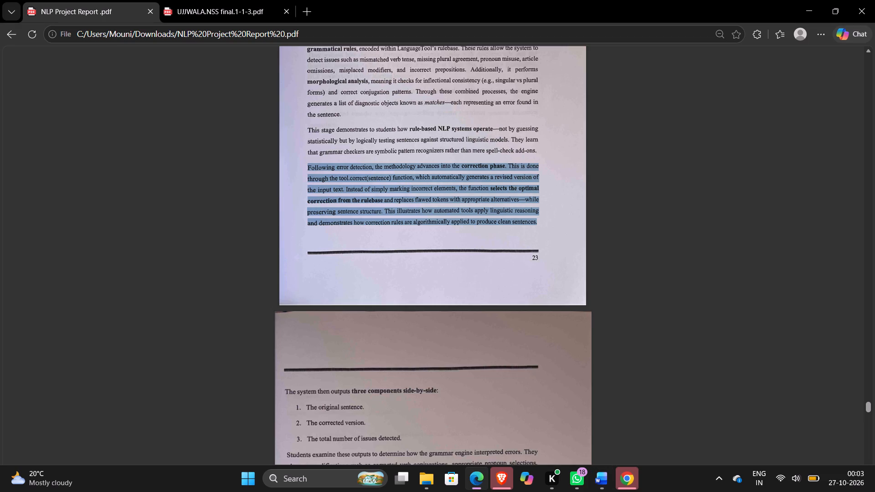
pyautogui.scroll(-4, 320, 404)
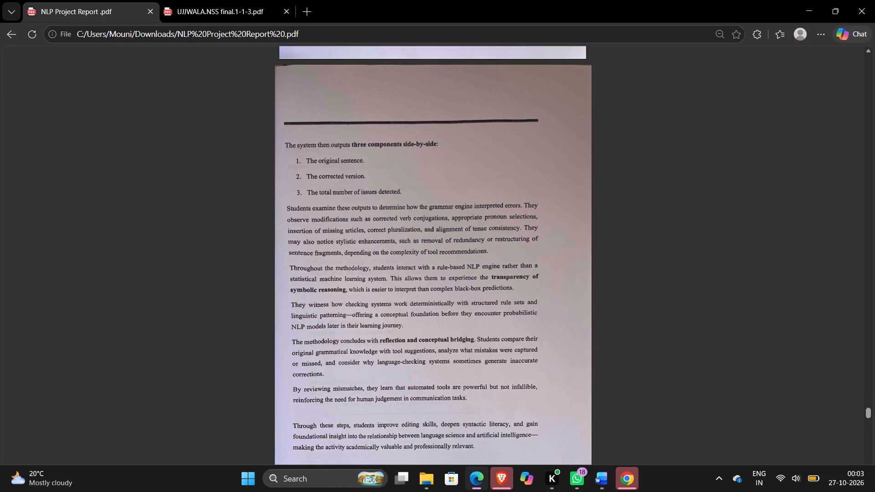
pyautogui.scroll(-1, 320, 404)
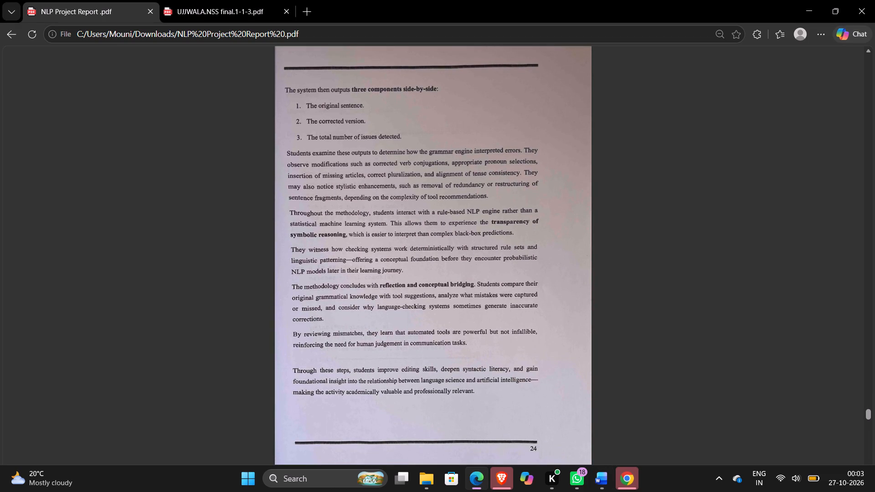
pyautogui.moveTo(281, 89); pyautogui.dragTo(472, 319)
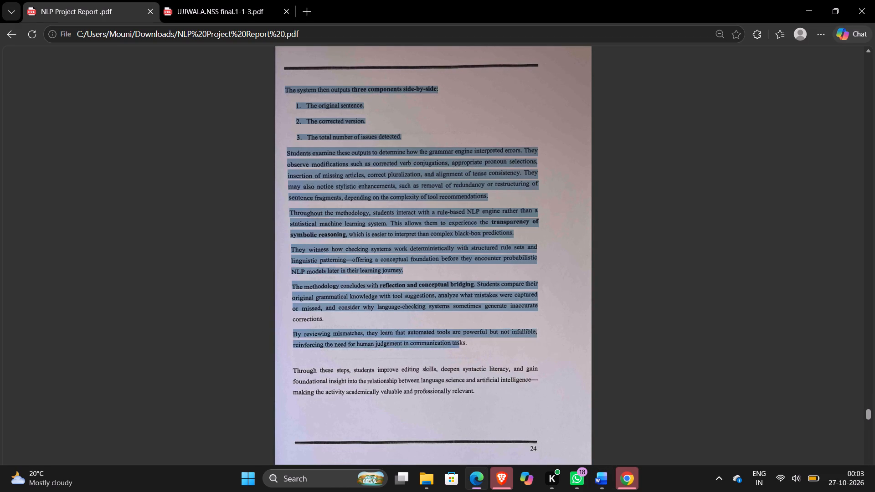
pyautogui.moveTo(472, 319); pyautogui.dragTo(547, 380)
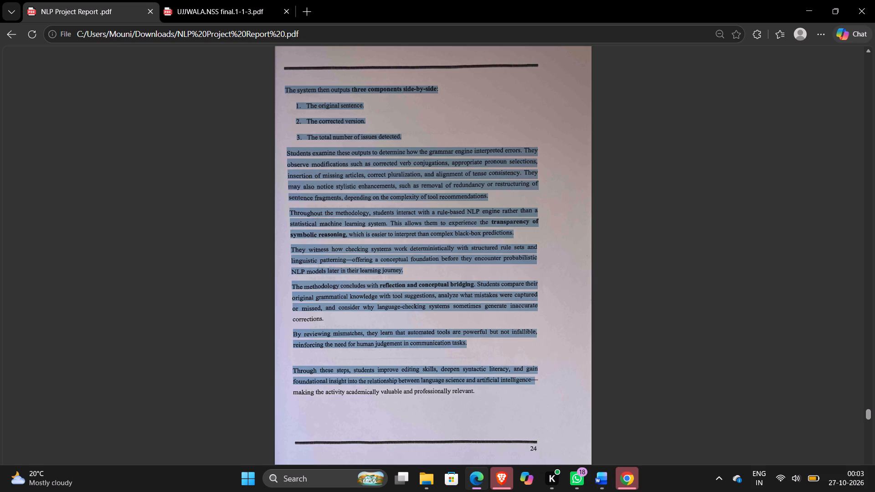
pyautogui.moveTo(547, 380); pyautogui.dragTo(536, 345)
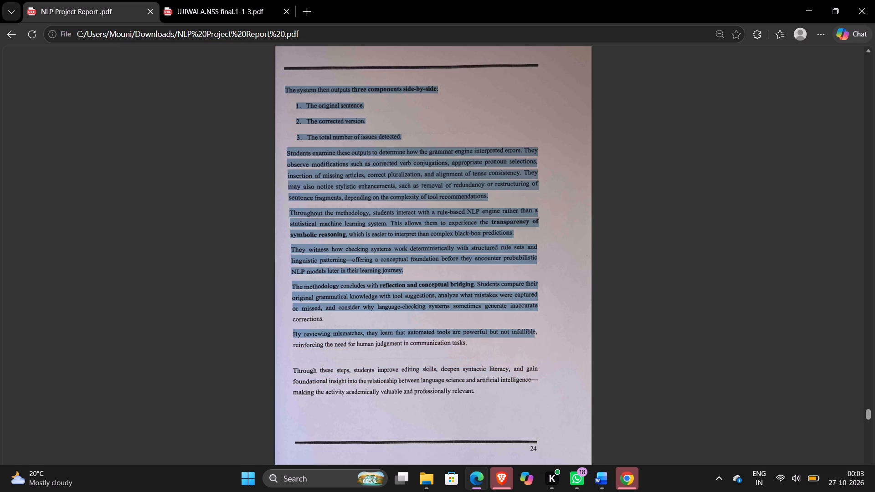
pyautogui.moveTo(536, 345); pyautogui.dragTo(474, 341)
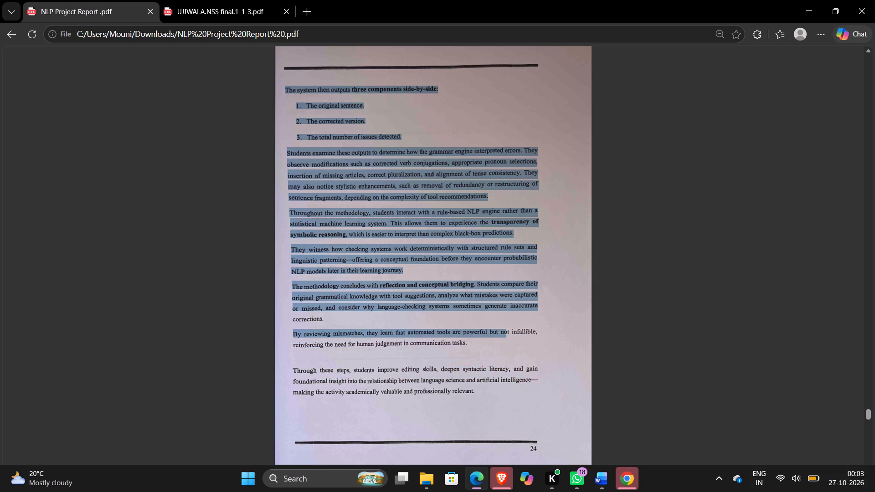
pyautogui.moveTo(474, 341); pyautogui.dragTo(482, 343)
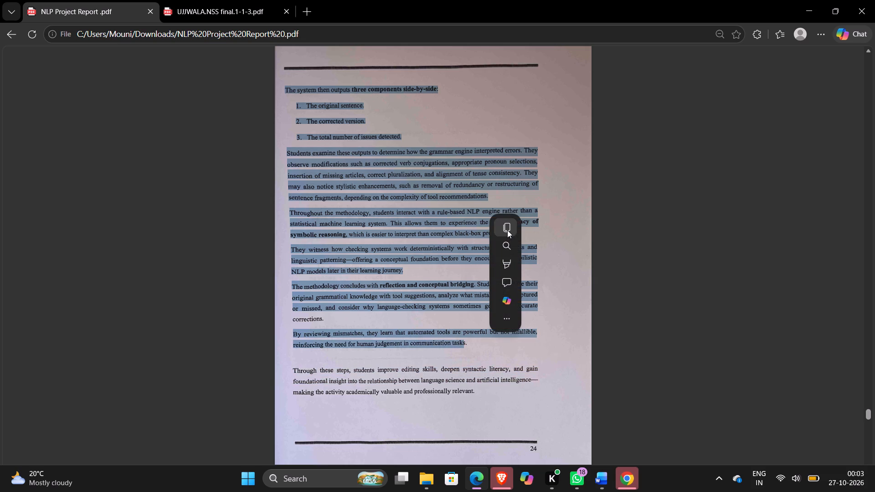
pyautogui.click(507, 230)
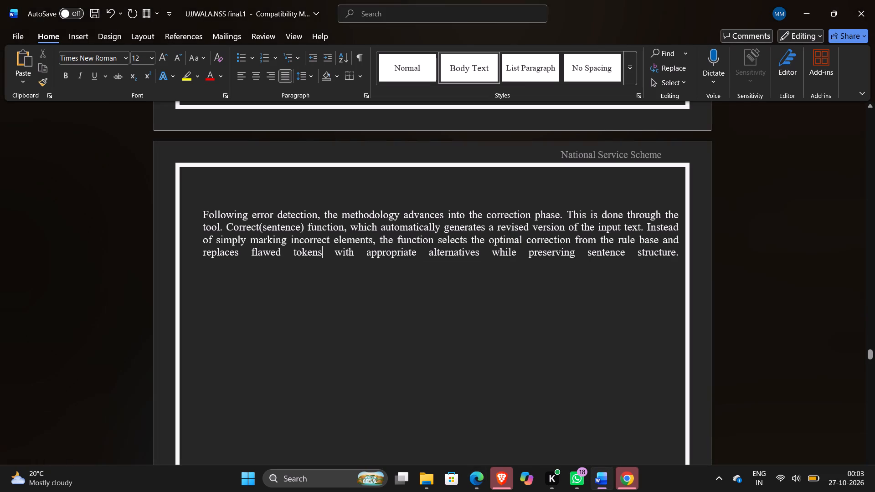
# Back in the Word report, paste the copied page 24 text below the "Following error detection" paragraph, leaving a blank line between them.
pyautogui.click(682, 257)
pyautogui.press('Return')
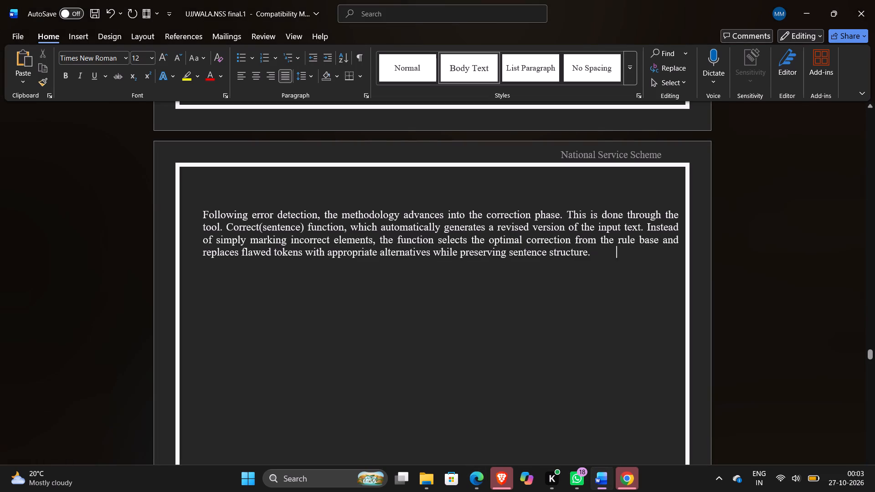
pyautogui.press('Return')
pyautogui.press('space')
pyautogui.press('space')
pyautogui.press('BackSpace')
pyautogui.hotkey('ctrl', 'v')
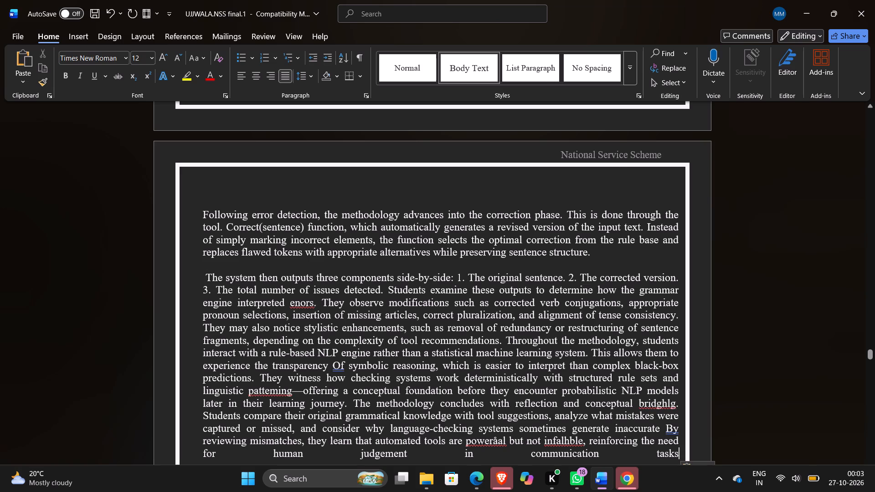
# Break the three numbered output components onto separate lines, and leave a blank line before "Students examine these outputs".
pyautogui.click(456, 276)
pyautogui.press('Return')
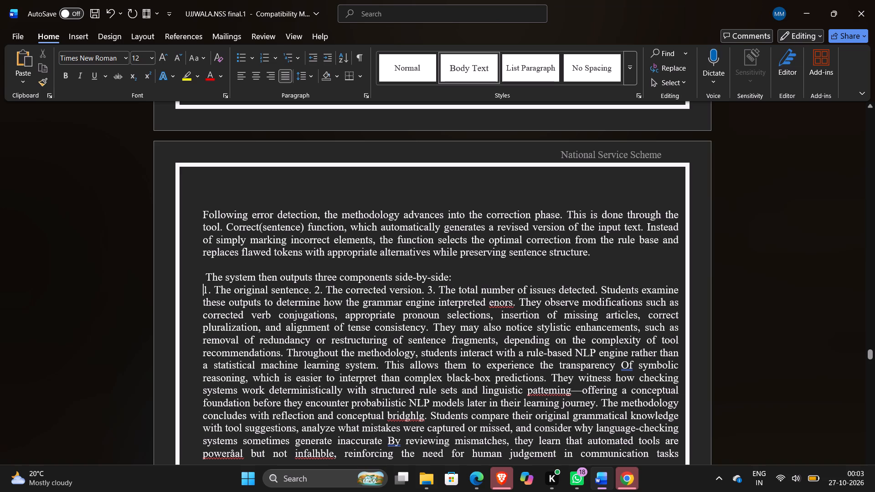
pyautogui.click(314, 288)
pyautogui.press('Return')
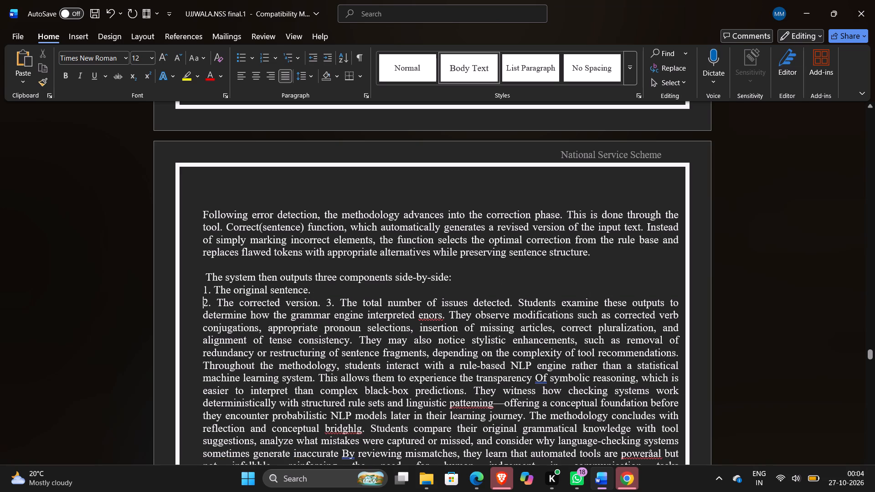
pyautogui.click(326, 302)
pyautogui.press('Return')
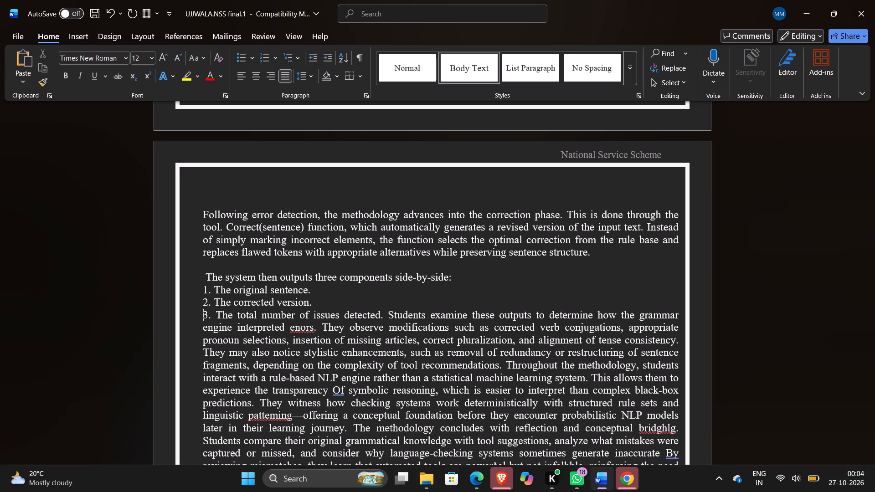
pyautogui.click(389, 314)
pyautogui.press('Return')
pyautogui.press('Return')
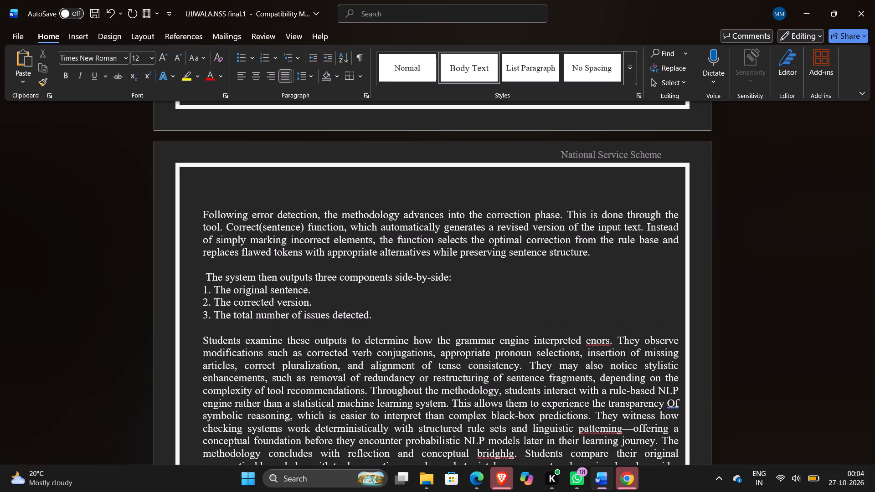
# Remove the leading space before "The system then outputs three components side-by-side:".
pyautogui.click(205, 276)
pyautogui.press('\\')
pyautogui.press('BackSpace')
pyautogui.press('BackSpace')
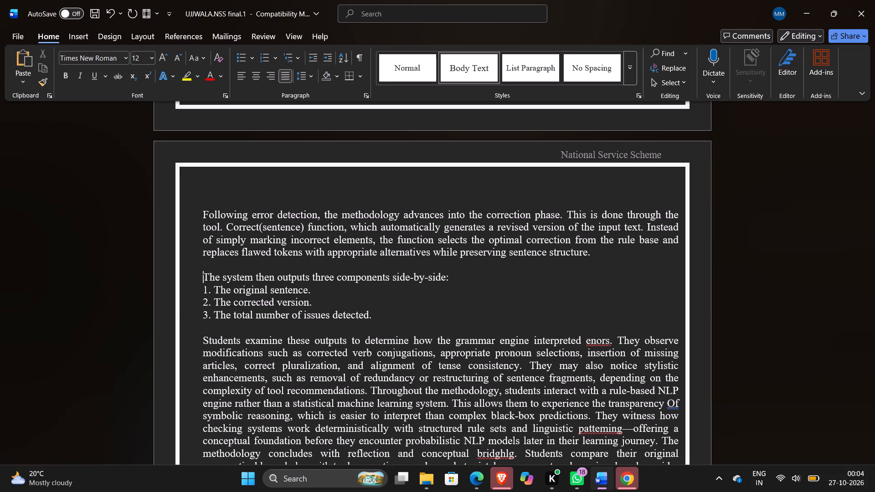
# Start new paragraphs at "Throughout the methodology" and at "They witness how checking systems".
pyautogui.scroll(-2, 205, 276)
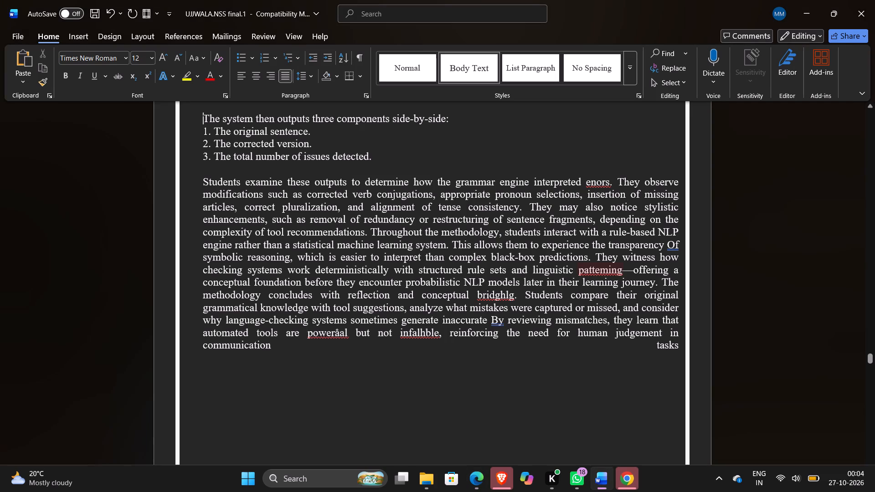
pyautogui.click(371, 231)
pyautogui.press('Return')
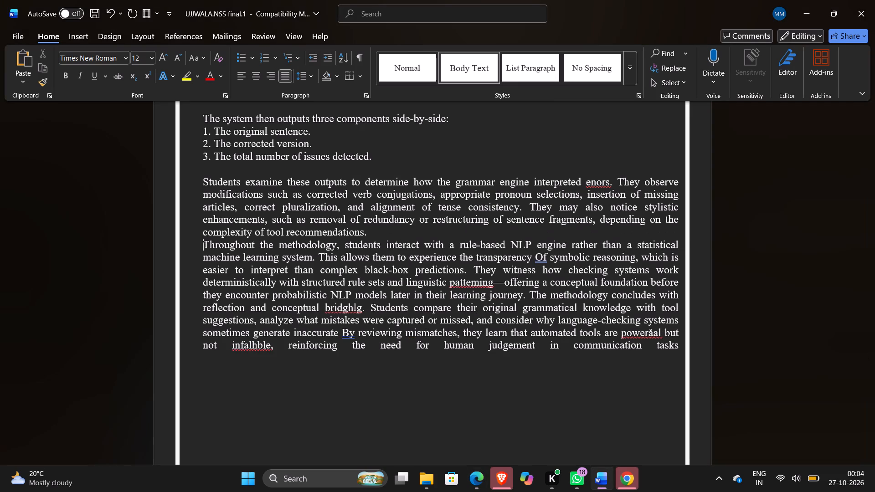
pyautogui.click(472, 269)
pyautogui.press('Return')
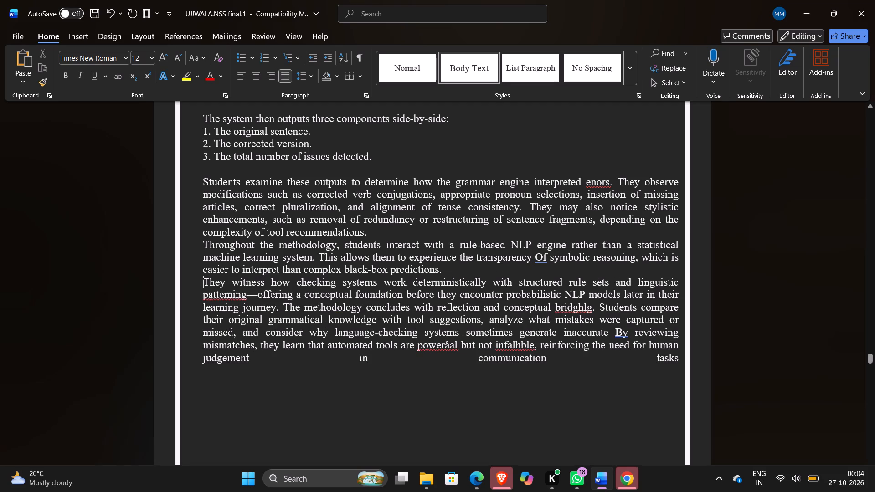
# Replace the four flagged misspellings in the "They witness" paragraph with the suggestions "pattering", "brightly", "powerwalk" and "infallible".
pyautogui.click(237, 293)
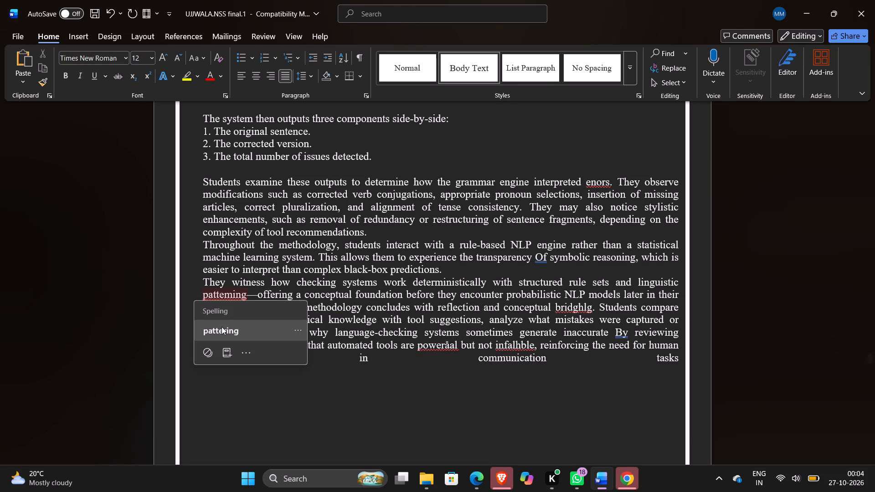
pyautogui.click(221, 327)
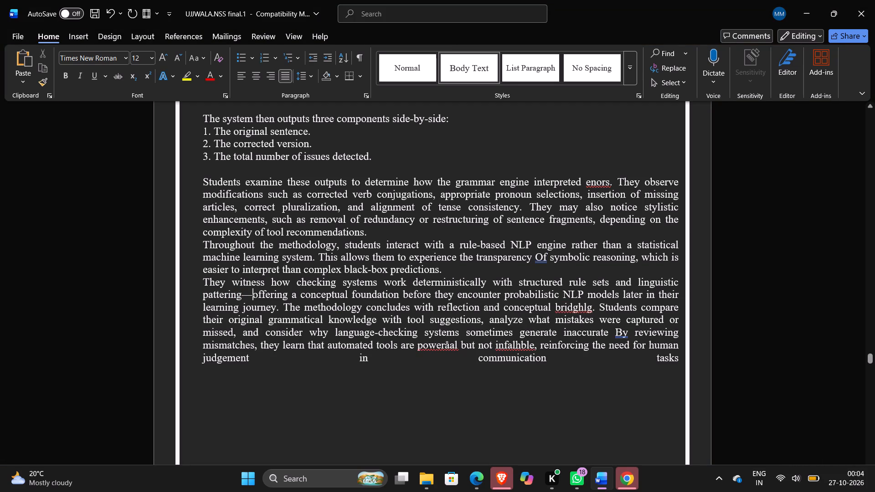
pyautogui.click(571, 313)
pyautogui.click(564, 342)
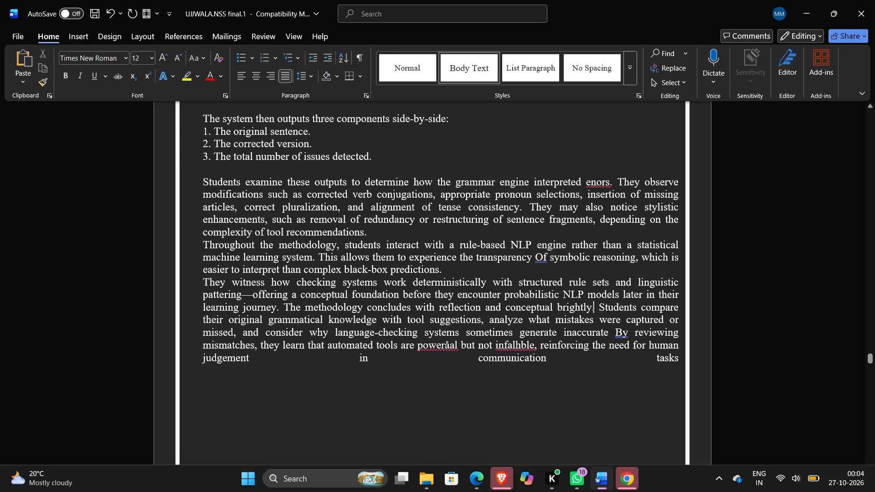
pyautogui.click(433, 345)
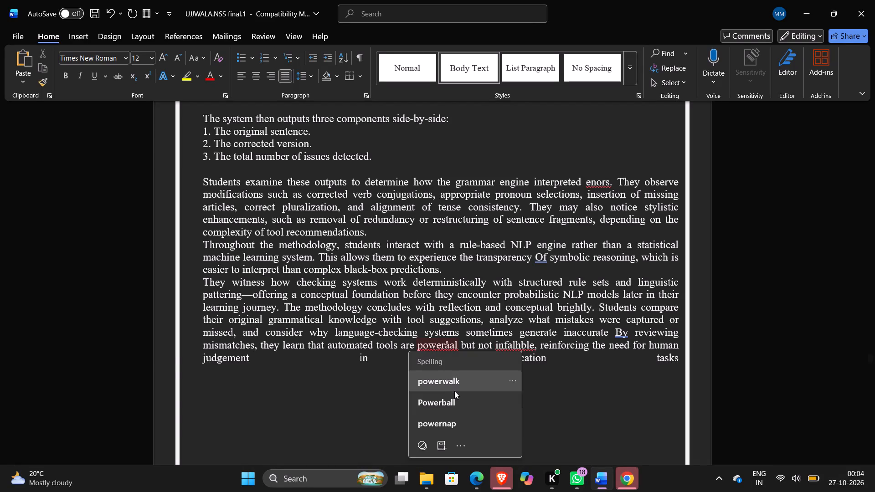
pyautogui.click(457, 381)
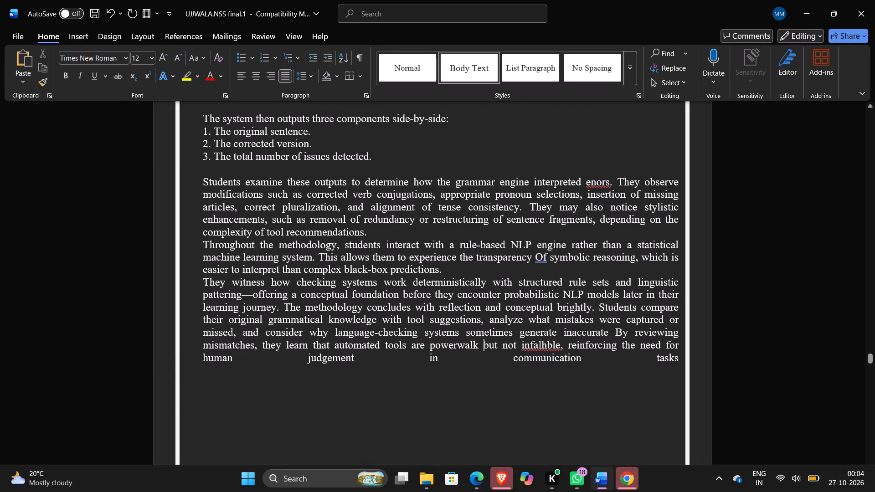
pyautogui.click(540, 348)
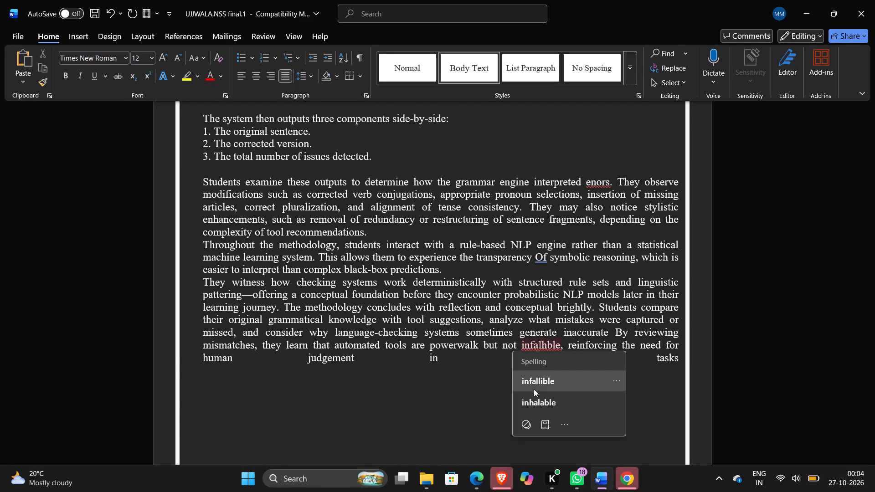
pyautogui.click(538, 380)
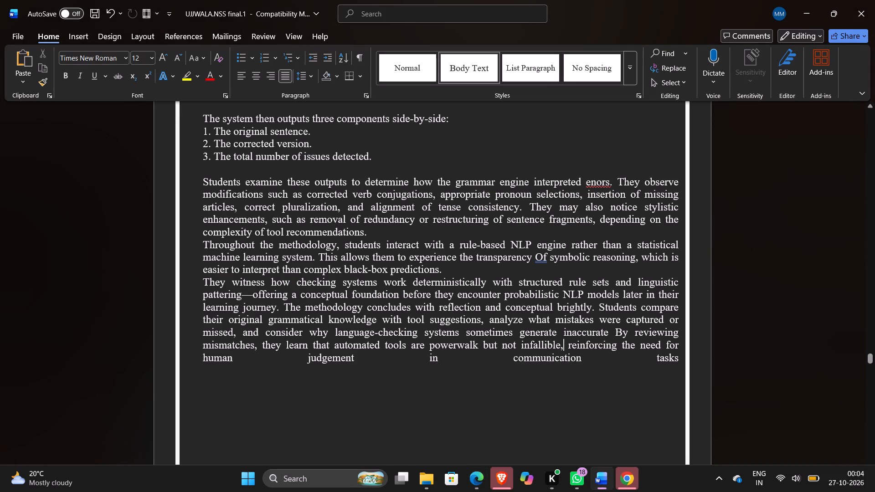
# Split off "The methodology concludes with reflection" as its own paragraph, with a blank line above it.
pyautogui.click(284, 306)
pyautogui.press('Return')
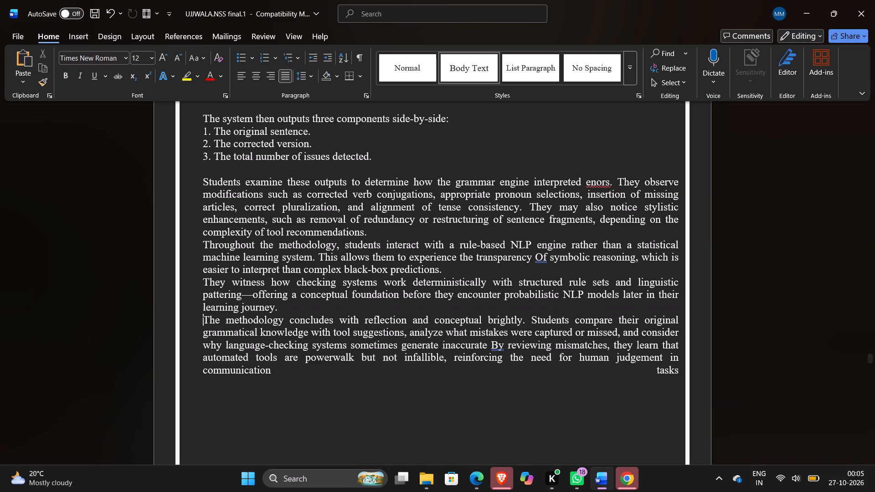
pyautogui.press('Return')
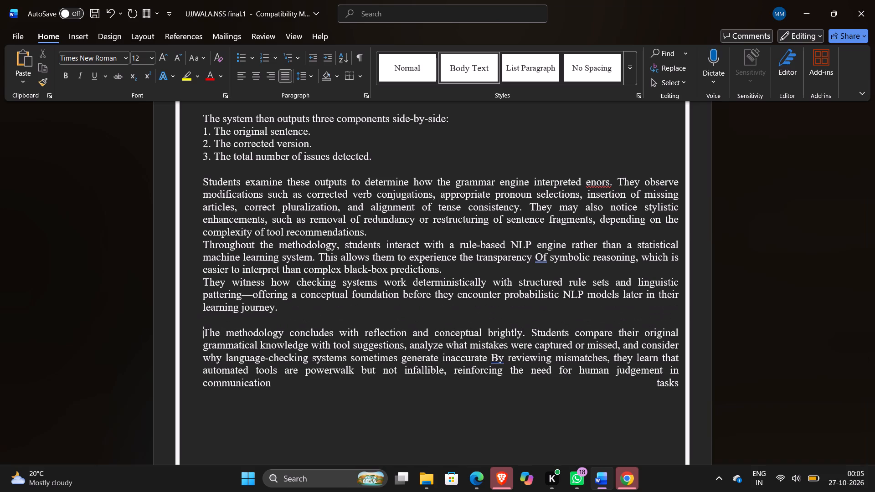
# Delete the word "tasks" at the end of the last paragraph so it finishes with "communication.".
pyautogui.click(680, 380)
pyautogui.write('\\\\')
pyautogui.press('BackSpace')
pyautogui.press('BackSpace')
pyautogui.press('BackSpace')
pyautogui.press('BackSpace')
pyautogui.press('BackSpace')
pyautogui.press('BackSpace')
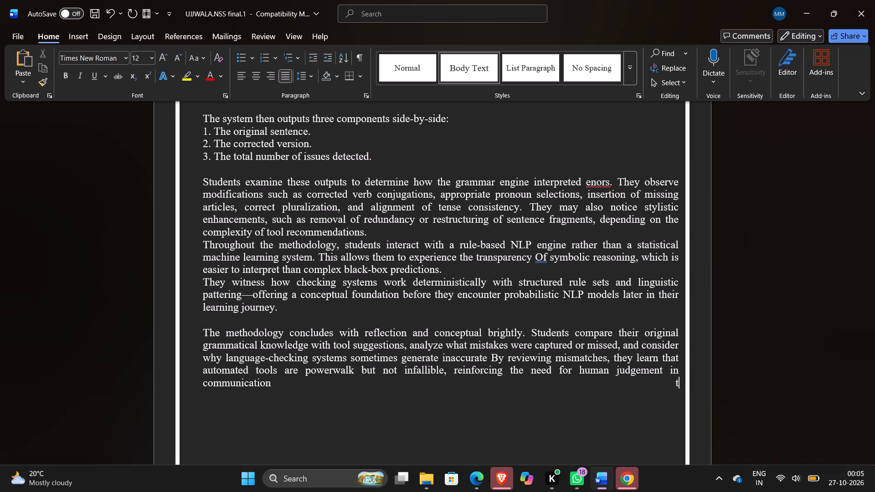
pyautogui.press('BackSpace')
pyautogui.press('BackSpace')
pyautogui.press('.')
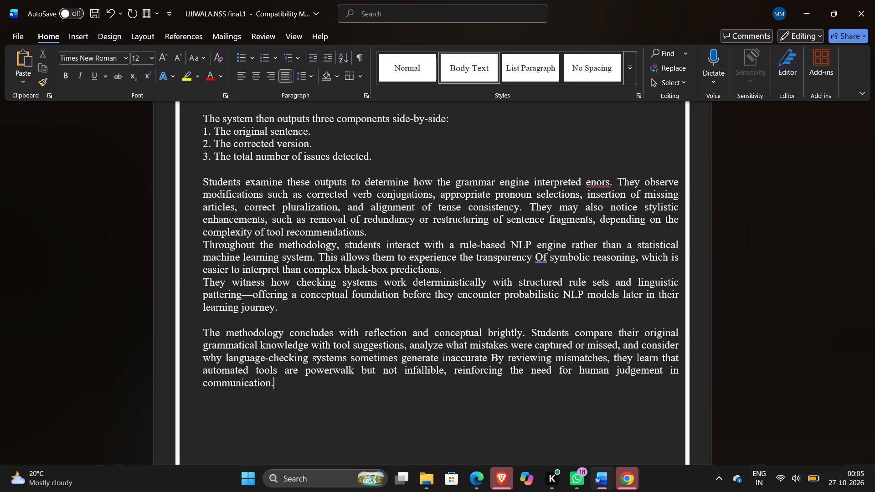
# Insert a blank line between the "Students examine these outputs" and "Throughout the methodology" paragraphs.
pyautogui.scroll(1, 680, 380)
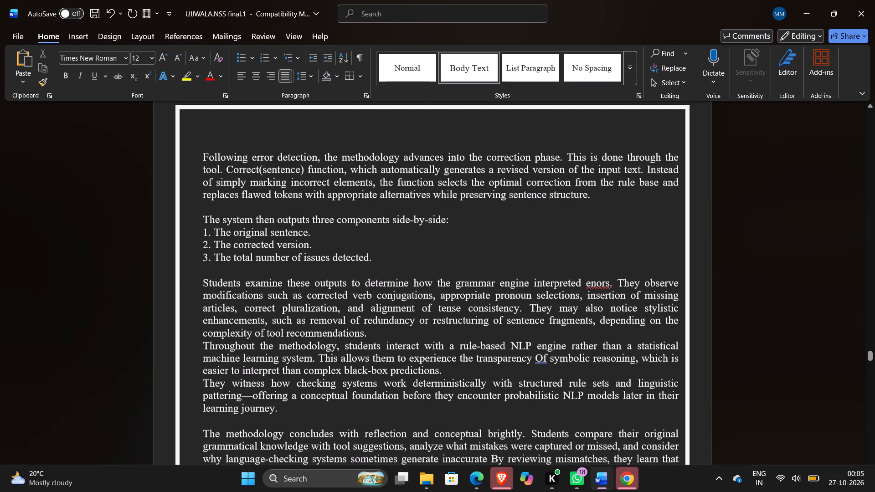
pyautogui.click(381, 330)
pyautogui.press('Return')
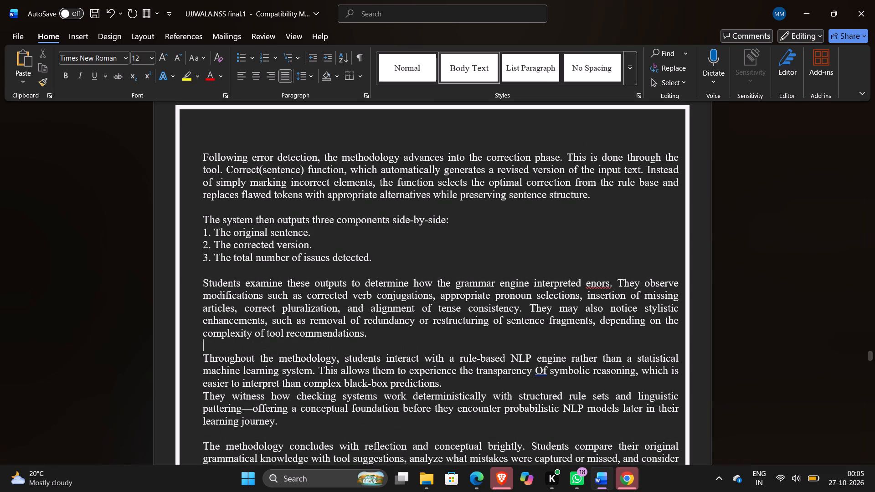
# In the NLP Project Report PDF in Edge, copy page 24's closing paragraph from "Through these steps" through "professionally relevant".
pyautogui.scroll(-3, 381, 330)
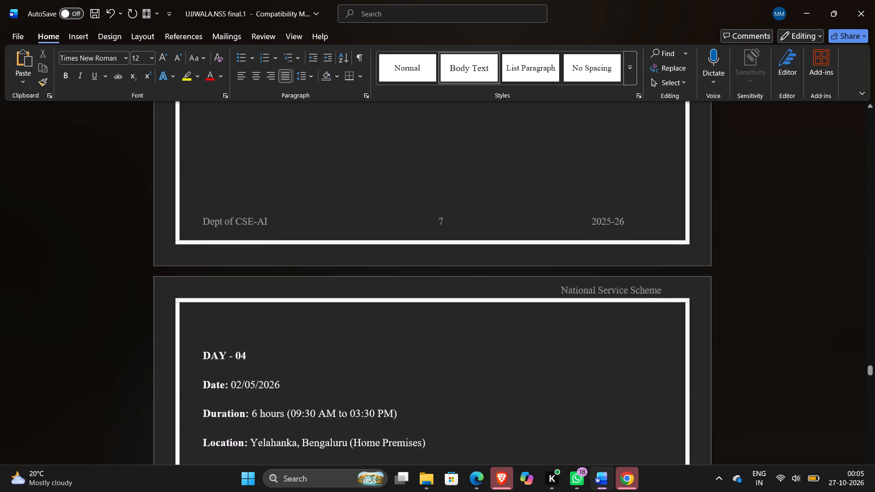
pyautogui.scroll(-3, 381, 330)
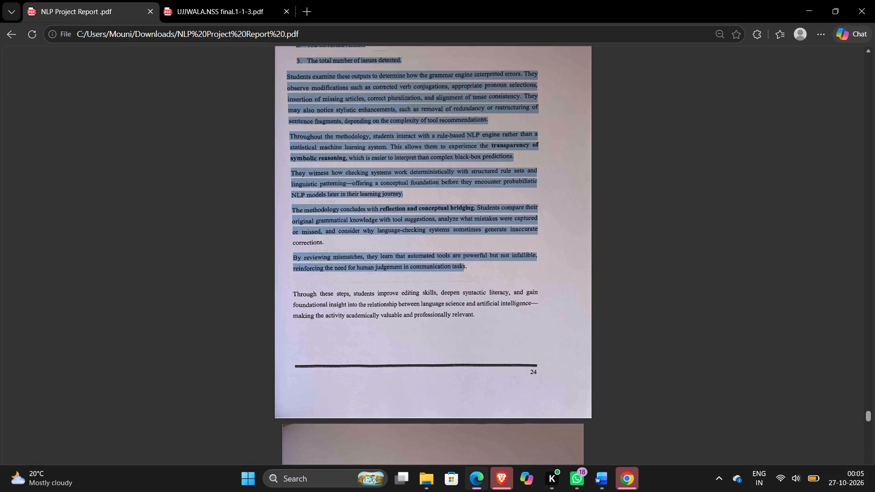
pyautogui.scroll(-1, 381, 330)
pyautogui.moveTo(479, 300); pyautogui.dragTo(290, 279)
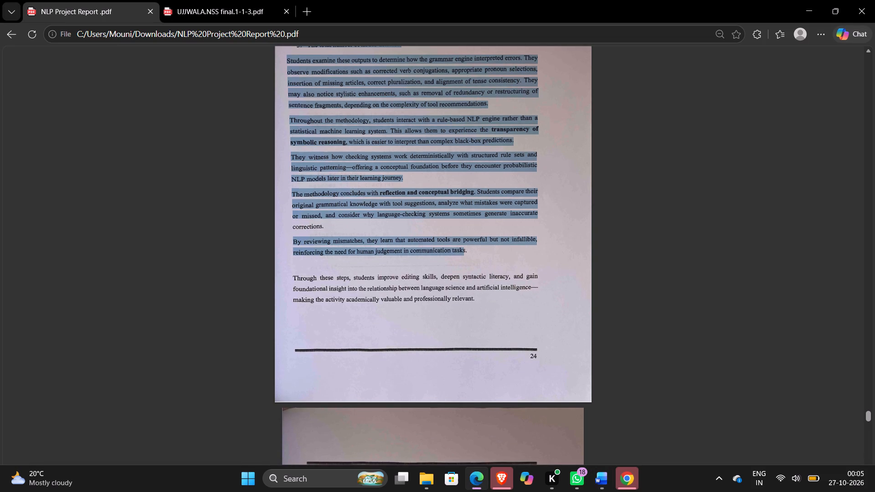
pyautogui.moveTo(290, 279); pyautogui.dragTo(290, 278)
pyautogui.moveTo(290, 278); pyautogui.dragTo(502, 324)
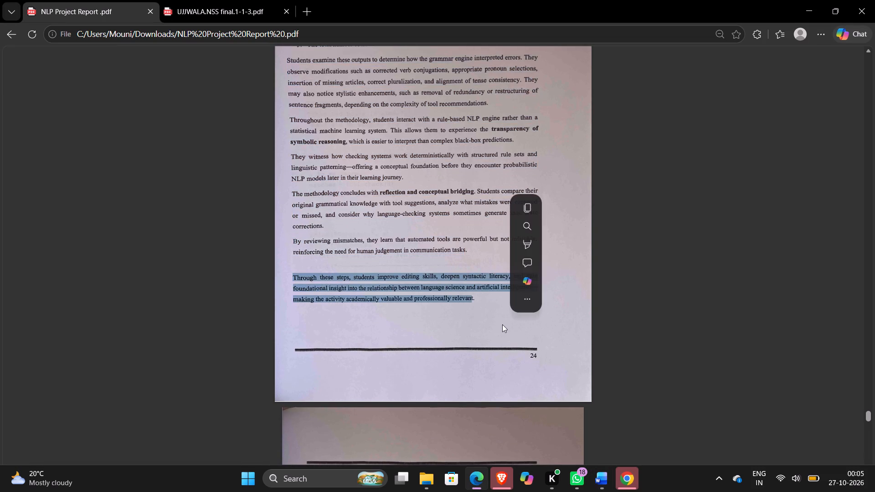
pyautogui.click(529, 202)
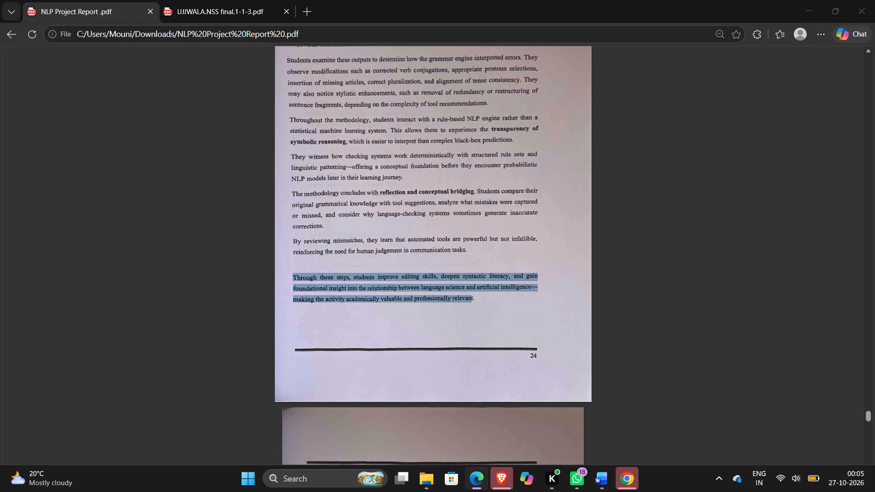
# In the Word report, paste the copied "Through these steps" paragraph below the one ending "communication.", leaving blank space between them.
pyautogui.scroll(2, 251, 301)
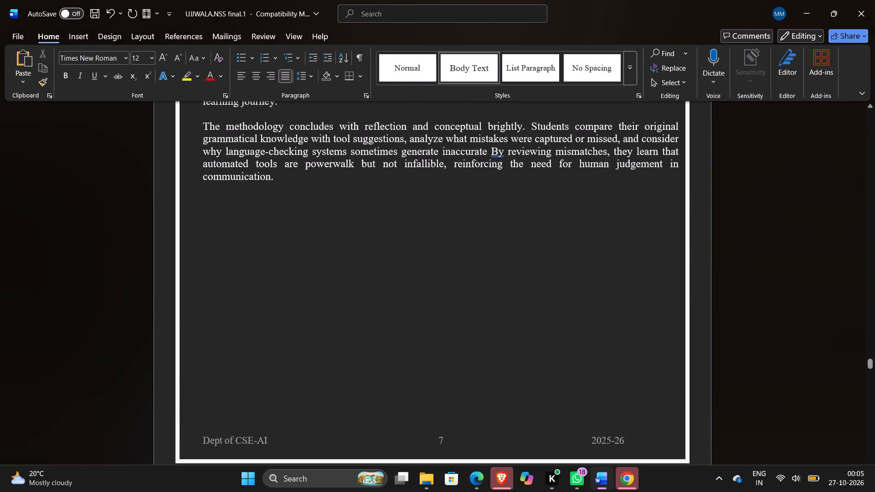
pyautogui.scroll(1, 251, 301)
pyautogui.click(287, 220)
pyautogui.press('Return')
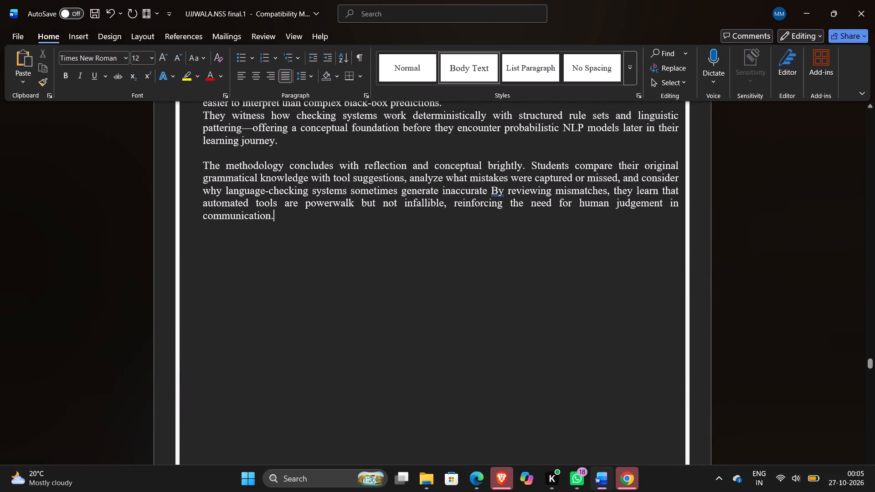
pyautogui.press('Return')
pyautogui.press('Return')
pyautogui.press('Return')
pyautogui.press('BackSpace')
pyautogui.press('BackSpace')
pyautogui.press('Return')
pyautogui.press('Tab')
pyautogui.press('BackSpace')
pyautogui.press('BackSpace')
pyautogui.hotkey('ctrl', 'v')
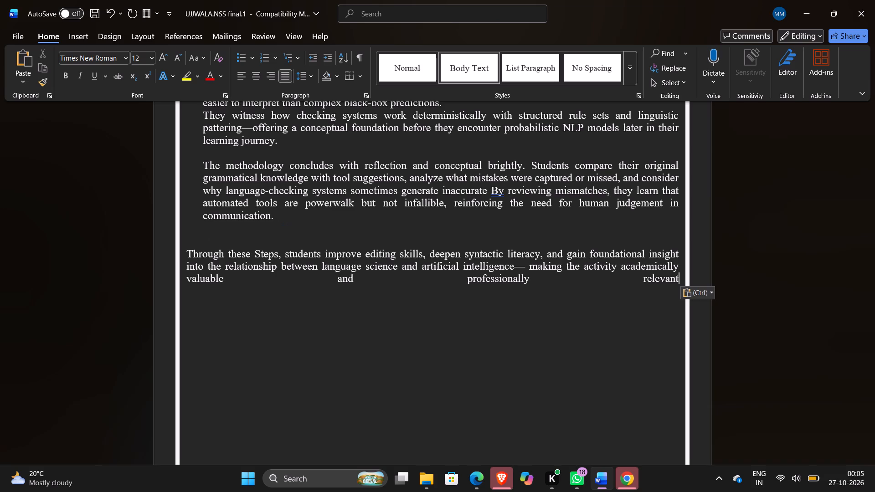
# Indent the pasted "Through these Steps" paragraph one level to match the text above and left-align it instead of justified.
pyautogui.moveTo(186, 249); pyautogui.dragTo(733, 327)
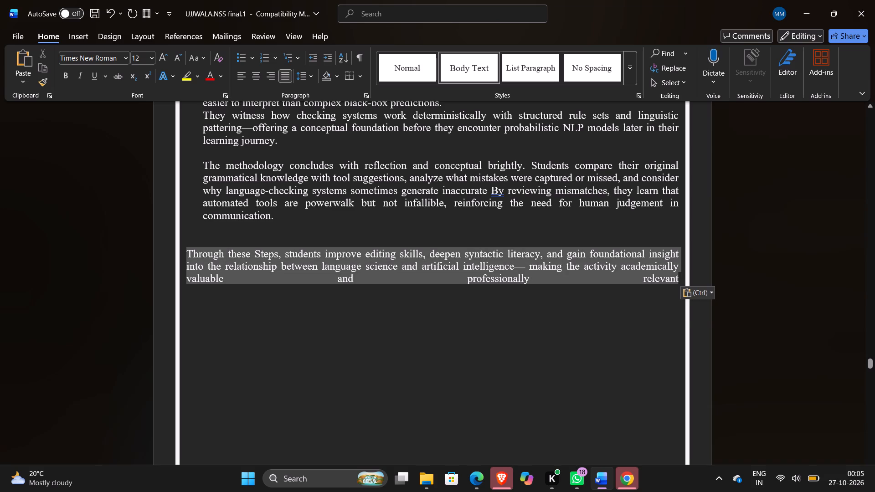
pyautogui.moveTo(733, 327); pyautogui.dragTo(737, 329)
pyautogui.click(329, 58)
pyautogui.click(283, 79)
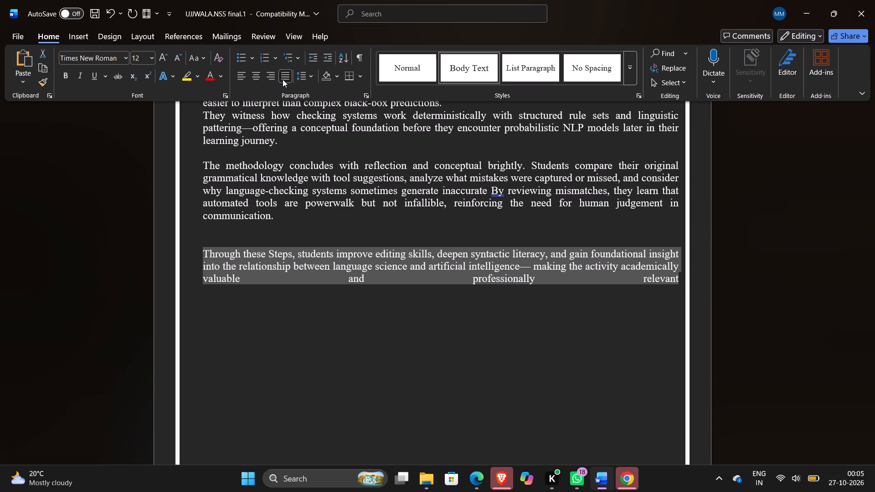
pyautogui.click(283, 79)
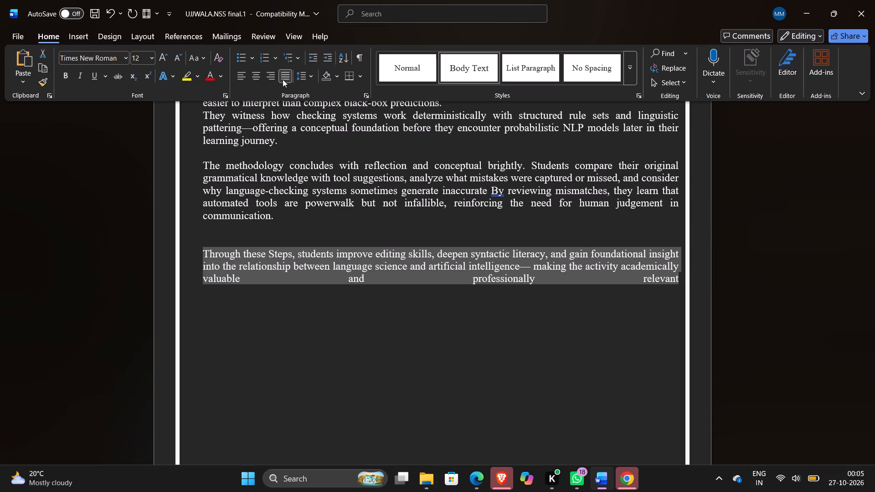
pyautogui.click(283, 79)
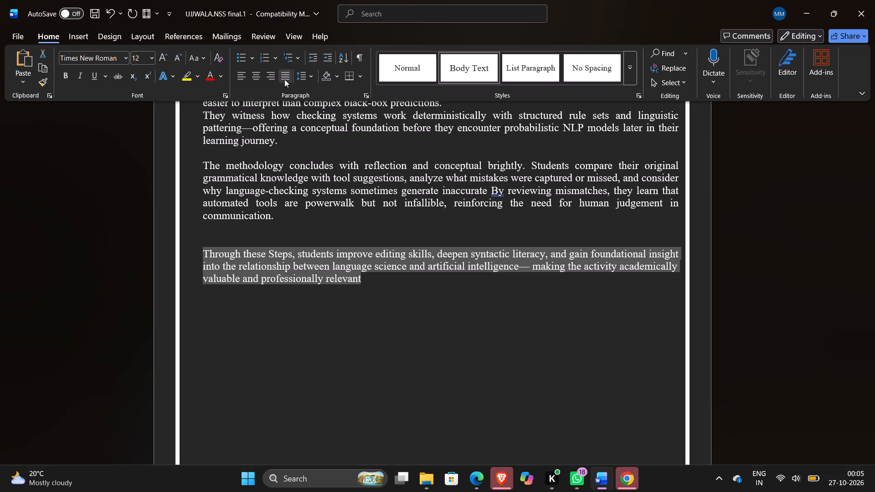
pyautogui.click(358, 349)
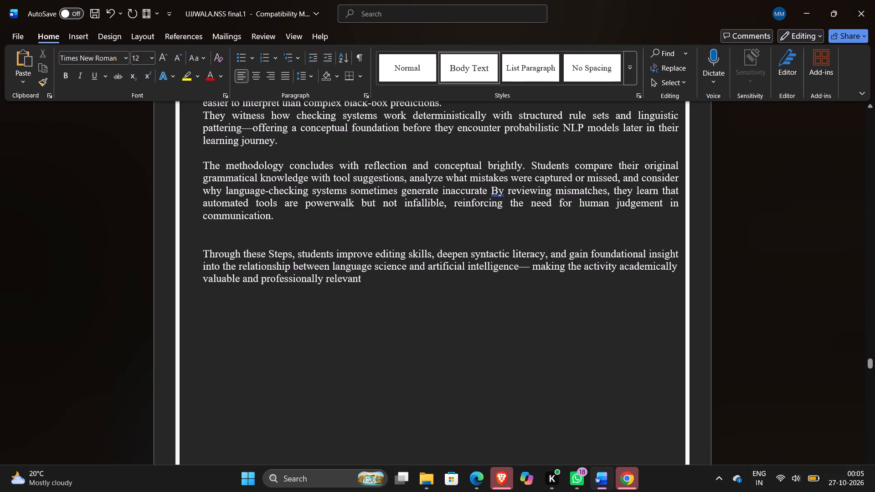
# Add a full stop after "professionally relevant" at the end of the closing paragraph.
pyautogui.click(371, 278)
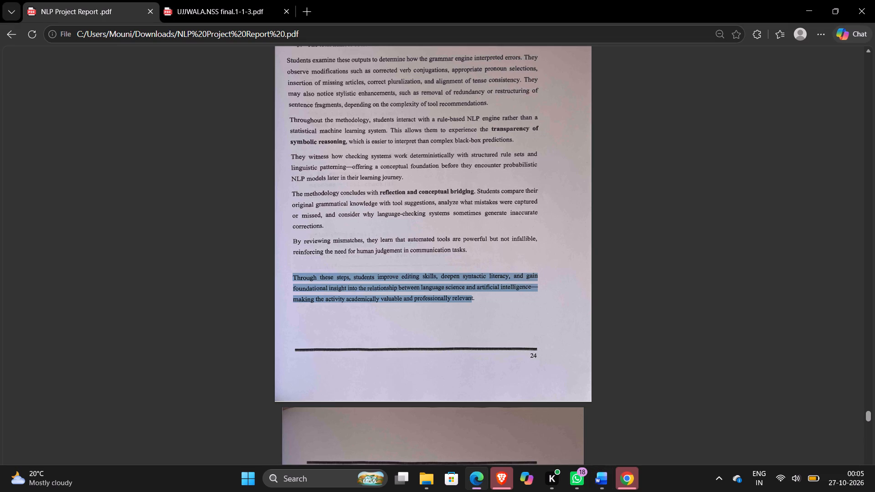
pyautogui.press('.')
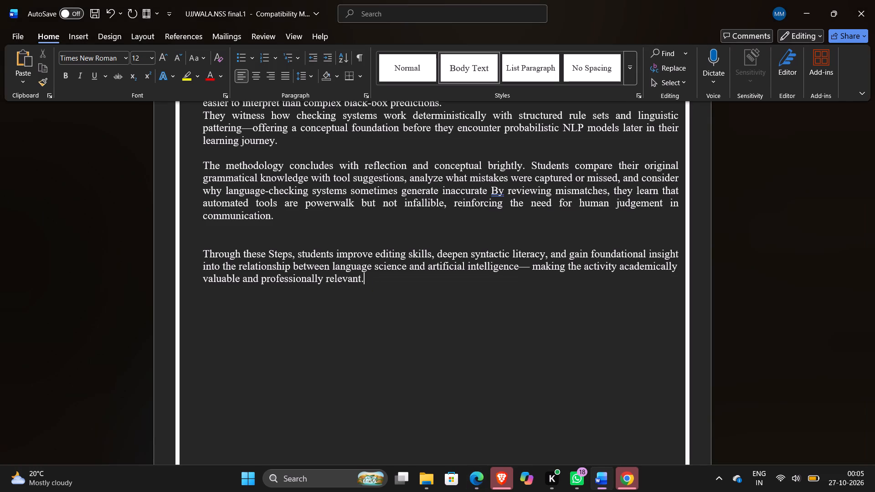
# Delete the old DAY - 04 section dated 02/05/2026 from the Word report, including its activity list and two plant photos.
pyautogui.scroll(2, 371, 278)
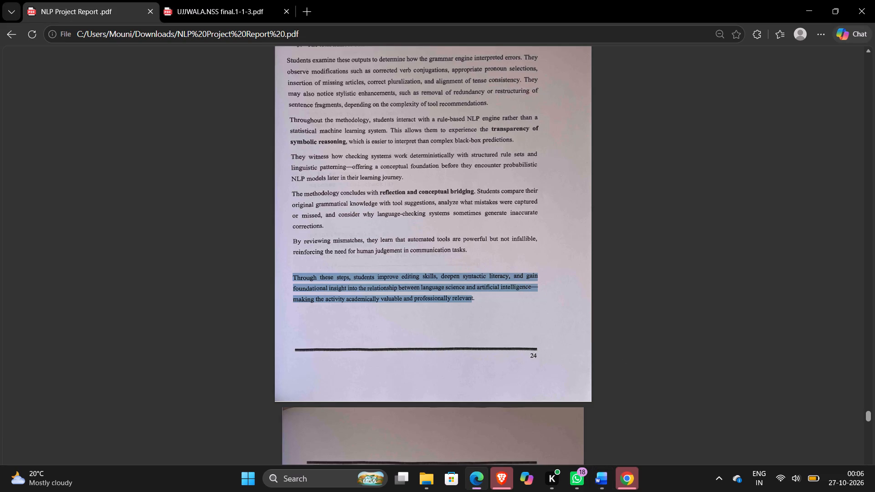
pyautogui.scroll(-5, 371, 278)
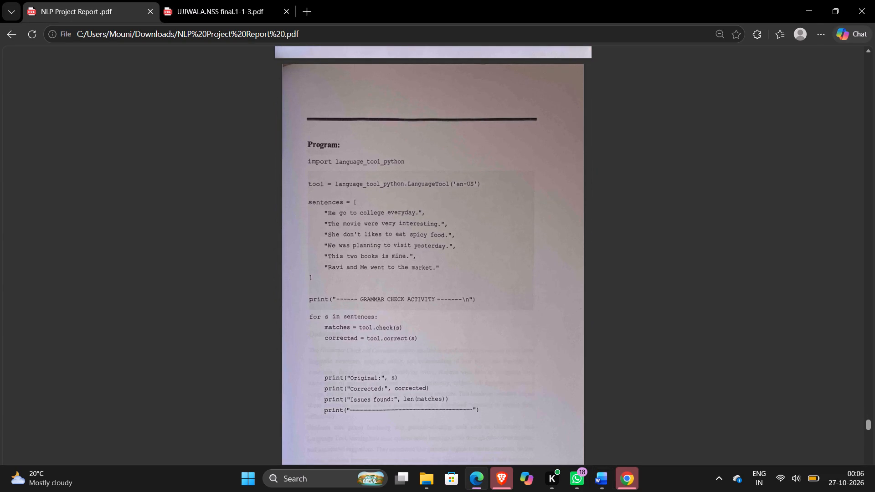
pyautogui.scroll(-1, 371, 278)
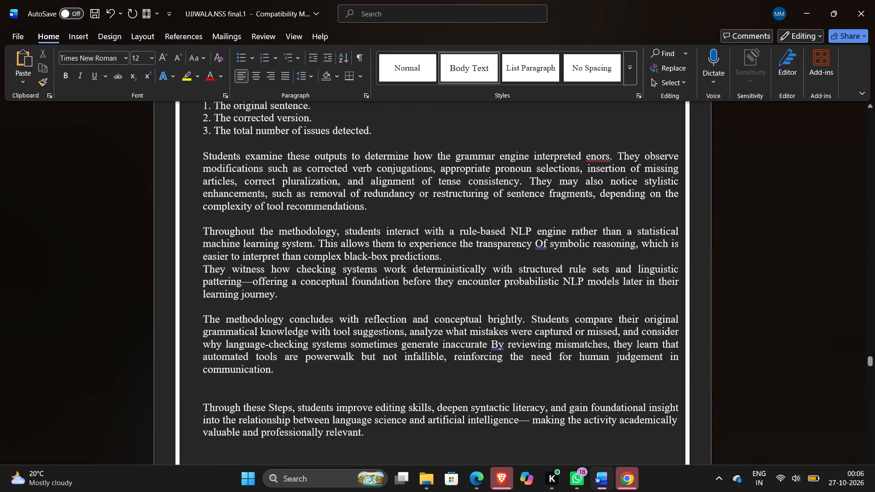
pyautogui.scroll(-4, 371, 278)
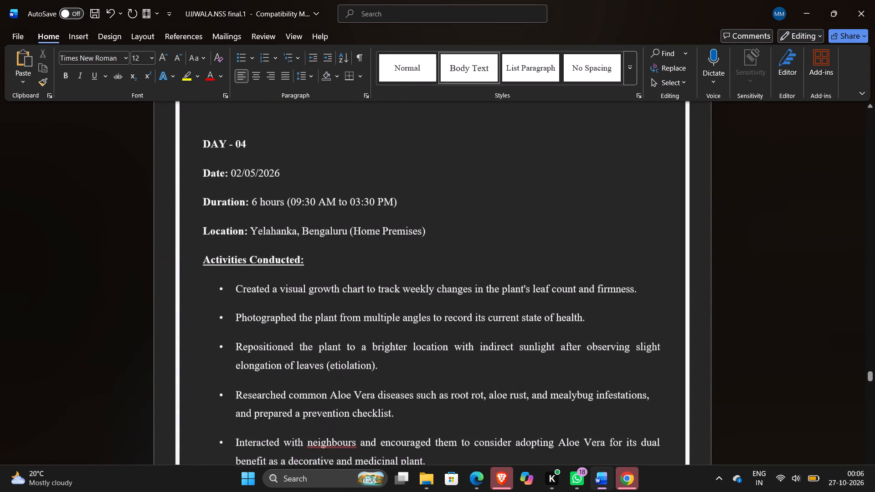
pyautogui.moveTo(201, 136); pyautogui.dragTo(387, 491)
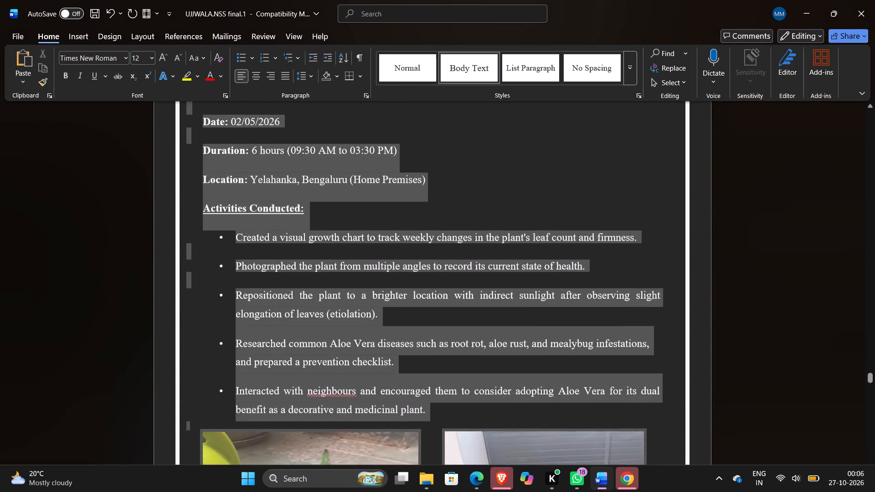
pyautogui.moveTo(387, 491); pyautogui.dragTo(388, 491)
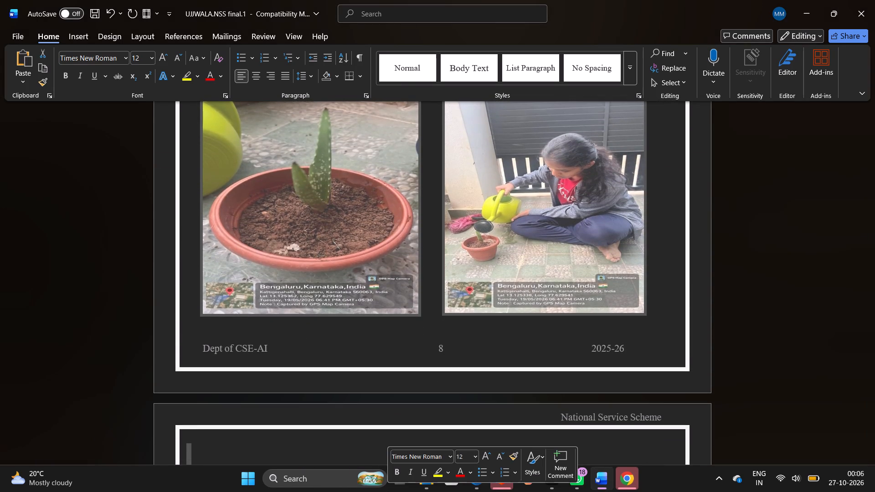
pyautogui.press('BackSpace')
# Delete the section dated 03/05/2026, from its date line through the activity bullets and the plant-watering photo.
pyautogui.scroll(3, 388, 491)
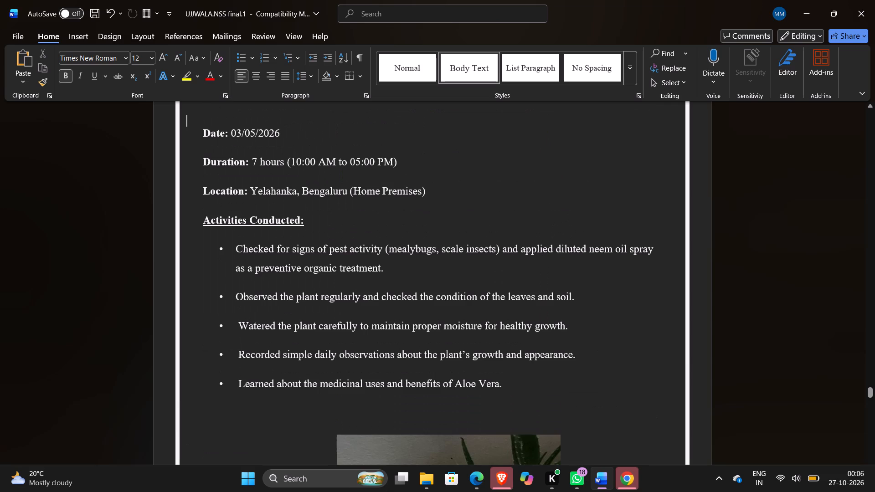
pyautogui.scroll(1, 388, 491)
pyautogui.scroll(2, 458, 239)
pyautogui.scroll(-1, 458, 239)
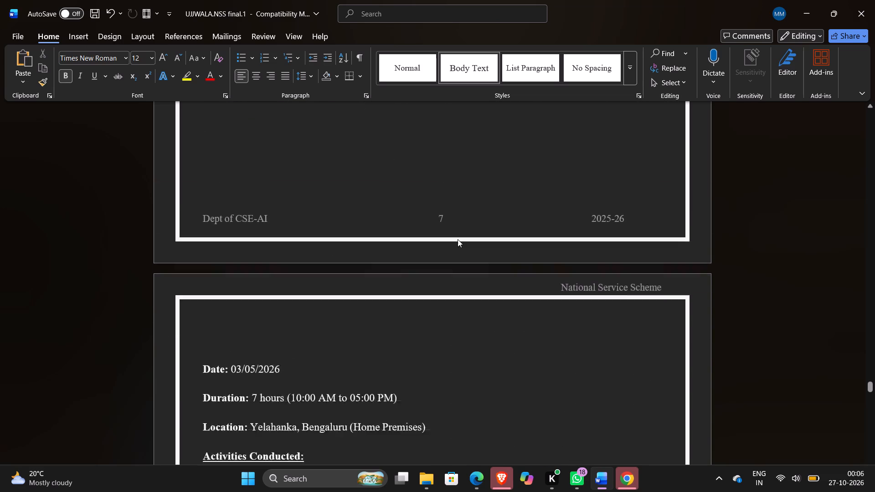
pyautogui.scroll(-1, 458, 239)
pyautogui.moveTo(201, 285); pyautogui.dragTo(366, 491)
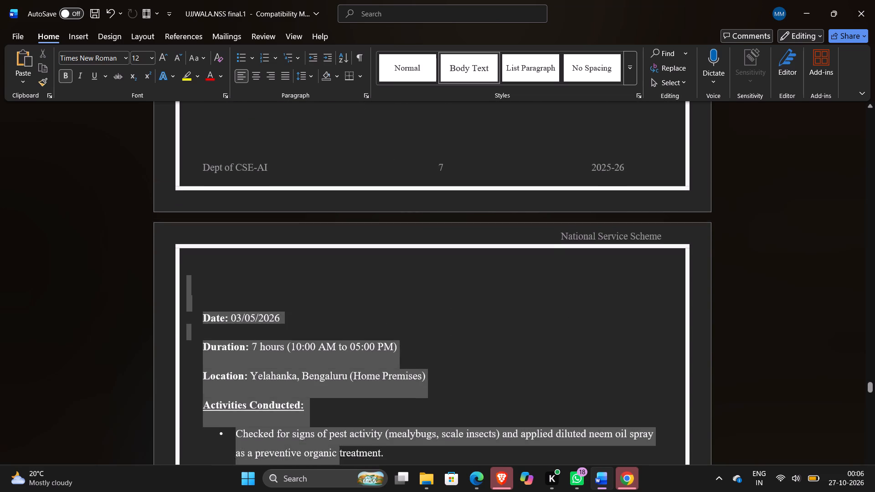
pyautogui.moveTo(366, 491); pyautogui.dragTo(570, 487)
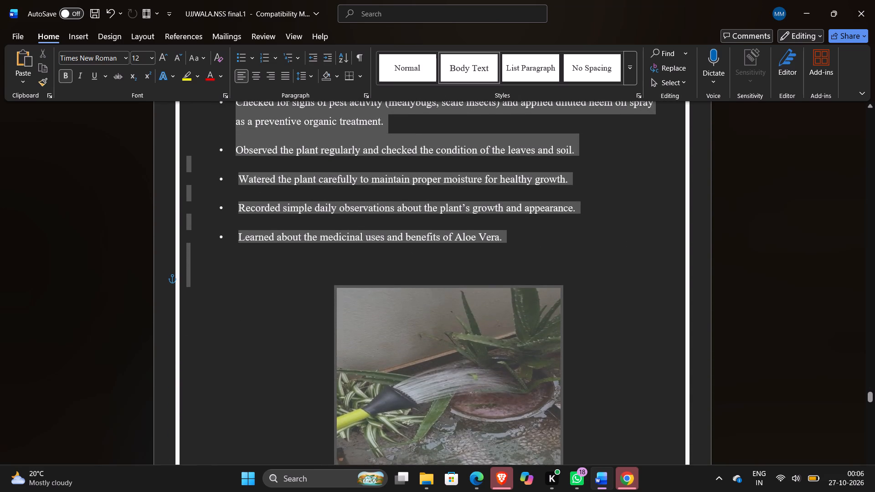
pyautogui.moveTo(570, 487); pyautogui.dragTo(600, 277)
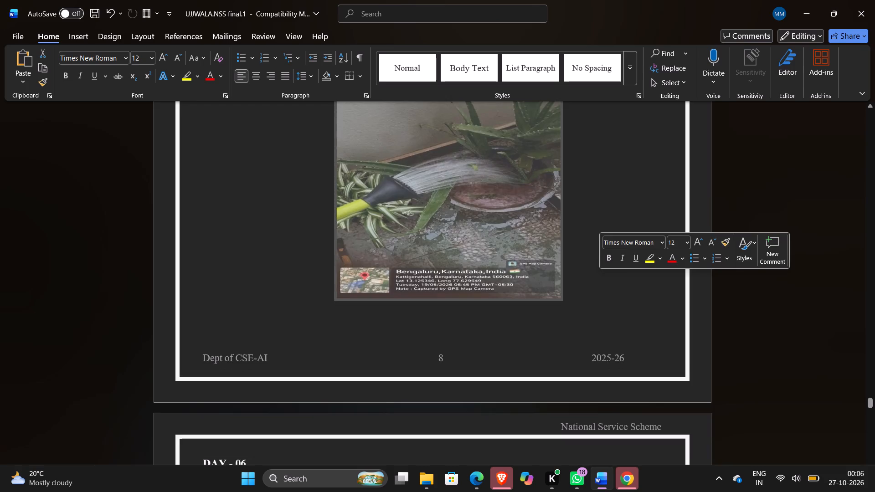
pyautogui.press('BackSpace')
# Copy the "Program:" heading from the NLP Project Report PDF in Edge and paste it at the start of Word's emptied page 8.
pyautogui.scroll(2, 600, 277)
pyautogui.scroll(-1, 600, 277)
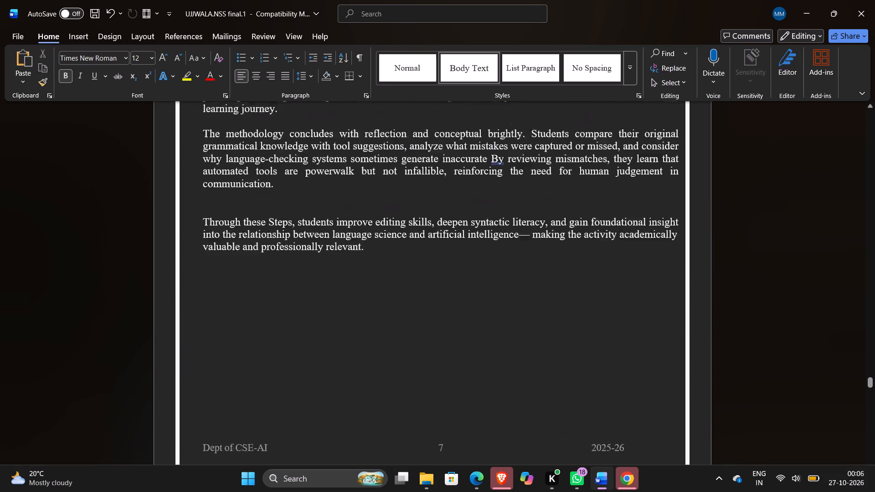
pyautogui.scroll(-1, 600, 277)
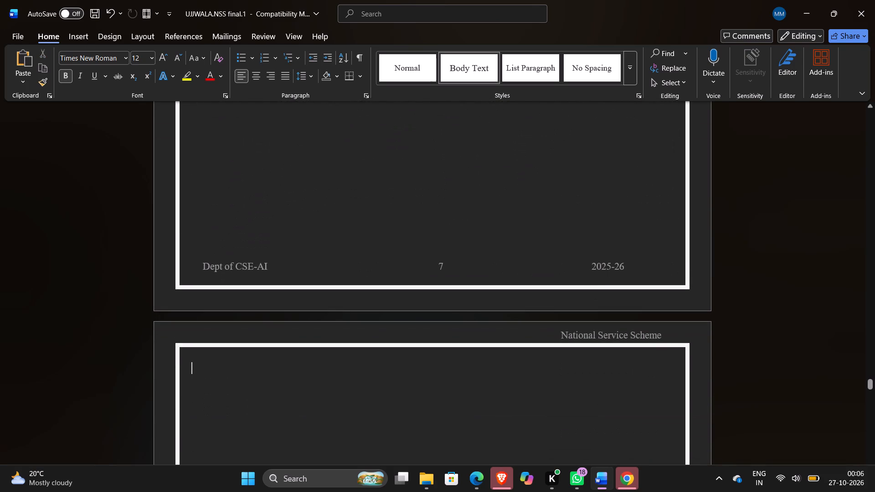
pyautogui.rightClick(331, 368)
pyautogui.click(331, 368)
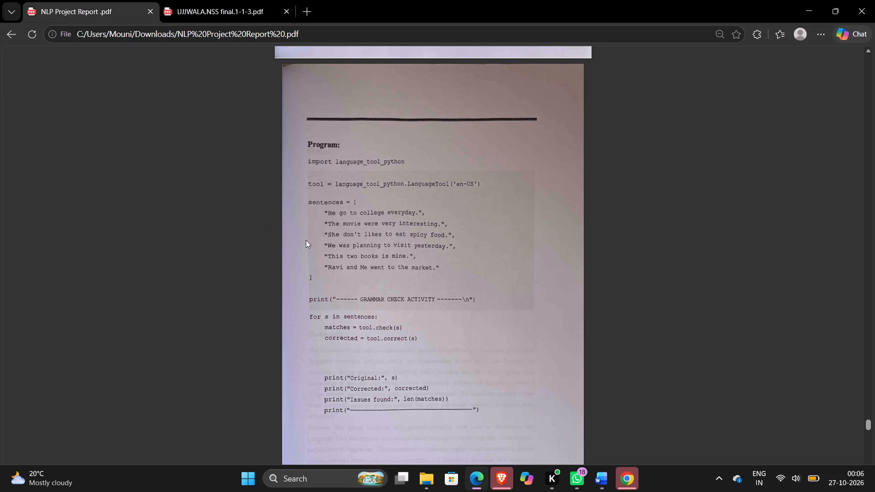
pyautogui.moveTo(339, 146); pyautogui.dragTo(298, 149)
pyautogui.moveTo(298, 149); pyautogui.dragTo(297, 149)
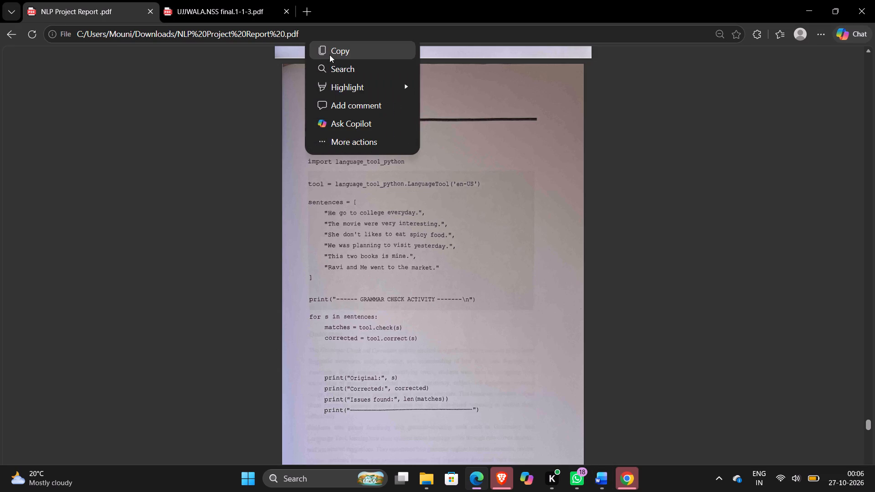
pyautogui.click(329, 54)
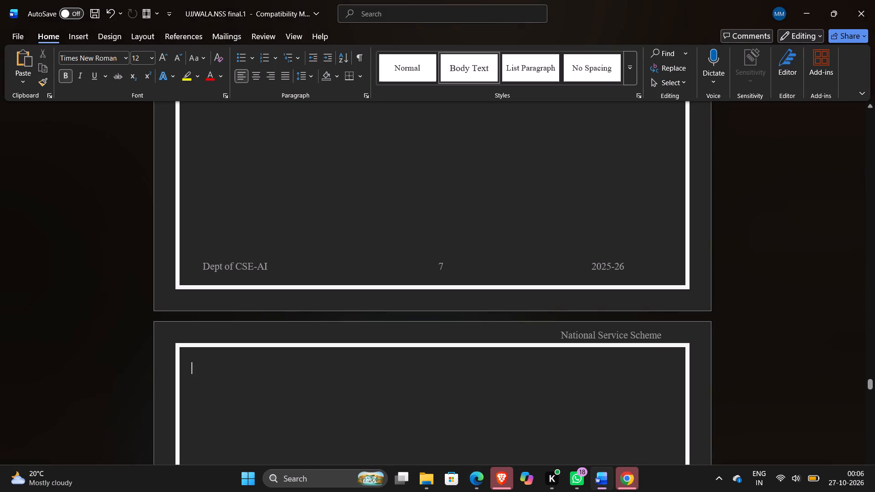
pyautogui.hotkey('ctrl', 'v')
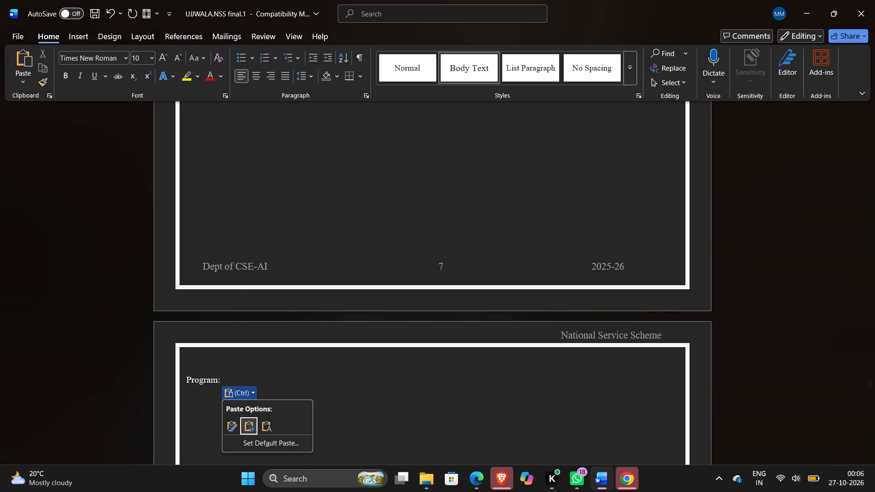
pyautogui.click(221, 374)
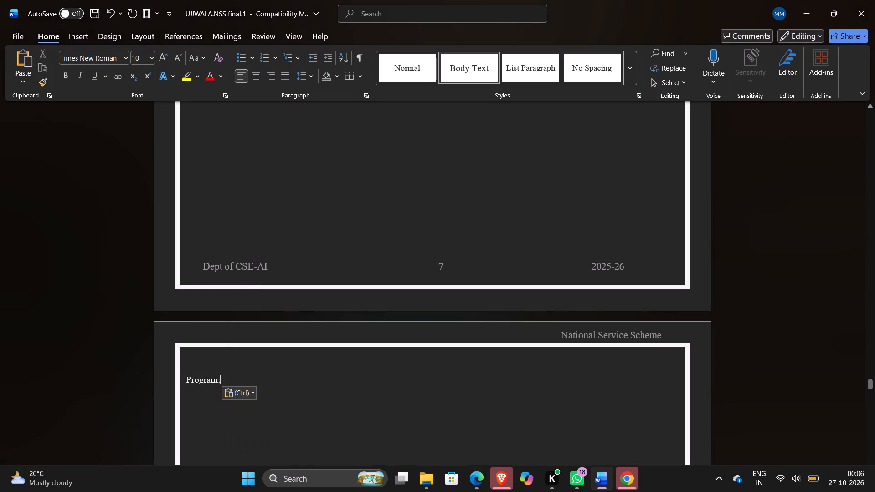
# Format the pasted "Program:" heading on page 8 as bold 14 pt and add blank lines below it for the code.
pyautogui.moveTo(221, 374); pyautogui.dragTo(179, 382)
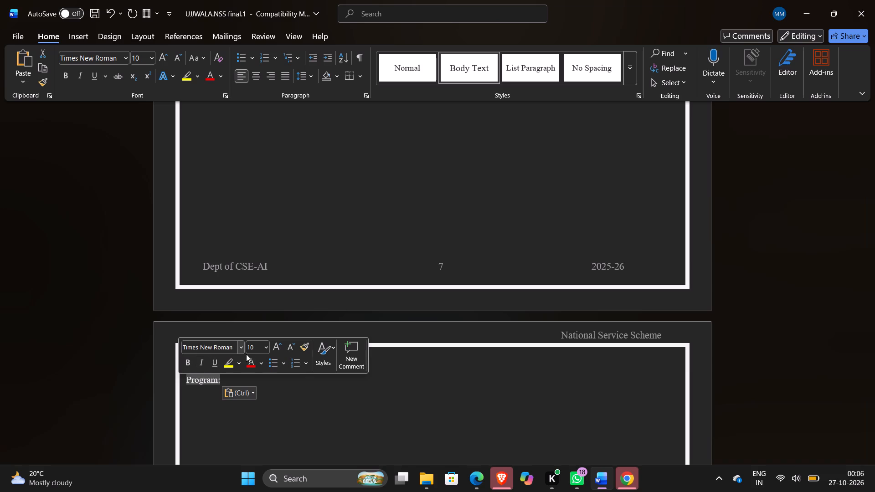
pyautogui.click(265, 348)
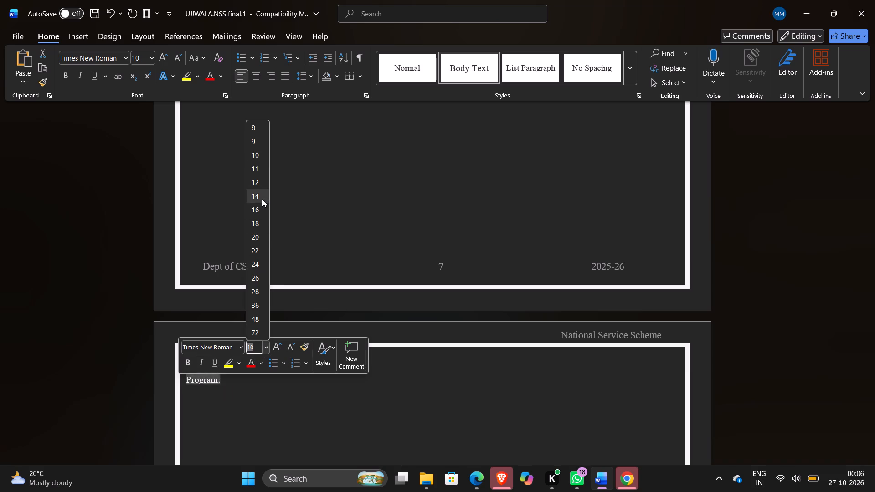
pyautogui.click(262, 198)
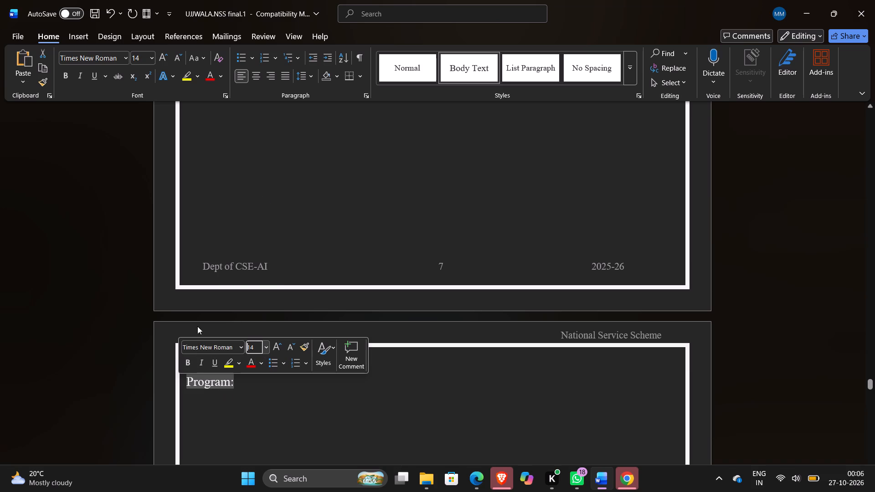
pyautogui.click(185, 366)
pyautogui.click(289, 408)
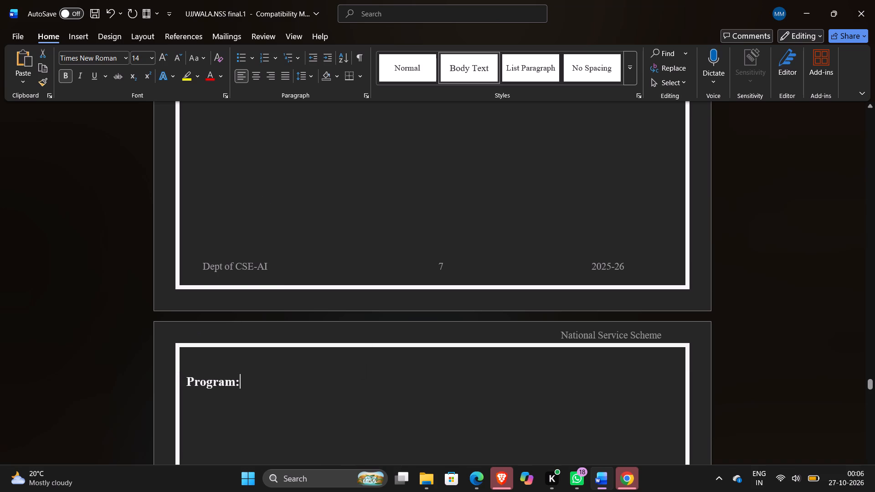
pyautogui.press('Return')
pyautogui.press('Return')
pyautogui.press('Return')
pyautogui.press('Return')
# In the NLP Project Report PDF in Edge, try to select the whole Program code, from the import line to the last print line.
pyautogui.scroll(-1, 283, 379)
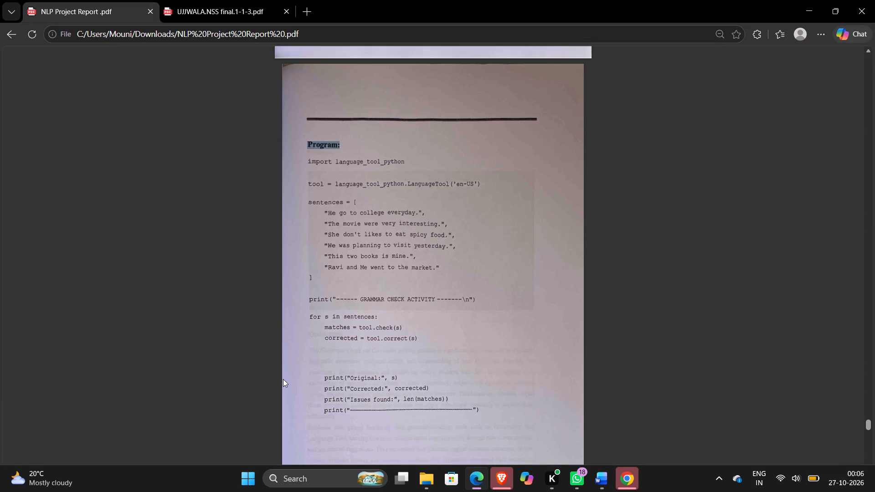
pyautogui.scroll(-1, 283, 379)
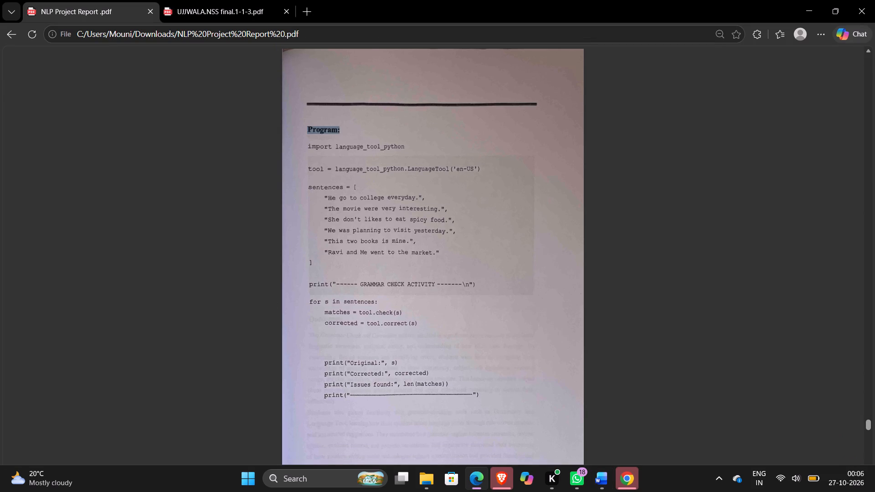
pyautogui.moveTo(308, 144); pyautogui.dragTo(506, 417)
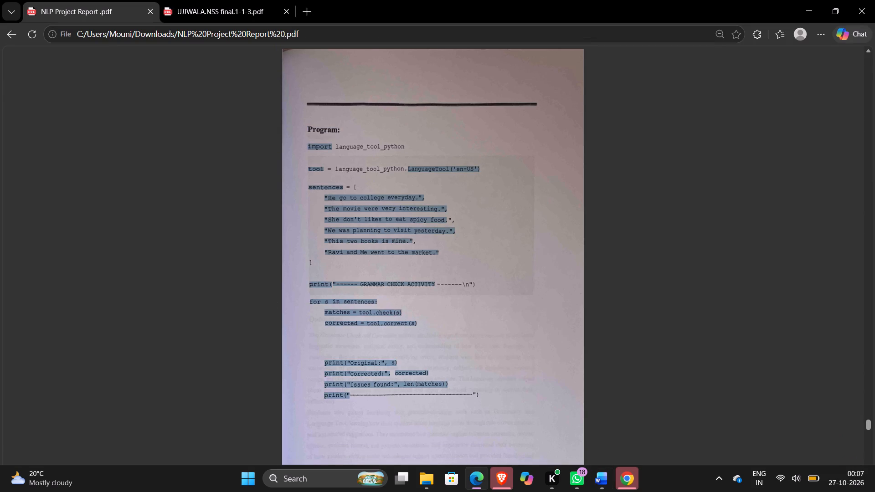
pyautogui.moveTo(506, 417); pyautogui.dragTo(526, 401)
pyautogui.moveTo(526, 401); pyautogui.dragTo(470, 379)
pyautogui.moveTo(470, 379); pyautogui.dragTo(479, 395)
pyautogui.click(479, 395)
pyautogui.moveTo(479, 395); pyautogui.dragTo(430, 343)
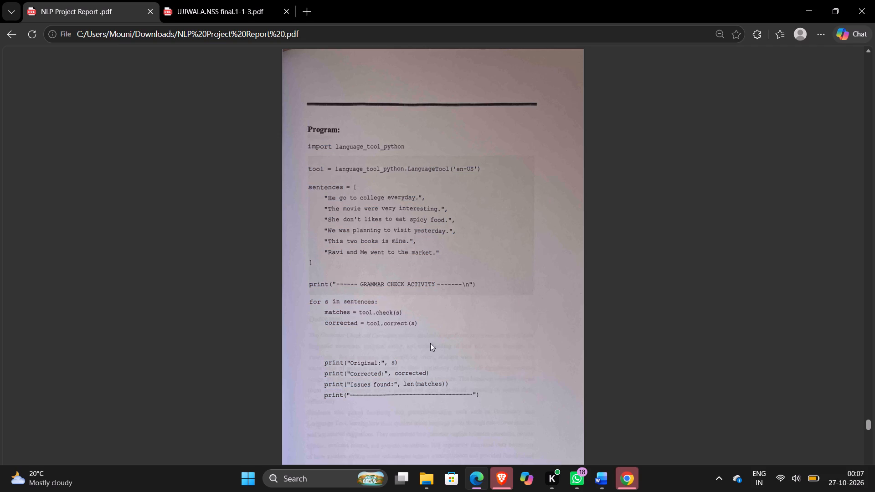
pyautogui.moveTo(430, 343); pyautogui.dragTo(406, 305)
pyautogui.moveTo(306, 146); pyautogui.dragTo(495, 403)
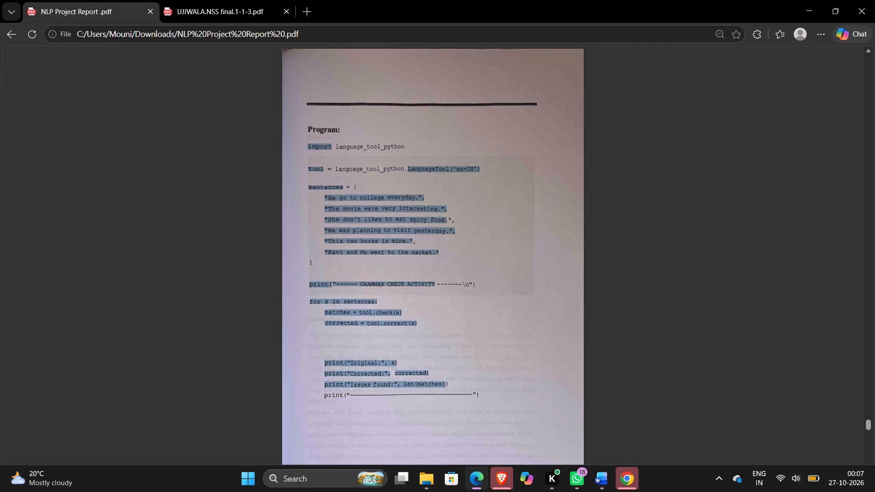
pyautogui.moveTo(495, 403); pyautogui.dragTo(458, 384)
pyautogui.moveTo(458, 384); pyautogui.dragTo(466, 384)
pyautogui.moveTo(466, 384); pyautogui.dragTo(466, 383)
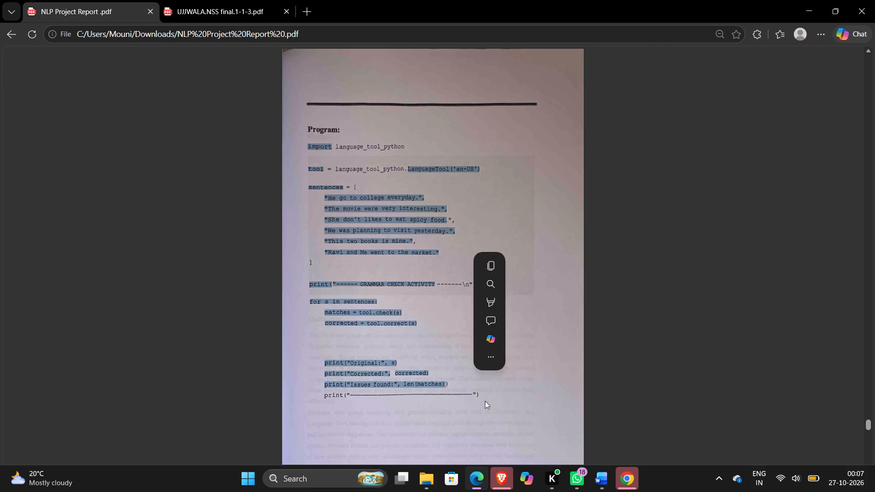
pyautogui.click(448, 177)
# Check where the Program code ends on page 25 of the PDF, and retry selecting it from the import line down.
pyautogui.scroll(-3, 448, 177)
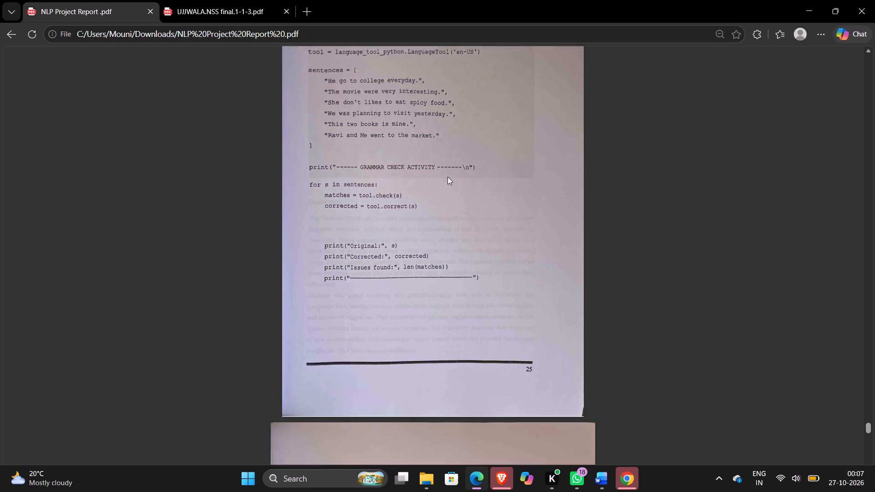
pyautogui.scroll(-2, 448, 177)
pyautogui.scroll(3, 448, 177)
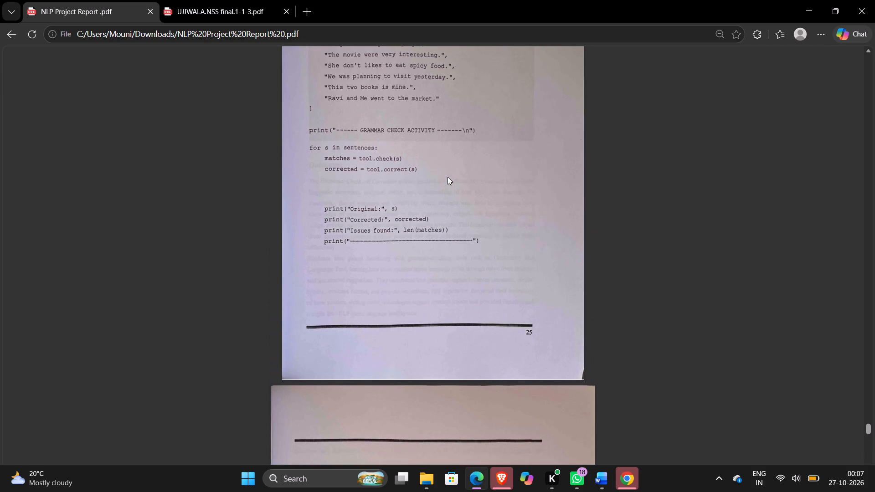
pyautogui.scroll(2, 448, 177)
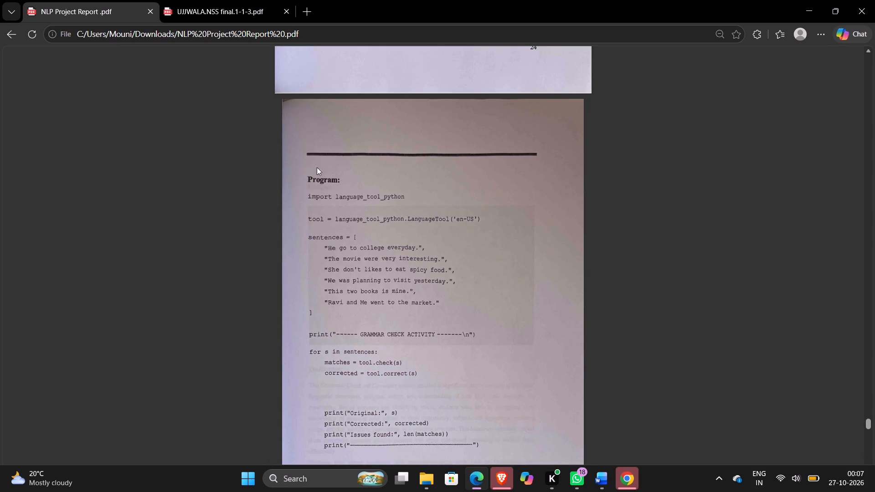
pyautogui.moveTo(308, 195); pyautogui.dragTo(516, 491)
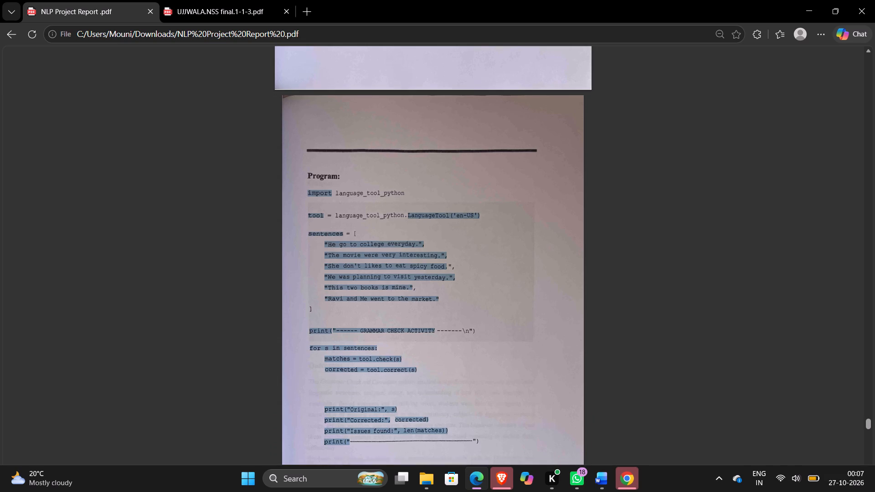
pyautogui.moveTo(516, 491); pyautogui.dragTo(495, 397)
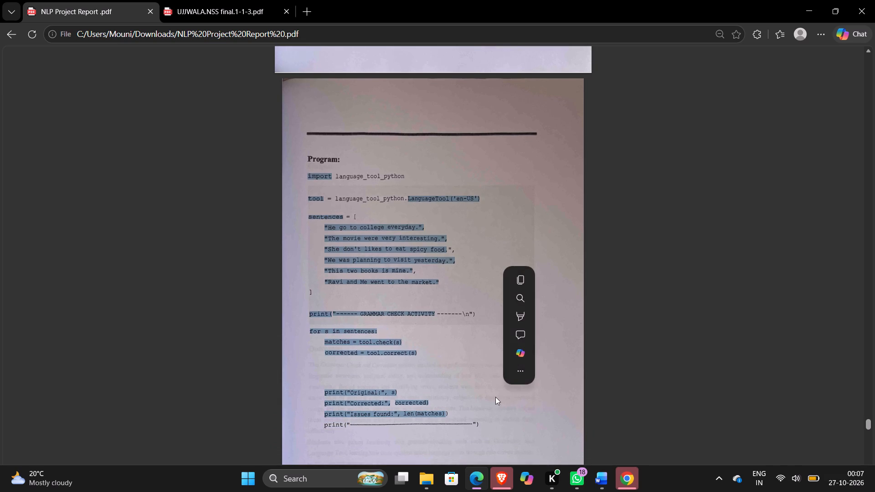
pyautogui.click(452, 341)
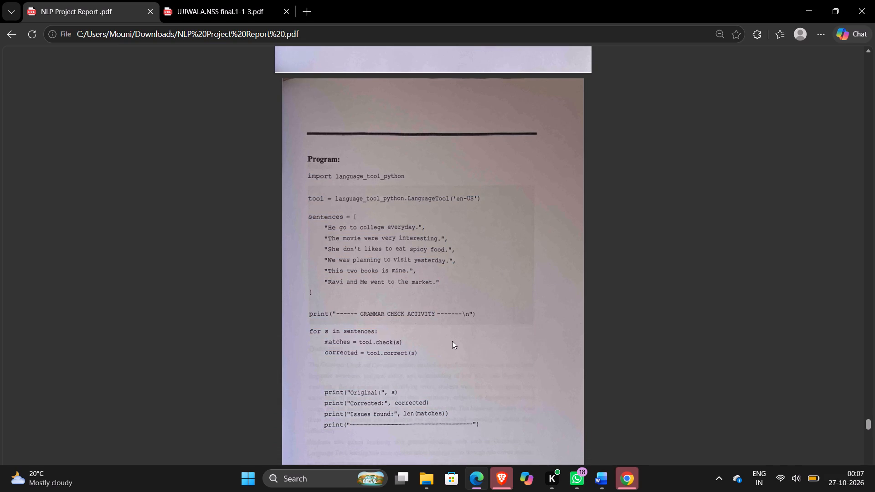
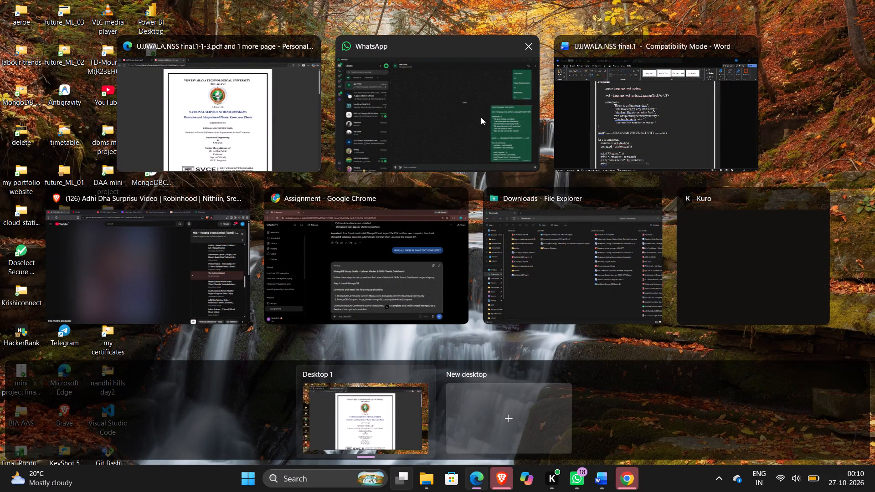
# Switch to Edge and check the layout of the Program code in the NLP Project Report PDF.
pyautogui.click(269, 116)
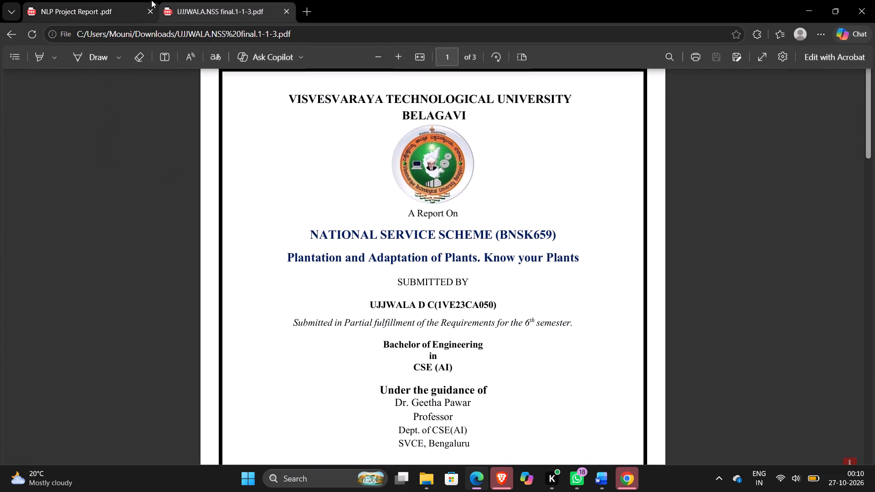
pyautogui.click(94, 0)
pyautogui.scroll(-1, 371, 232)
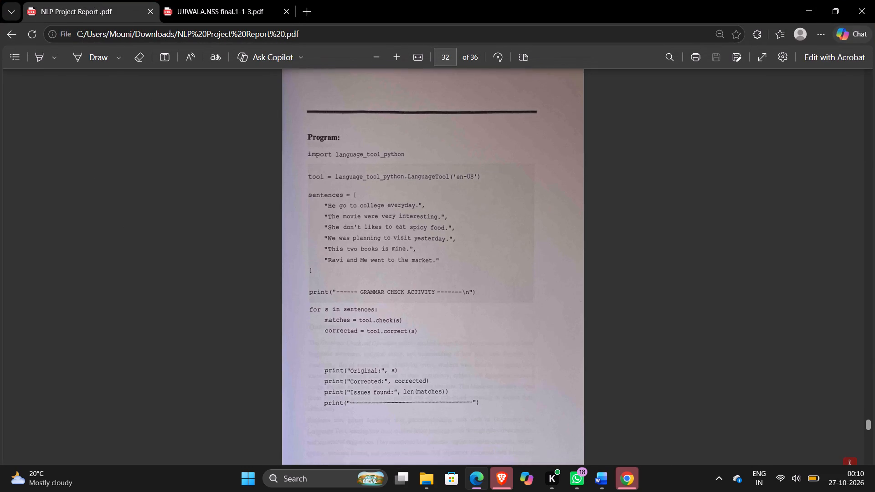
pyautogui.scroll(-1, 371, 232)
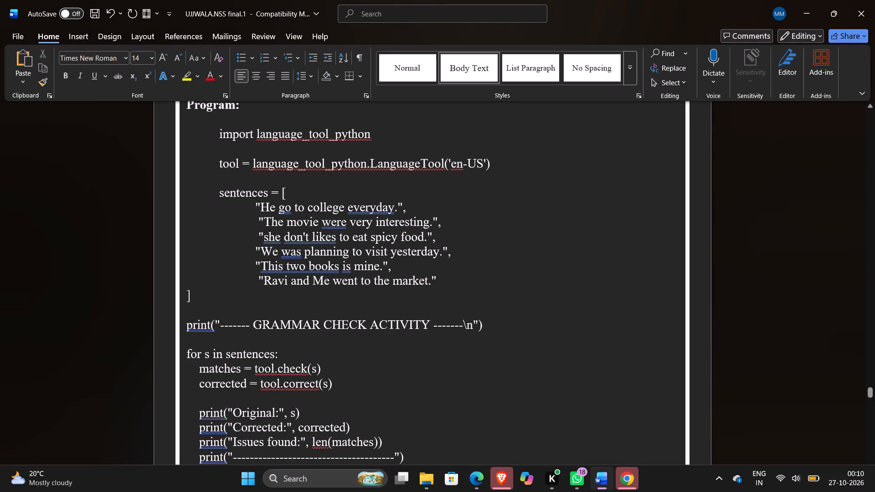
# Indent the closing bracket and the "GRAMMAR CHECK ACTIVITY" print line by one tab, keeping a blank line between them.
pyautogui.click(183, 293)
pyautogui.press('Tab')
pyautogui.scroll(-1, 321, 292)
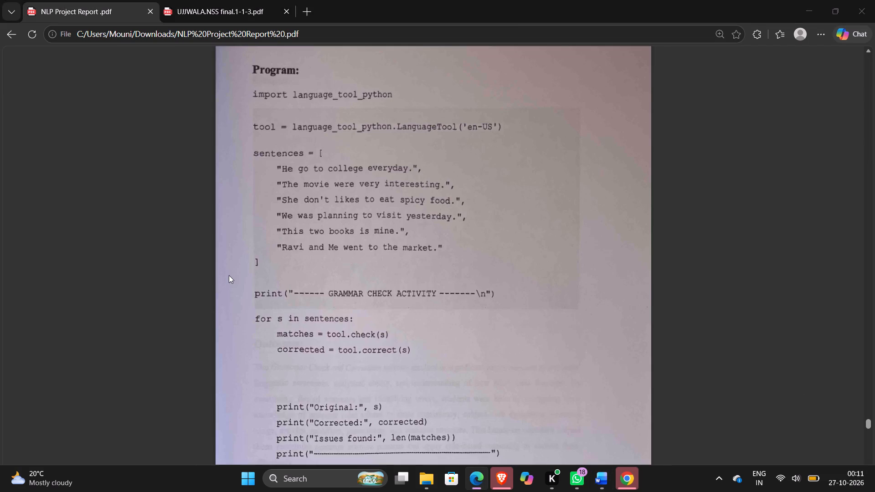
pyautogui.click(184, 232)
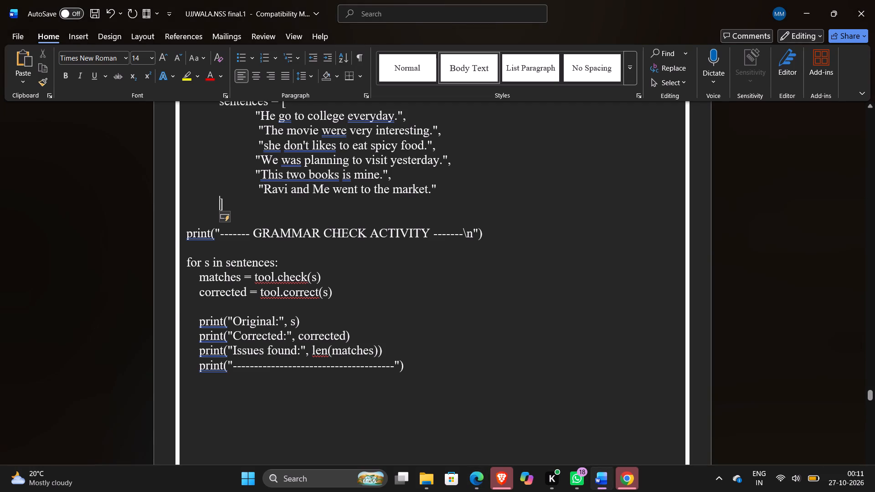
pyautogui.press('Tab')
pyautogui.press('BackSpace')
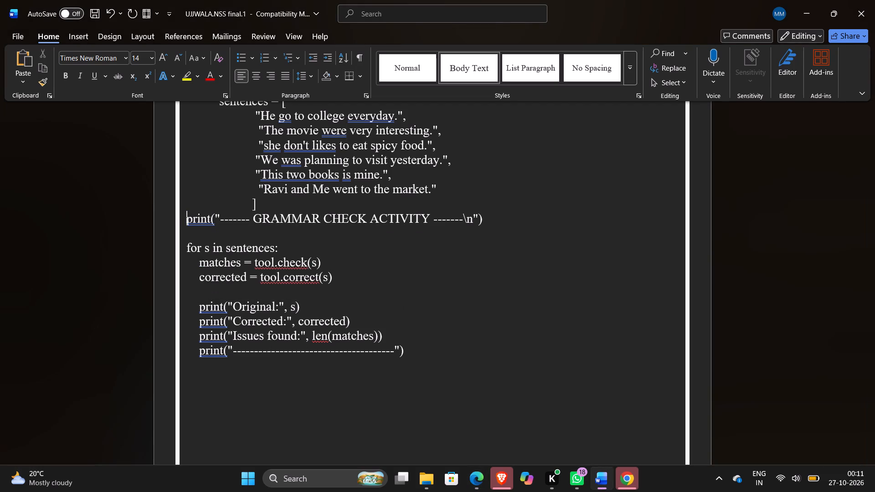
pyautogui.press('Up')
pyautogui.press('BackSpace')
pyautogui.press('Tab')
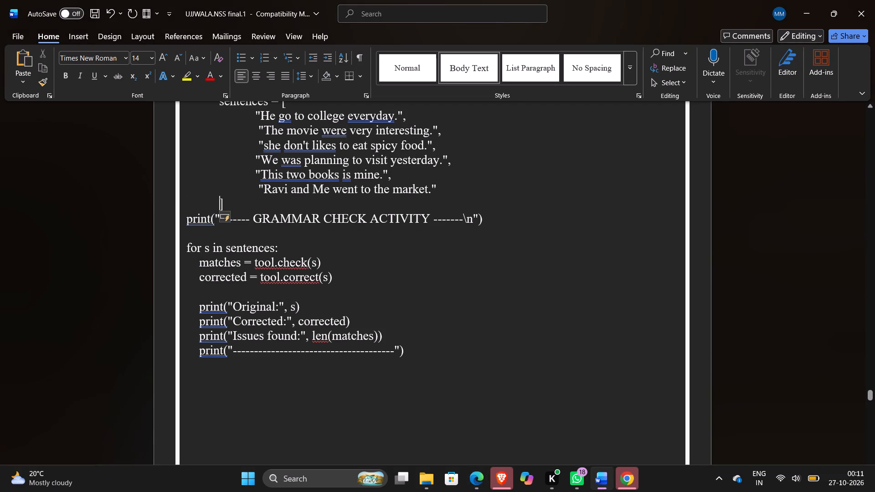
pyautogui.click(187, 218)
pyautogui.press('Tab')
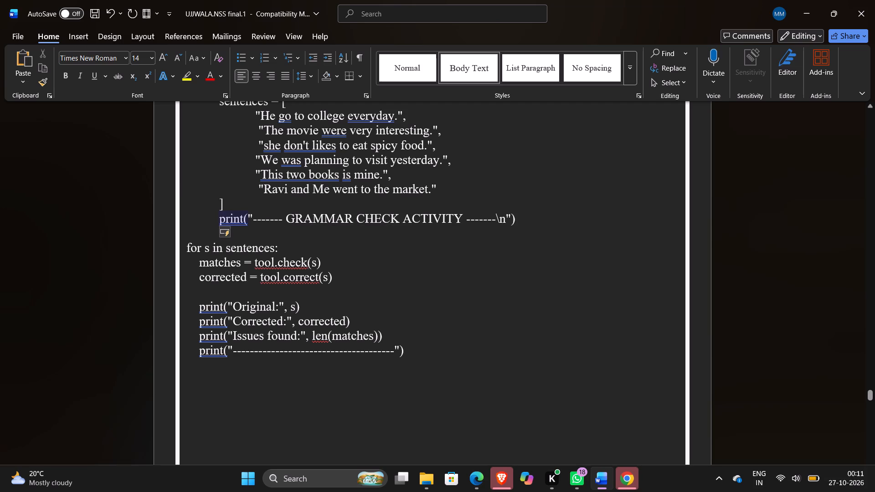
pyautogui.press('Return')
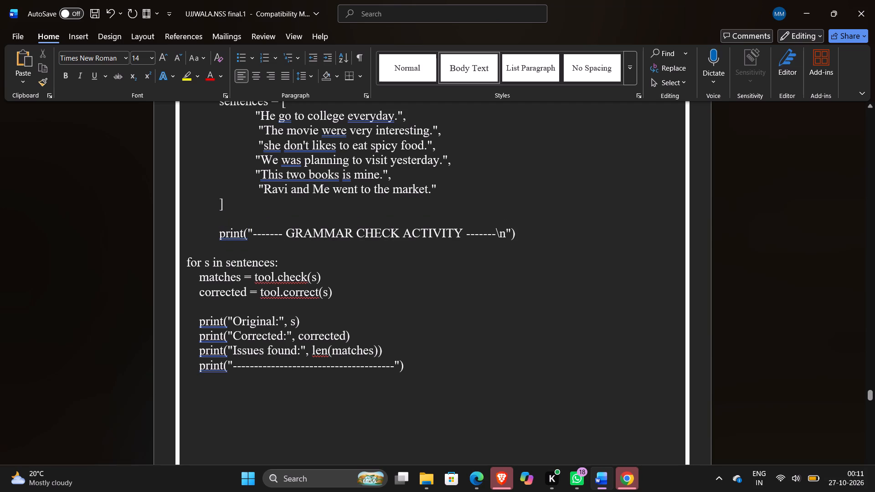
# Indent "for s in sentences:" by one tab and the "matches" and "corrected" assignment lines below it by two tabs.
pyautogui.click(185, 265)
pyautogui.press('Tab')
pyautogui.click(196, 282)
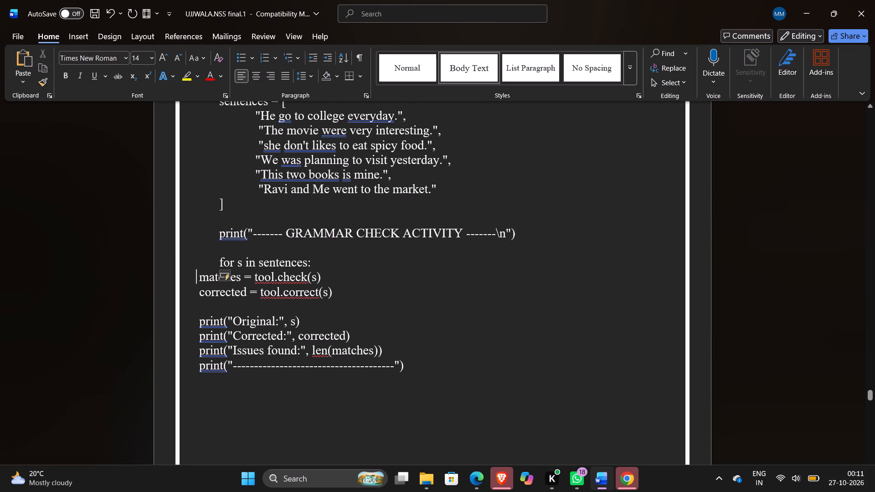
pyautogui.press('Tab')
pyautogui.press('Tab')
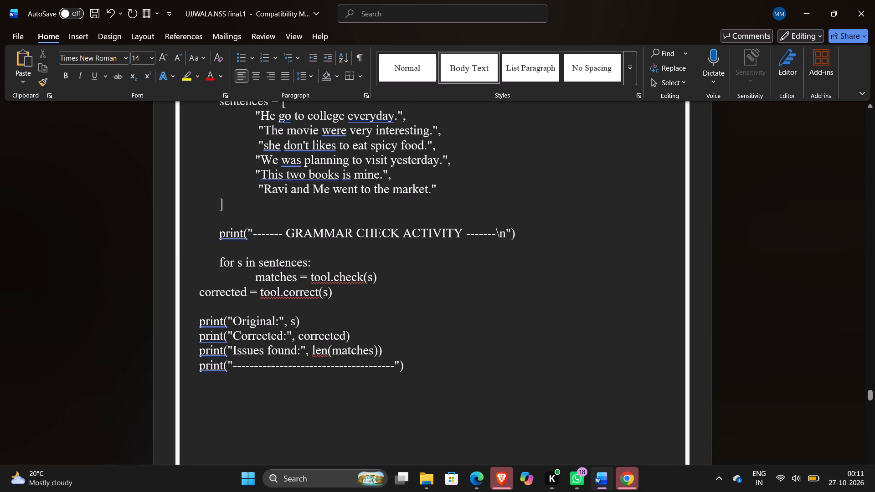
pyautogui.click(200, 291)
pyautogui.press('Tab')
pyautogui.press('Tab')
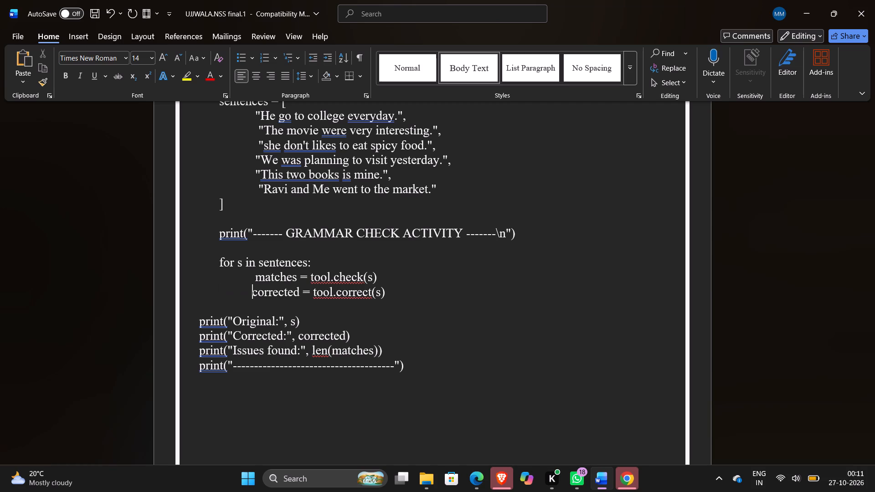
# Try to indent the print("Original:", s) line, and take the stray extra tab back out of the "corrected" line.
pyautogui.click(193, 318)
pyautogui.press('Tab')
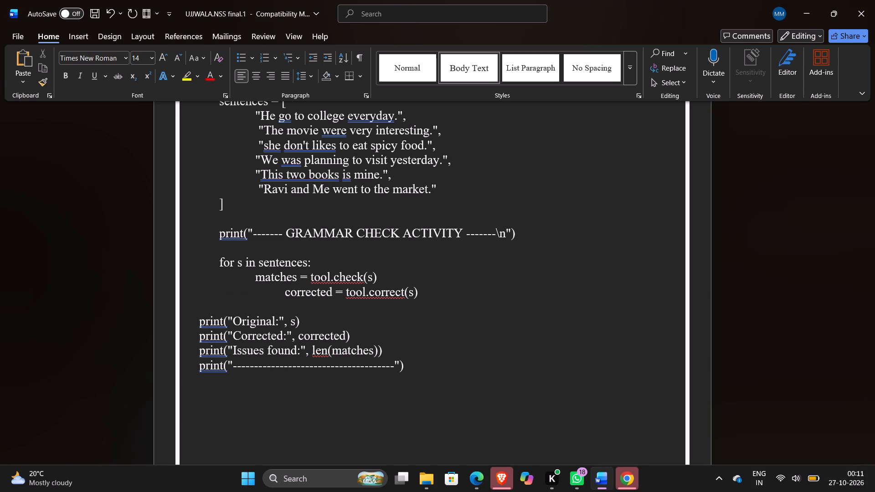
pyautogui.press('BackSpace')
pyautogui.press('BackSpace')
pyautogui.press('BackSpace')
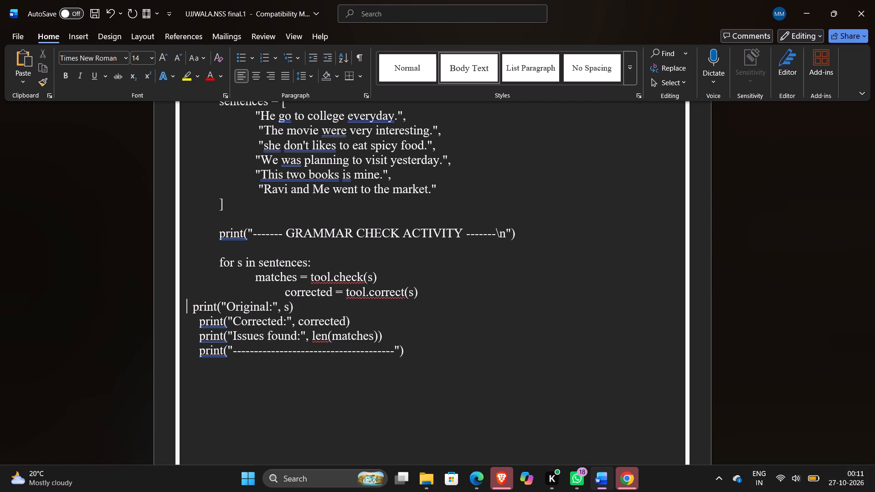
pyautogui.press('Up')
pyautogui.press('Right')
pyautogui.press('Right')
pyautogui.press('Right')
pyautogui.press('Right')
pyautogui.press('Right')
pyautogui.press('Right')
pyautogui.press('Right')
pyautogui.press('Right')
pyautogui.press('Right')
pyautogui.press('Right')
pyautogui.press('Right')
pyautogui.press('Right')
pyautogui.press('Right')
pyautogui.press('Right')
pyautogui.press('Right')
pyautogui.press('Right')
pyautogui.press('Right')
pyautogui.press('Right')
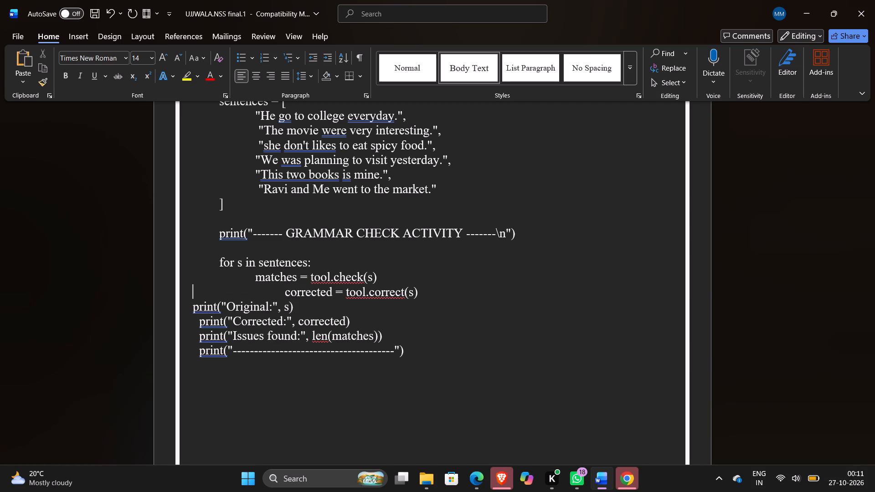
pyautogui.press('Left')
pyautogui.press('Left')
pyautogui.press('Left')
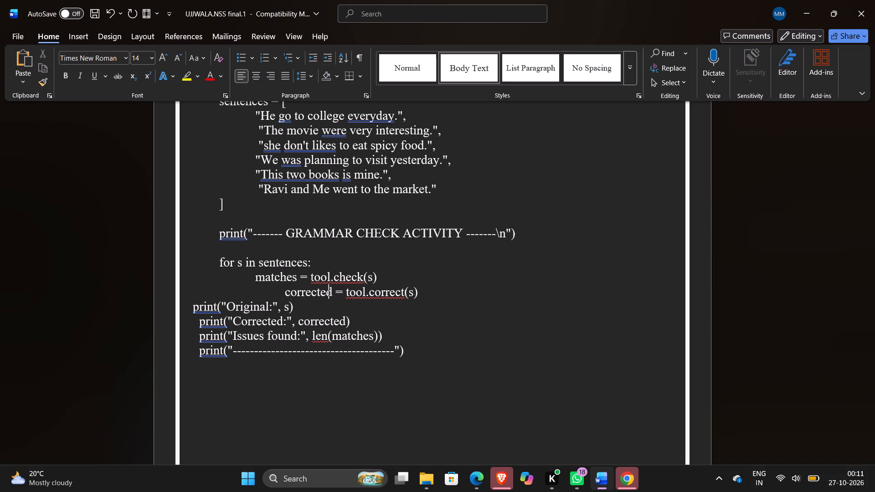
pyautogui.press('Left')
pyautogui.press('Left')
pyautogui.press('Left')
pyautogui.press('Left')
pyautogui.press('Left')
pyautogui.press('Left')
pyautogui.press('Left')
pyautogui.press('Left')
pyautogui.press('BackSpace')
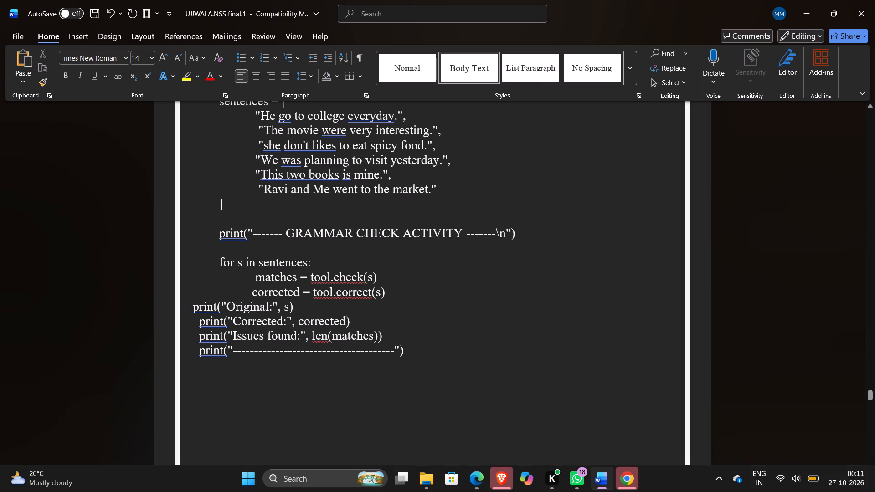
# Set the print("Original:", s) line off with a blank line above it and indent it by two tabs.
pyautogui.click(192, 311)
pyautogui.press('Tab')
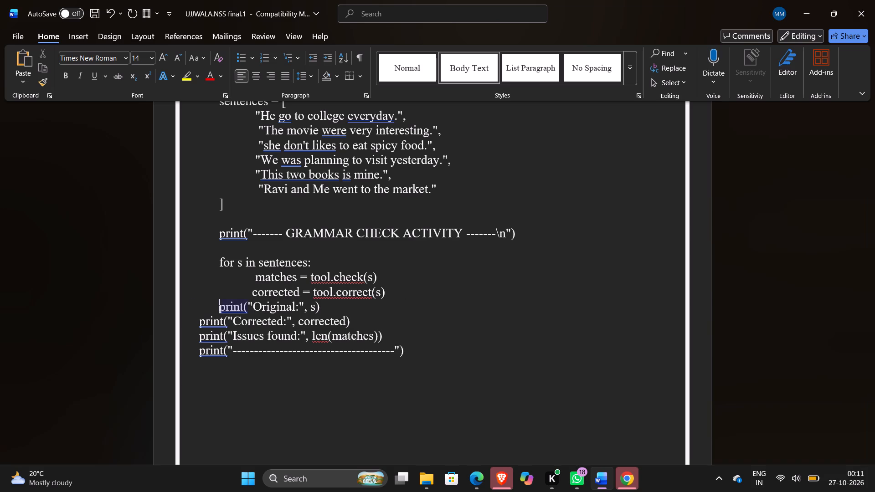
pyautogui.press('Tab')
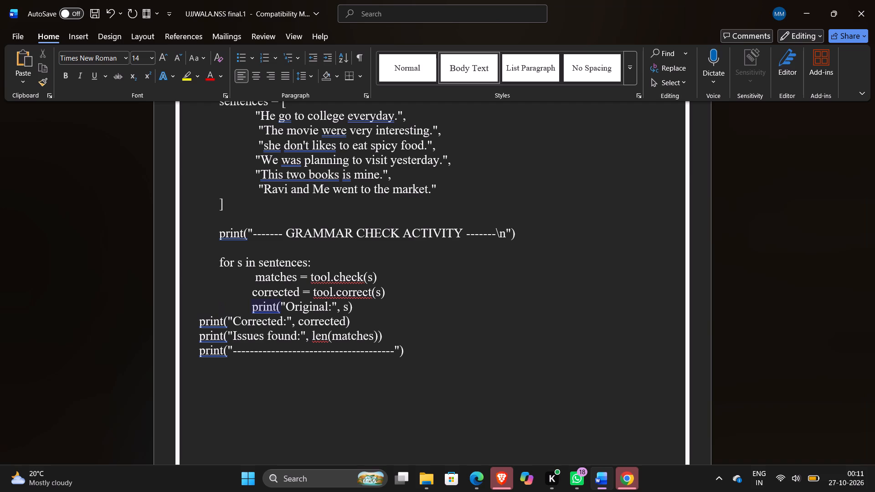
pyautogui.press('BackSpace')
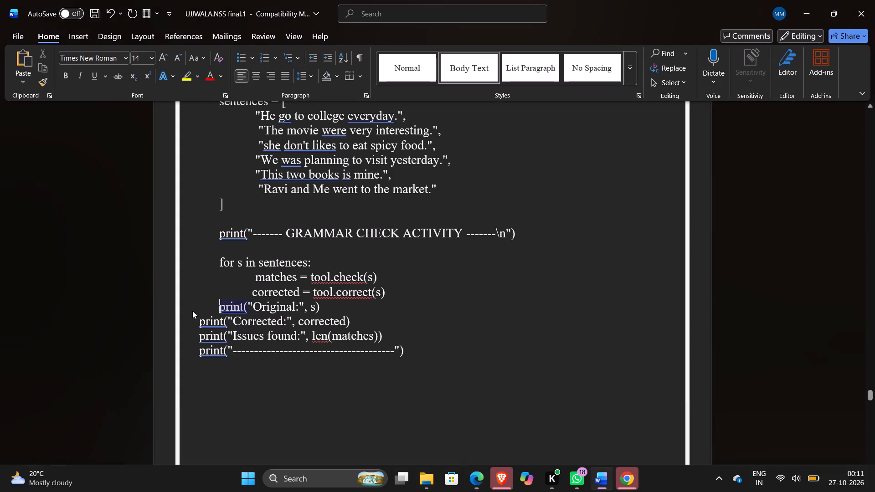
pyautogui.press('Tab')
pyautogui.press('Return')
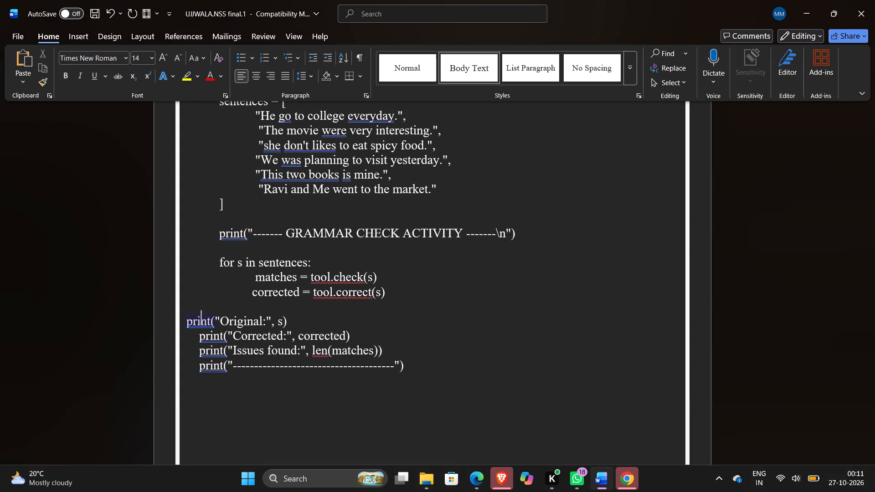
pyautogui.press('Tab')
pyautogui.press('Tab')
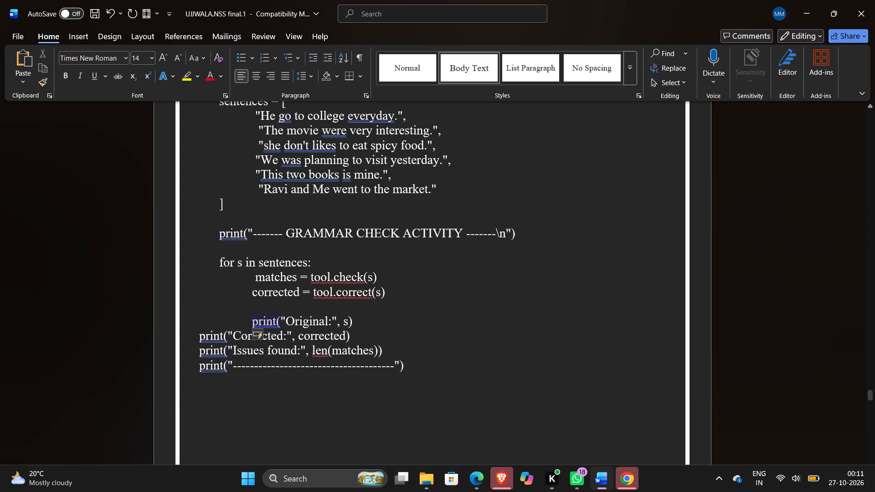
# Indent the "Corrected:", "Issues found:" and dashed-line print statements by two tabs under the print("Original:", s) line.
pyautogui.click(194, 339)
pyautogui.press('Tab')
pyautogui.press('Tab')
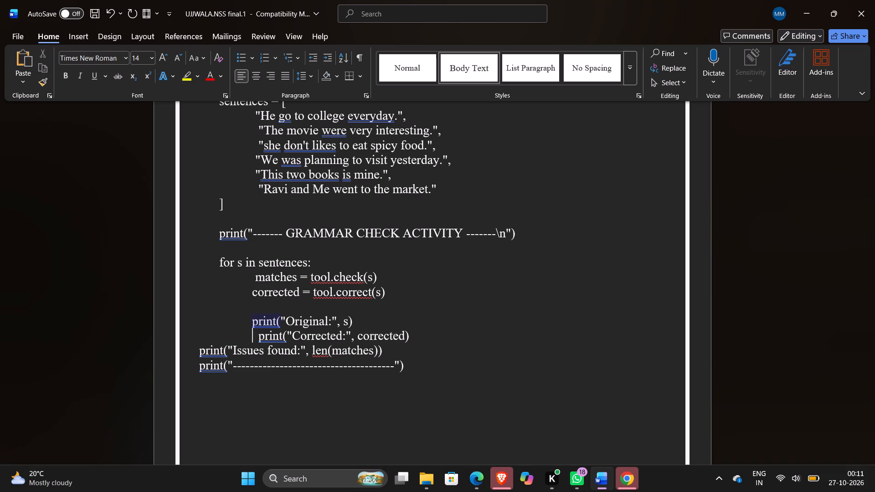
pyautogui.press('Right')
pyautogui.press('BackSpace')
pyautogui.click(194, 339)
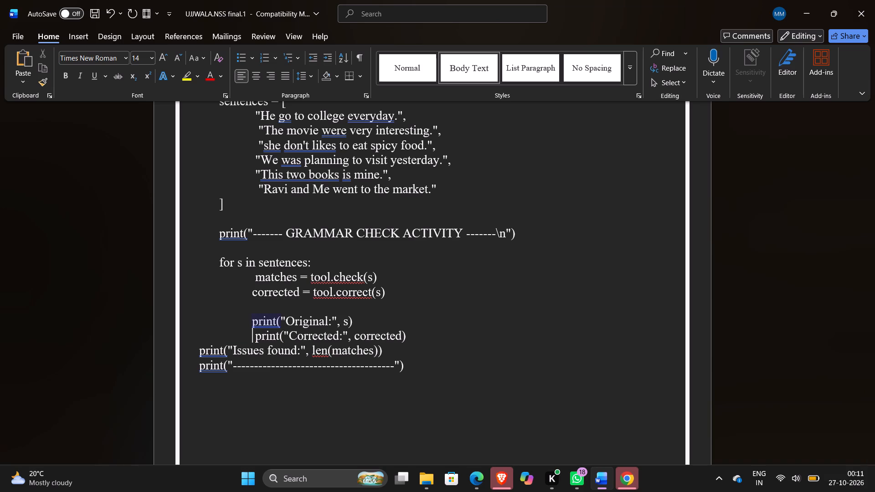
pyautogui.press('Right')
pyautogui.press('BackSpace')
pyautogui.press('Tab')
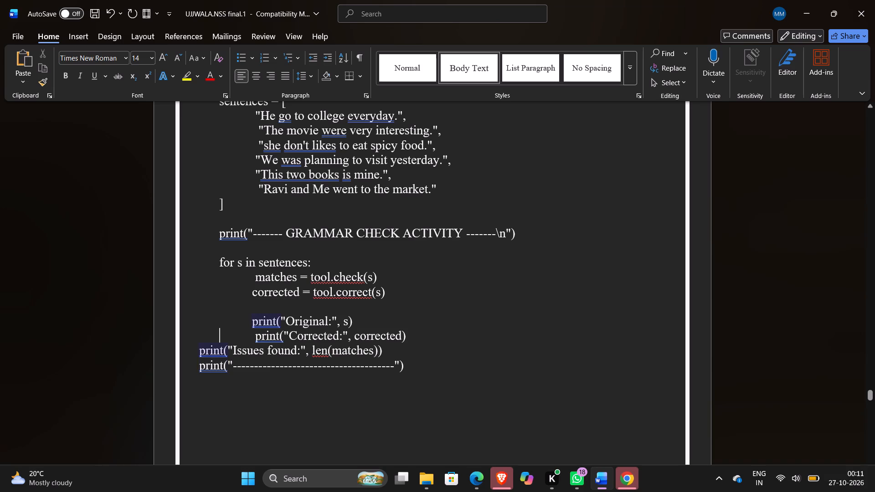
pyautogui.click(198, 351)
pyautogui.press('Tab')
pyautogui.press('Tab')
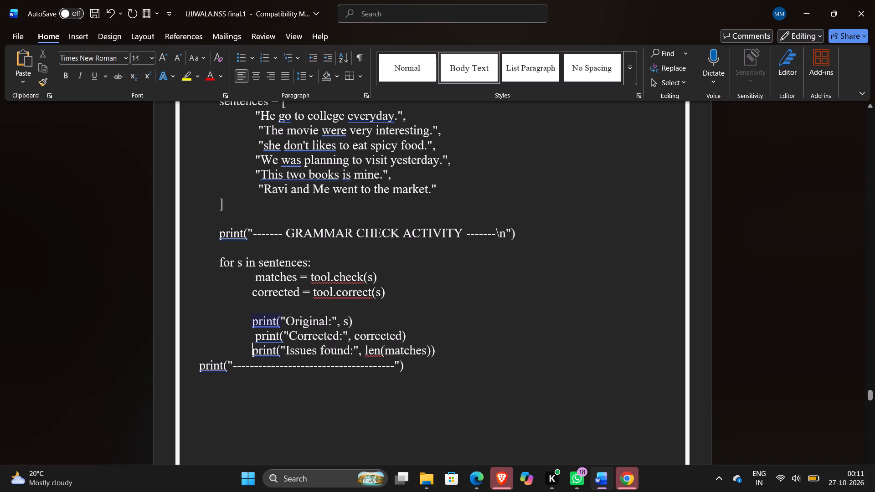
pyautogui.click(197, 369)
pyautogui.press('Tab')
pyautogui.press('Tab')
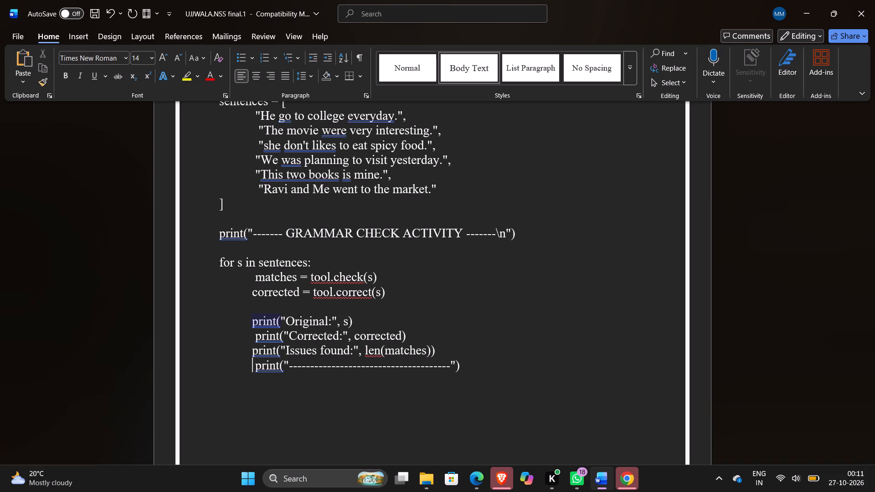
# Delete the extra leading space before the "Corrected:" and dashed-line print statements to align them with the other print lines.
pyautogui.click(254, 337)
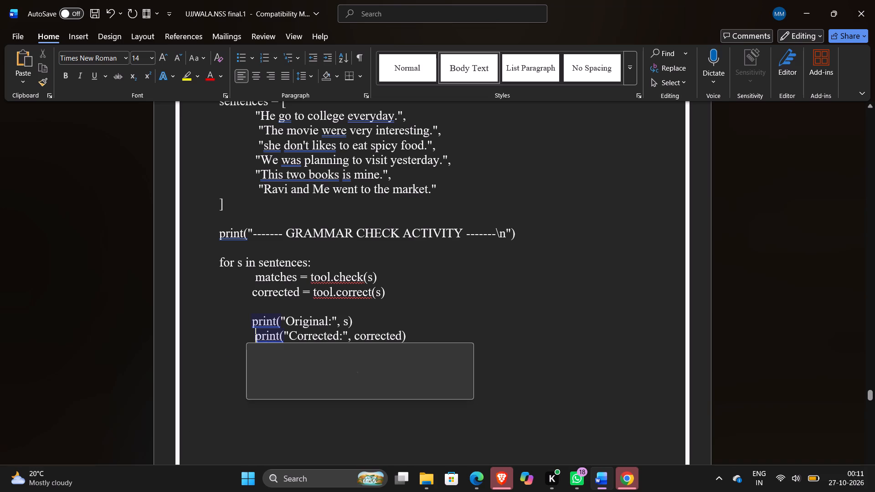
pyautogui.press('BackSpace')
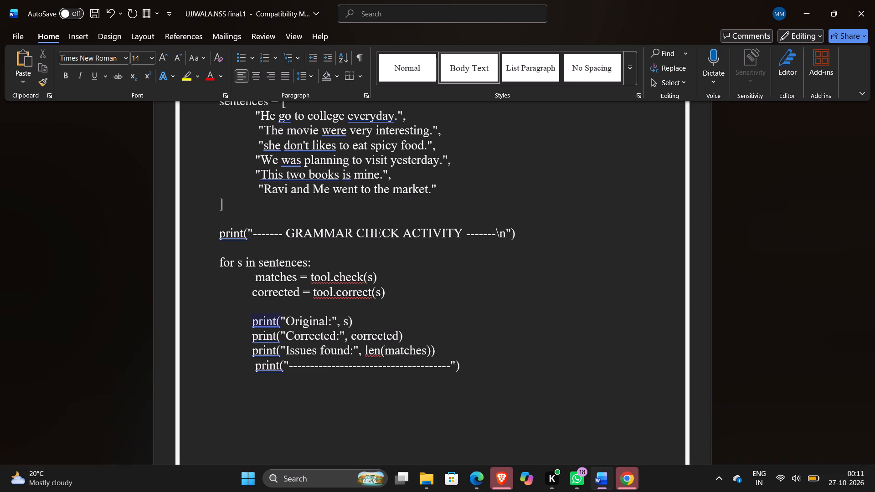
pyautogui.click(253, 368)
pyautogui.press('Right')
pyautogui.press('BackSpace')
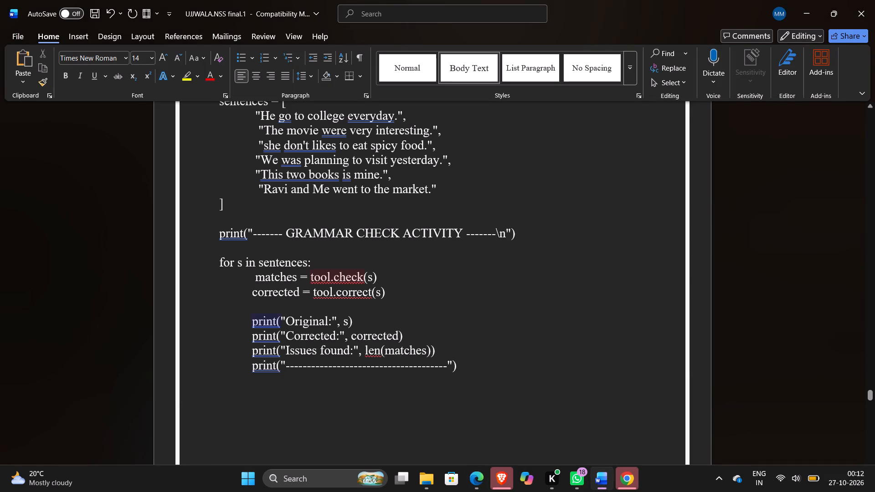
# Replace the flagged words in the for loop with the spelling suggestions "tool. Check" and "tool. Correct".
pyautogui.click(325, 278)
pyautogui.click(342, 311)
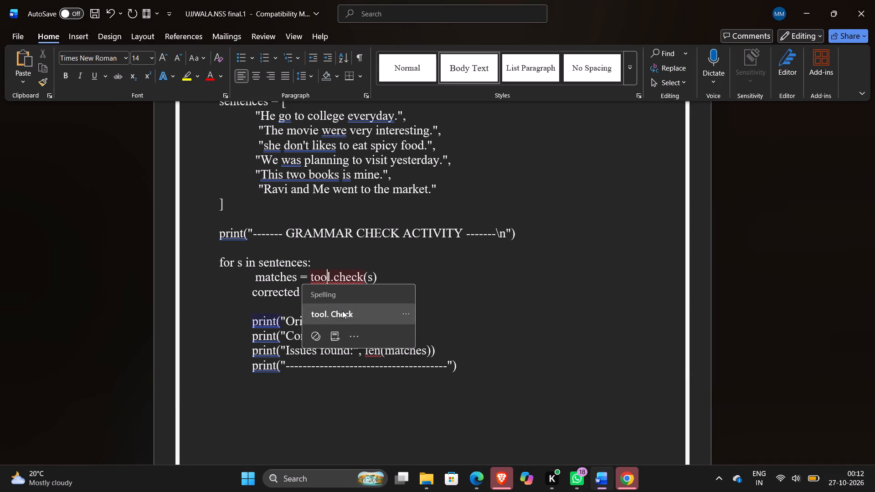
pyautogui.click(352, 292)
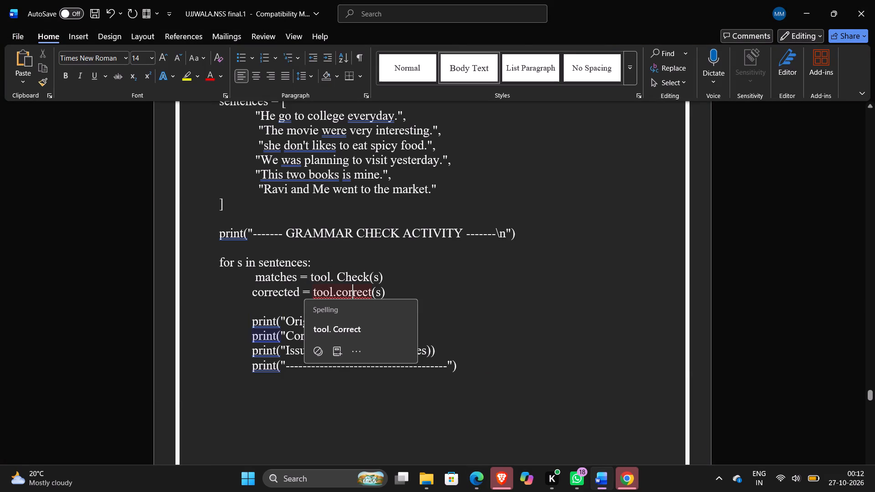
pyautogui.click(363, 326)
pyautogui.scroll(1, 363, 326)
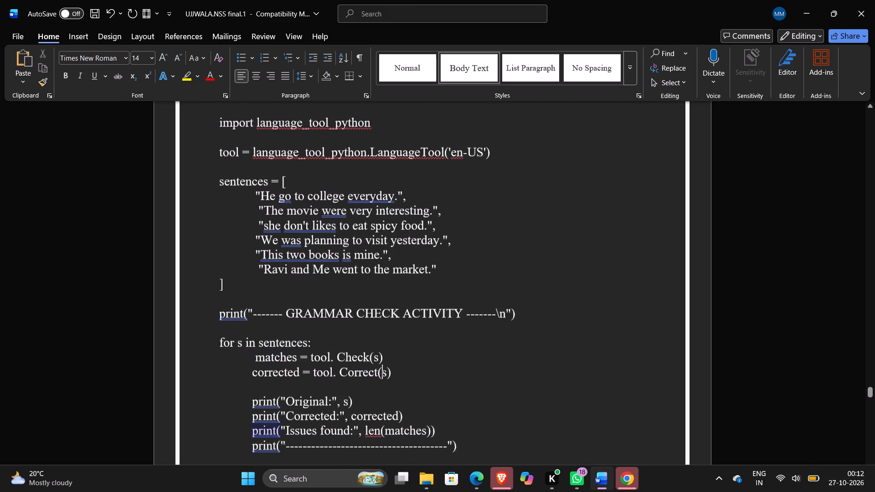
pyautogui.scroll(1, 363, 326)
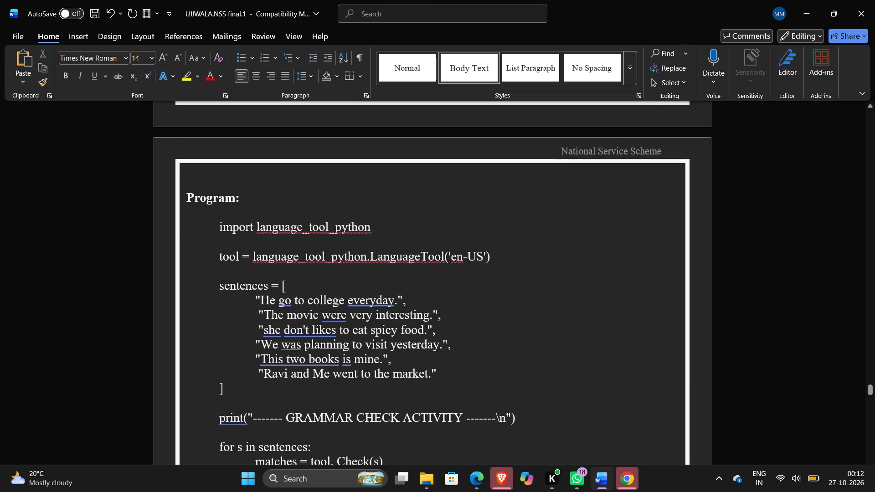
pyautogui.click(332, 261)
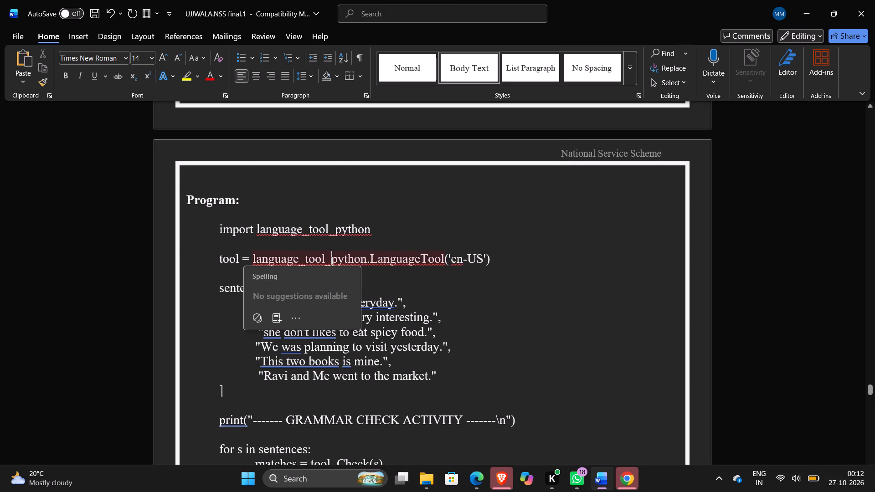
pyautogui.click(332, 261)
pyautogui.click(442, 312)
pyautogui.scroll(-1, 442, 312)
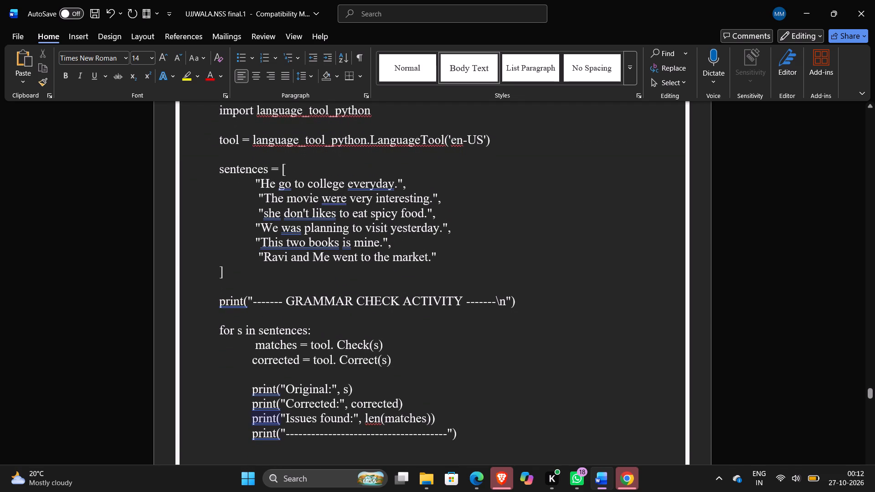
pyautogui.scroll(-2, 442, 312)
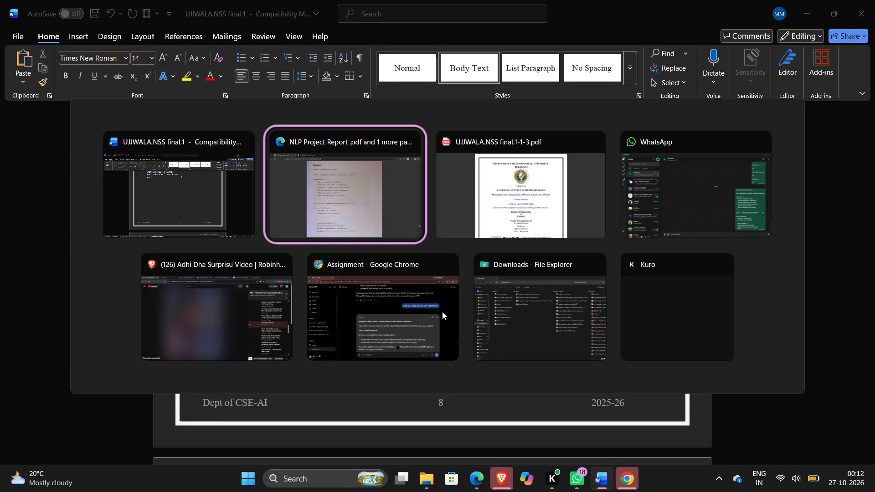
pyautogui.scroll(-6, 442, 312)
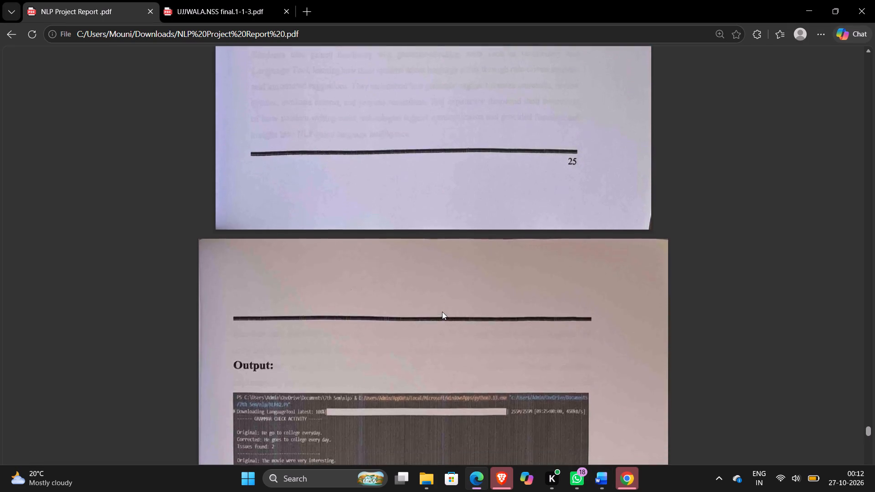
pyautogui.scroll(-1, 442, 312)
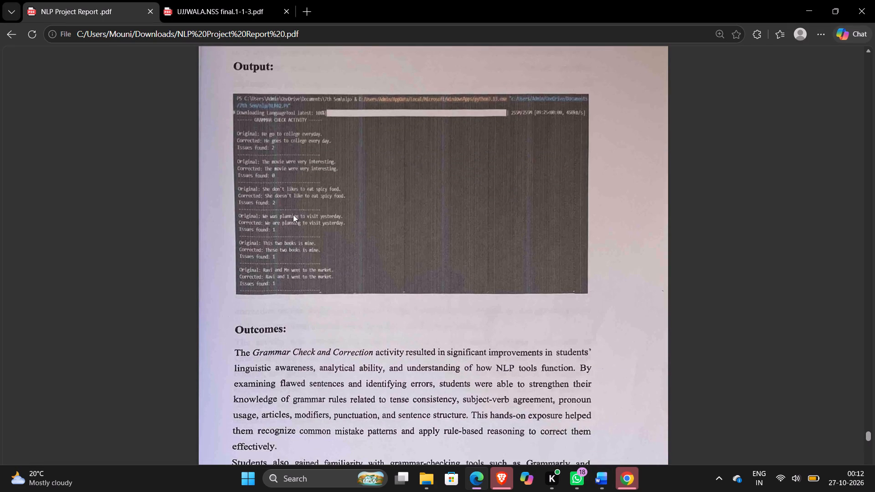
pyautogui.press('Print')
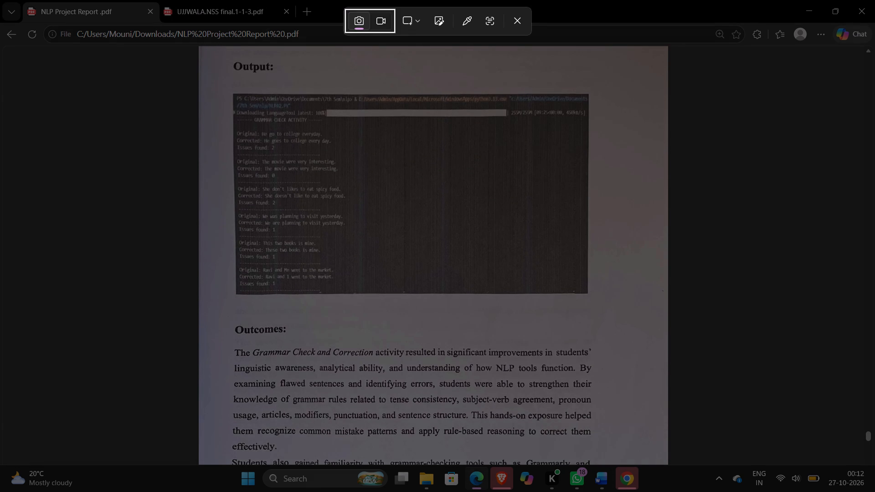
pyautogui.moveTo(234, 95); pyautogui.dragTo(580, 247)
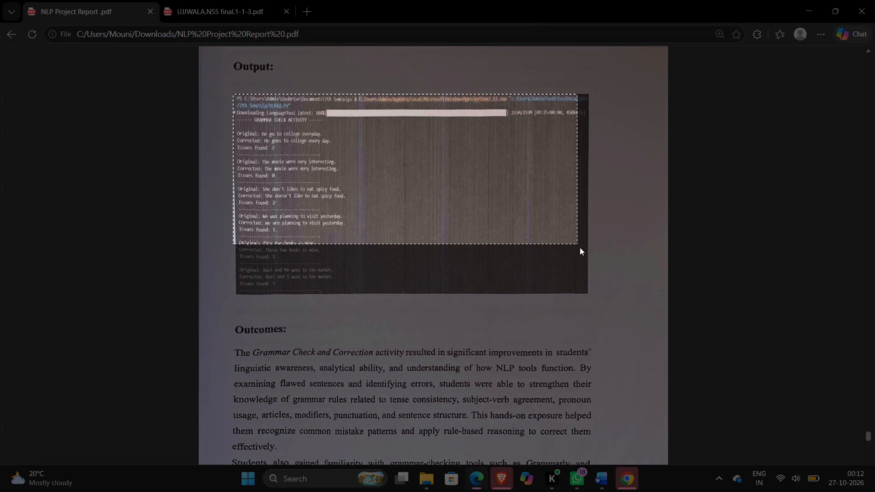
pyautogui.moveTo(580, 247); pyautogui.dragTo(596, 295)
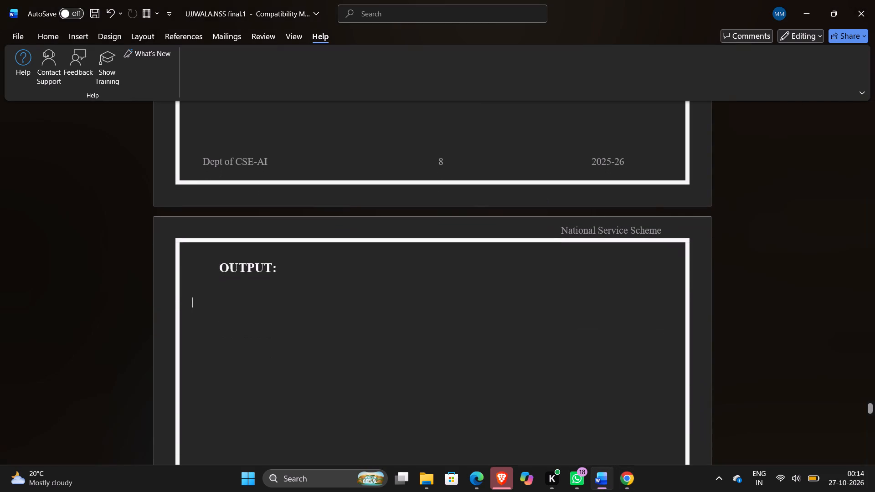
pyautogui.press('Tab')
pyautogui.rightClick(257, 317)
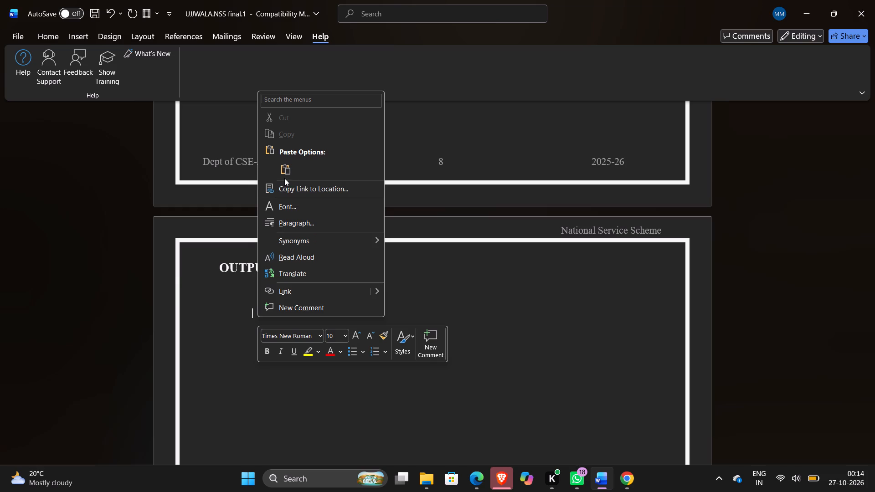
pyautogui.click(33, 152)
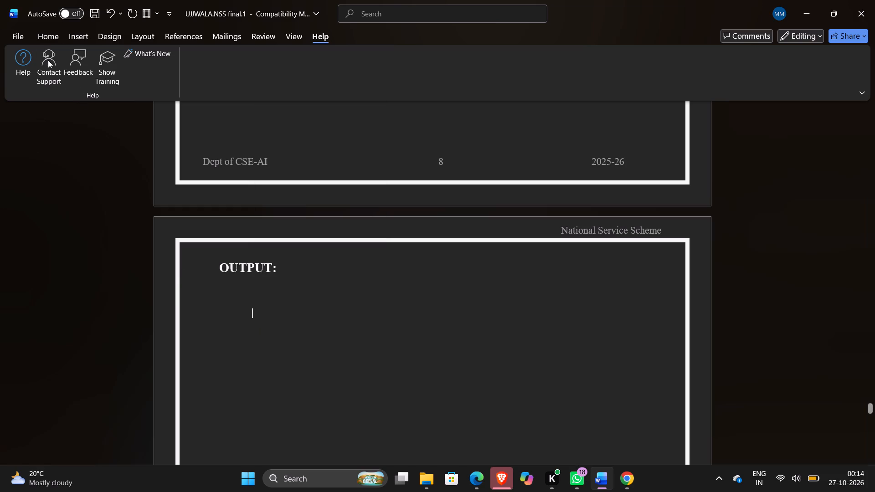
pyautogui.click(79, 31)
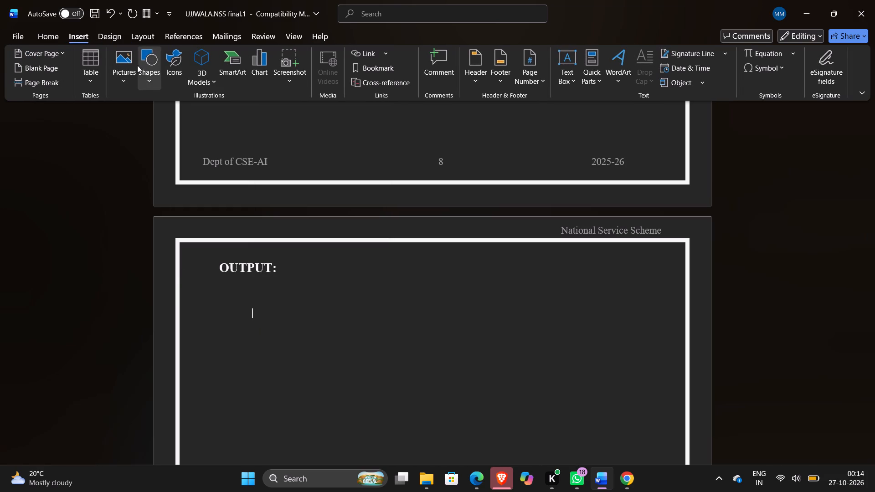
pyautogui.click(131, 70)
pyautogui.click(144, 114)
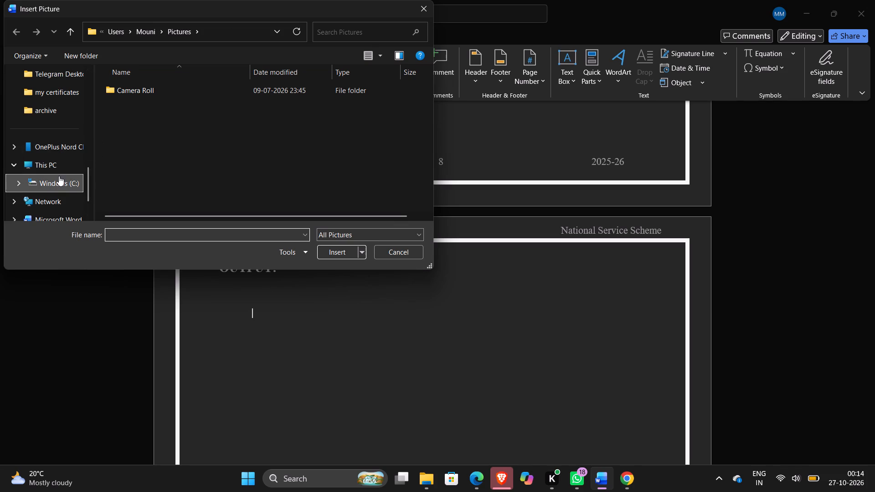
pyautogui.scroll(2, 59, 176)
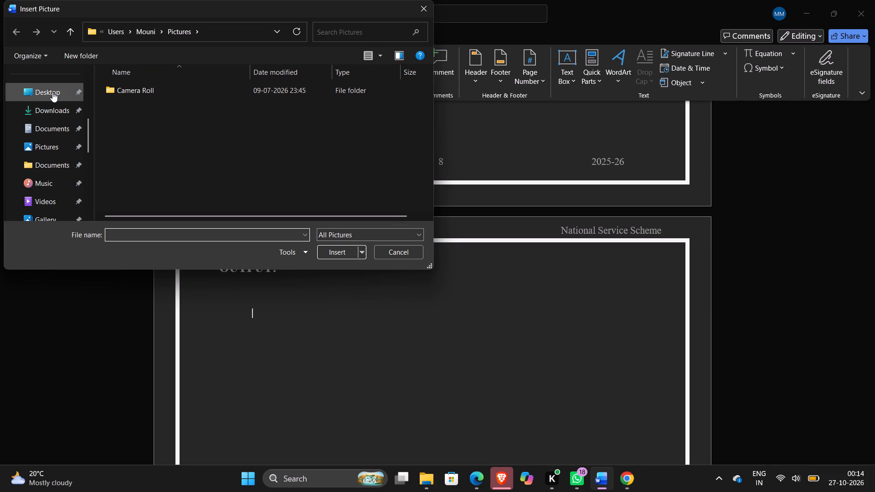
pyautogui.doubleClick(52, 92)
pyautogui.doubleClick(53, 110)
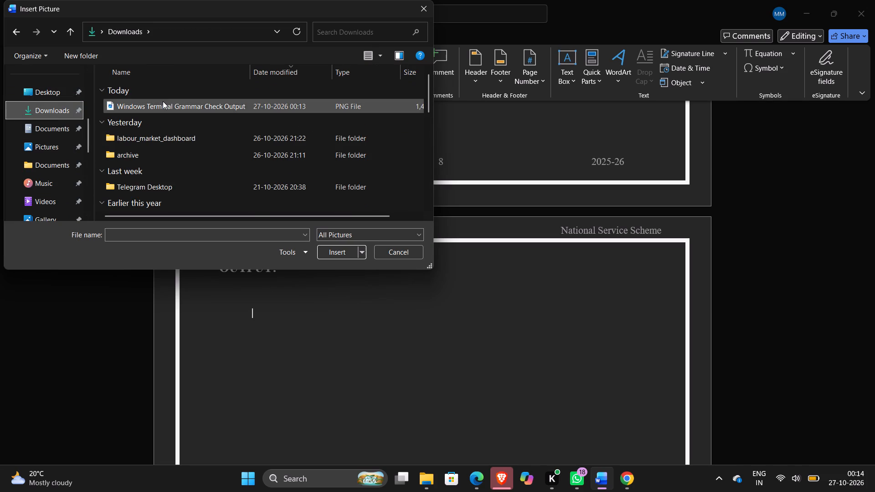
pyautogui.doubleClick(163, 101)
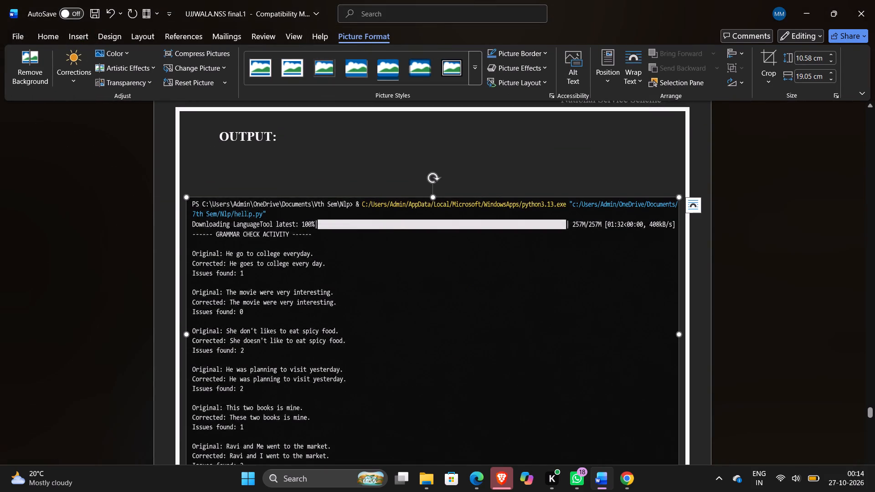
# Shrink the inserted grammar-check picture so it fits inside the page border and centre it.
pyautogui.moveTo(184, 196); pyautogui.dragTo(270, 209)
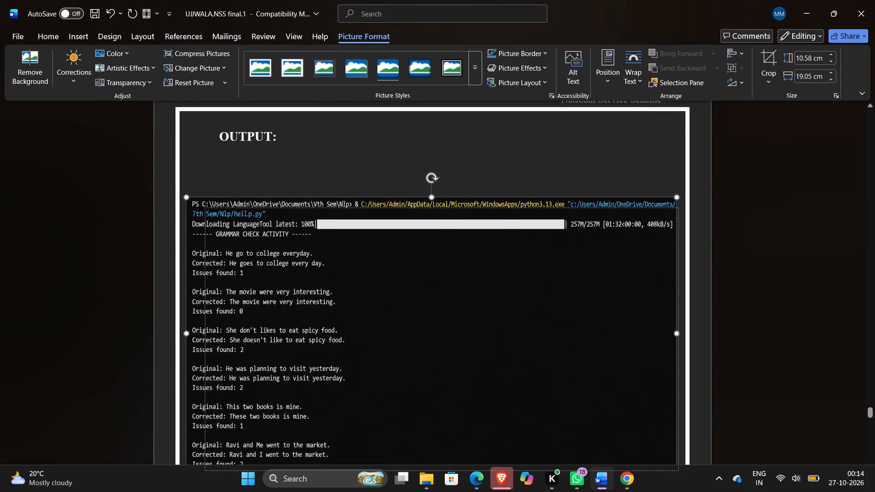
pyautogui.moveTo(270, 209); pyautogui.dragTo(330, 239)
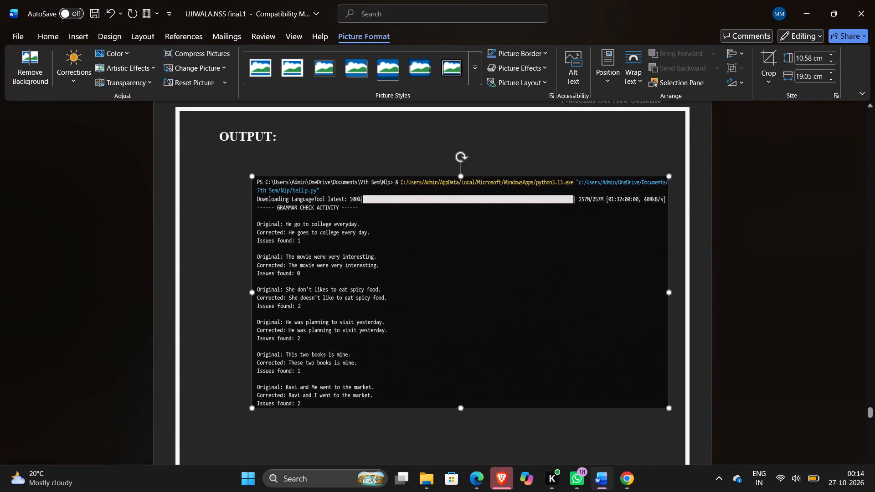
pyautogui.moveTo(330, 239); pyautogui.dragTo(338, 239)
pyautogui.moveTo(338, 239); pyautogui.dragTo(366, 246)
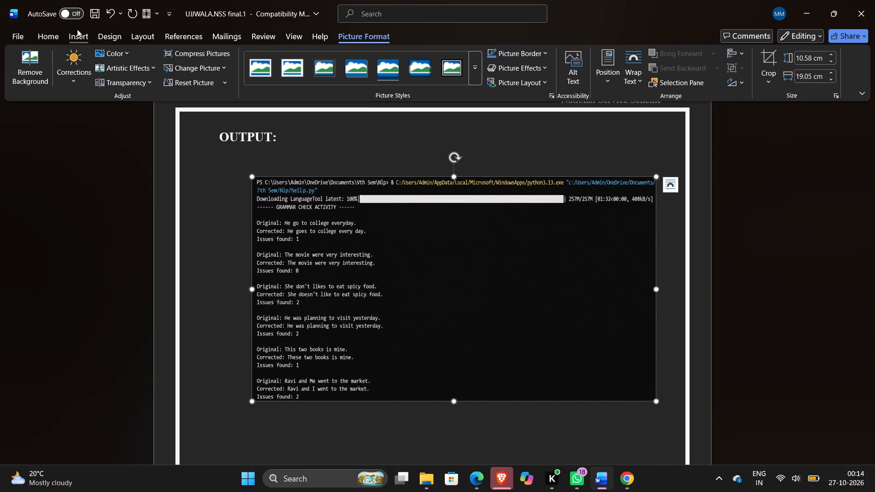
pyautogui.click(76, 35)
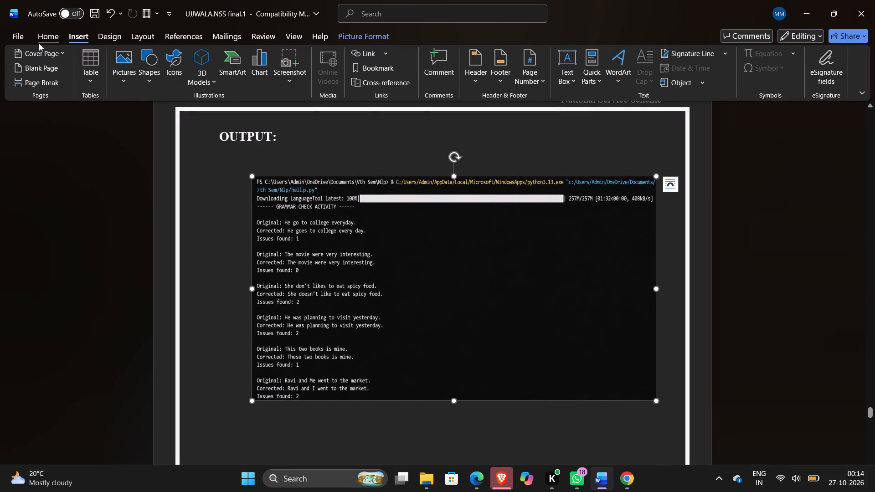
pyautogui.click(41, 42)
pyautogui.click(257, 77)
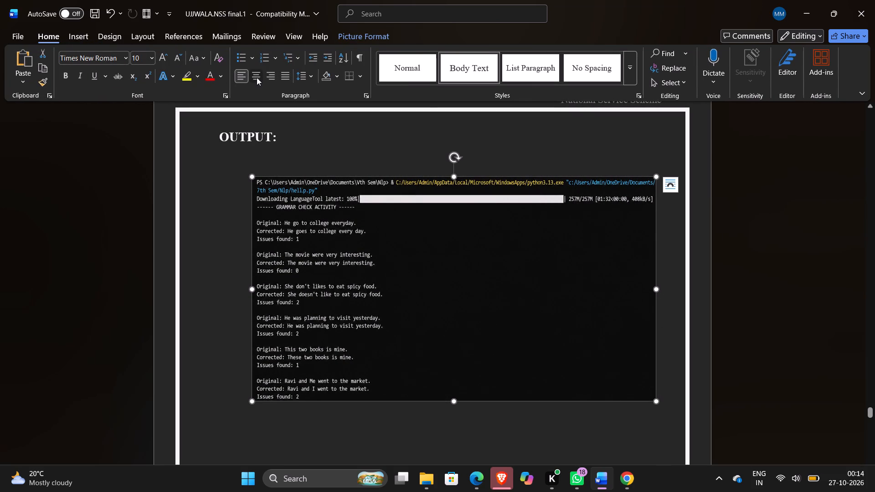
# Remove the empty line between the OUTPUT: heading and the picture.
pyautogui.click(470, 146)
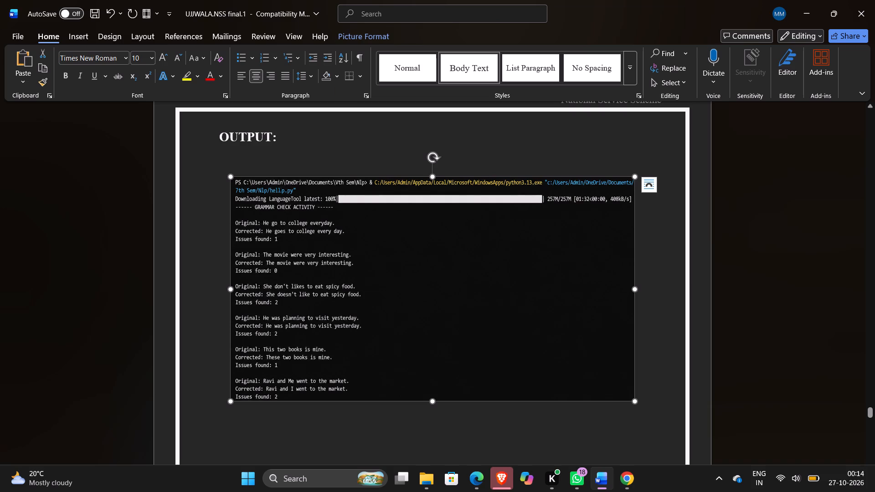
pyautogui.press('BackSpace')
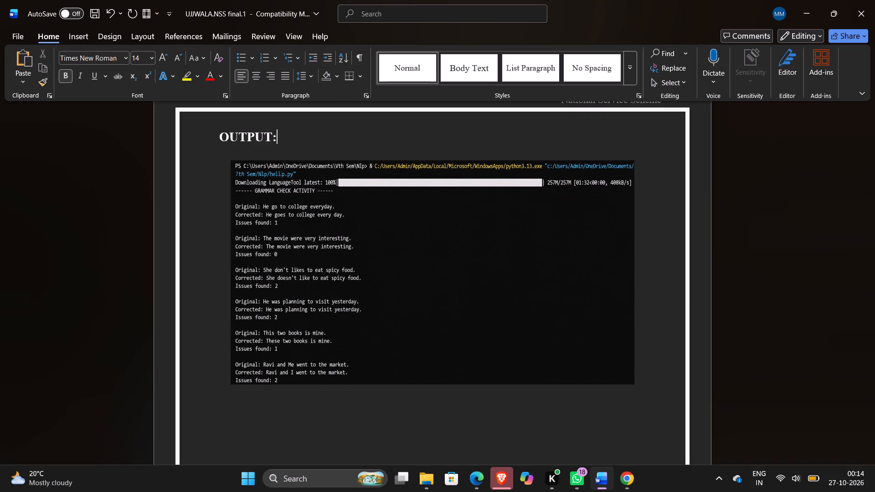
# In the NLP Project Report PDF, copy the Outcomes section of the grammar-check activity, including its heading and both paragraphs.
pyautogui.scroll(1, 312, 154)
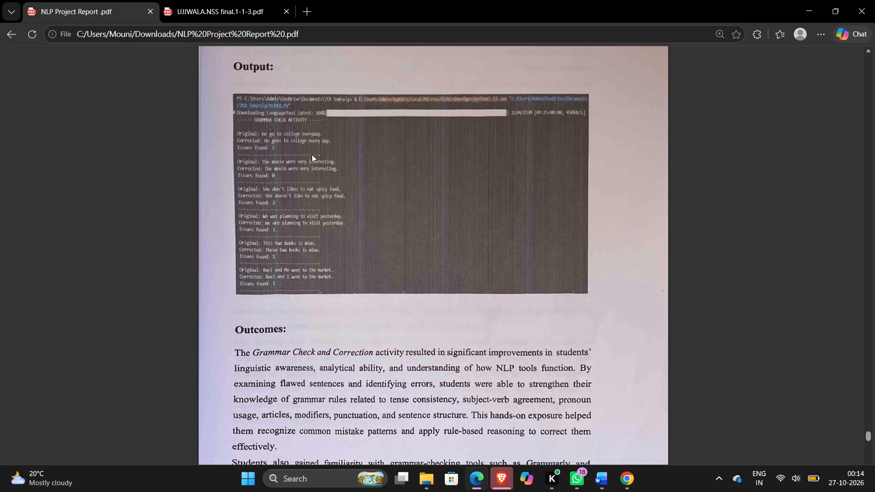
pyautogui.scroll(1, 312, 154)
pyautogui.scroll(-2, 312, 154)
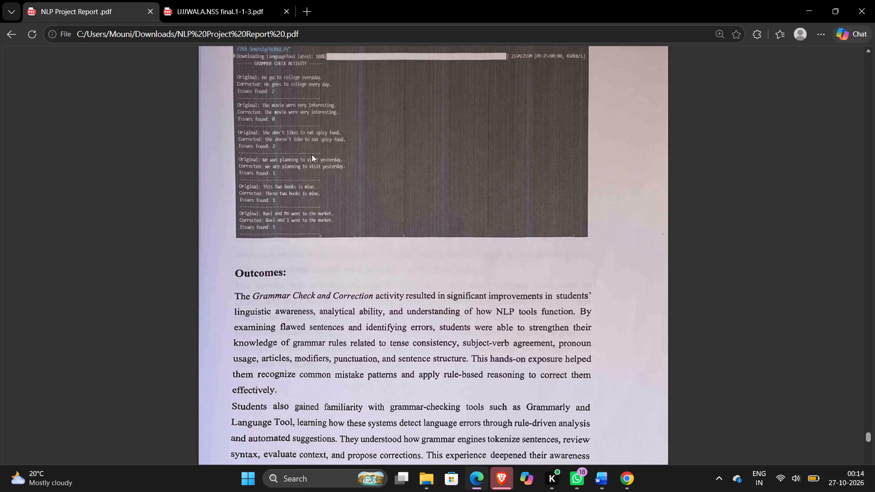
pyautogui.scroll(-2, 312, 154)
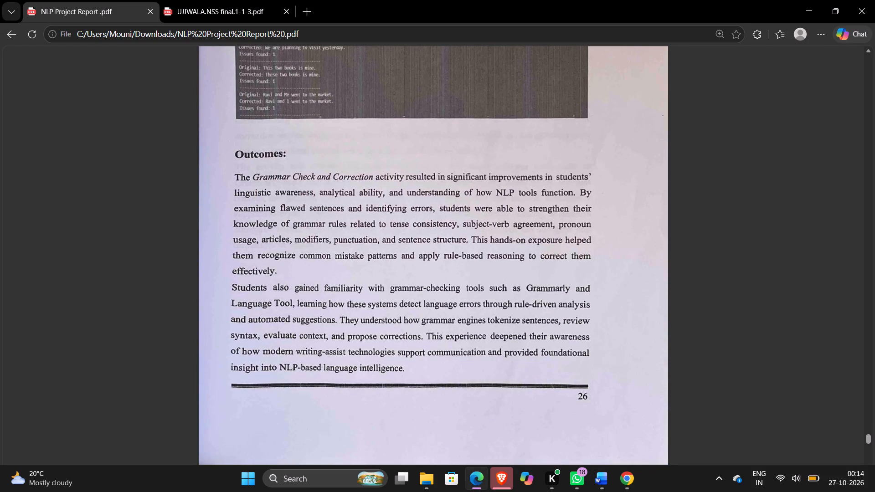
pyautogui.moveTo(235, 153); pyautogui.dragTo(459, 370)
pyautogui.click(481, 261)
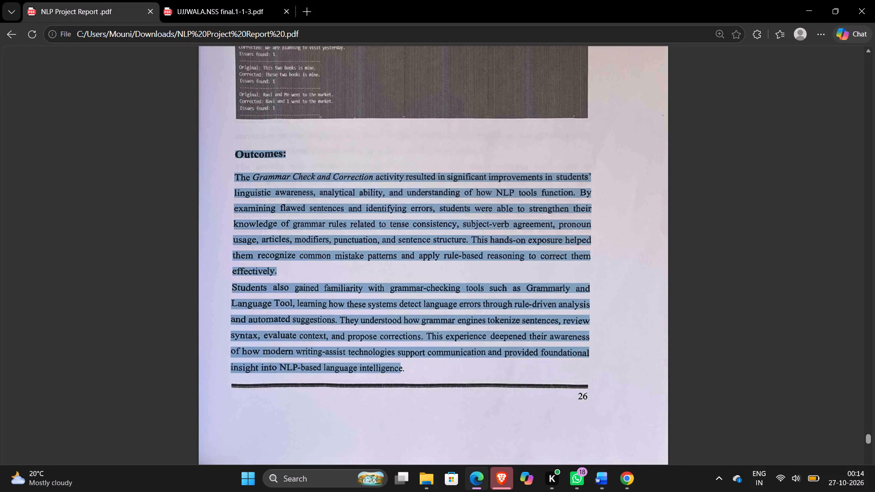
# Back in the Word report, add one blank line directly above the grammar-check picture.
pyautogui.scroll(-3, 481, 261)
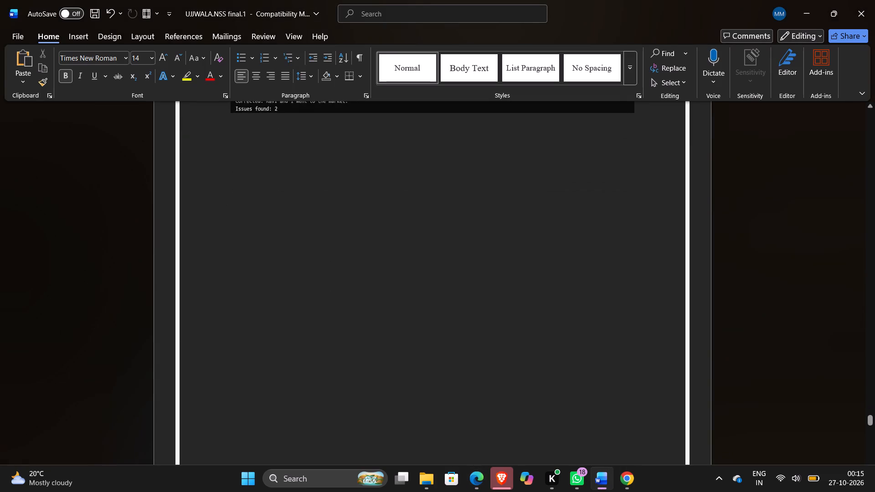
pyautogui.click(257, 161)
pyautogui.scroll(1, 257, 161)
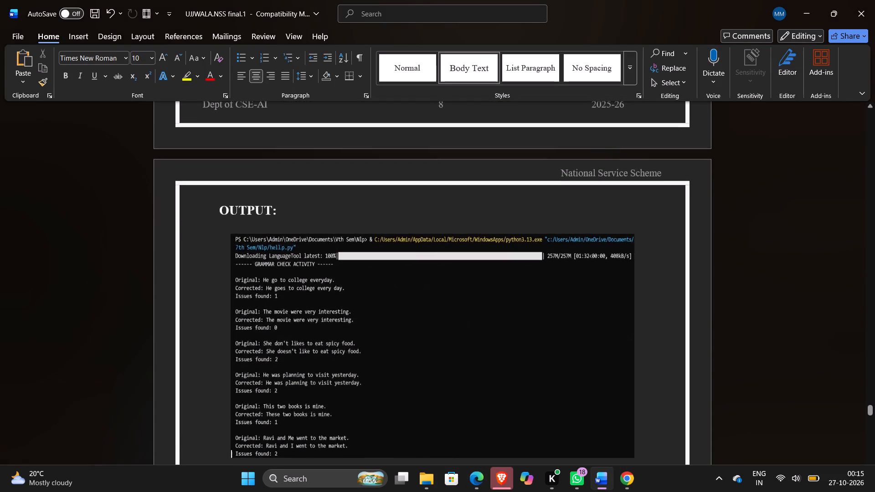
pyautogui.scroll(-1, 242, 353)
pyautogui.press('Return')
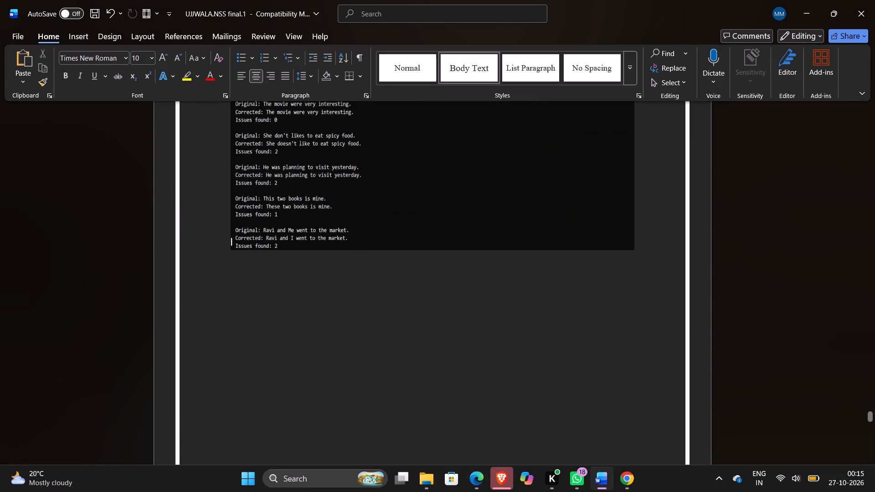
pyautogui.press('Return')
pyautogui.press('Return')
pyautogui.press('Return')
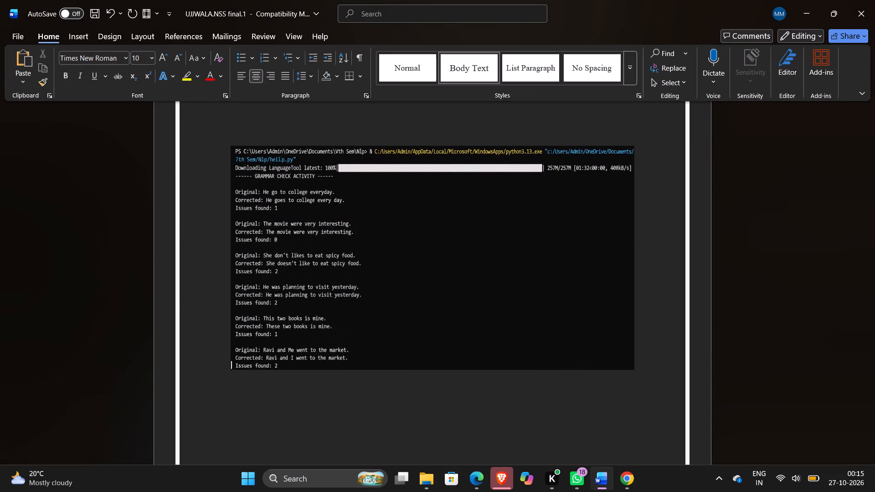
pyautogui.press('BackSpace')
pyautogui.press('BackSpace')
pyautogui.scroll(1, 242, 280)
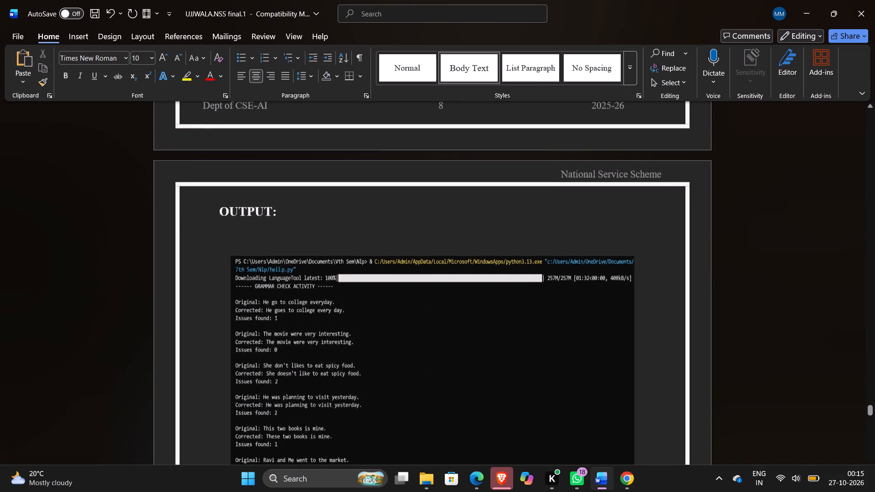
pyautogui.press('BackSpace')
pyautogui.scroll(-1, 242, 280)
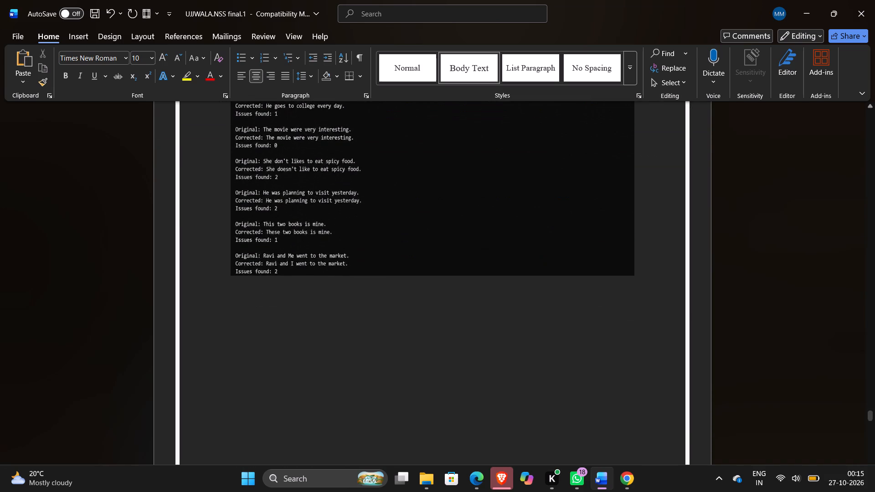
# Paste the copied Outcomes text on a left-aligned, tab-indented line a few blank lines below the picture.
pyautogui.click(649, 271)
pyautogui.press('Return')
pyautogui.press('Return')
pyautogui.press('Return')
pyautogui.press('Return')
pyautogui.press('Return')
pyautogui.press('BackSpace')
pyautogui.press('BackSpace')
pyautogui.press('Tab')
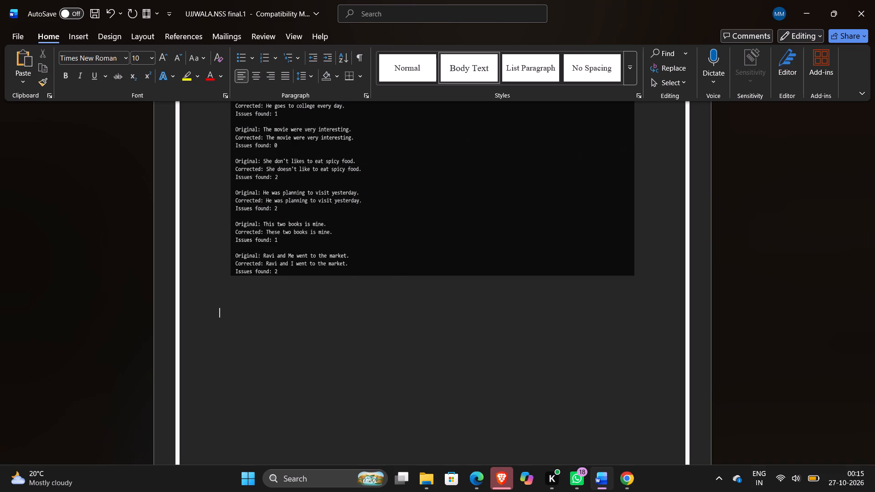
pyautogui.hotkey('ctrl', 'b')
pyautogui.hotkey('ctrl', 'v')
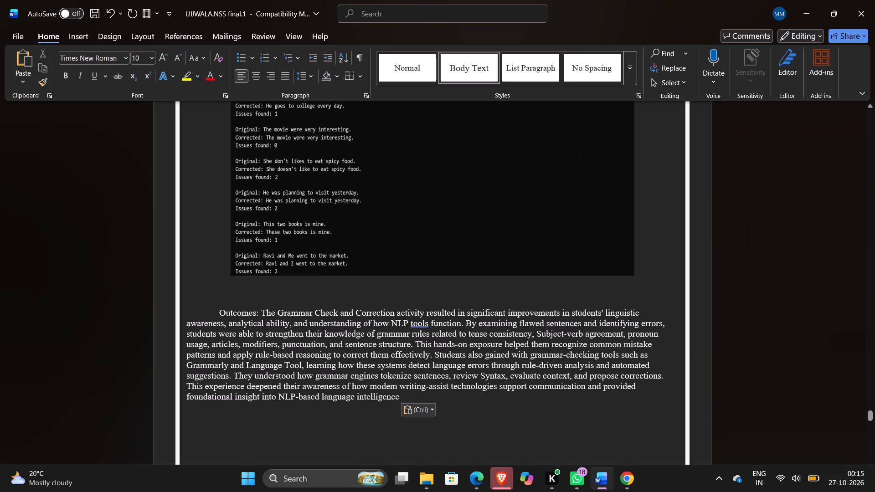
# Make the pasted "Outcomes:" label below the grammar-check picture bold and set its font size to 14.
pyautogui.moveTo(257, 313); pyautogui.dragTo(200, 319)
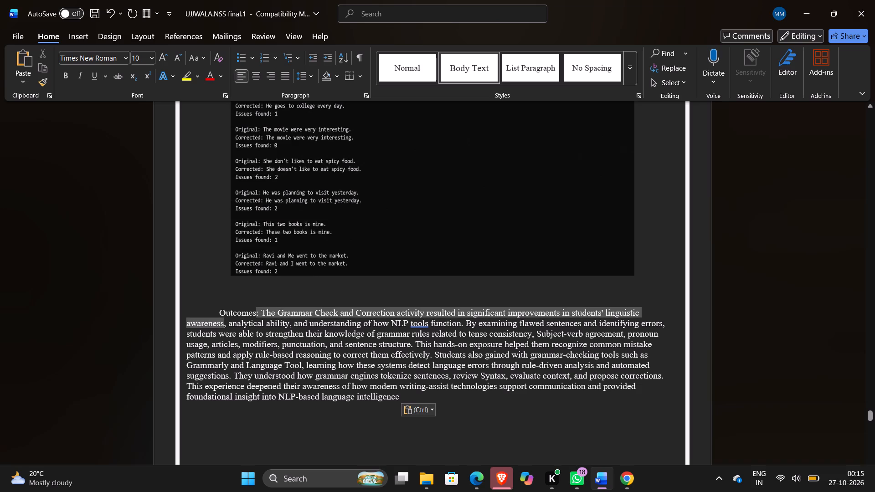
pyautogui.moveTo(200, 319); pyautogui.dragTo(204, 312)
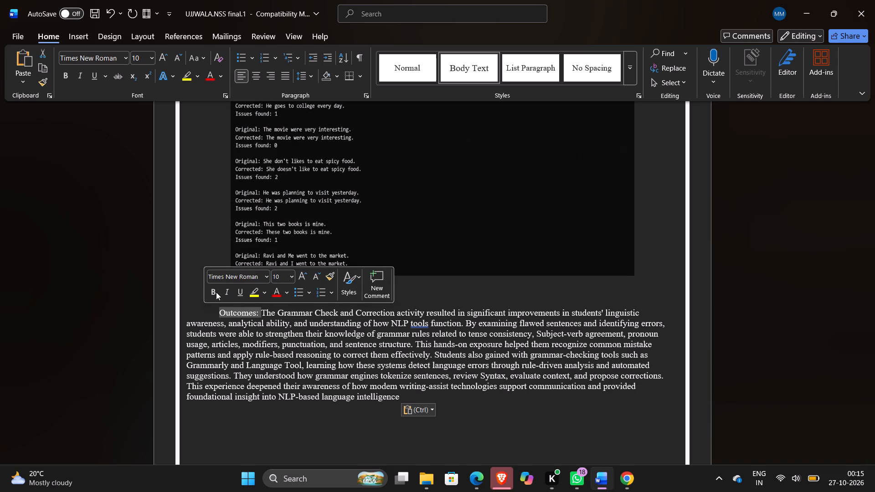
pyautogui.click(216, 292)
pyautogui.click(291, 281)
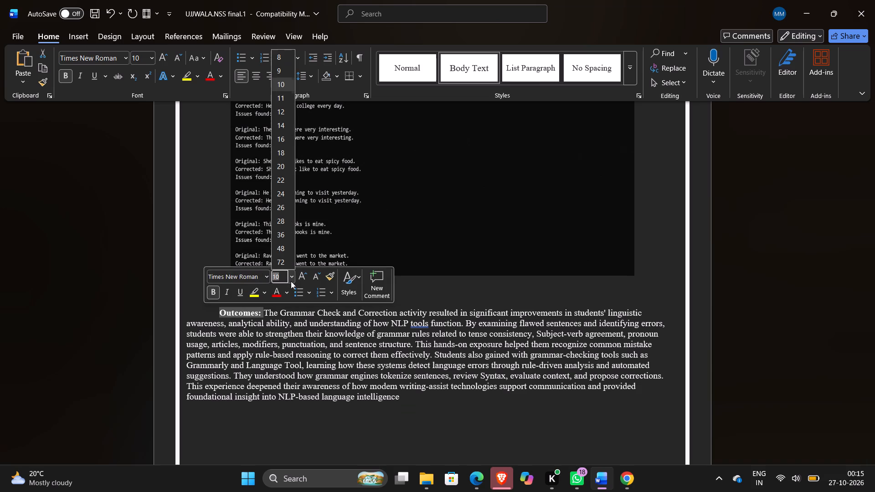
pyautogui.click(280, 128)
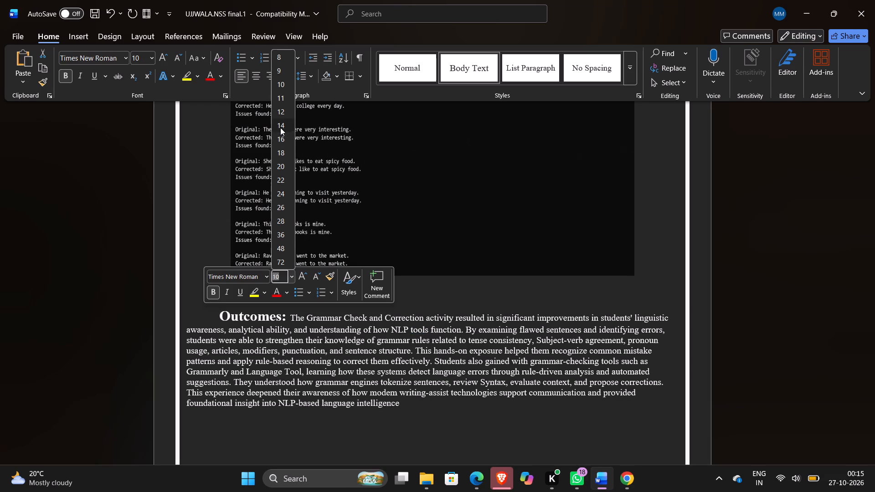
# Move the text after "Outcomes:" onto its own line and indent the whole paragraph to line up with the heading.
pyautogui.click(280, 307)
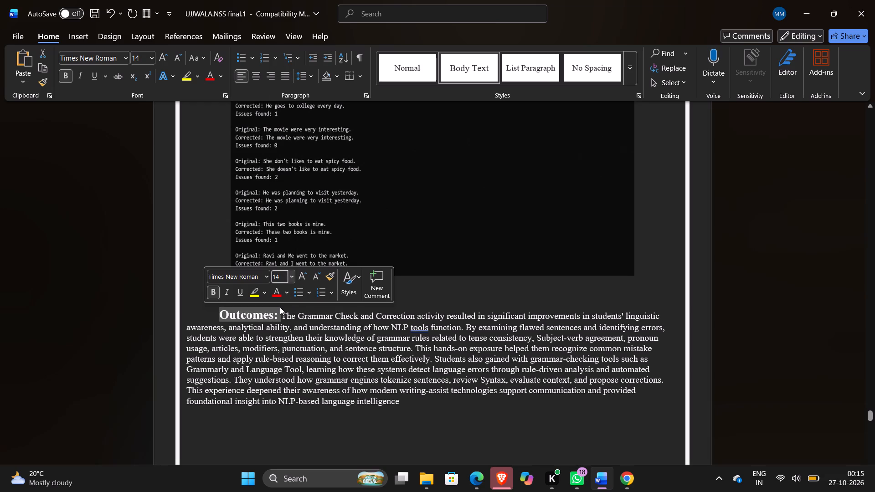
pyautogui.press('Return')
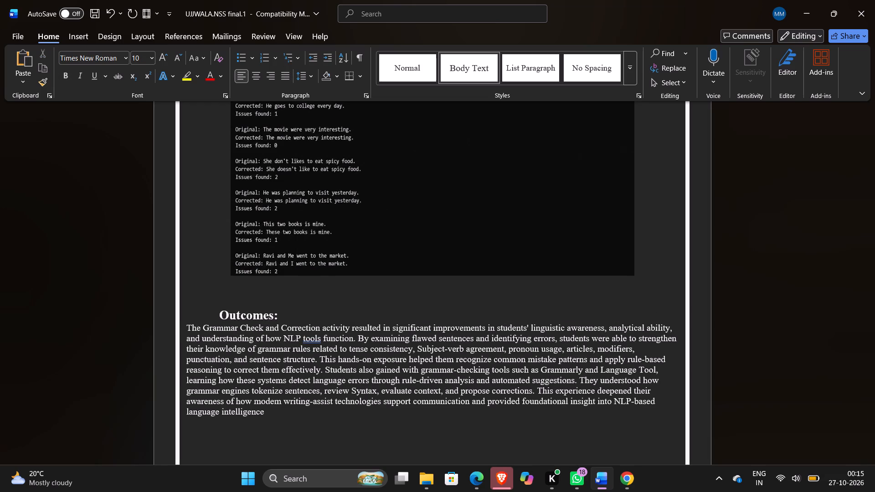
pyautogui.press('Tab')
pyautogui.press('Tab')
pyautogui.press('Tab')
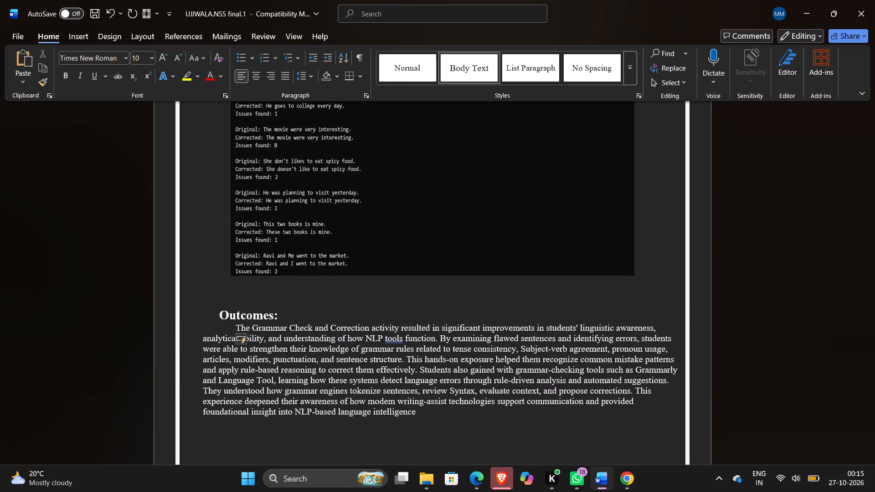
pyautogui.press('Tab')
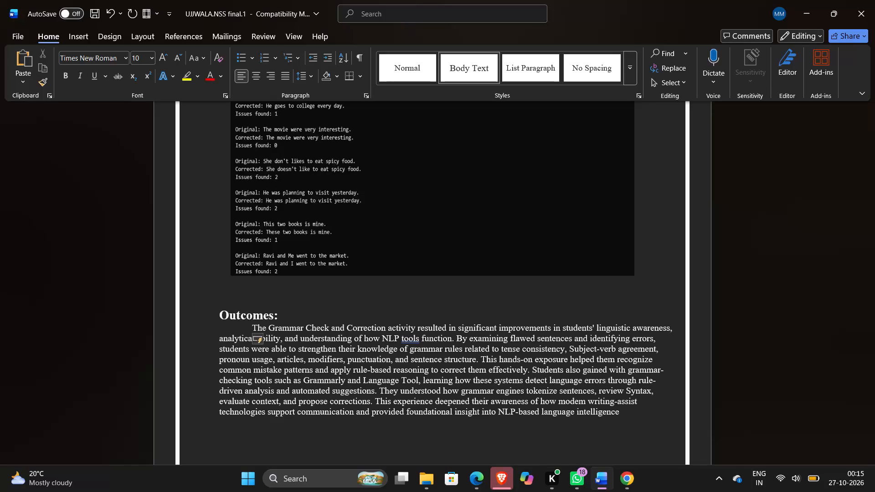
pyautogui.press('BackSpace')
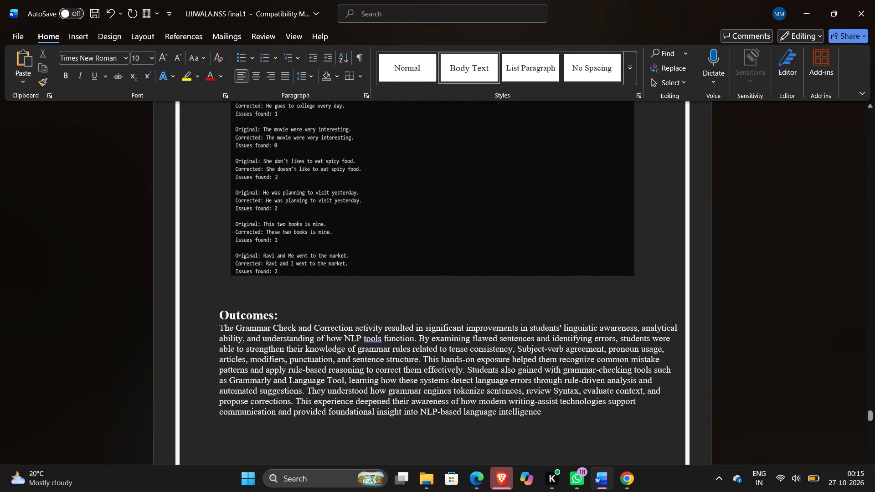
# Justify the Outcomes body paragraph.
pyautogui.moveTo(216, 330); pyautogui.dragTo(307, 348)
pyautogui.moveTo(307, 348); pyautogui.dragTo(579, 427)
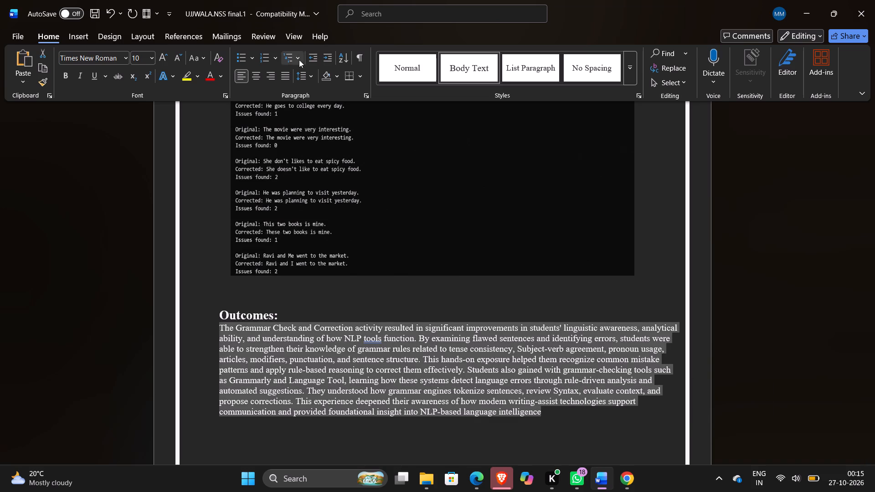
pyautogui.click(289, 72)
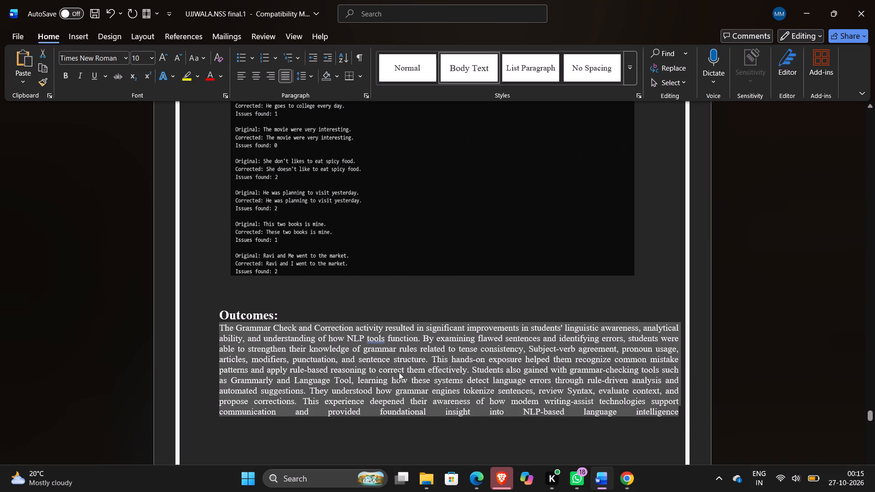
# Add a blank line below the Outcomes heading and split the body before "Students also gained", leaving a blank line between the paragraphs.
pyautogui.click(284, 319)
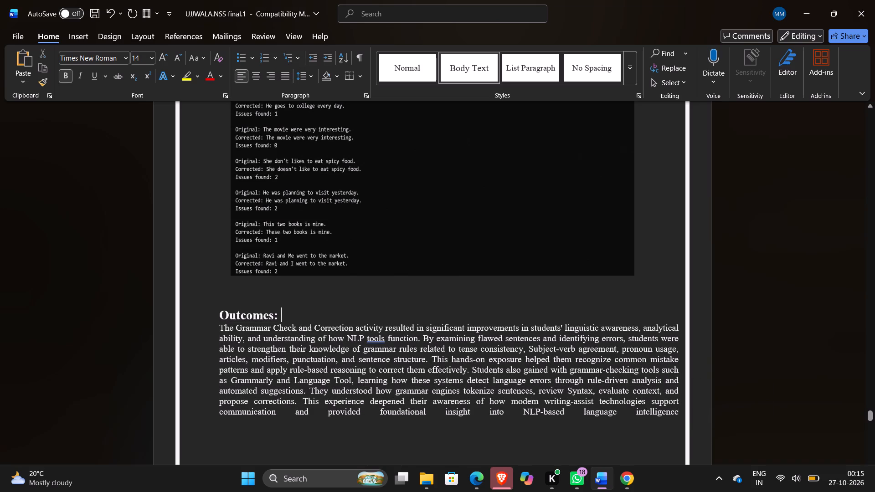
pyautogui.press('Return')
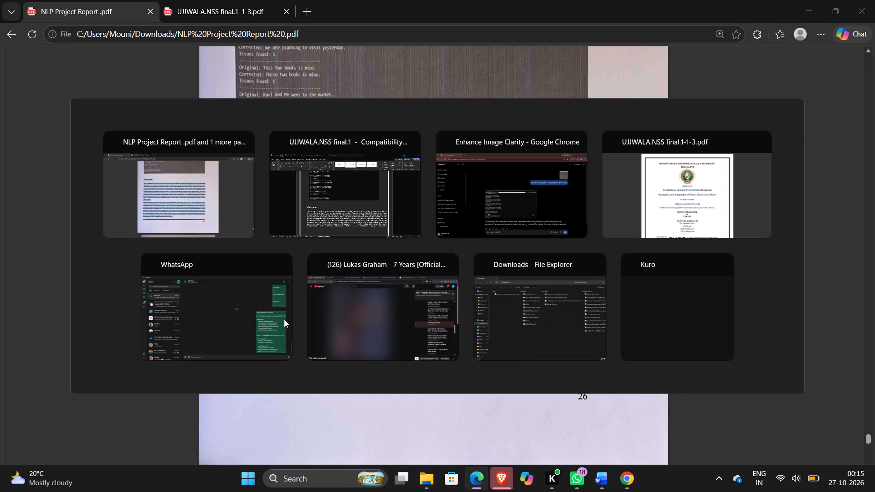
pyautogui.click(475, 379)
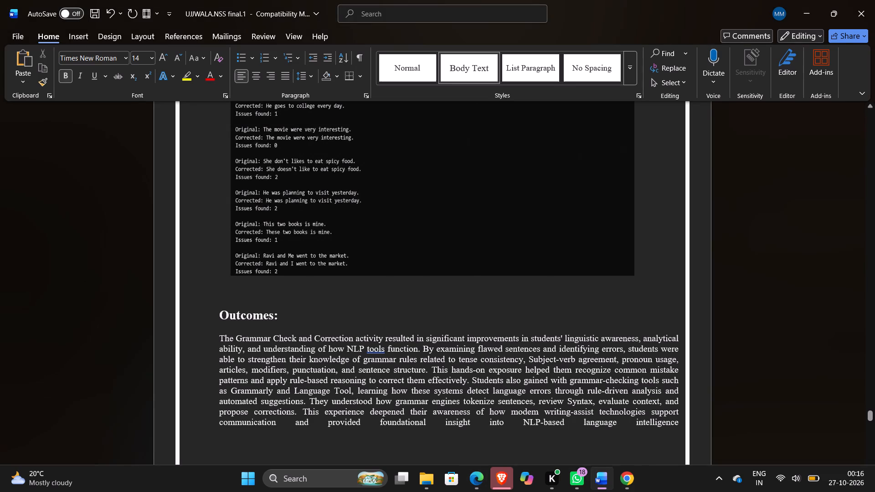
pyautogui.press('Left')
pyautogui.press('Return')
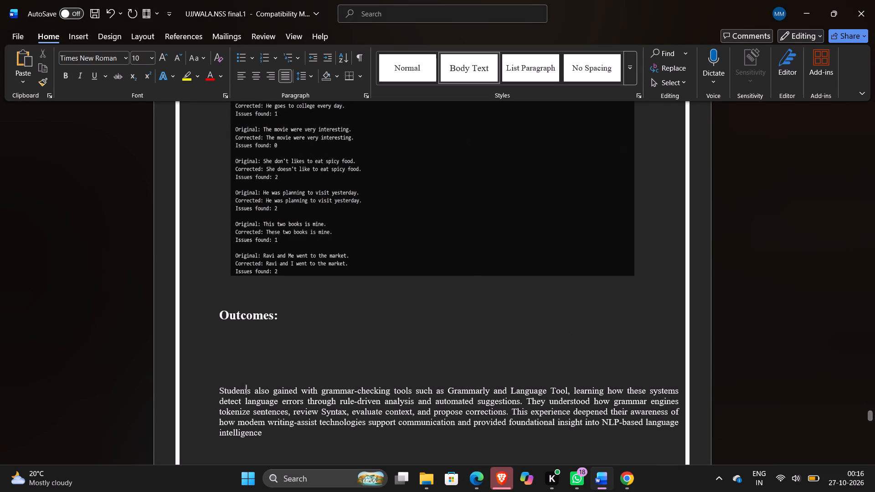
pyautogui.press('space')
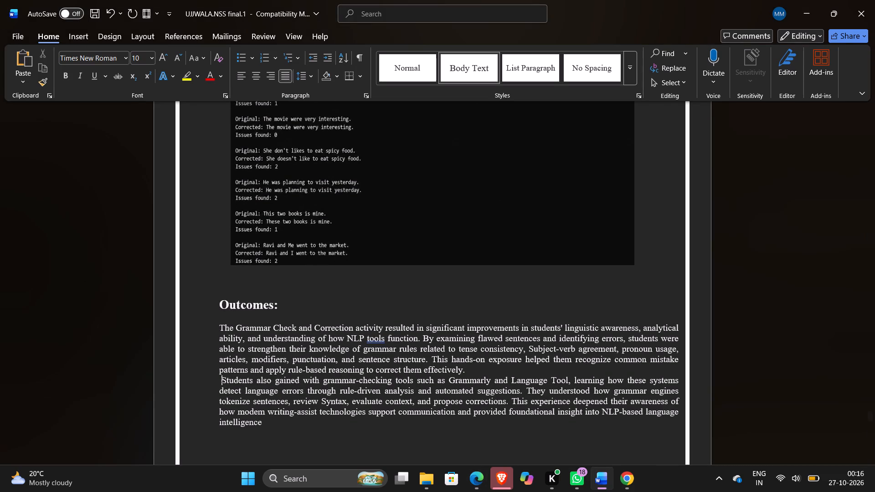
pyautogui.press('BackSpace')
pyautogui.press('Return')
# End the second Outcomes paragraph with a full stop after "language intelligence".
pyautogui.scroll(-2, 475, 379)
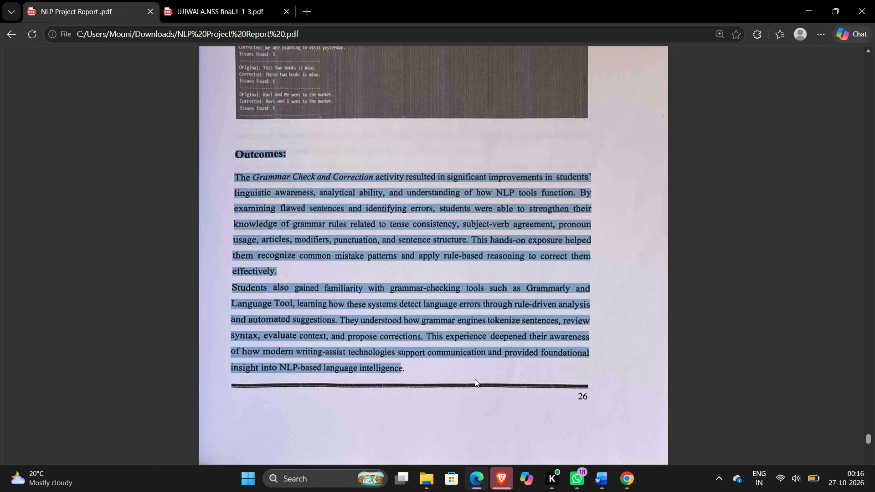
pyautogui.scroll(1, 475, 379)
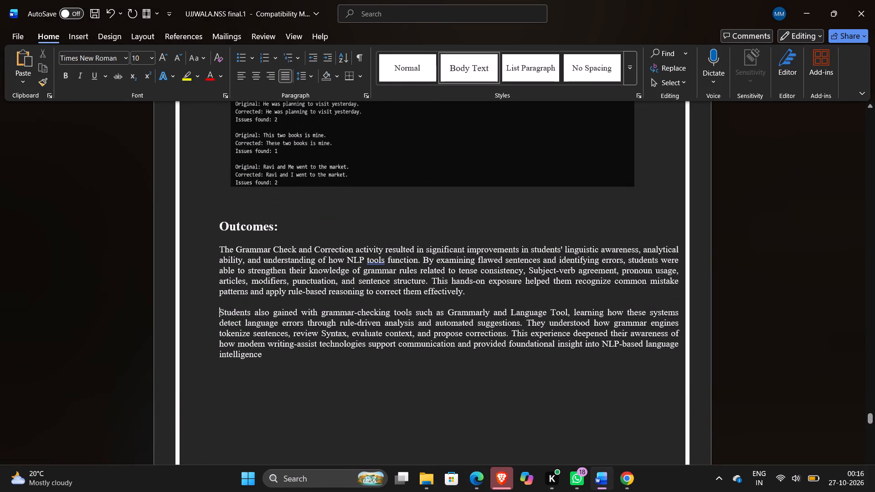
pyautogui.click(267, 350)
pyautogui.press('/')
pyautogui.press('BackSpace')
pyautogui.press(',')
pyautogui.press('BackSpace')
pyautogui.press('.')
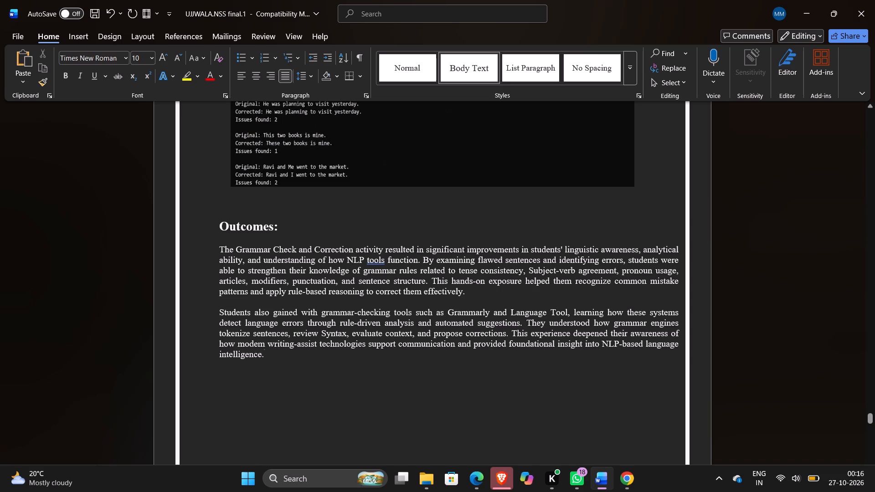
# Set the font size of both Outcomes body paragraphs to 14.
pyautogui.moveTo(216, 244); pyautogui.dragTo(329, 430)
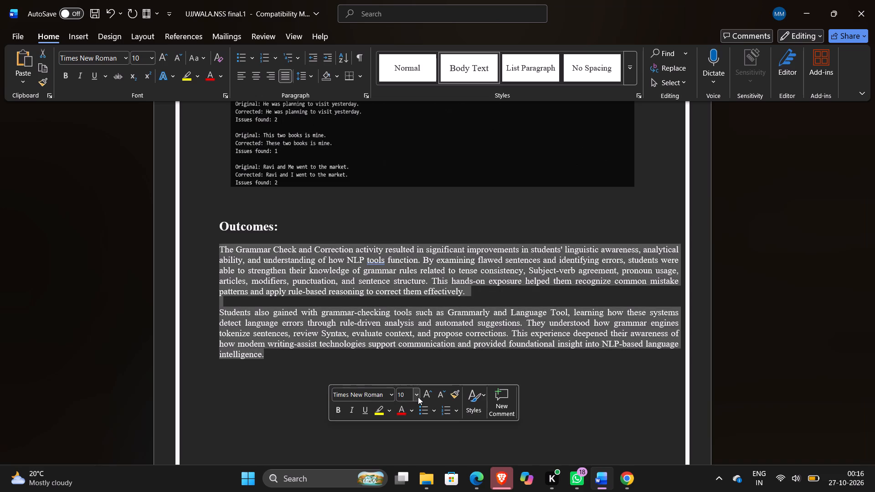
pyautogui.click(418, 396)
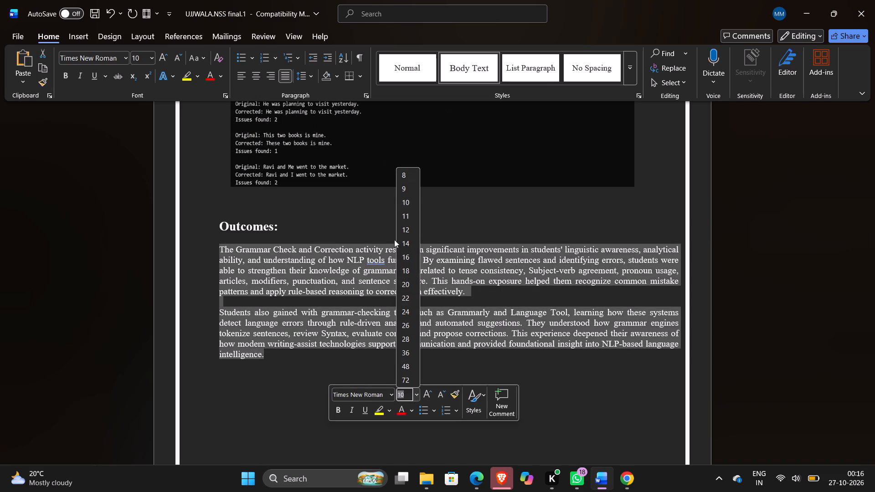
pyautogui.click(401, 241)
pyautogui.click(453, 211)
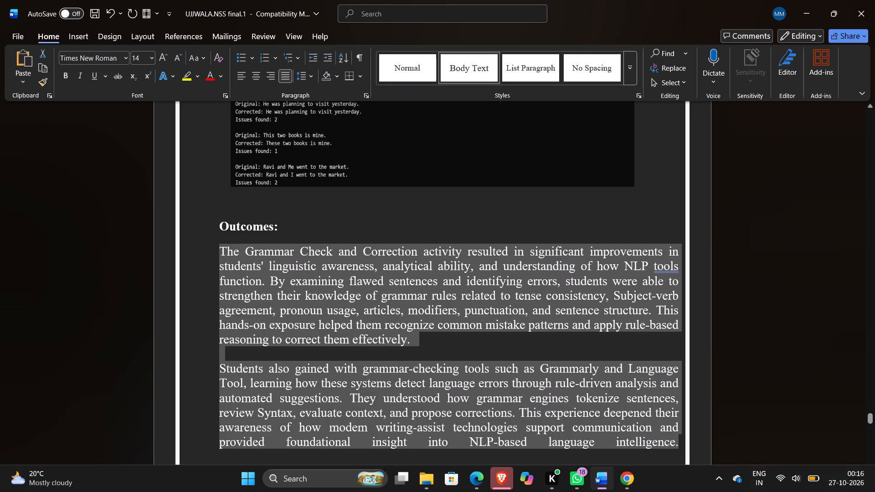
# Review the Output and Outcomes page layout, and examine the rest of the Outcomes section in the NLP Project Report PDF.
pyautogui.scroll(-2, 453, 211)
pyautogui.scroll(2, 453, 211)
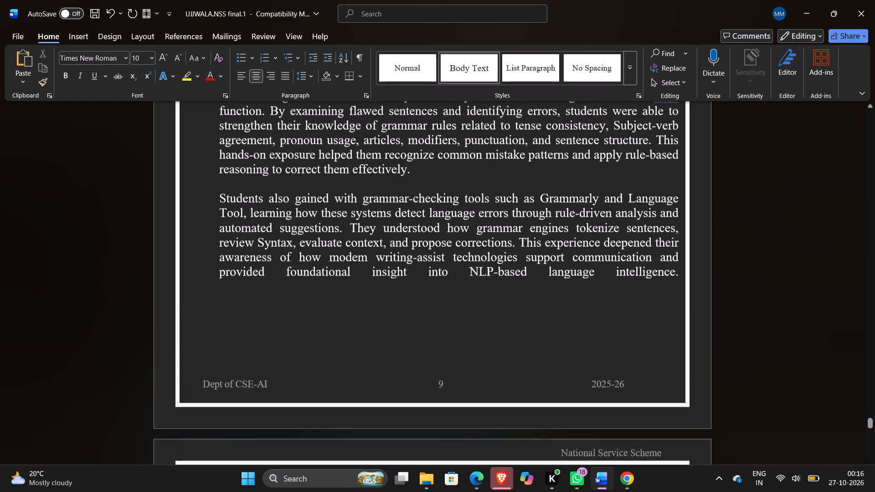
pyautogui.scroll(2, 453, 211)
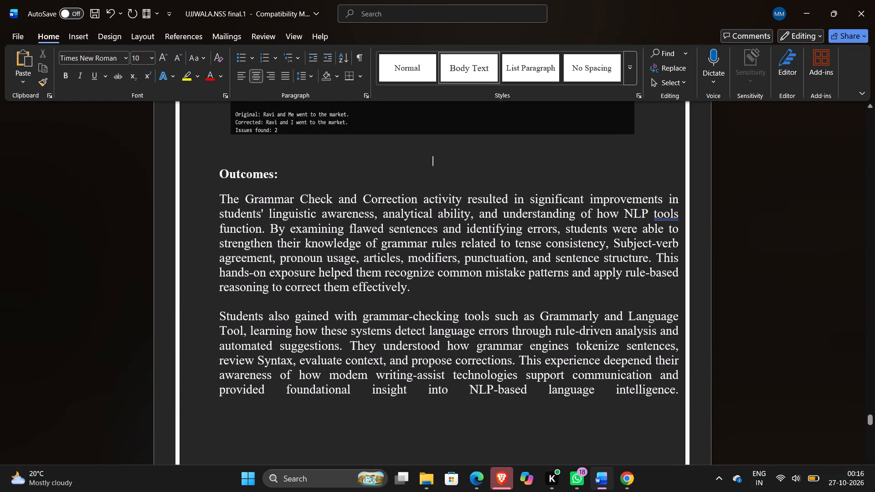
pyautogui.scroll(3, 453, 211)
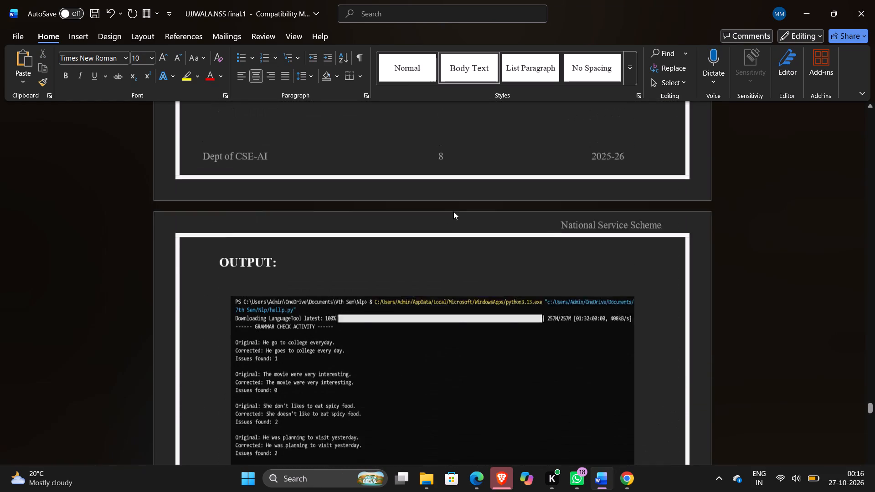
pyautogui.scroll(-5, 453, 211)
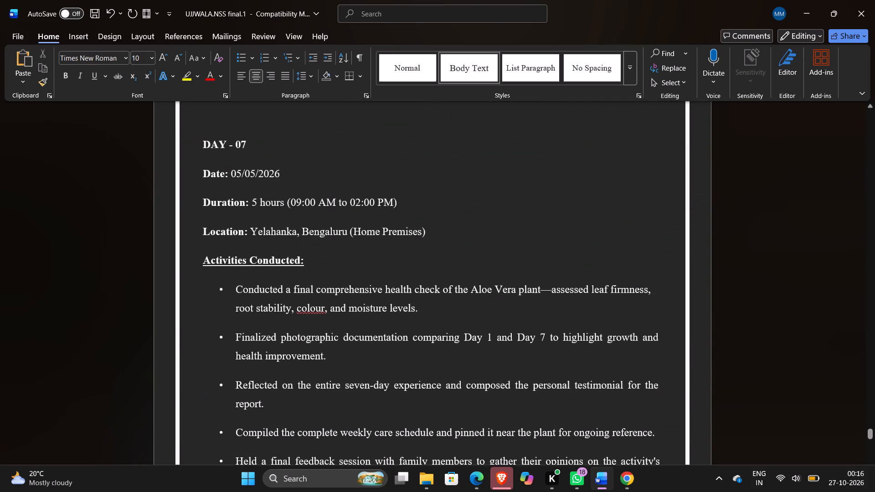
pyautogui.scroll(-4, 453, 211)
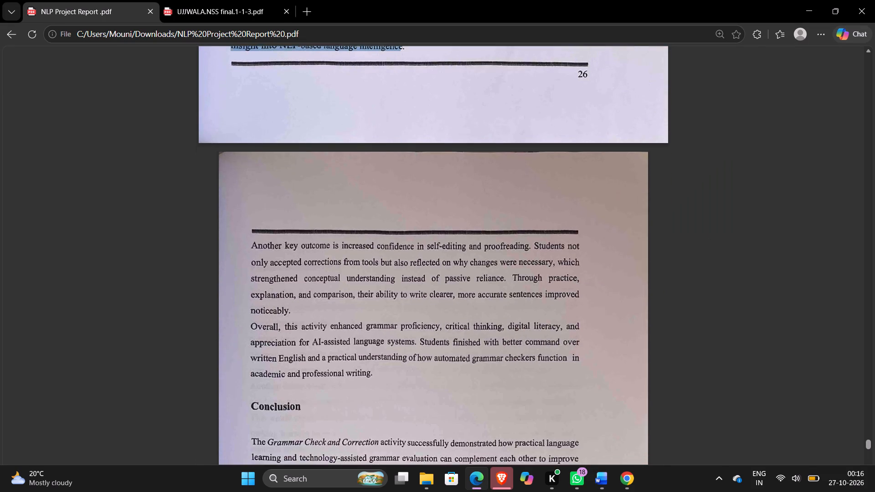
pyautogui.scroll(-1, 453, 211)
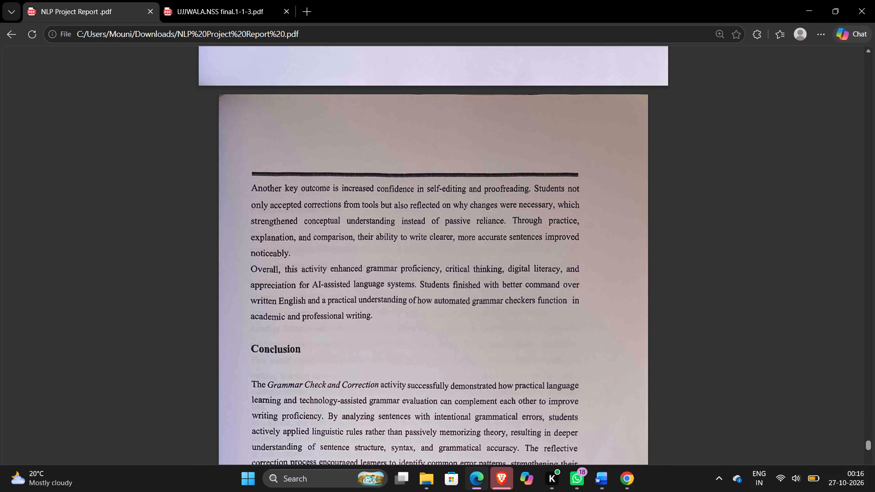
# Back in the Word report, shrink the grammar-check picture under the OUTPUT: heading slightly by its corner, keeping its proportions.
pyautogui.scroll(1, 291, 236)
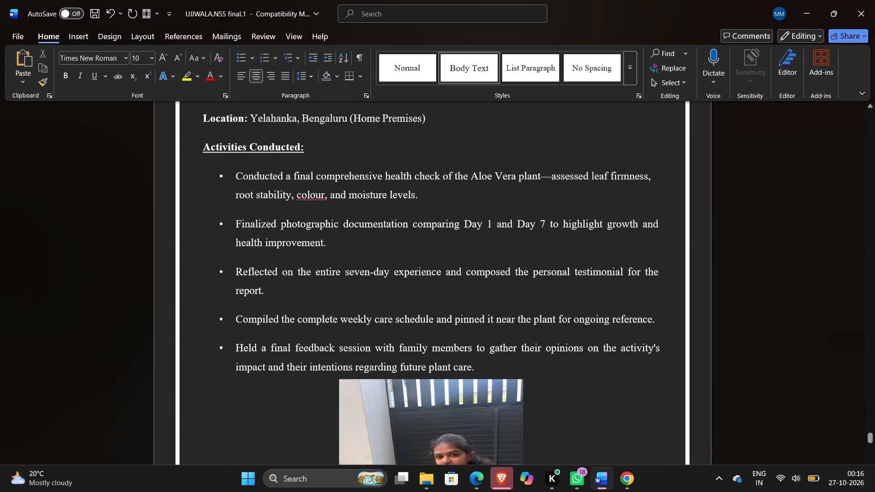
pyautogui.scroll(4, 291, 236)
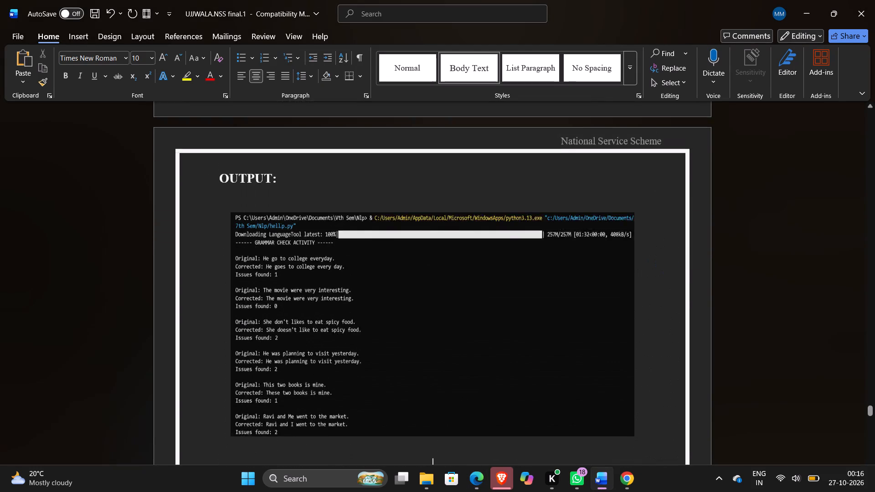
pyautogui.click(386, 262)
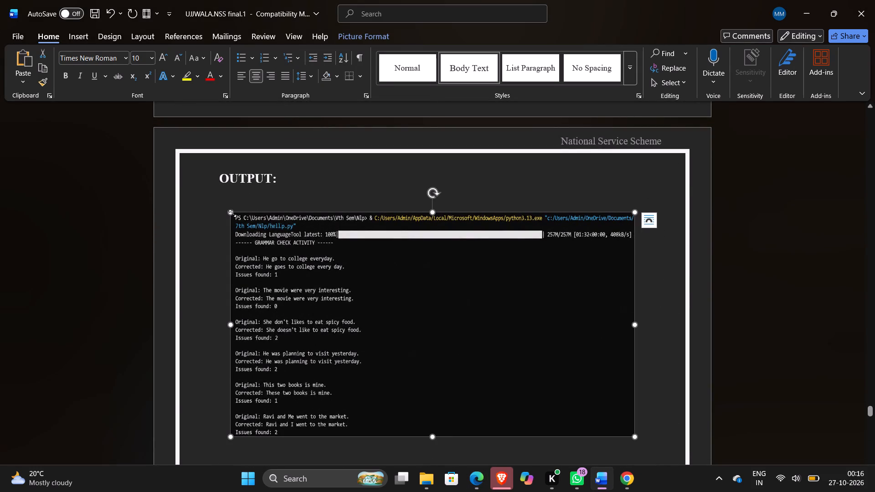
pyautogui.moveTo(232, 213); pyautogui.dragTo(296, 243)
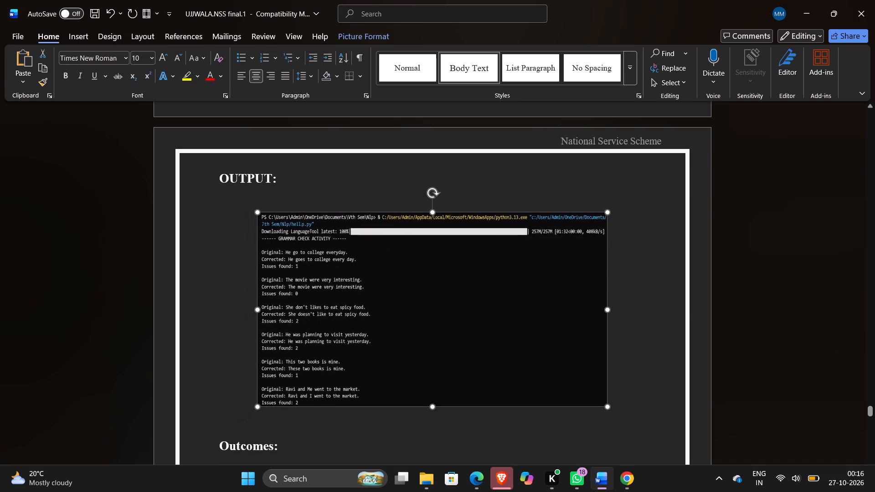
# Shrink the grammar-check picture under the OUTPUT: heading slightly further, keeping its proportions.
pyautogui.moveTo(296, 243); pyautogui.dragTo(296, 251)
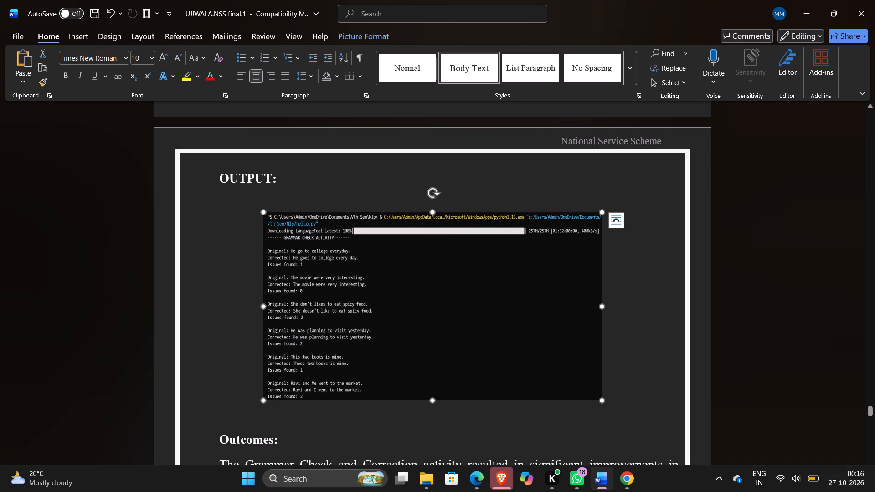
# Copy the "Overall, this activity enhanced grammar proficiency" paragraph from the NLP Project Report PDF and paste it below the second Outcomes paragraph in Word, after blank lines.
pyautogui.scroll(-2, 350, 176)
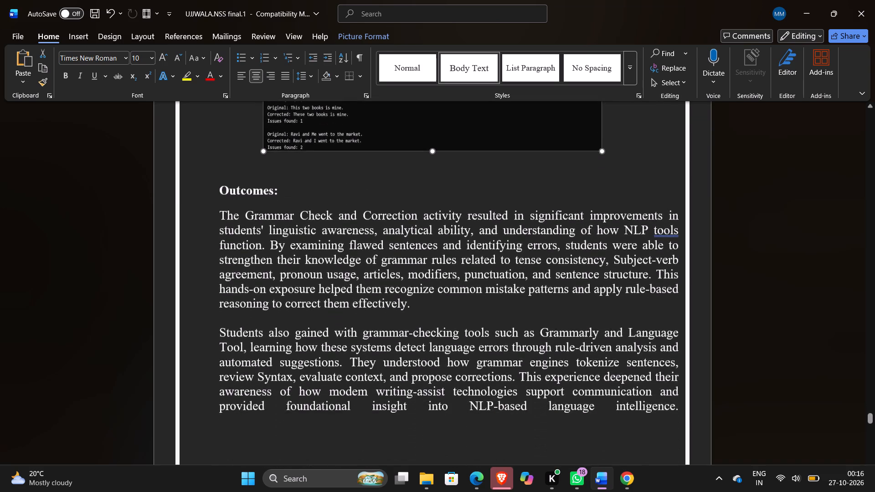
pyautogui.scroll(-1, 350, 176)
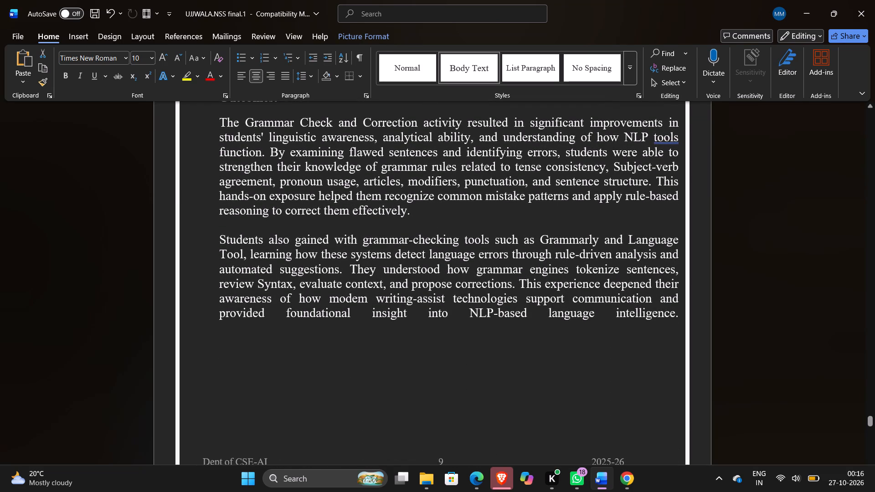
pyautogui.click(678, 315)
pyautogui.press('Return')
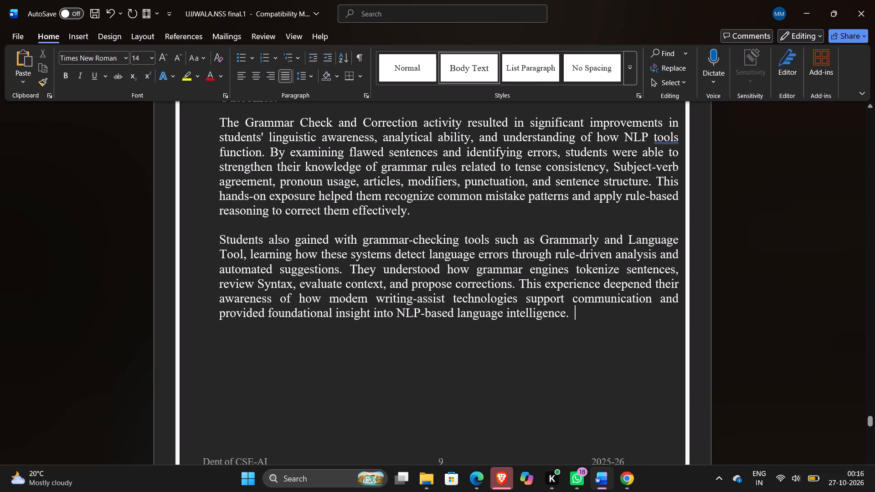
pyautogui.press('Return')
pyautogui.press('Return')
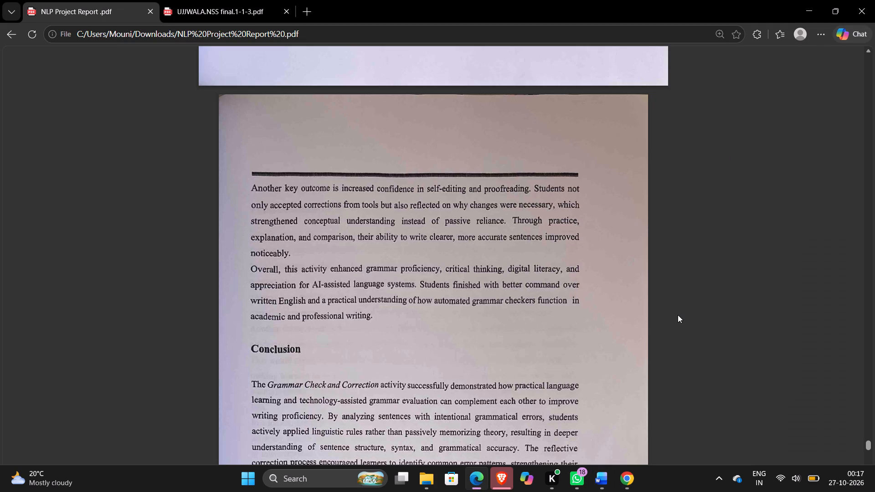
pyautogui.scroll(-1, 678, 315)
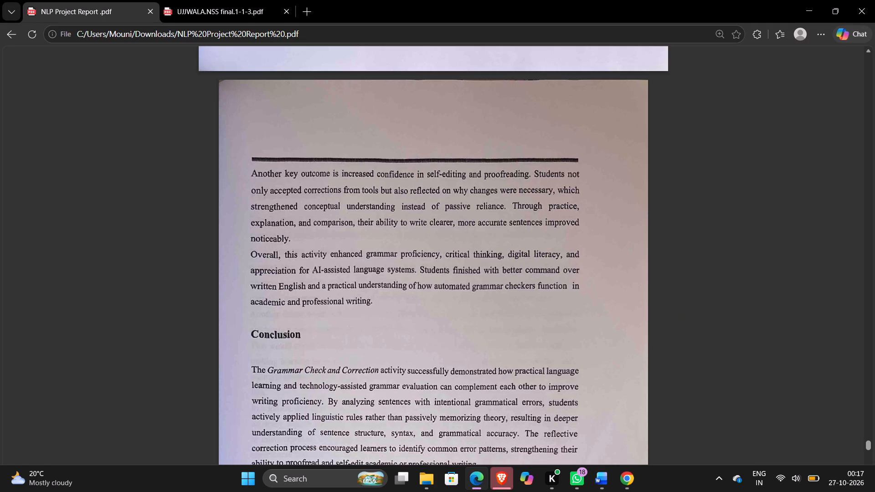
pyautogui.moveTo(247, 252); pyautogui.dragTo(388, 308)
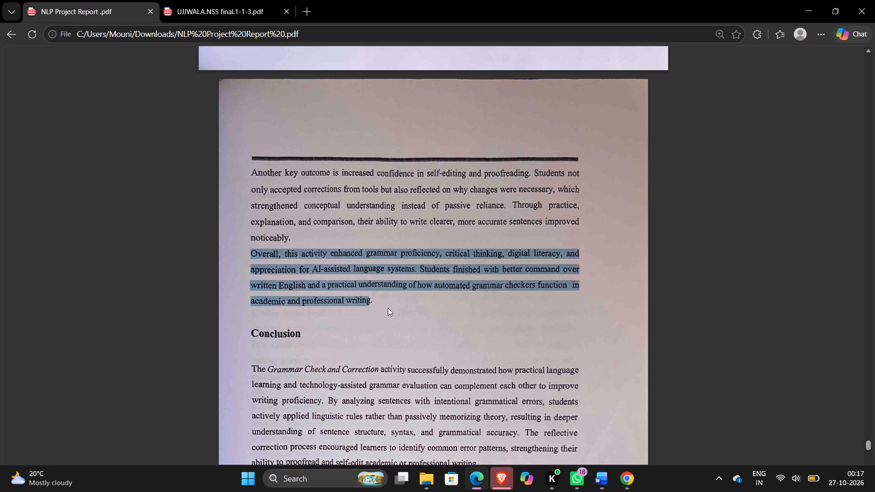
pyautogui.hotkey('ctrl', 'c')
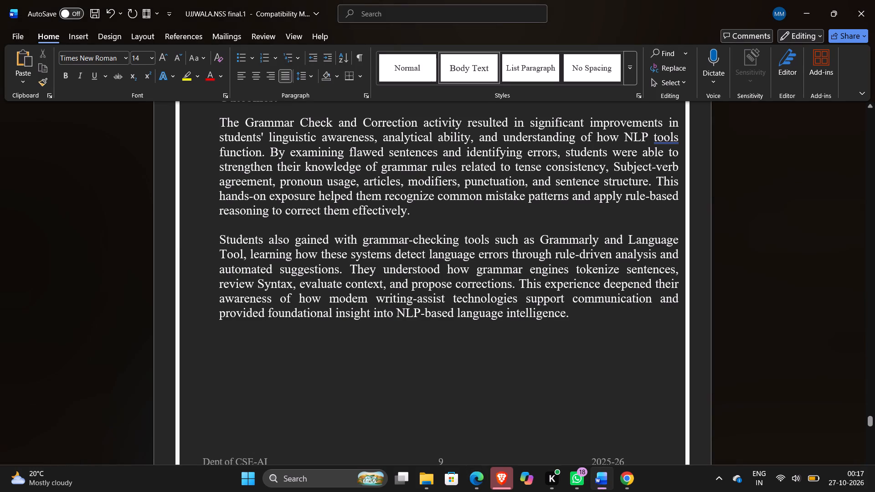
pyautogui.hotkey('ctrl', 'v')
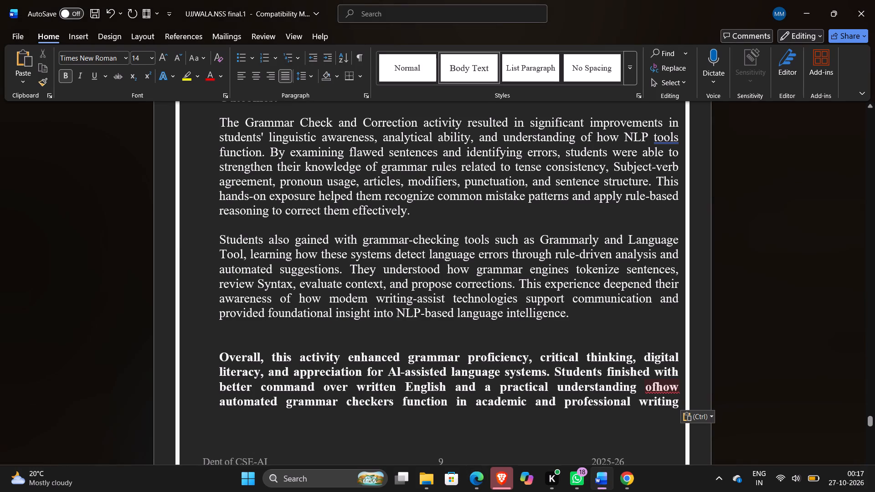
# Correct the misspelling "ofhow" to "of how" in the pasted "Overall" paragraph.
pyautogui.click(673, 385)
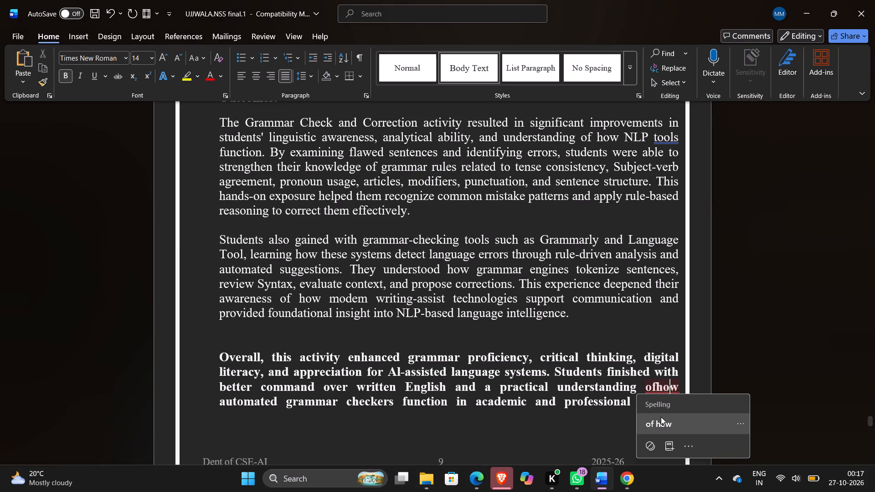
pyautogui.click(661, 417)
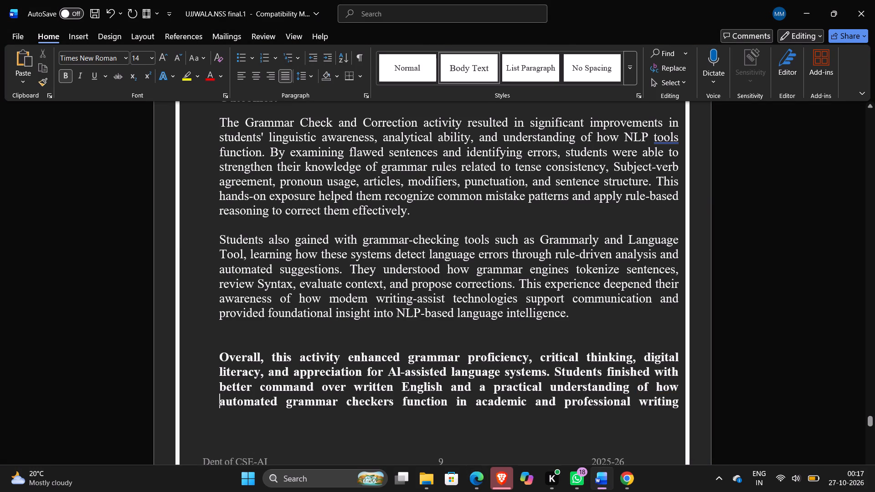
# Remove the bold formatting from the whole "Overall, this activity enhanced" paragraph.
pyautogui.moveTo(213, 359); pyautogui.dragTo(698, 413)
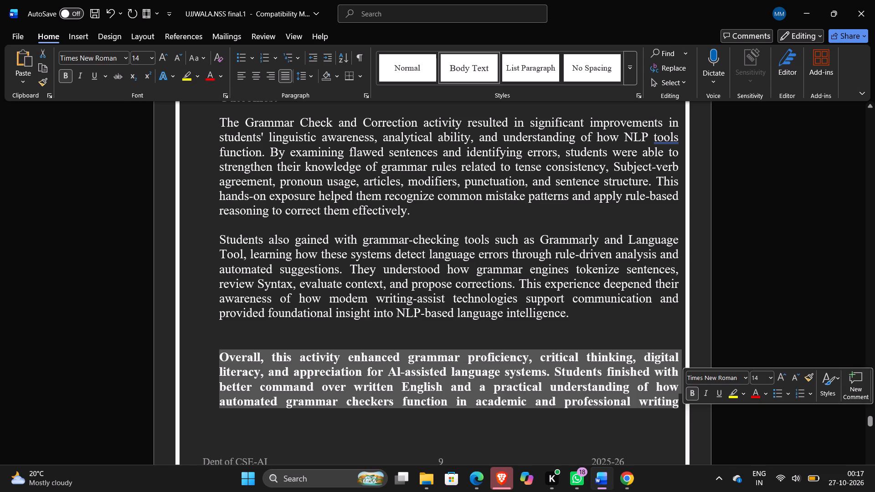
pyautogui.click(691, 391)
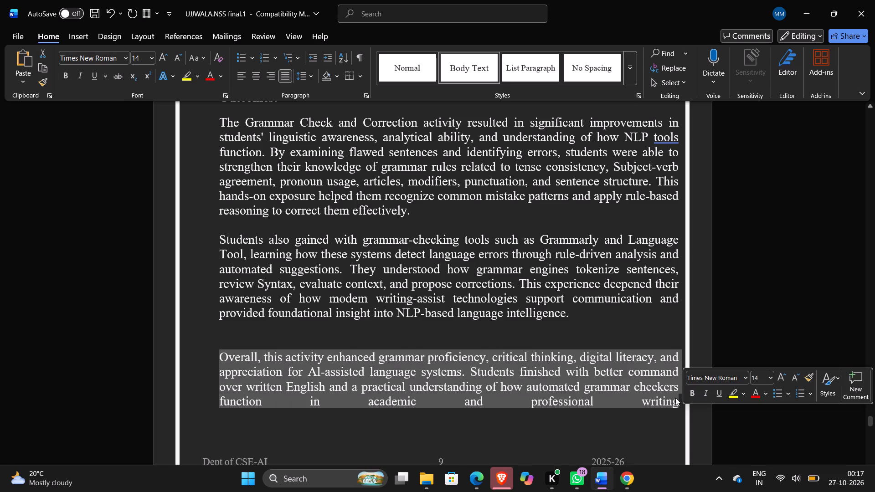
pyautogui.click(635, 416)
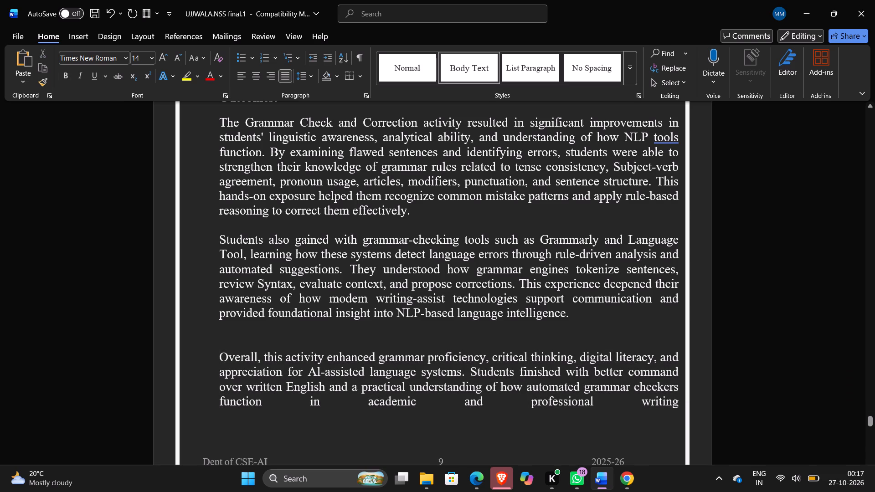
# End the "Overall" paragraph with a full stop after "professional writing" and start a new line.
pyautogui.click(676, 404)
pyautogui.press('.')
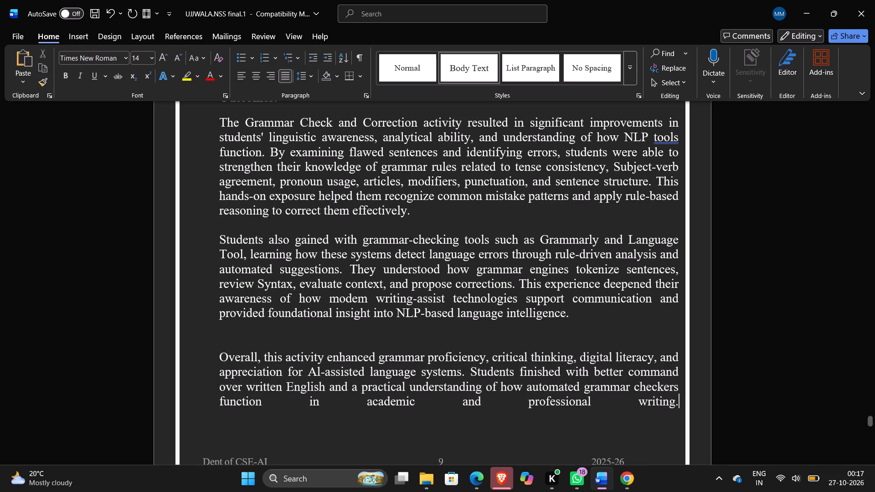
pyautogui.press('Return')
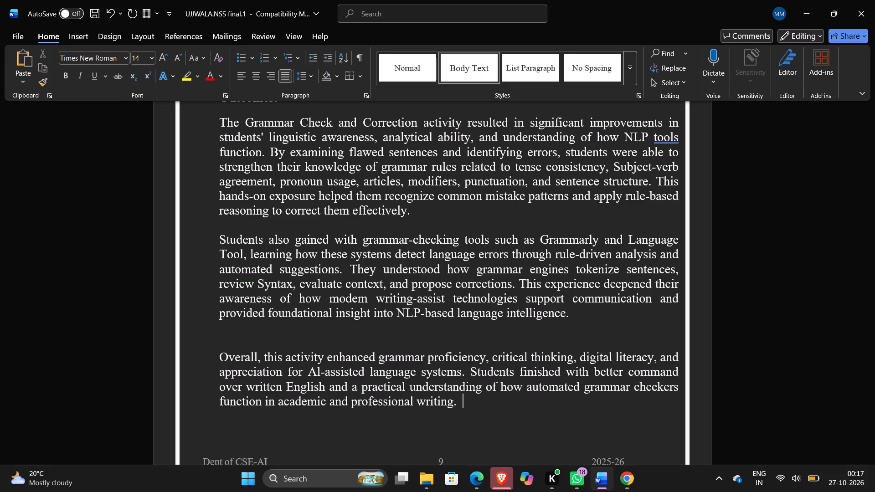
# Review the Outcomes page and what follows it in Word, and examine the Conclusion and Future Enhancement sections in the PDF.
pyautogui.scroll(-1, 676, 404)
pyautogui.scroll(1, 676, 404)
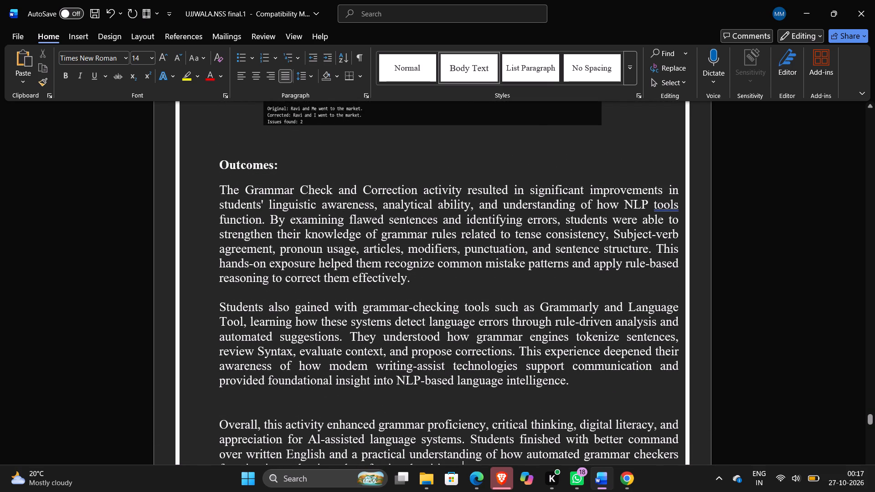
pyautogui.scroll(-2, 676, 404)
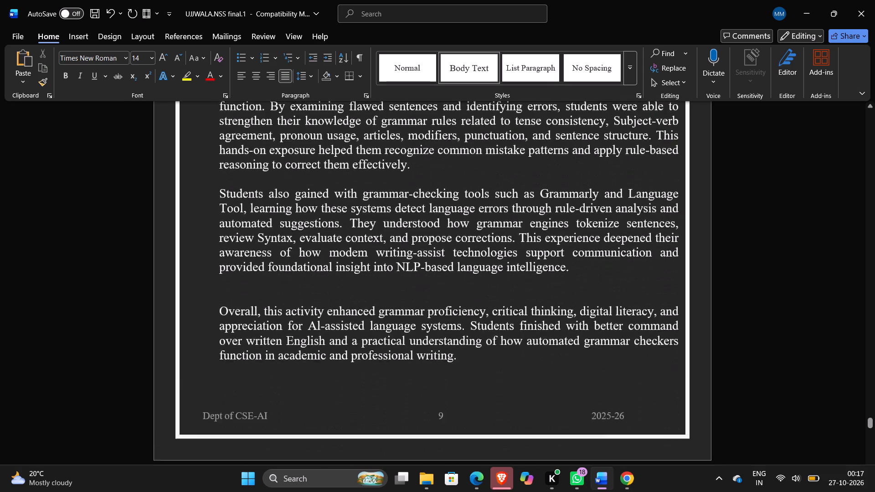
pyautogui.scroll(-5, 676, 404)
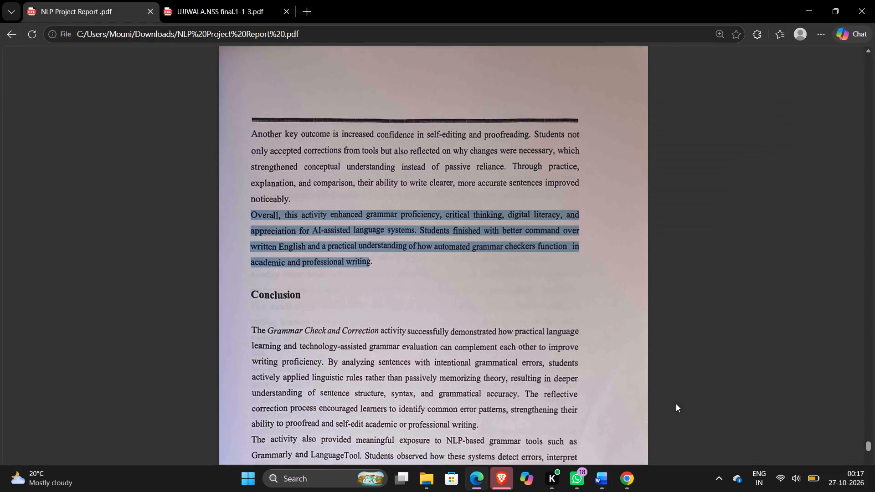
pyautogui.scroll(-6, 676, 404)
pyautogui.scroll(1, 676, 404)
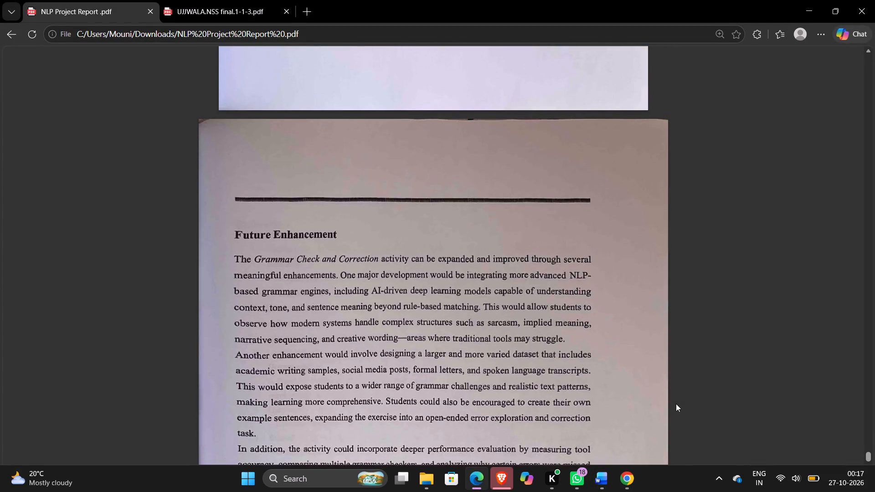
pyautogui.scroll(2, 676, 404)
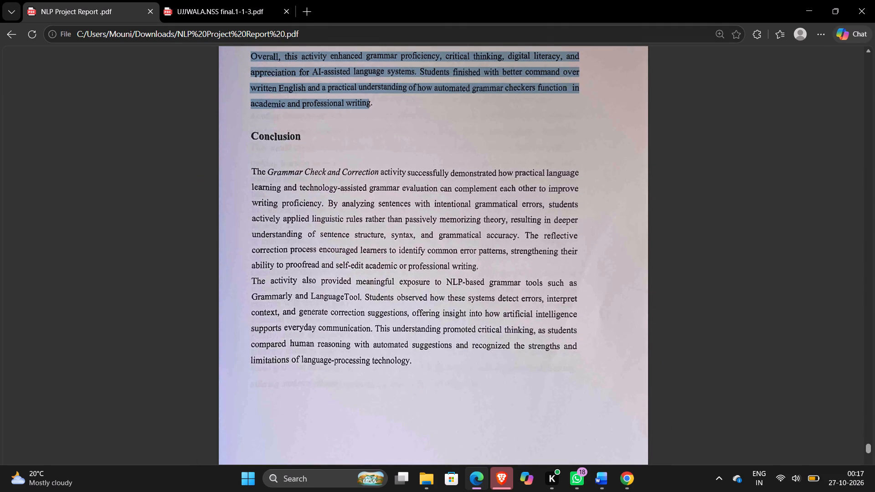
# Copy the Conclusion heading and both its paragraphs from the PDF and paste them over the old plant-care text and photo after Word's Outcomes page.
pyautogui.moveTo(250, 136); pyautogui.dragTo(484, 474)
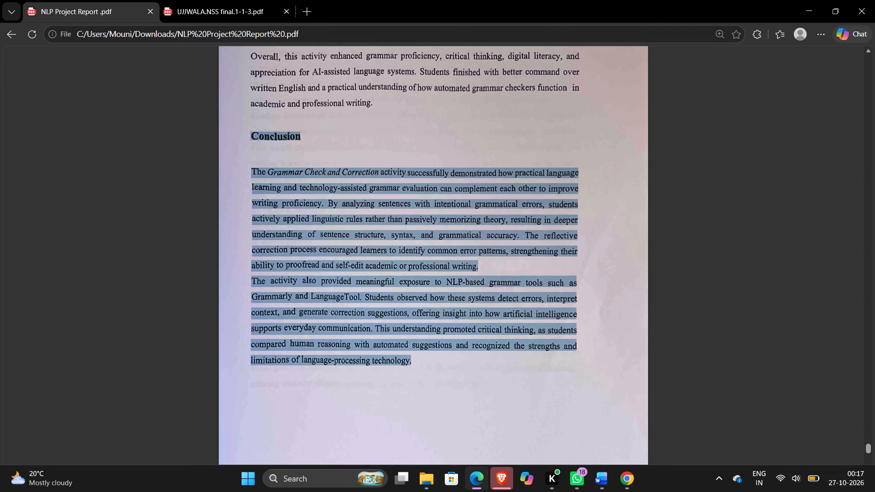
pyautogui.moveTo(484, 474); pyautogui.dragTo(434, 374)
pyautogui.moveTo(434, 374); pyautogui.dragTo(447, 457)
pyautogui.moveTo(447, 457); pyautogui.dragTo(515, 425)
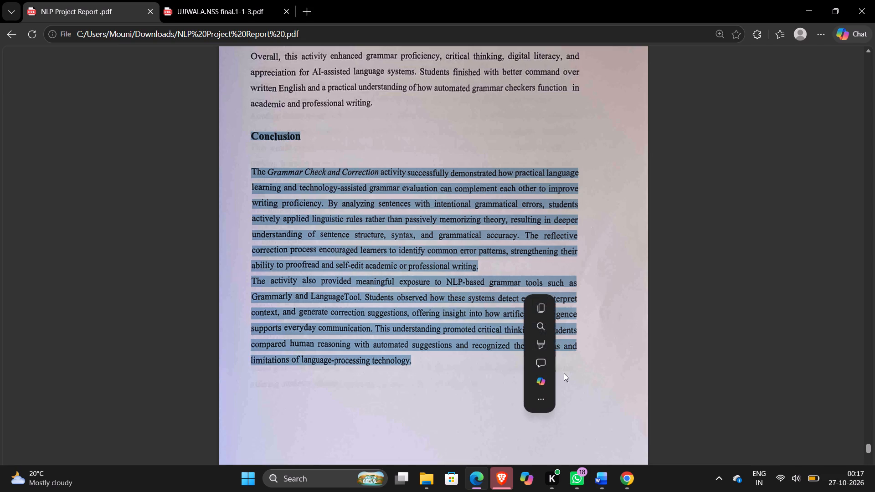
pyautogui.click(538, 312)
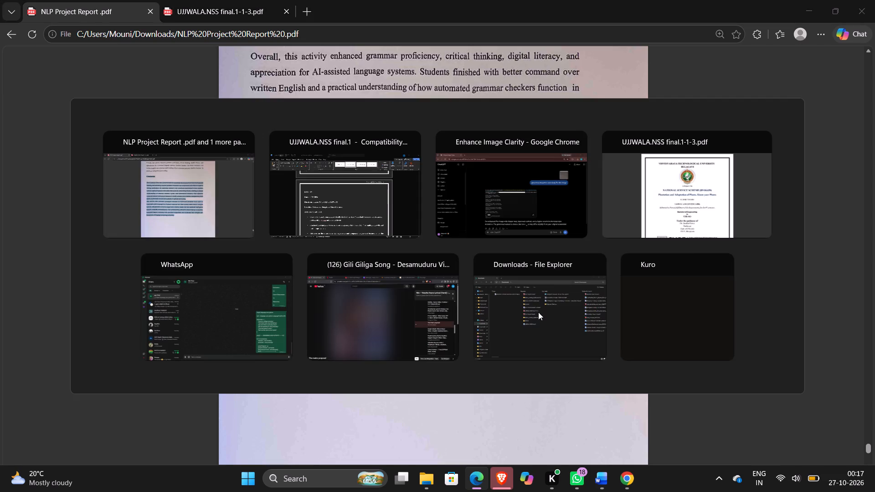
pyautogui.moveTo(198, 227); pyautogui.dragTo(474, 491)
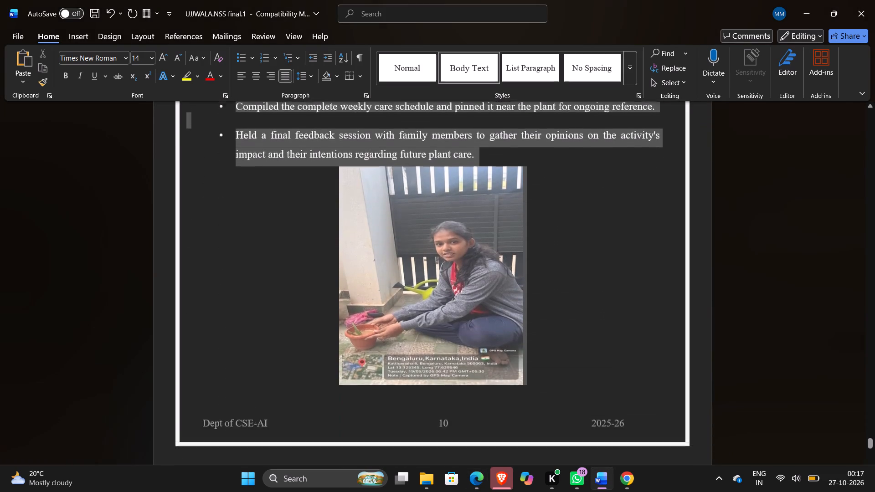
pyautogui.moveTo(474, 491); pyautogui.dragTo(525, 312)
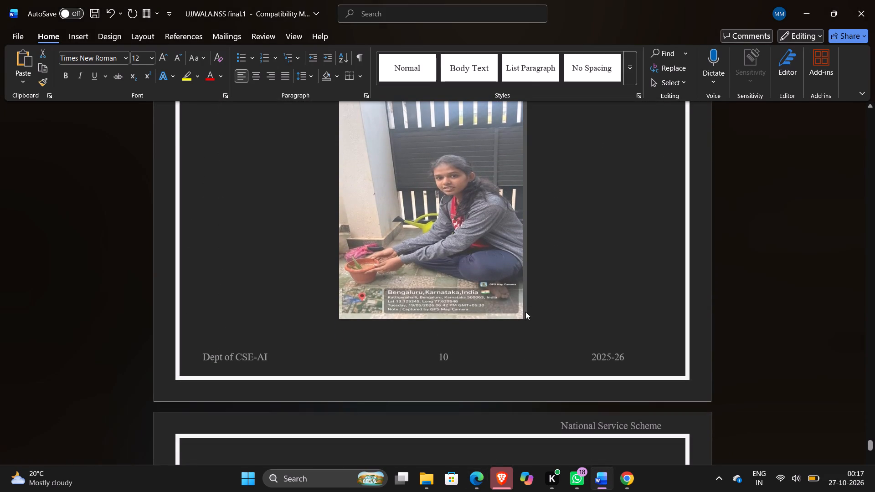
pyautogui.hotkey('ctrl', 'v')
pyautogui.scroll(1, 525, 312)
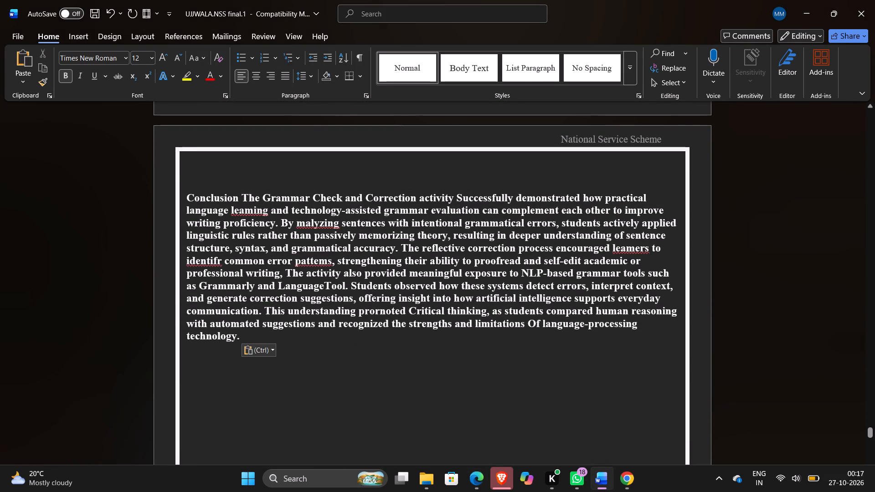
# Indent the start of the pasted Conclusion text and add a colon after the word "Conclusion".
pyautogui.click(186, 196)
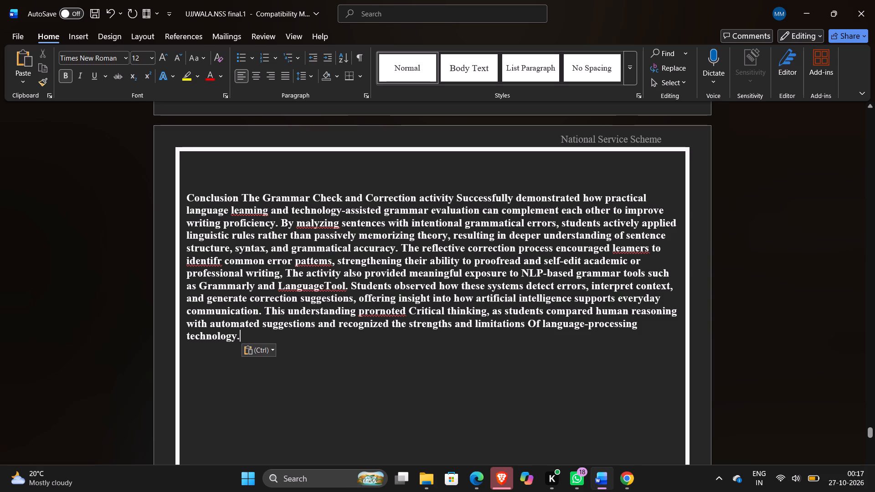
pyautogui.press('Tab')
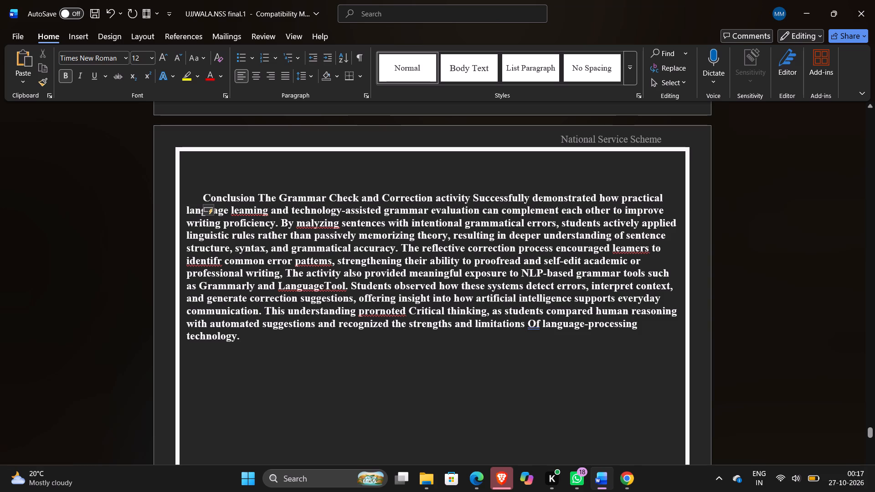
pyautogui.click(254, 197)
pyautogui.hotkey('shift', ':')
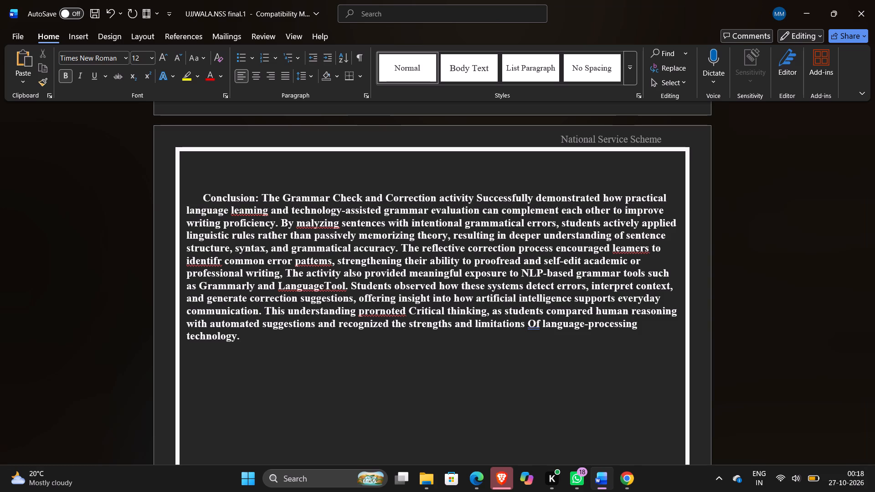
# Set the "Conclusion" heading to 14 pt and separate it from the body text with a blank line.
pyautogui.moveTo(254, 197); pyautogui.dragTo(182, 197)
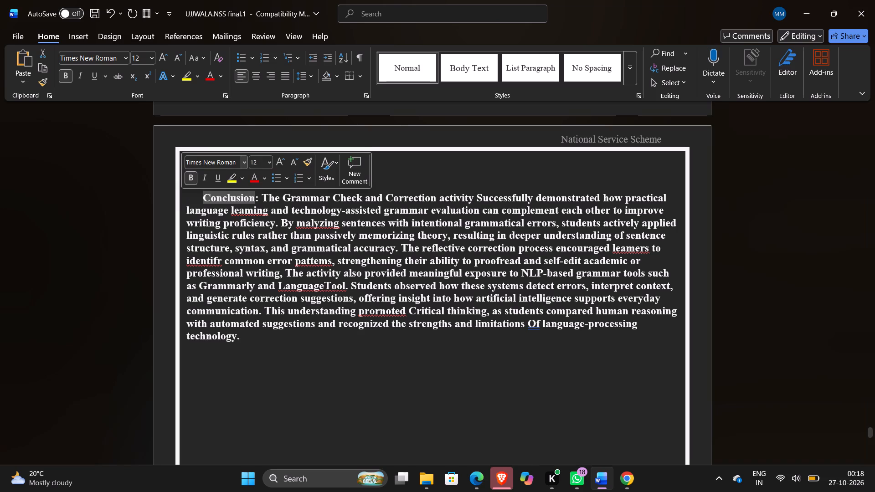
pyautogui.click(270, 163)
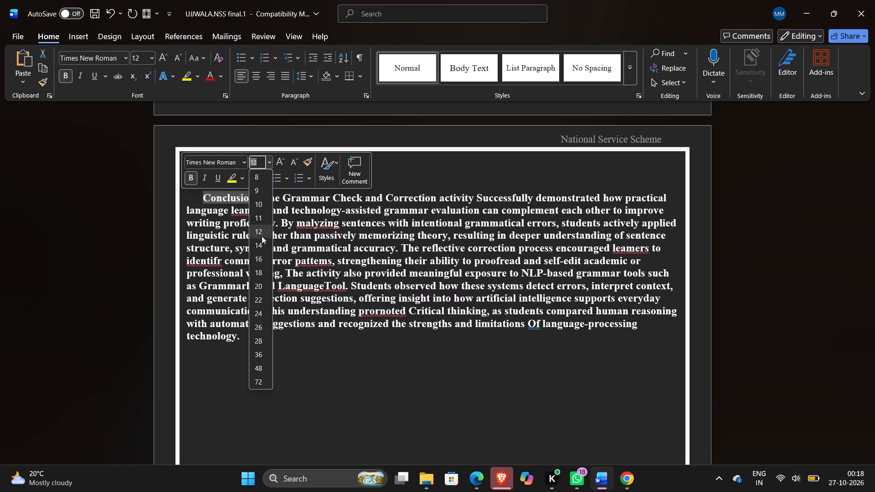
pyautogui.click(262, 238)
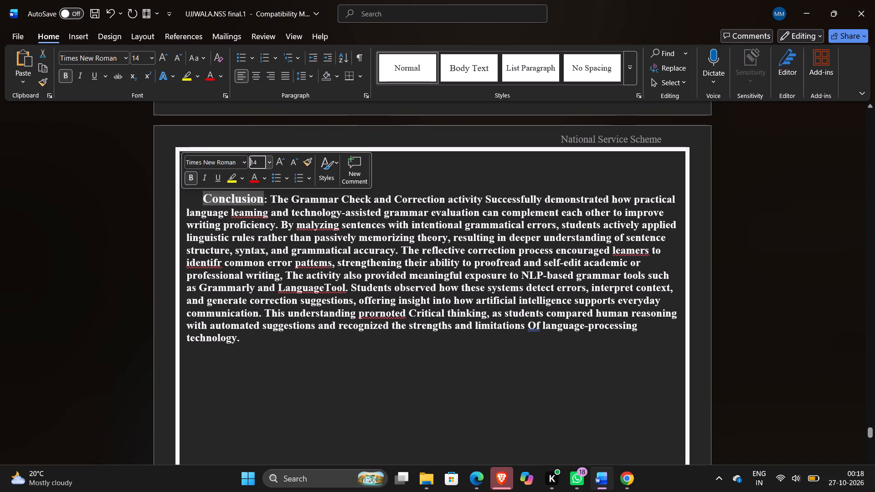
pyautogui.click(269, 198)
pyautogui.press('Return')
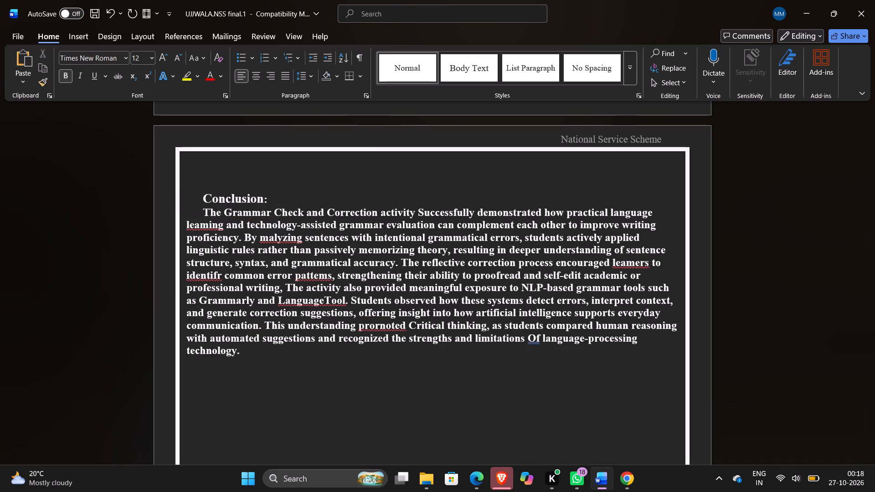
pyautogui.press('Return')
pyautogui.press('Down')
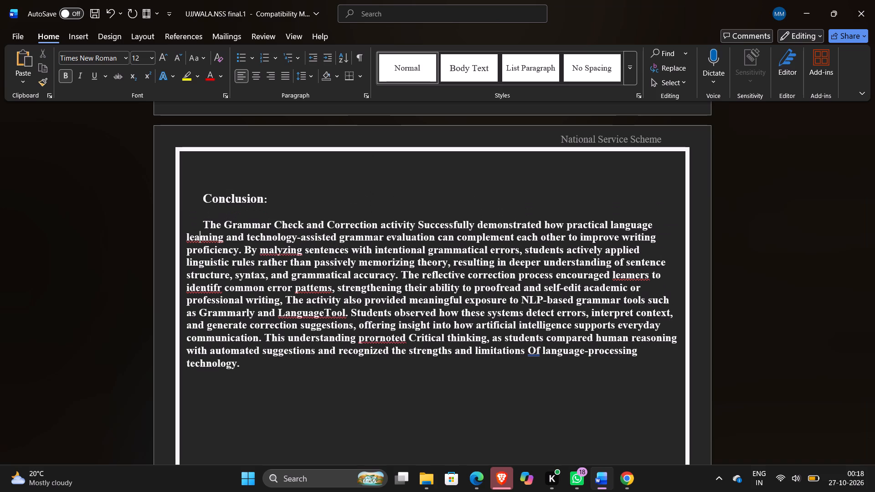
pyautogui.press('Up')
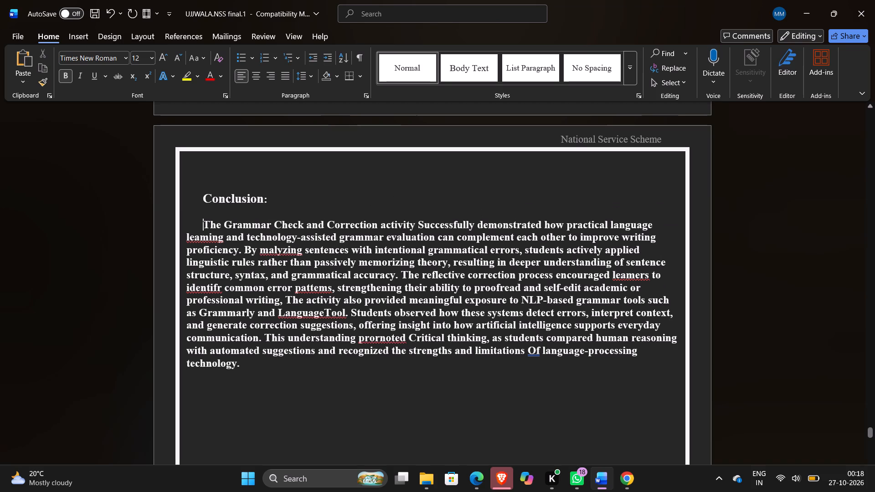
# Format the Conclusion body as non-bold, justified text, indented to align with the heading and without a first-line indent.
pyautogui.moveTo(200, 223); pyautogui.dragTo(278, 375)
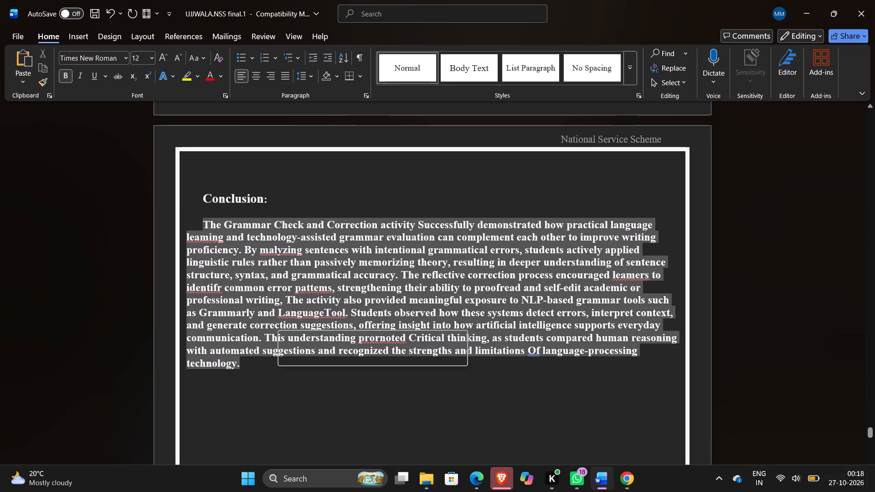
pyautogui.click(284, 360)
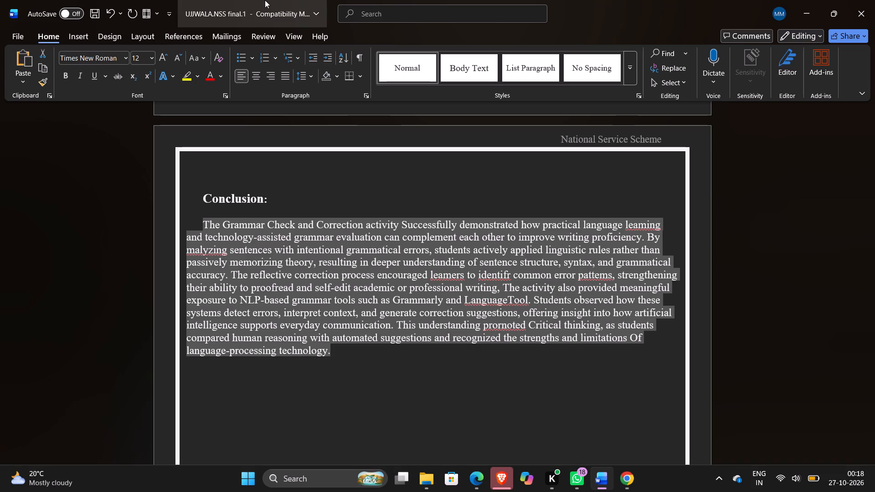
pyautogui.click(286, 78)
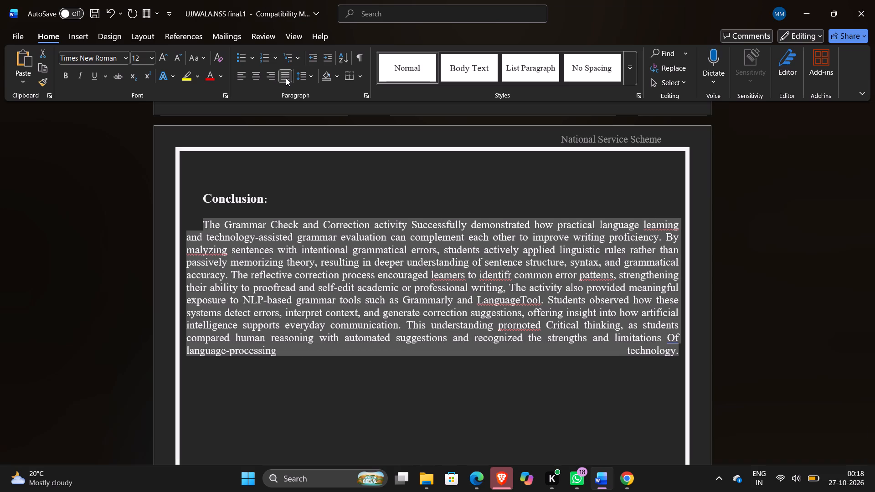
pyautogui.click(315, 64)
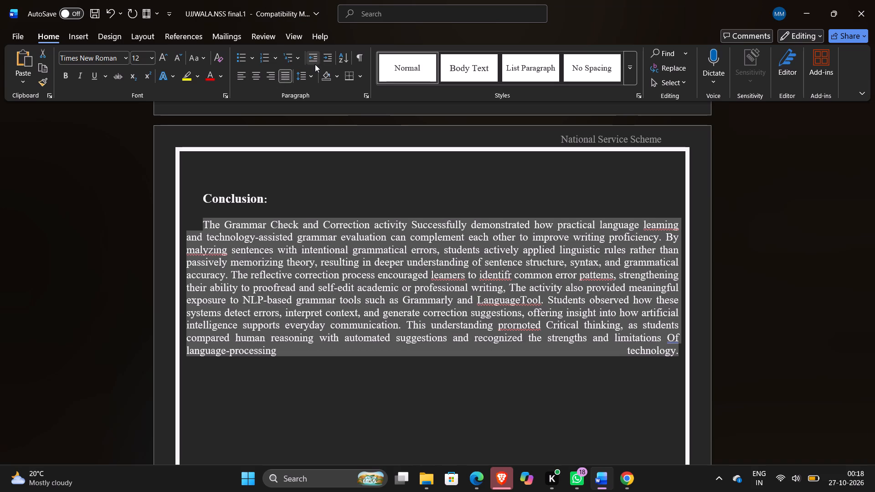
pyautogui.click(325, 66)
pyautogui.click(325, 60)
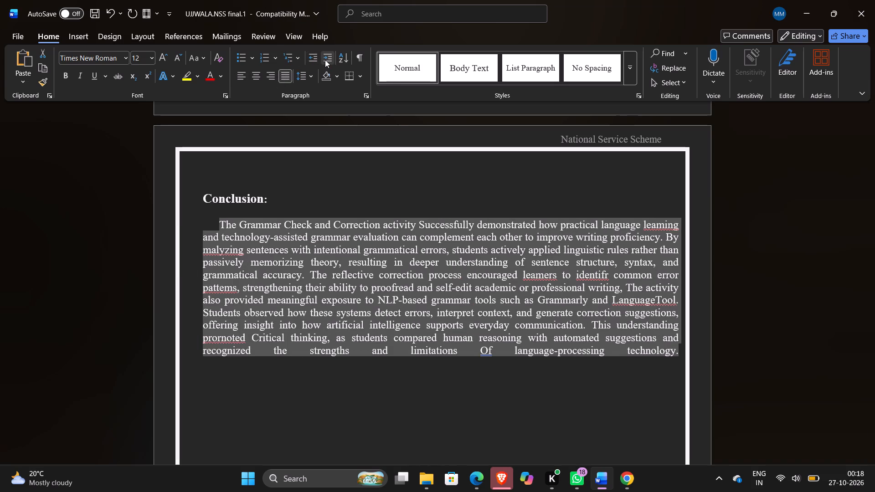
pyautogui.click(216, 218)
pyautogui.press('BackSpace')
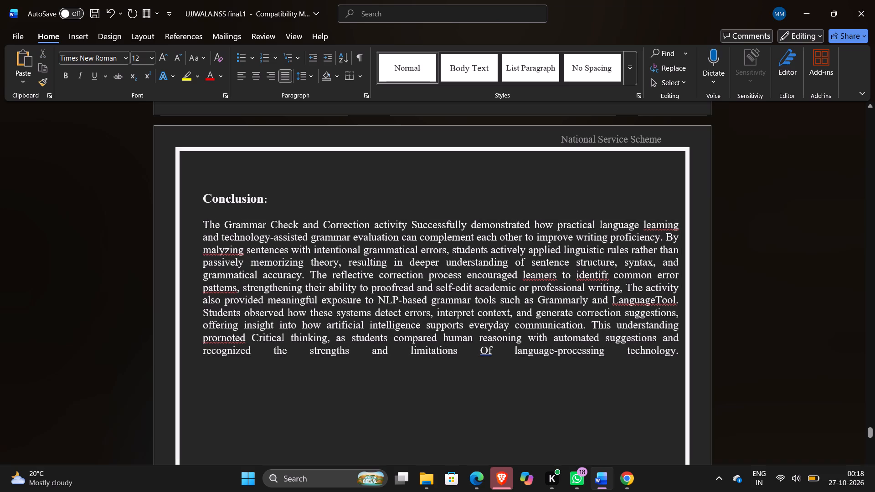
# Apply the spelling suggestions "leaners" for "leamers" and "leaning" for "leaming" in the Conclusion paragraph.
pyautogui.click(539, 282)
pyautogui.click(541, 277)
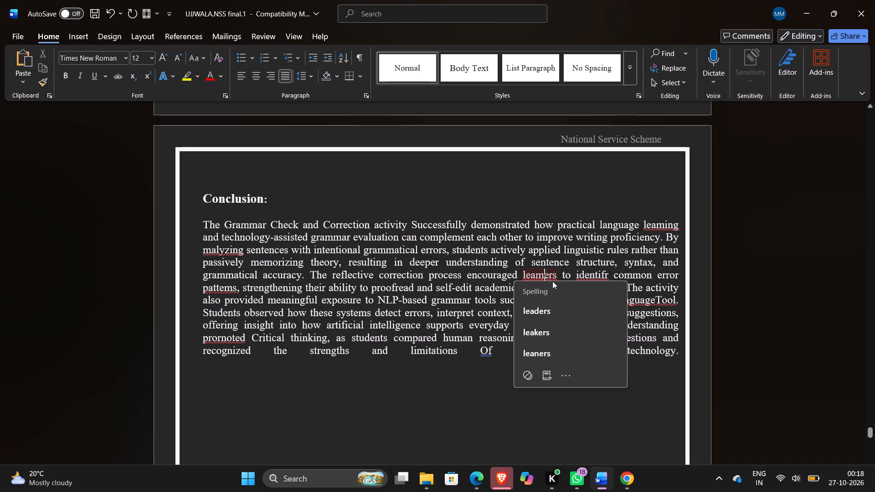
pyautogui.click(550, 355)
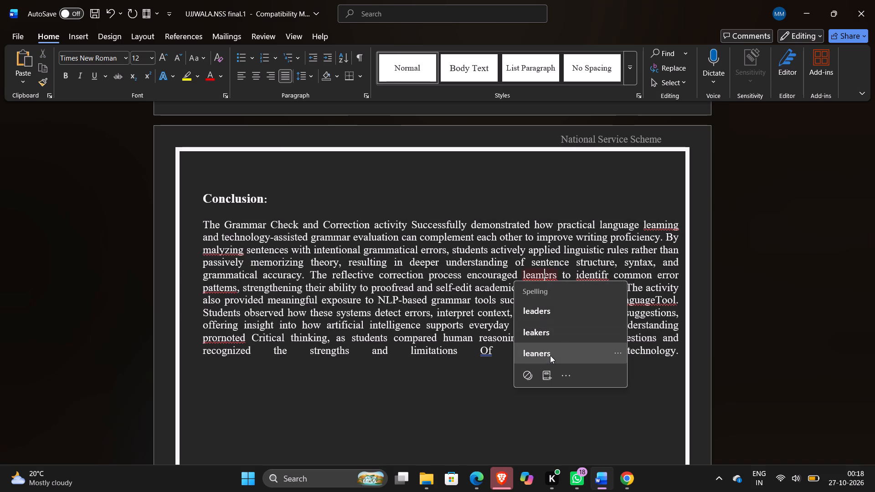
pyautogui.click(664, 226)
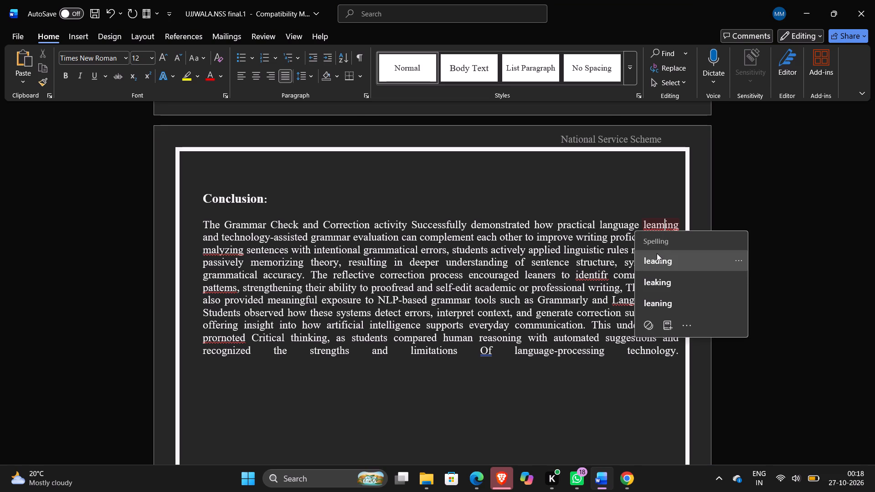
pyautogui.click(655, 301)
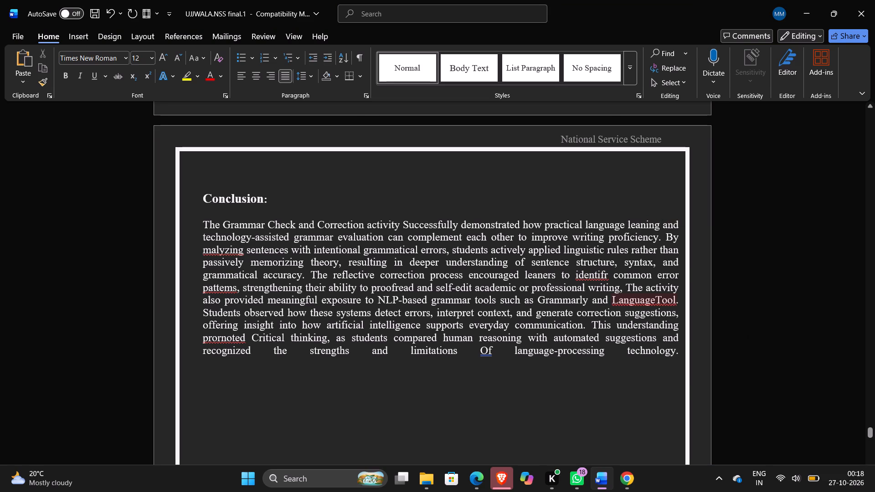
# Apply the spelling suggestions "Language Tool" for "LanguageTool" and "identify" for "identifr" in the Conclusion paragraph.
pyautogui.click(633, 306)
pyautogui.click(633, 307)
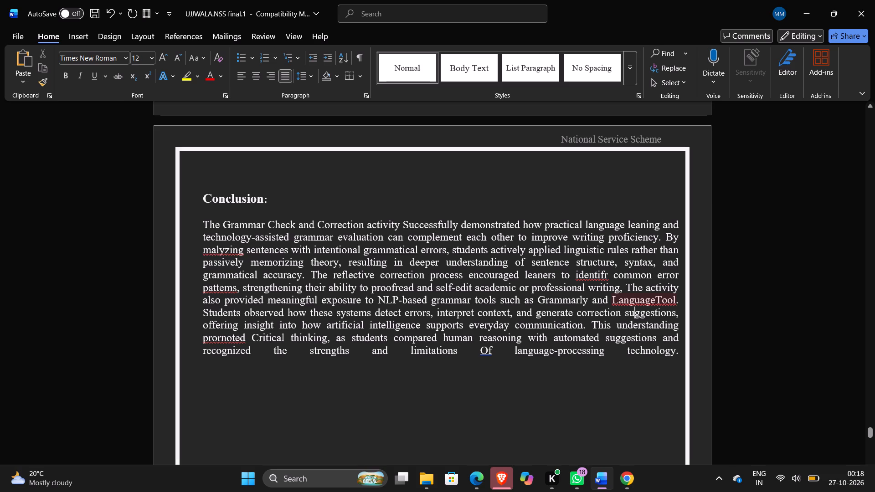
pyautogui.click(627, 307)
pyautogui.click(625, 300)
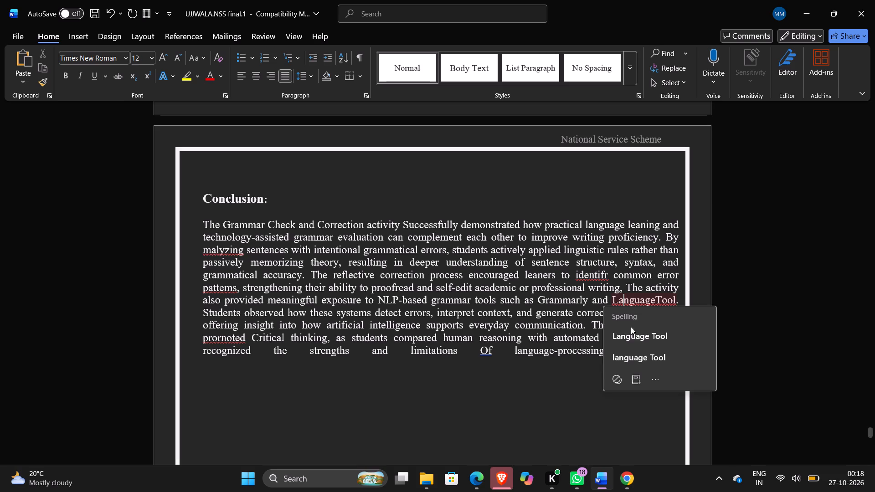
pyautogui.click(633, 333)
pyautogui.click(587, 276)
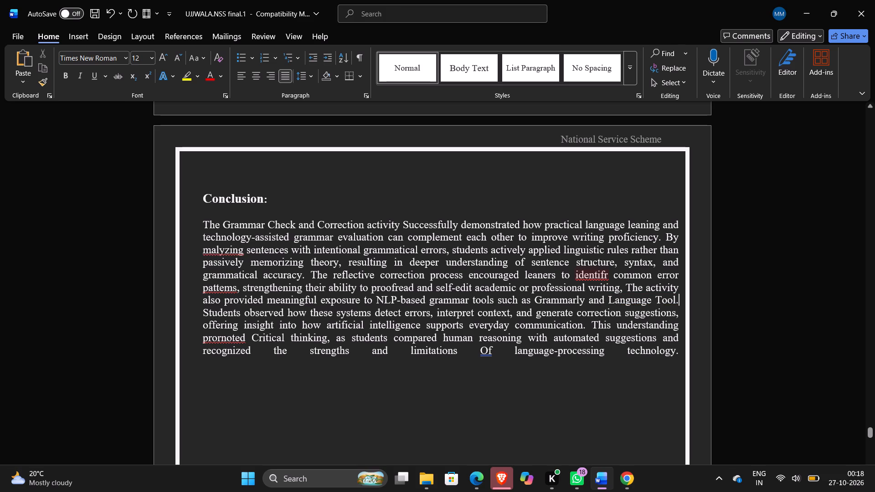
pyautogui.click(600, 308)
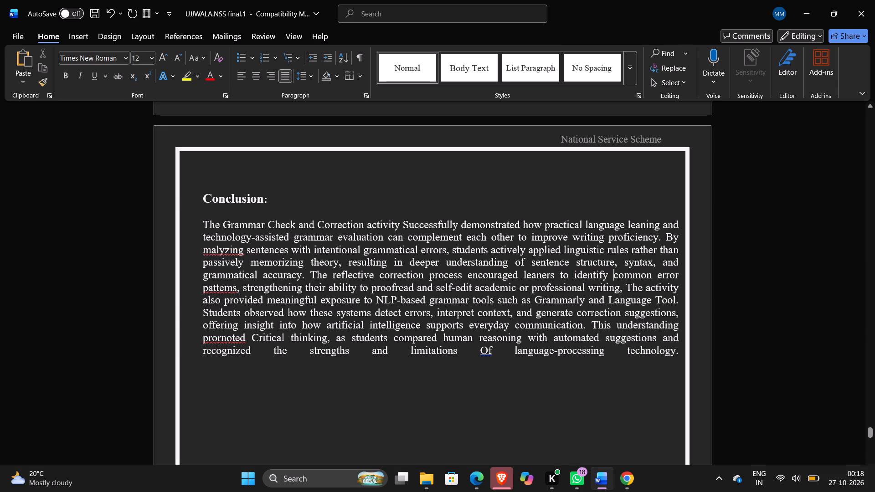
# Apply spelling suggestions in the Conclusion paragraph: "maying" for "malyzing", "pattens" for "pattems", and the first suggestion for "prornoted".
pyautogui.click(226, 250)
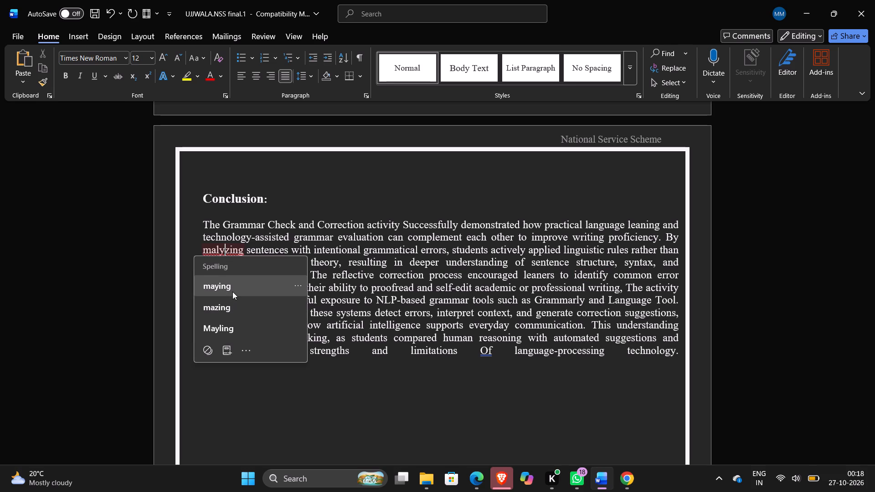
pyautogui.click(232, 292)
pyautogui.click(215, 289)
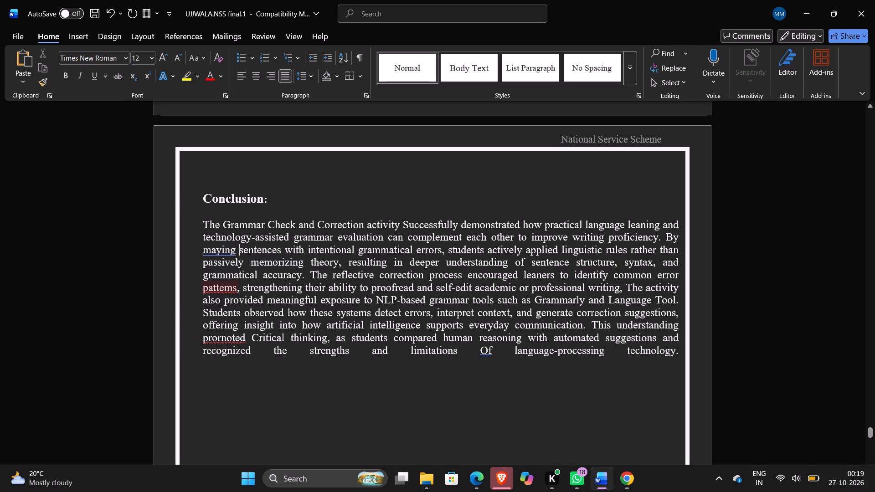
pyautogui.click(234, 317)
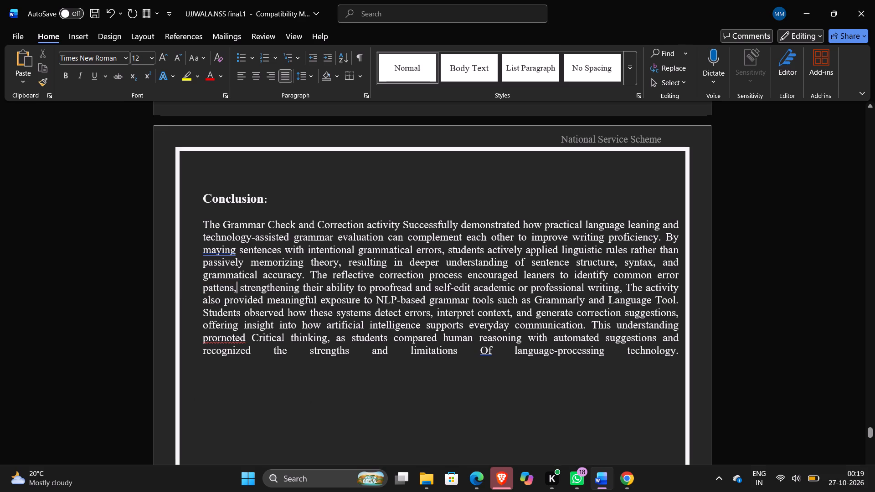
pyautogui.click(237, 351)
pyautogui.click(237, 348)
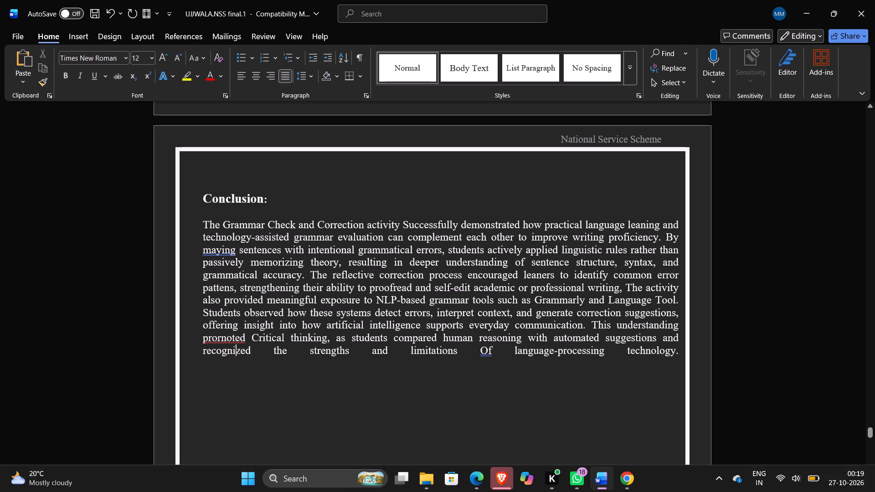
pyautogui.click(237, 345)
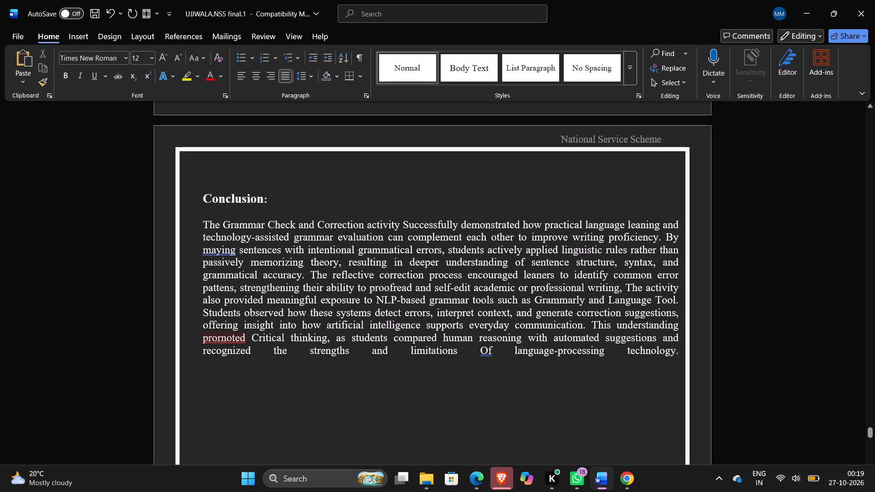
pyautogui.click(231, 339)
pyautogui.click(246, 372)
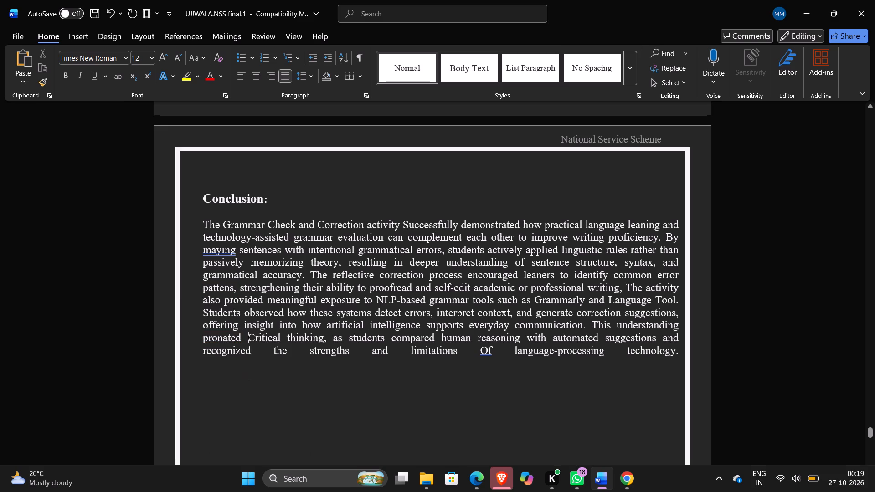
# Insert two paragraph breaks after the final sentence of the Conclusion text, ending in "language-processing technology.".
pyautogui.click(679, 348)
pyautogui.press('Return')
pyautogui.press('Return')
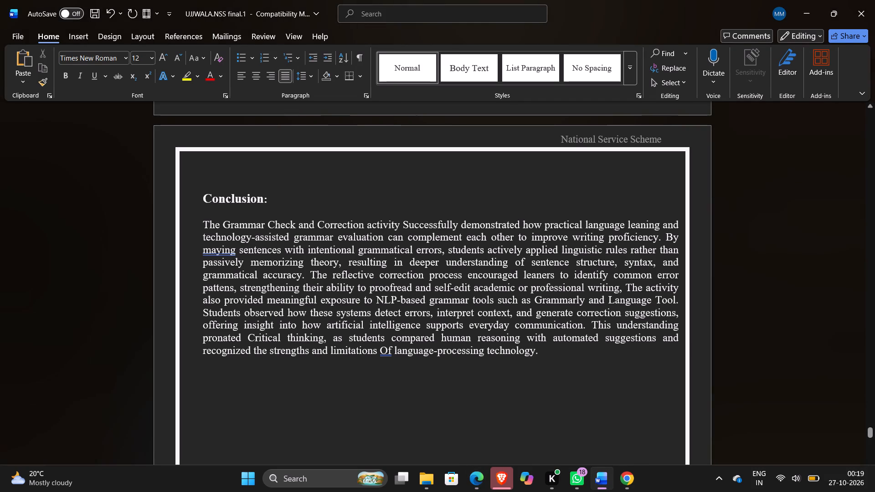
# Split the Conclusion text before "The activity also provided" into two paragraphs separated by a blank line.
pyautogui.click(623, 287)
pyautogui.press('Return')
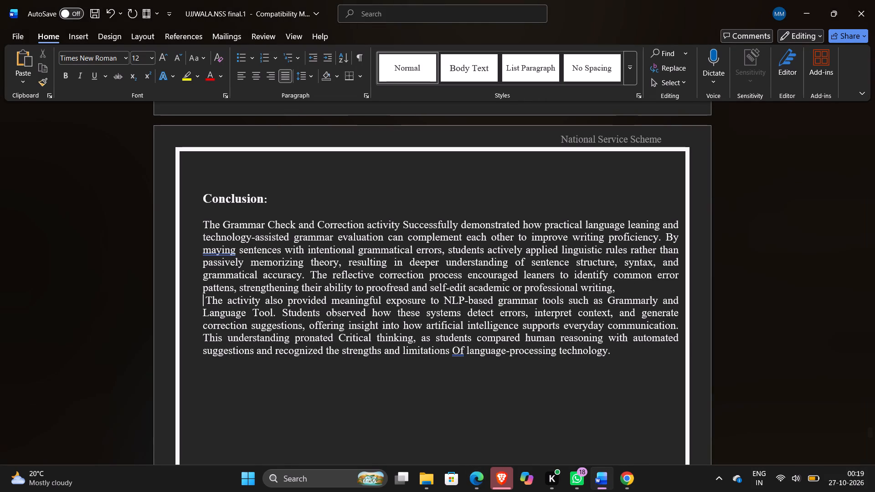
pyautogui.press('Return')
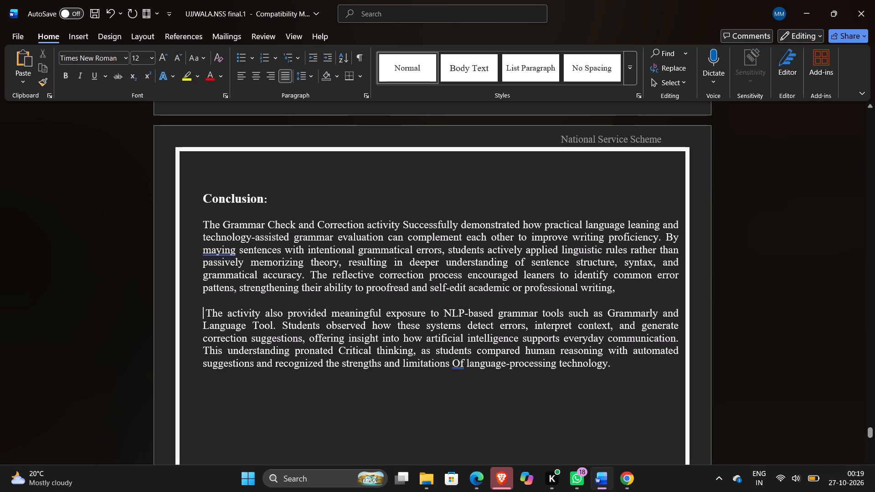
# Set the line spacing of both Conclusion body paragraphs to 1.5.
pyautogui.moveTo(615, 366); pyautogui.dragTo(196, 223)
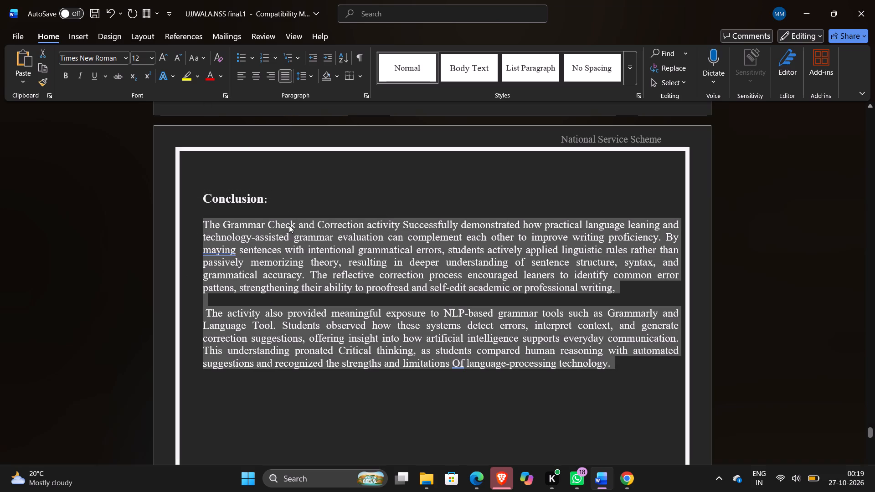
pyautogui.click(309, 78)
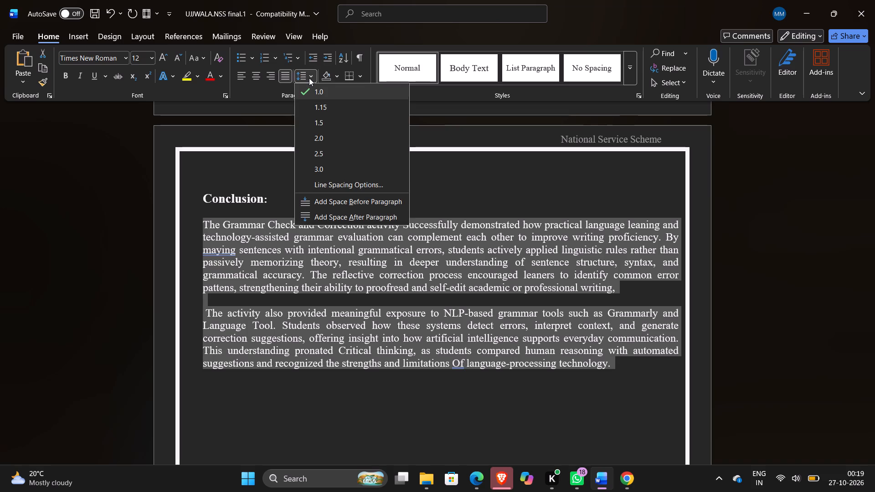
pyautogui.click(315, 126)
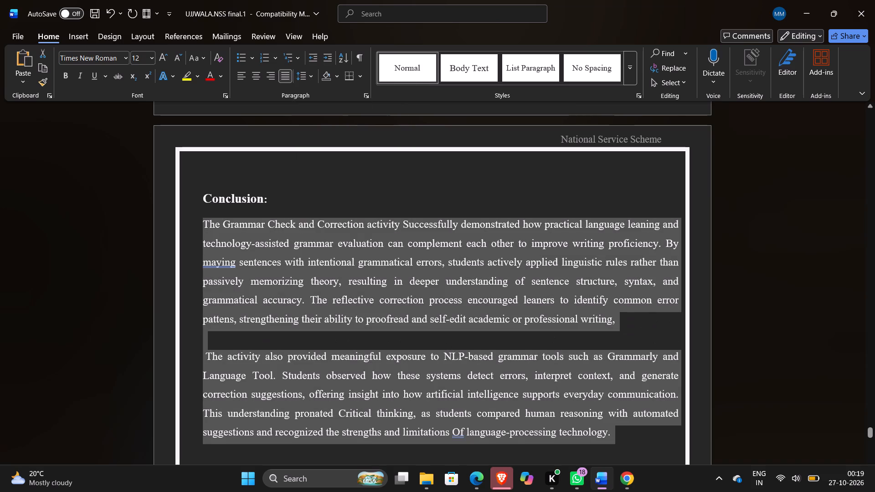
pyautogui.click(434, 190)
# Review the layout of the reformatted Conclusion page and the Chapter 6 Conclusion page that follows it.
pyautogui.scroll(-1, 434, 190)
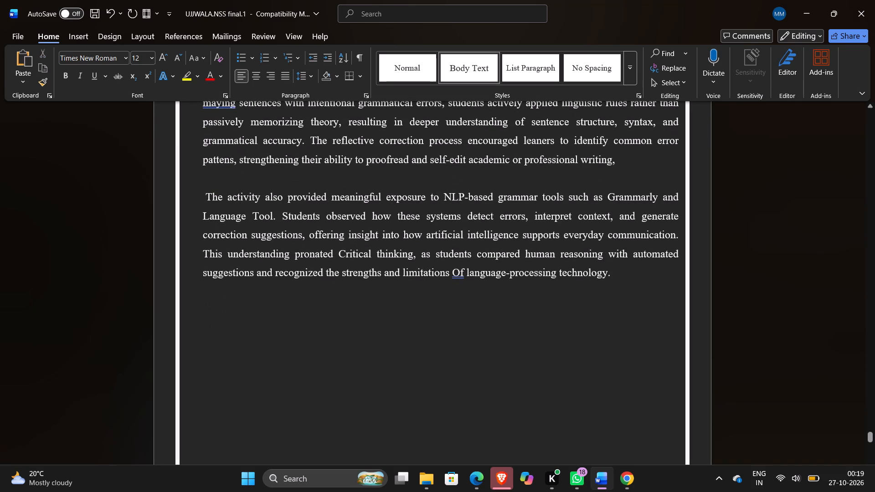
pyautogui.scroll(-3, 434, 190)
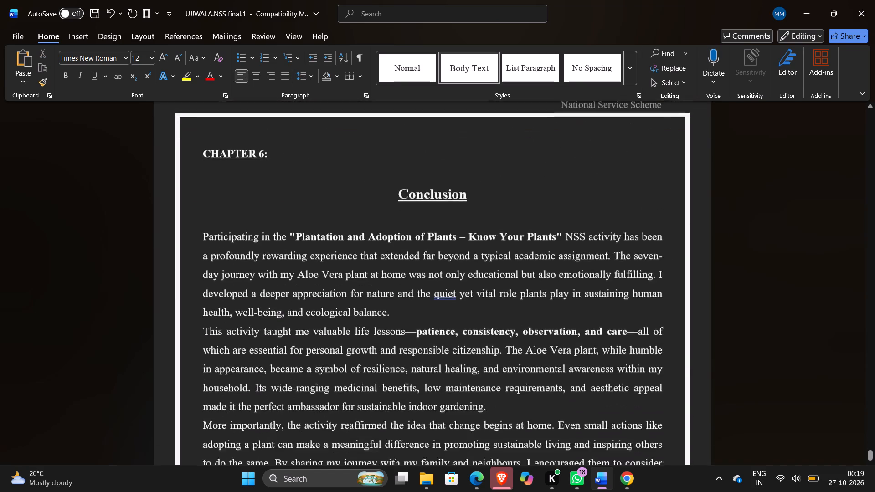
pyautogui.scroll(5, 434, 190)
pyautogui.scroll(-1, 434, 190)
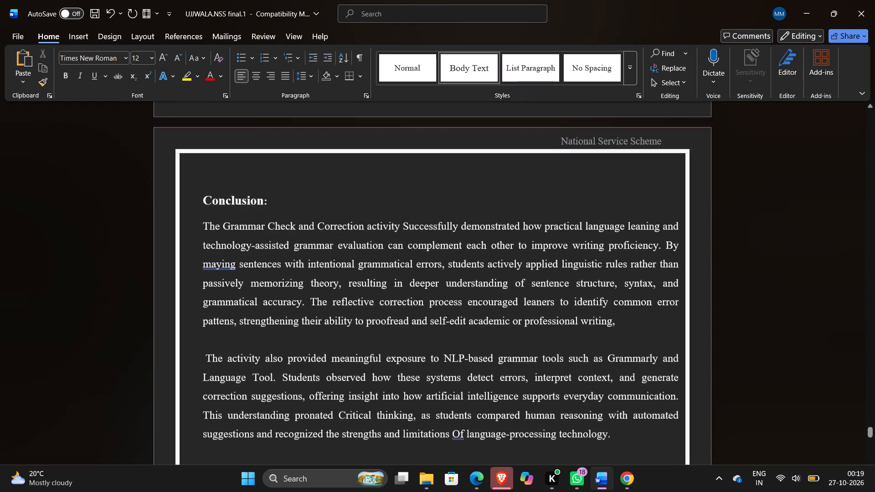
pyautogui.scroll(-3, 434, 190)
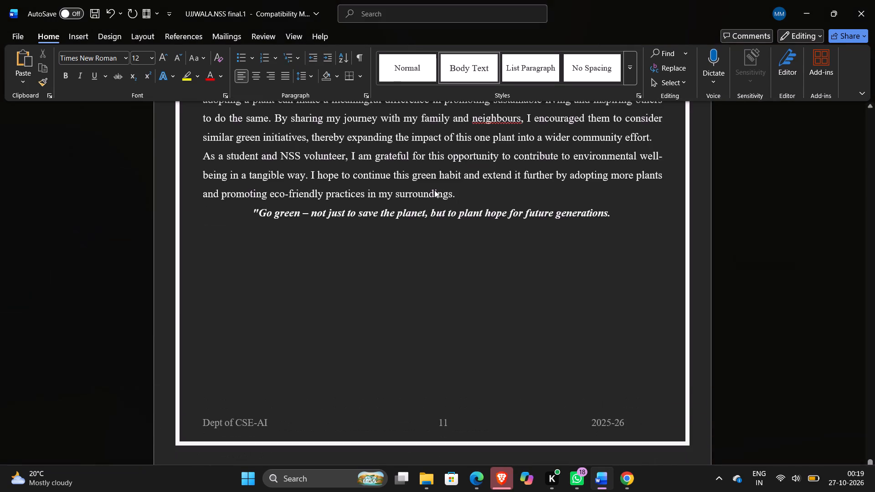
# Switch to the NLP Project Report PDF and copy the Future Enhancement heading with all its paragraphs.
pyautogui.scroll(-3, 434, 190)
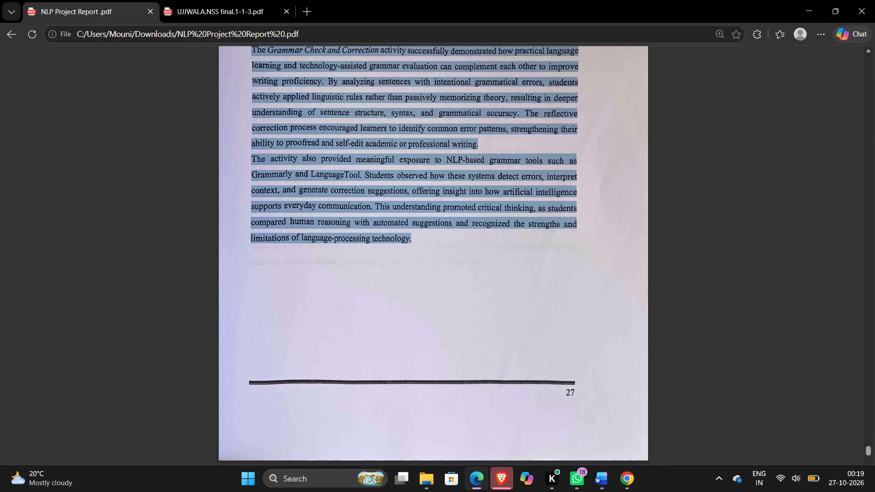
pyautogui.scroll(-7, 434, 190)
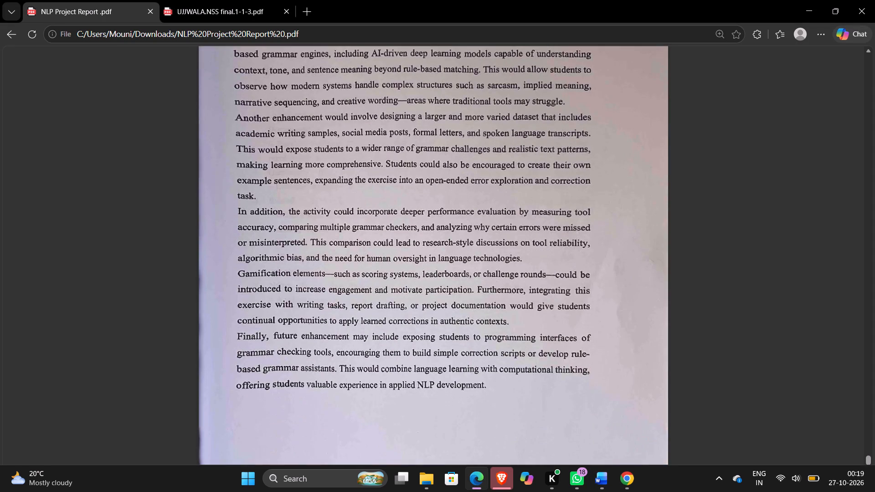
pyautogui.scroll(-1, 434, 190)
pyautogui.scroll(1, 381, 236)
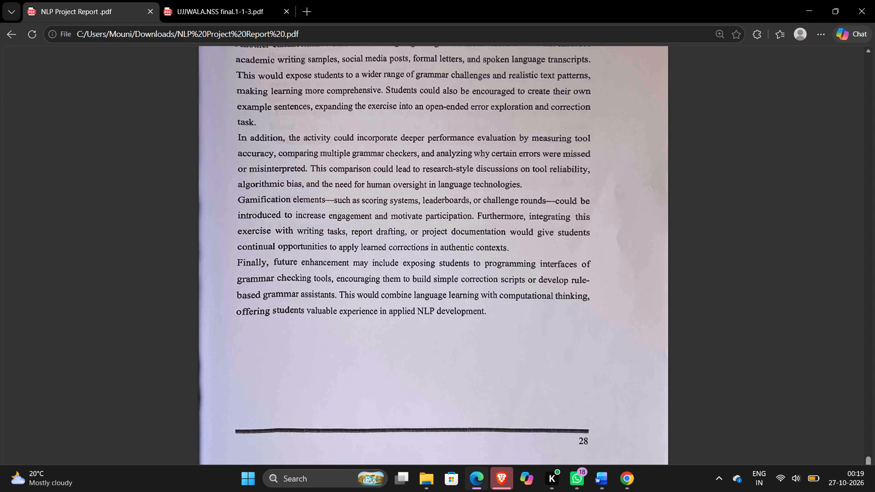
pyautogui.scroll(1, 381, 236)
pyautogui.moveTo(232, 76); pyautogui.dragTo(541, 491)
pyautogui.scroll(1, 476, 377)
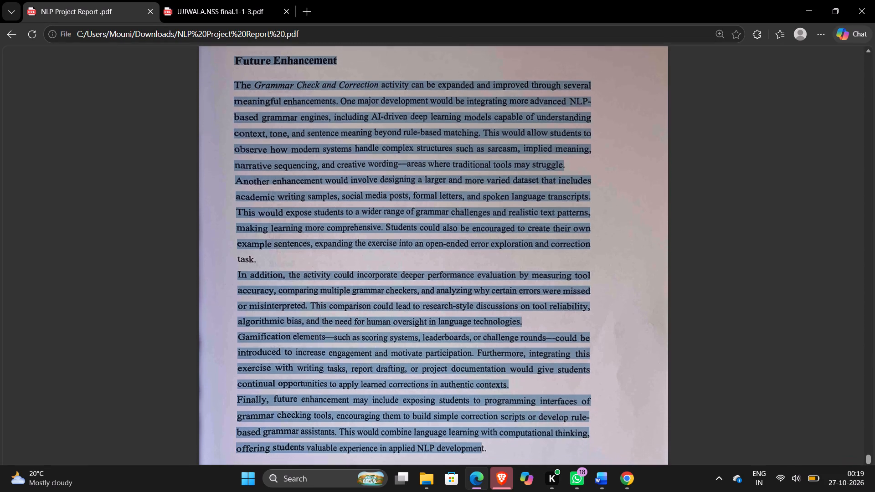
pyautogui.moveTo(541, 491); pyautogui.dragTo(510, 452)
pyautogui.click(527, 342)
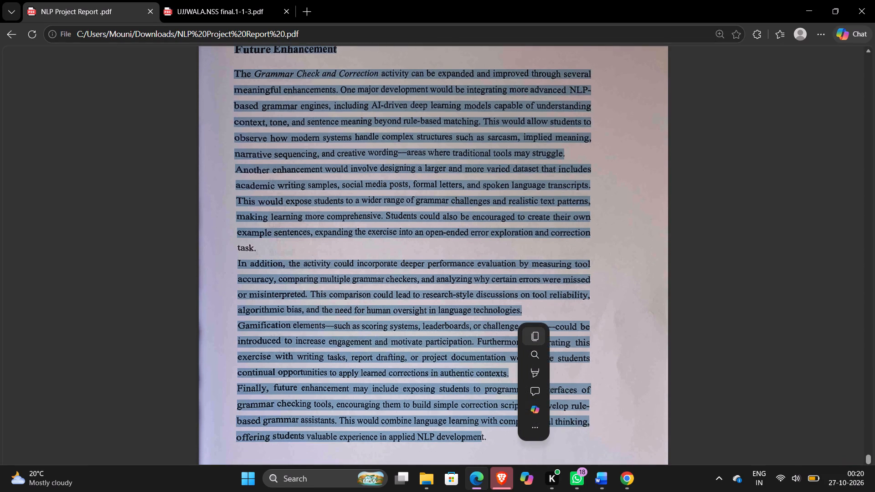
# Switch to the Word report and replace the plant-activity closing paragraphs and "Go green" quote with the copied Future Enhancement text.
pyautogui.scroll(2, 389, 367)
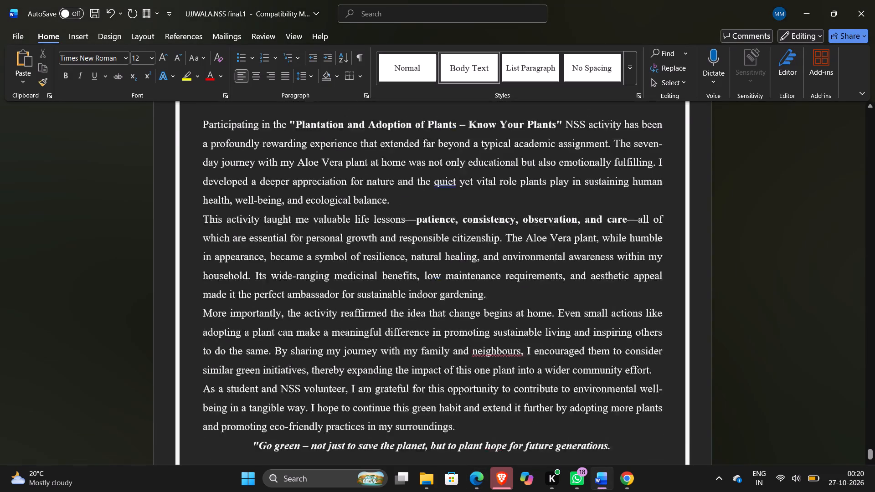
pyautogui.scroll(1, 389, 367)
pyautogui.moveTo(200, 174); pyautogui.dragTo(607, 306)
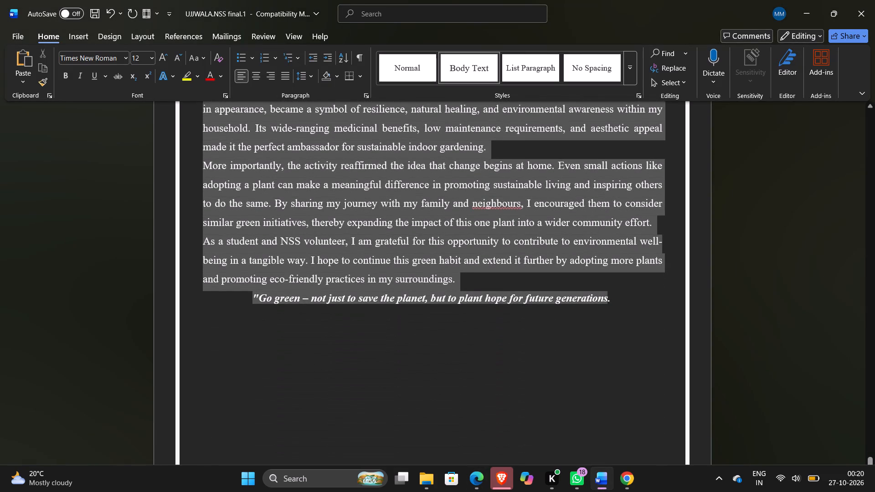
pyautogui.moveTo(607, 306); pyautogui.dragTo(622, 305)
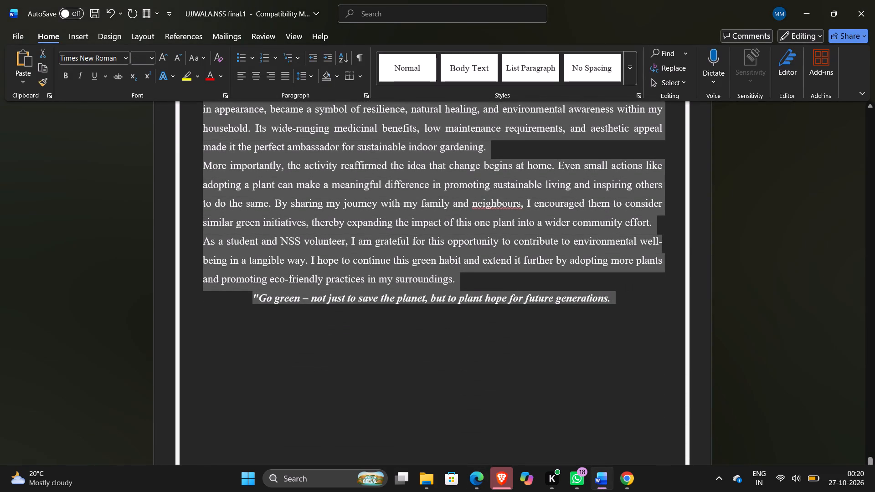
pyautogui.hotkey('ctrl', 'v')
pyautogui.scroll(2, 622, 305)
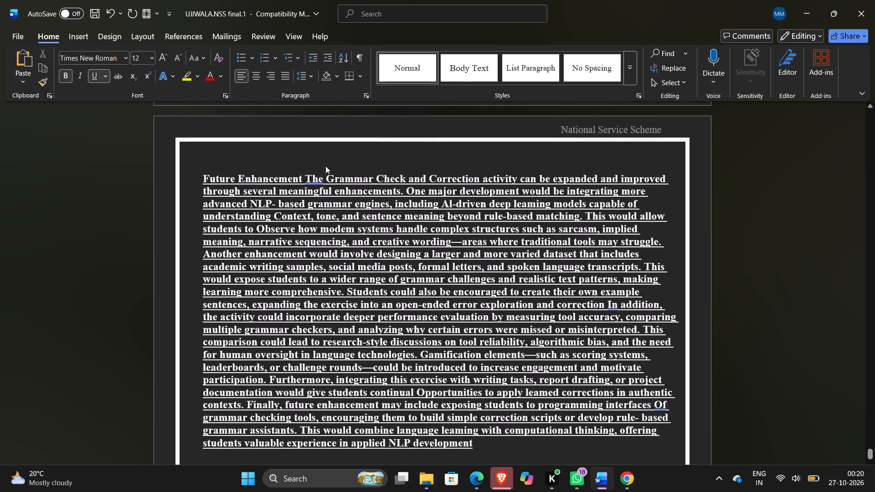
# Add a colon after "Future Enhancement" and separate this heading from the body text with a blank line.
pyautogui.click(302, 175)
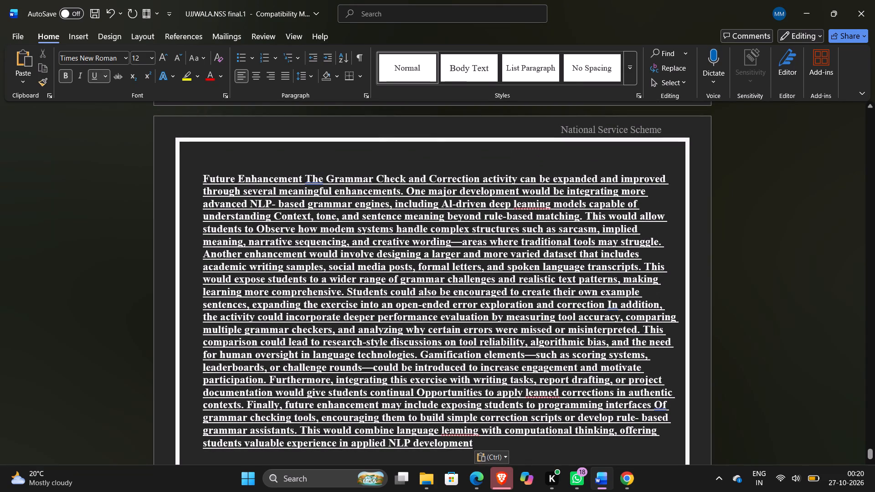
pyautogui.press('Up')
pyautogui.hotkey('shift', ':')
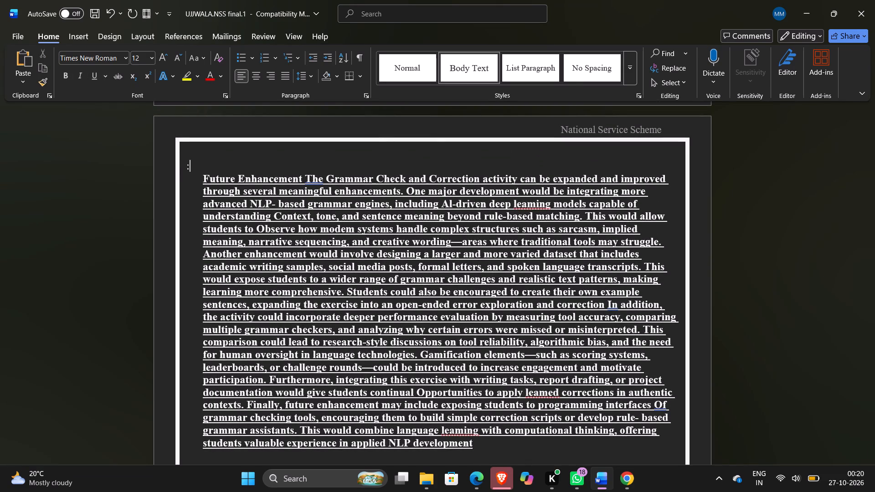
pyautogui.press('BackSpace')
pyautogui.press('BackSpace')
pyautogui.scroll(-1, 302, 175)
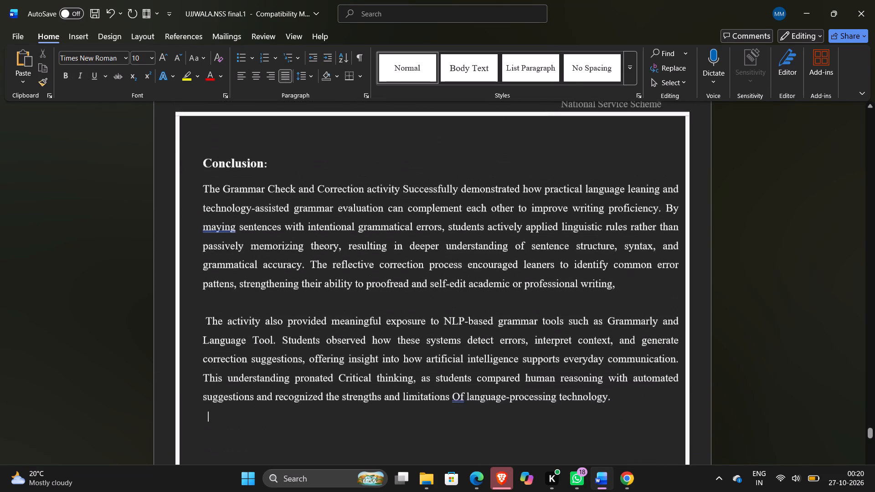
pyautogui.scroll(-2, 302, 175)
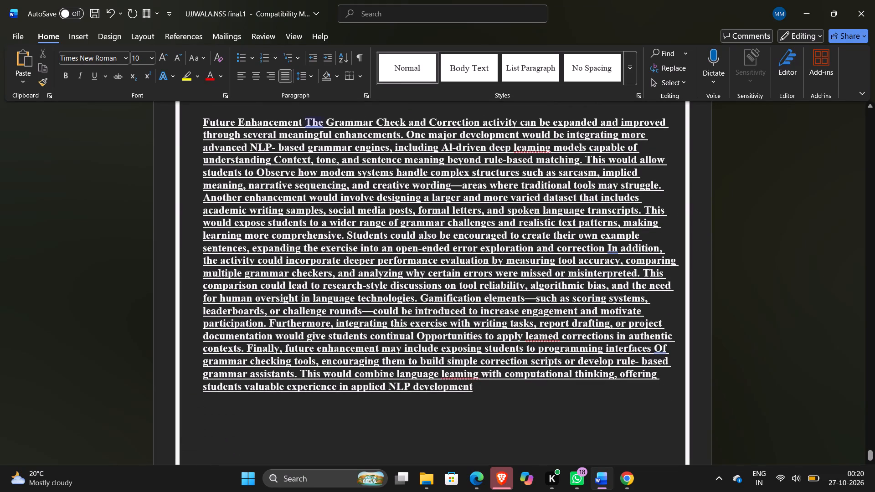
pyautogui.click(301, 121)
pyautogui.hotkey('shift', ':')
pyautogui.press('Return')
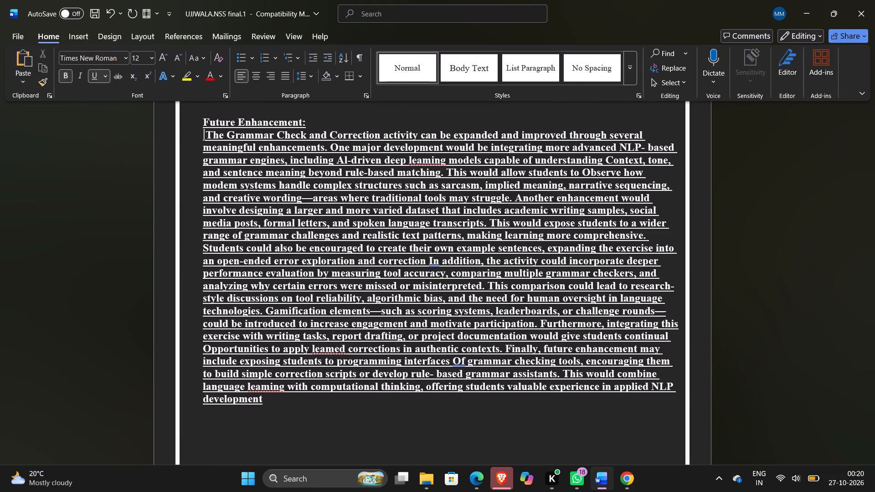
pyautogui.press('Return')
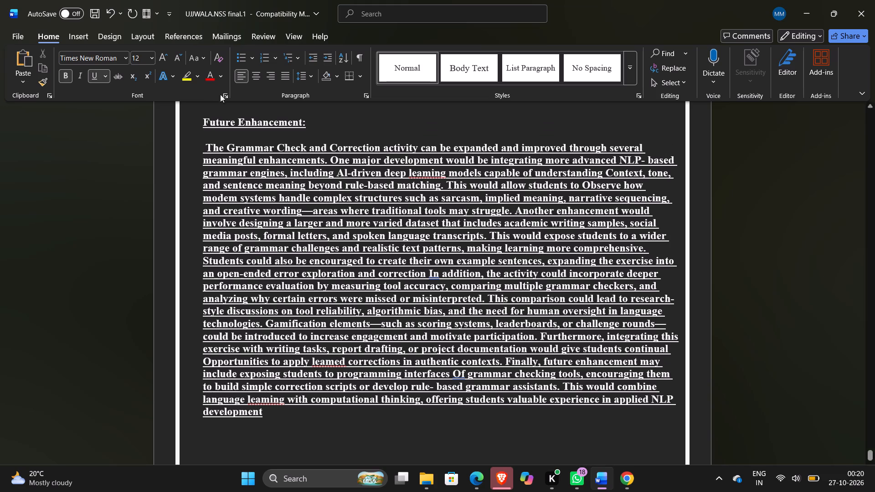
# Remove the underline from the "Future Enhancement:" heading and set its font size to 14.
pyautogui.moveTo(314, 119); pyautogui.dragTo(180, 127)
pyautogui.click(216, 109)
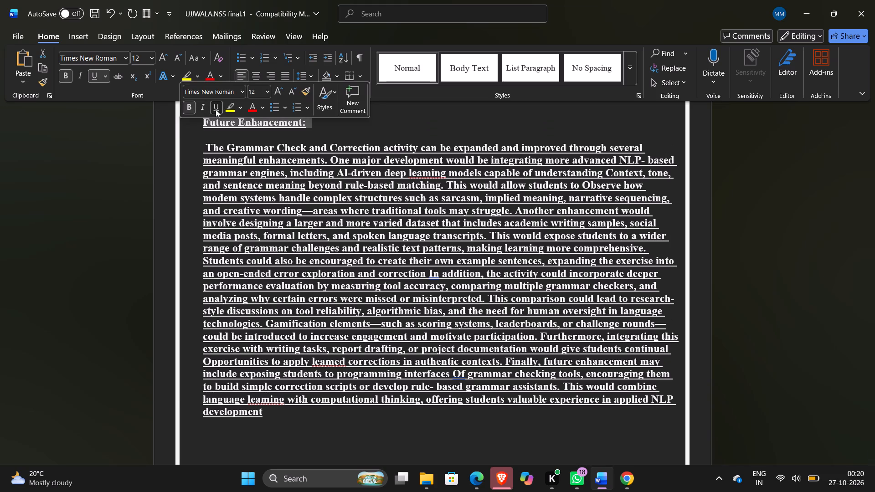
pyautogui.click(268, 94)
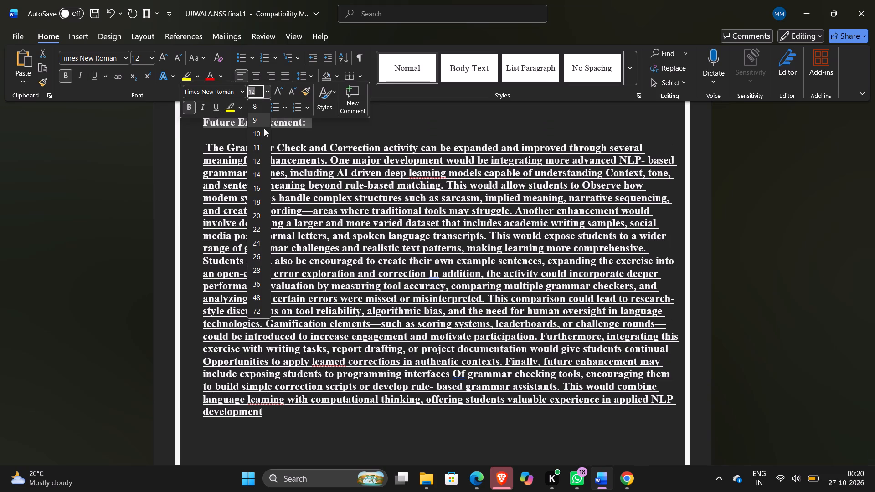
pyautogui.click(255, 173)
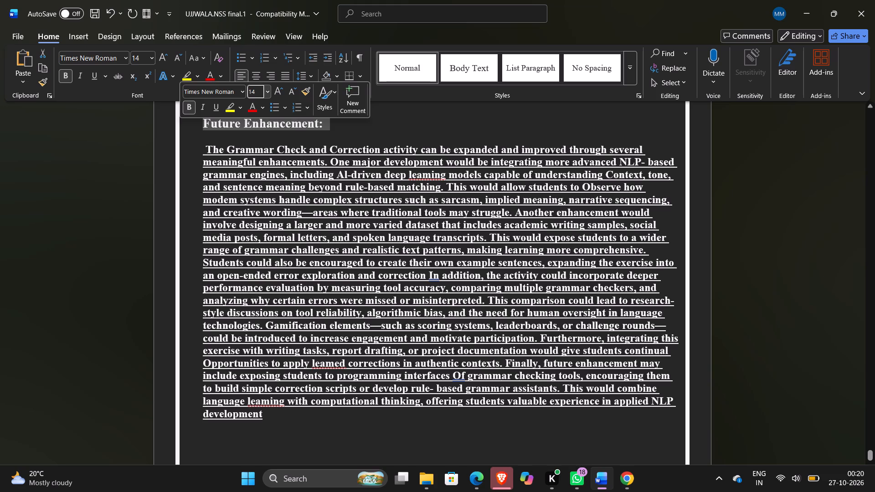
pyautogui.click(380, 140)
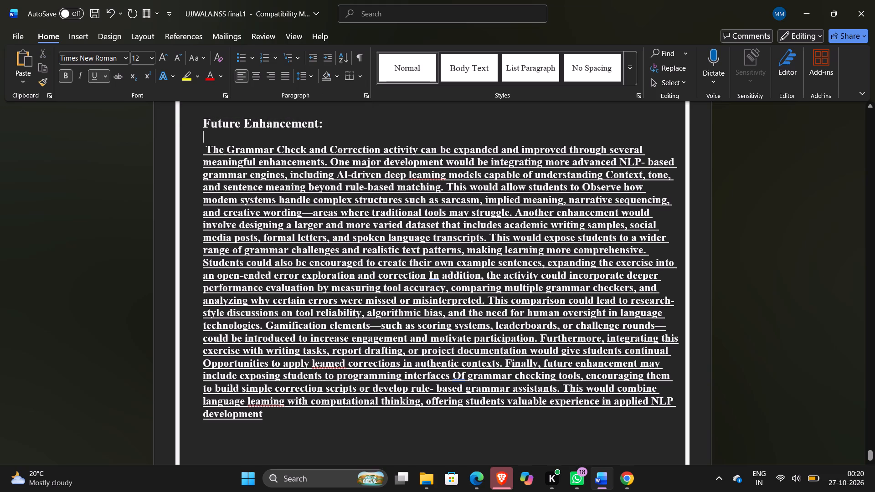
# Format the Future Enhancement body text as justified with 1.5 line spacing, without underline or bold.
pyautogui.moveTo(205, 146); pyautogui.dragTo(271, 421)
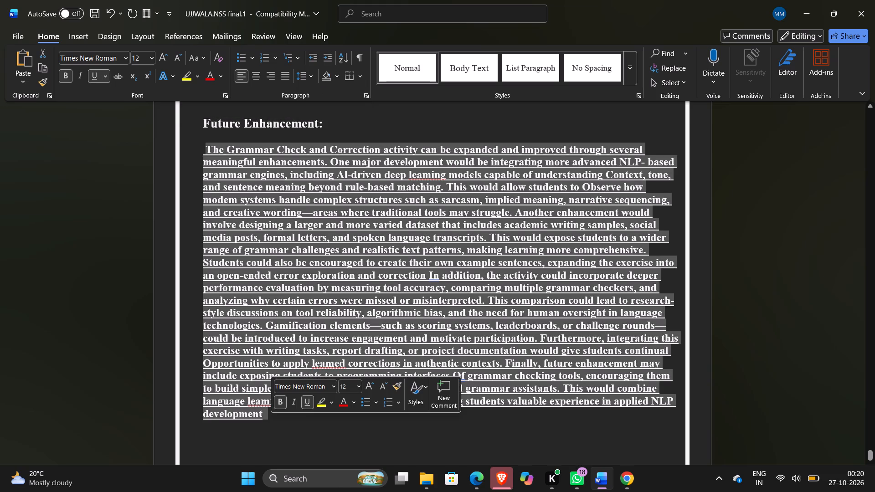
pyautogui.click(302, 401)
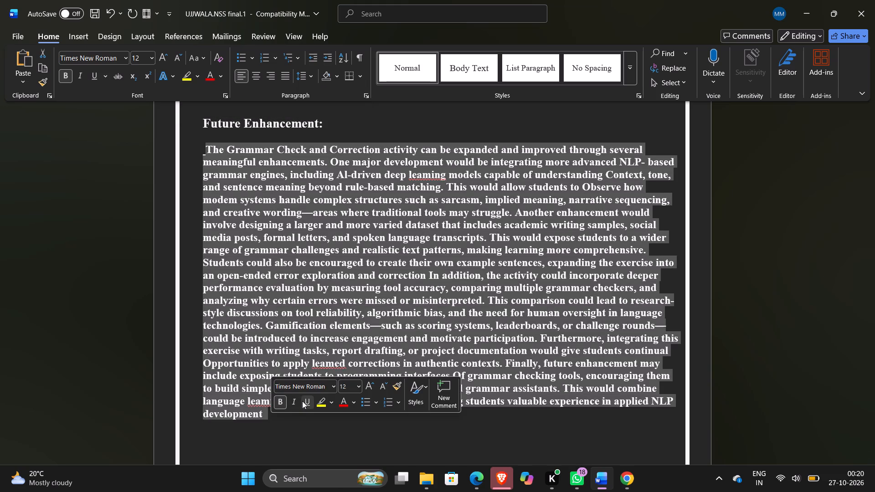
pyautogui.click(283, 79)
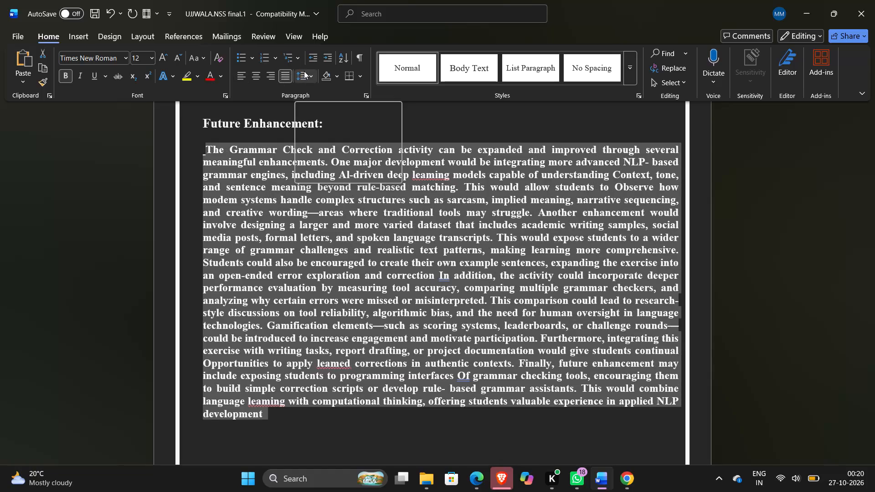
pyautogui.click(304, 71)
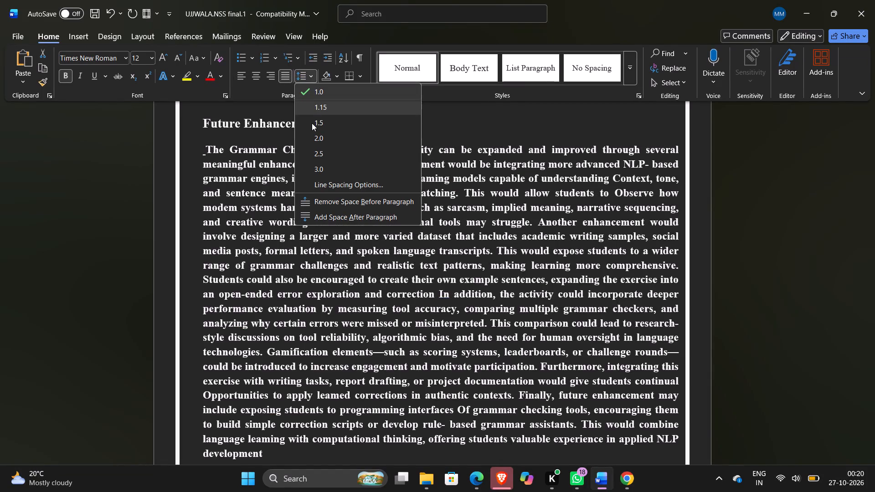
pyautogui.click(312, 123)
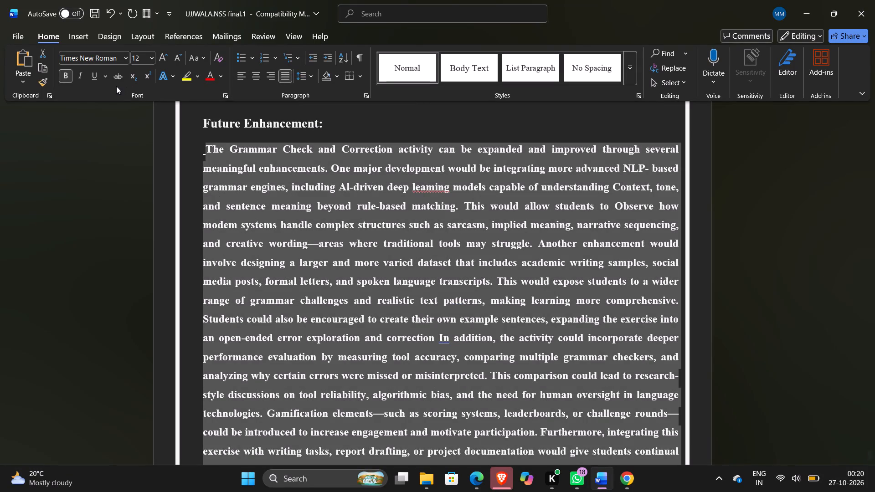
pyautogui.click(66, 76)
pyautogui.scroll(-1, 453, 317)
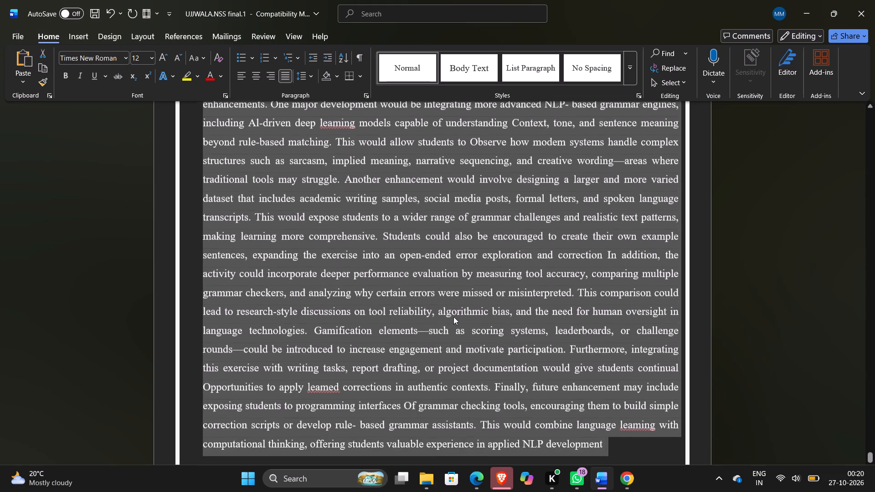
pyautogui.scroll(-1, 453, 317)
pyautogui.click(453, 317)
# Following the PDF, insert "TASK." after "error exploration and correction" and start "In addition" as a new paragraph after a blank line.
pyautogui.scroll(1, 453, 317)
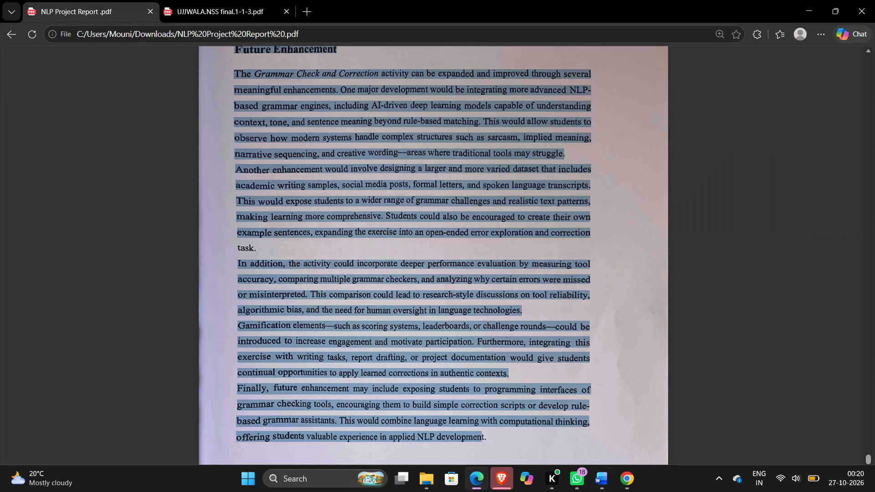
pyautogui.hscroll(1, 453, 317)
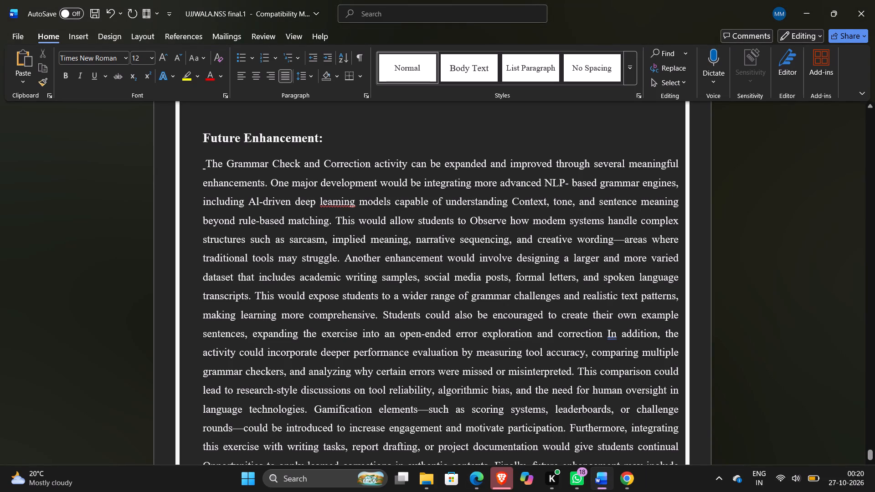
pyautogui.click(607, 331)
pyautogui.write('TASK')
pyautogui.press('.')
pyautogui.press('Return')
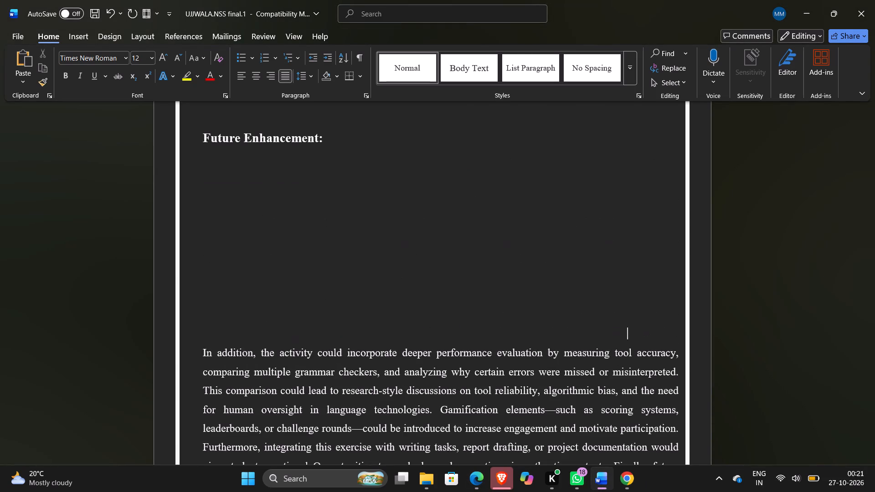
pyautogui.press('Return')
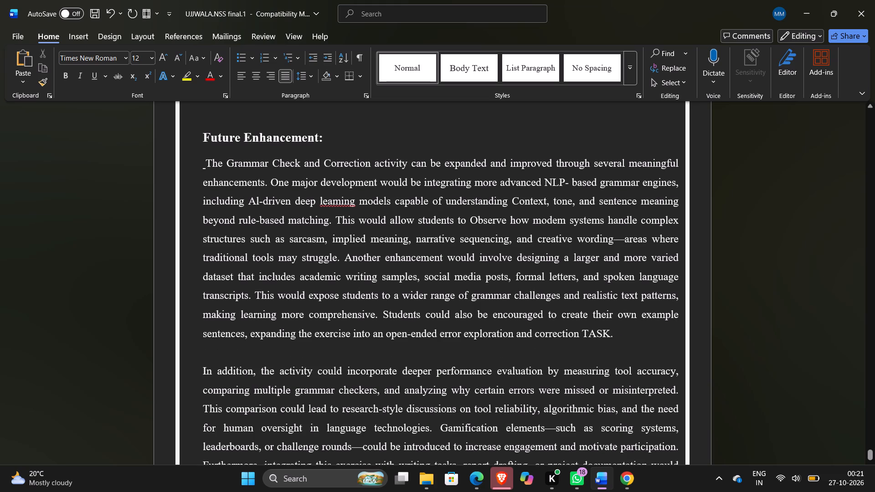
# Replace "TASK." with lowercase "task." at the end of the first Future Enhancement paragraph.
pyautogui.click(613, 332)
pyautogui.press('\\')
pyautogui.press('BackSpace')
pyautogui.press('BackSpace')
pyautogui.press('BackSpace')
pyautogui.press('BackSpace')
pyautogui.press('BackSpace')
pyautogui.press('BackSpace')
pyautogui.write('task')
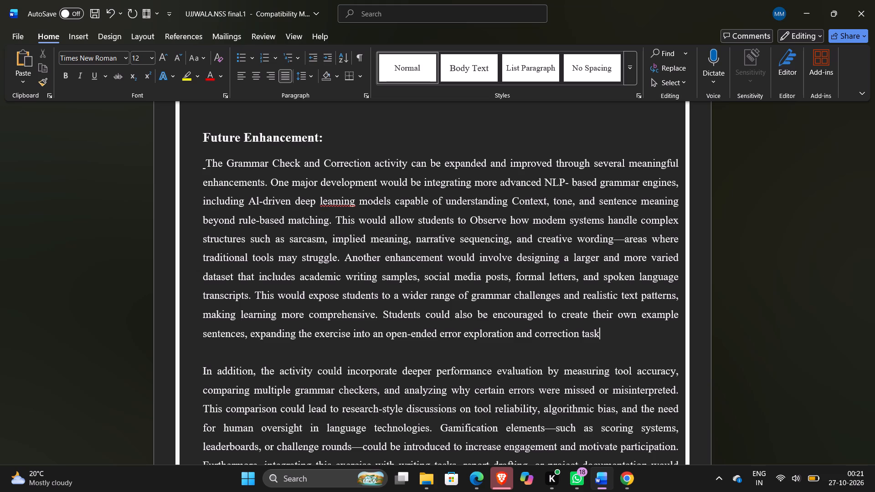
pyautogui.press('.')
# Examine what follows the Future Enhancement section in the NLP Project Report PDF and in the Word report.
pyautogui.scroll(-2, 613, 332)
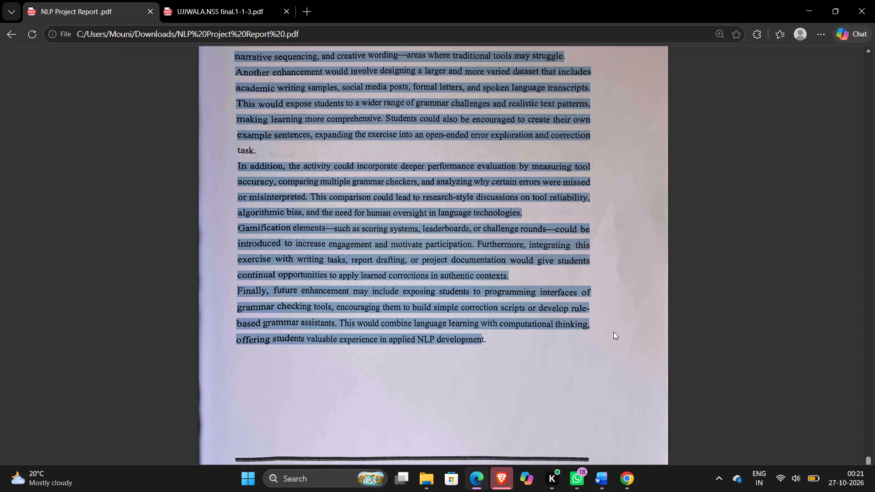
pyautogui.scroll(-7, 613, 332)
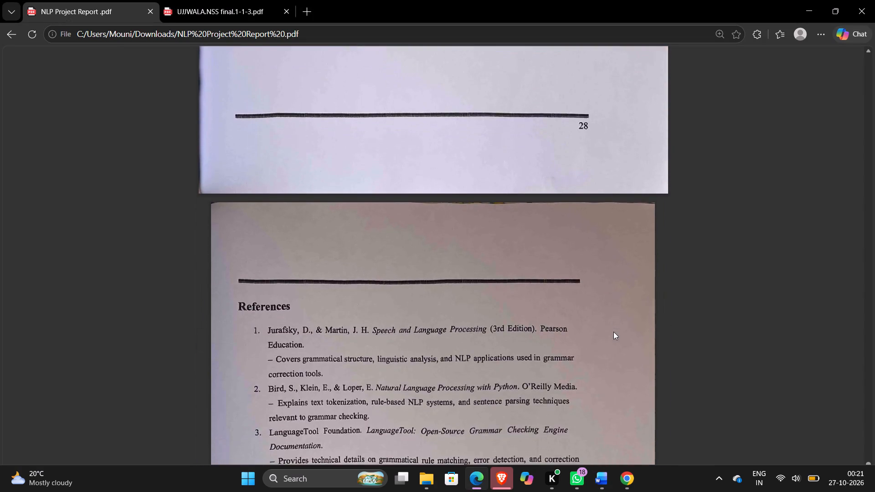
pyautogui.scroll(-4, 613, 332)
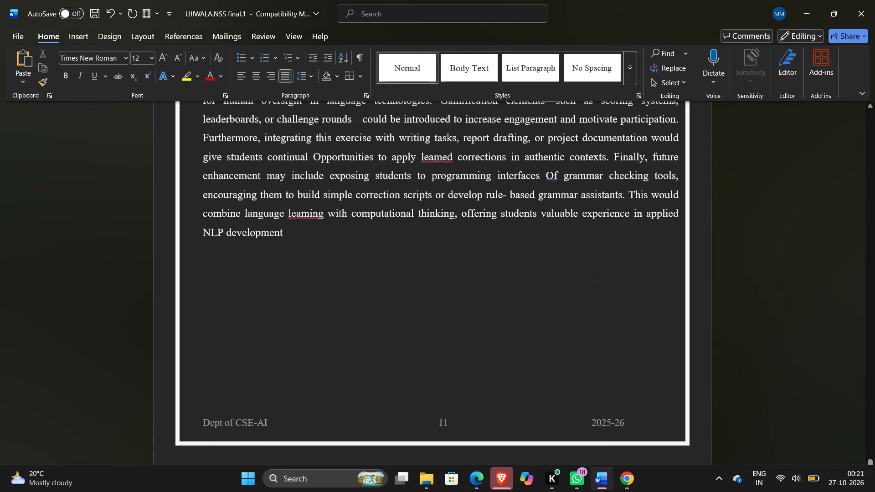
pyautogui.scroll(-15, 613, 332)
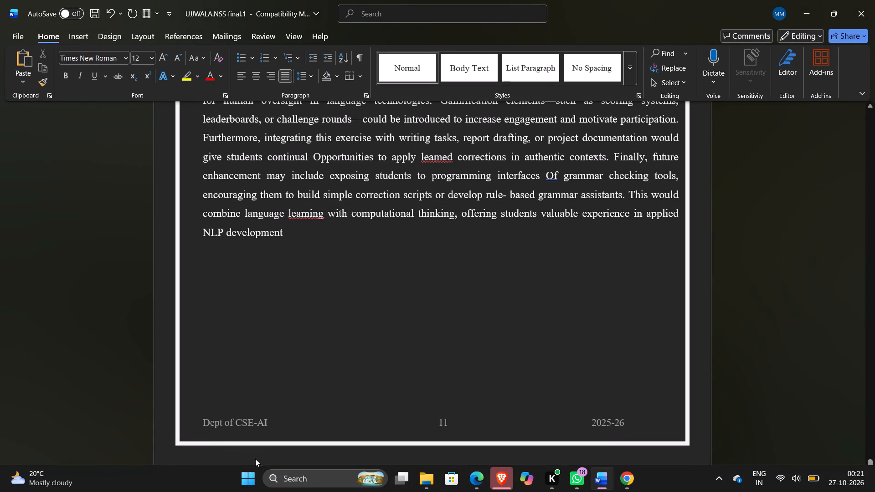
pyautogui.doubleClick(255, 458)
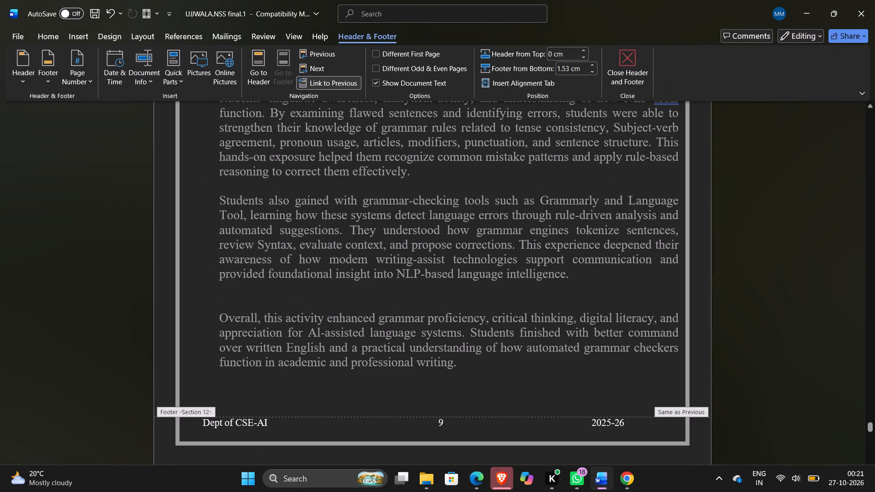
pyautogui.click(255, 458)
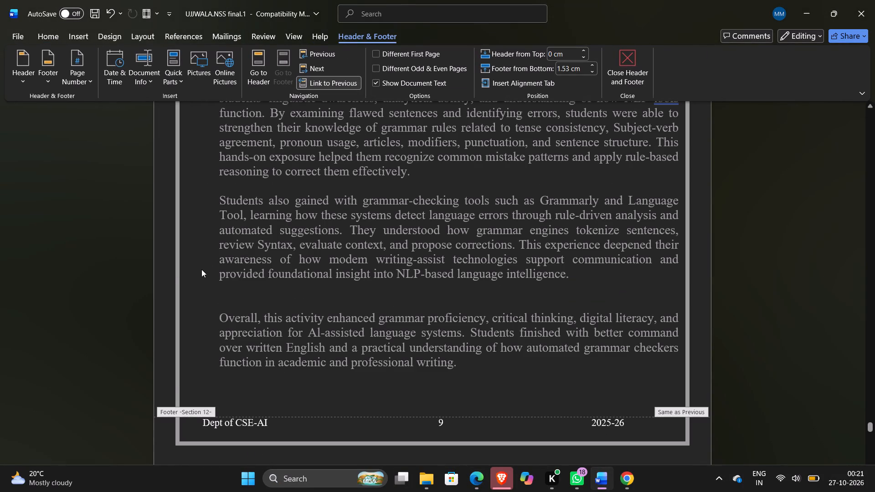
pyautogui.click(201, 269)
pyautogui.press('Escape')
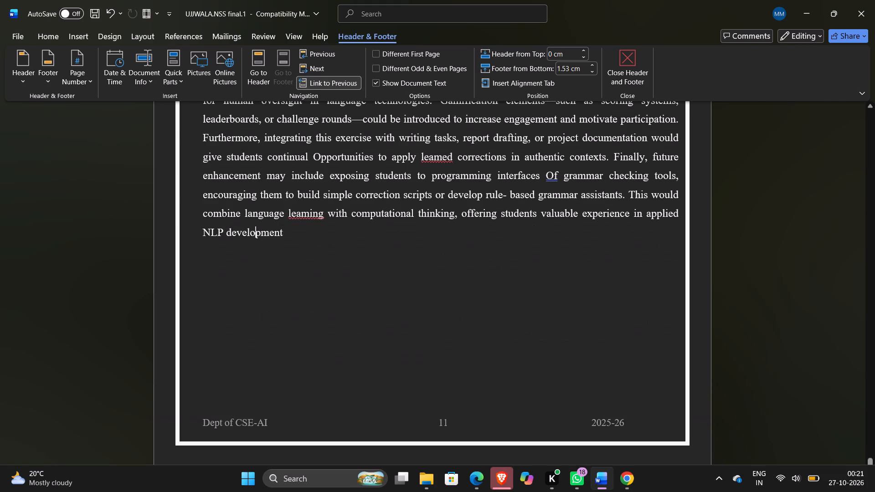
# Insert a blank page at the end of the Future Enhancement section for the references.
pyautogui.click(221, 452)
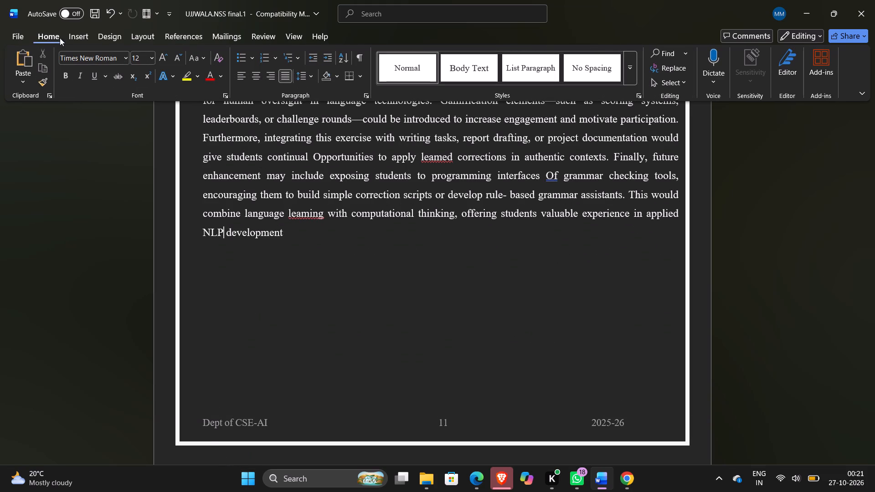
pyautogui.click(70, 31)
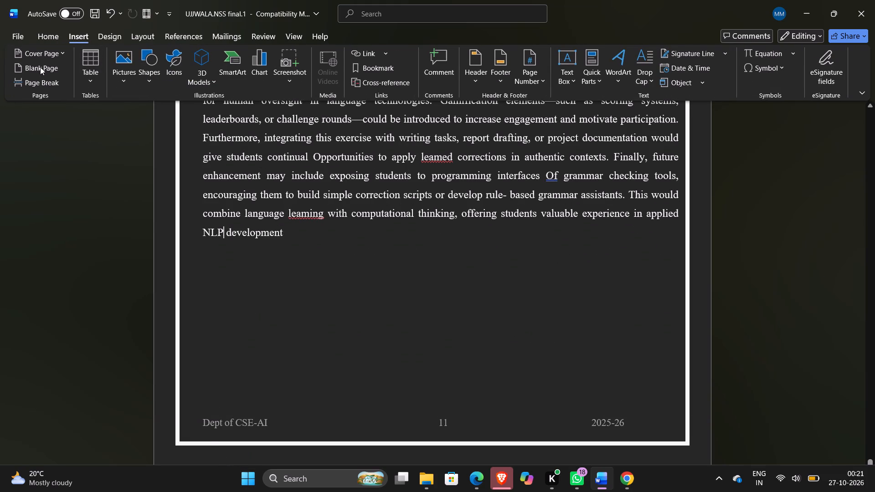
pyautogui.click(41, 67)
# Copy the whole References section, heading through item 7, from the NLP Project Report PDF and paste it onto the blank page in Word.
pyautogui.scroll(-2, 307, 268)
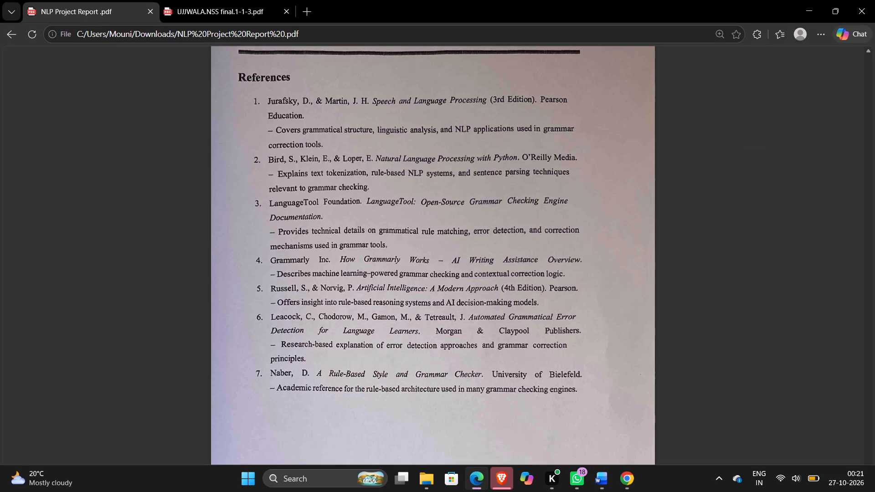
pyautogui.moveTo(236, 74); pyautogui.dragTo(605, 394)
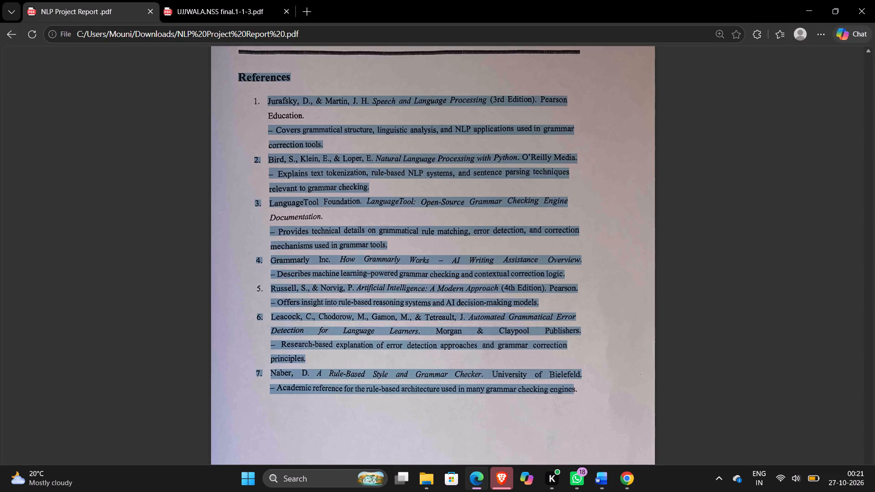
pyautogui.moveTo(605, 394); pyautogui.dragTo(632, 408)
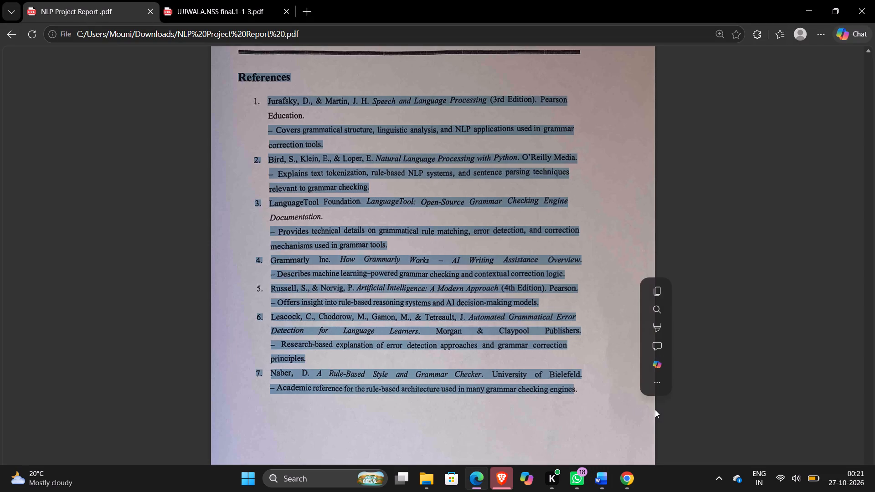
pyautogui.click(661, 286)
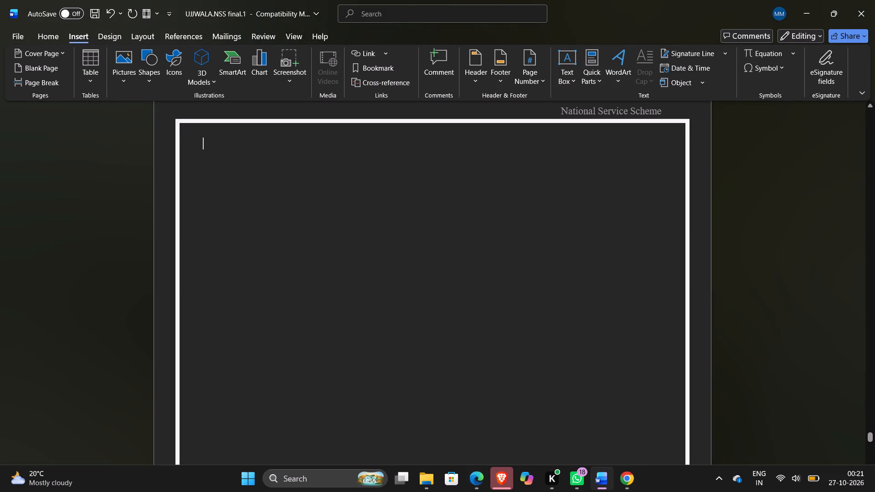
pyautogui.hotkey('ctrl', 'v')
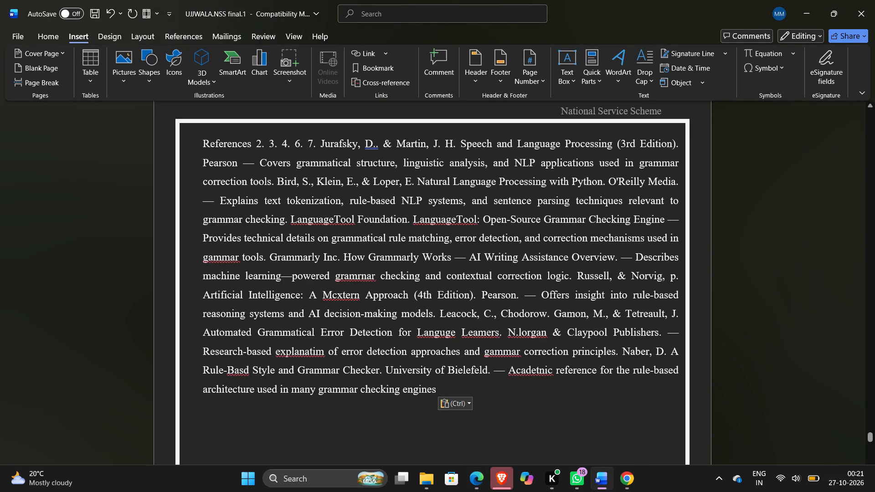
# Format the word "References" at the start of the pasted text as bold, 14 pt.
pyautogui.moveTo(251, 146); pyautogui.dragTo(185, 142)
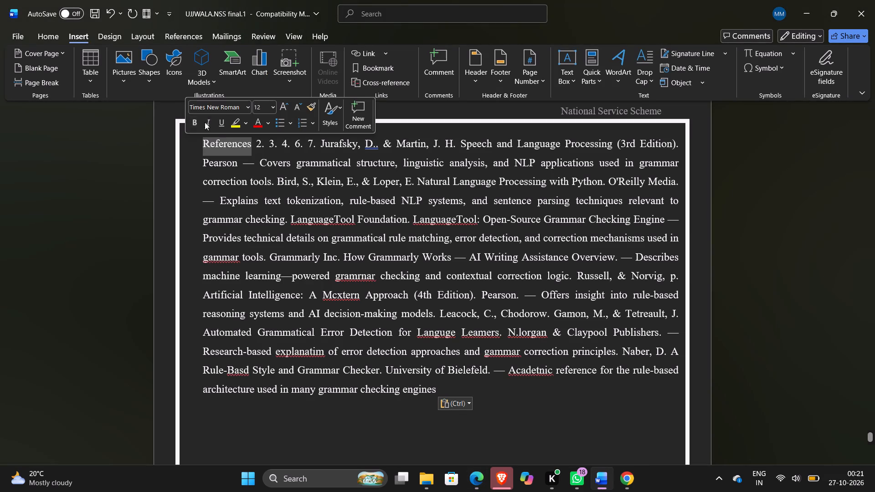
pyautogui.click(200, 121)
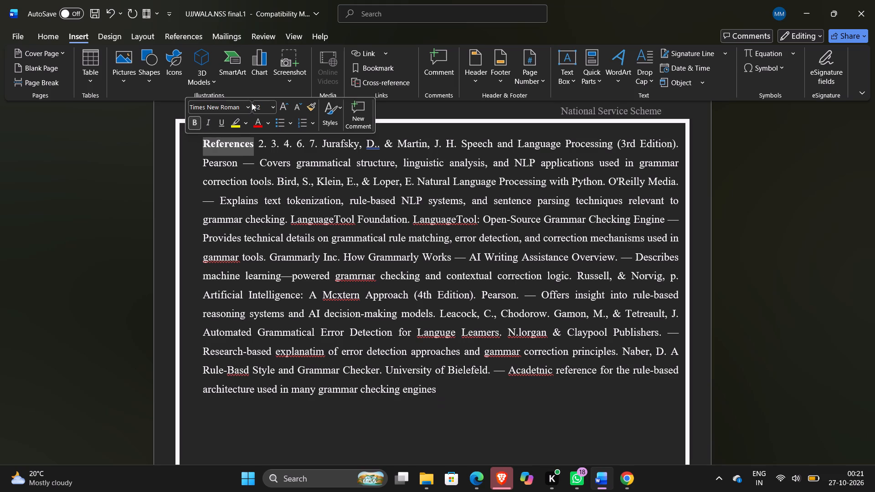
pyautogui.click(273, 106)
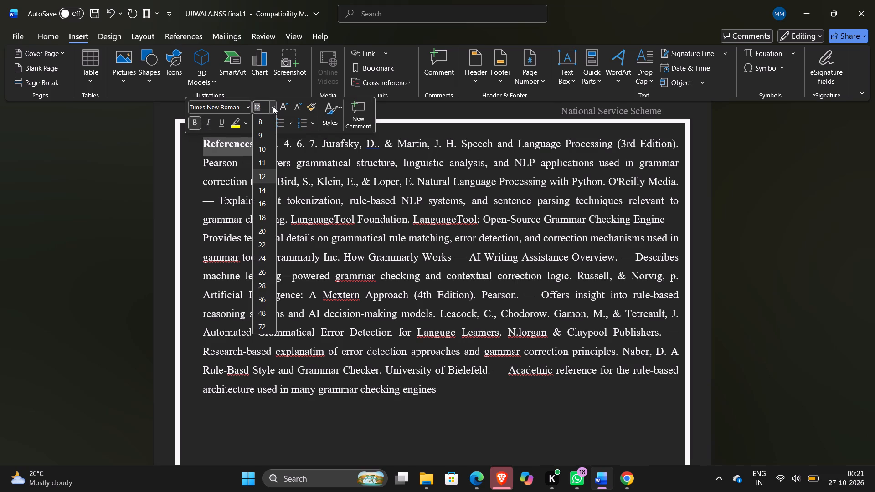
pyautogui.click(260, 186)
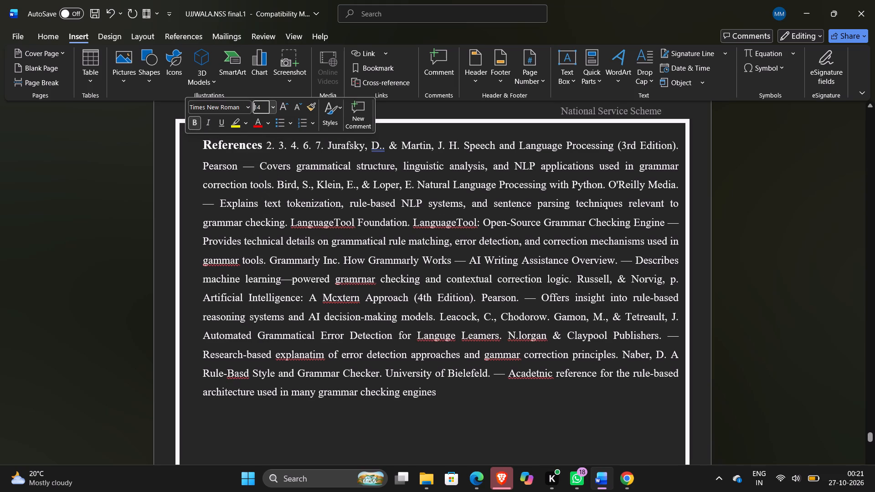
pyautogui.click(274, 159)
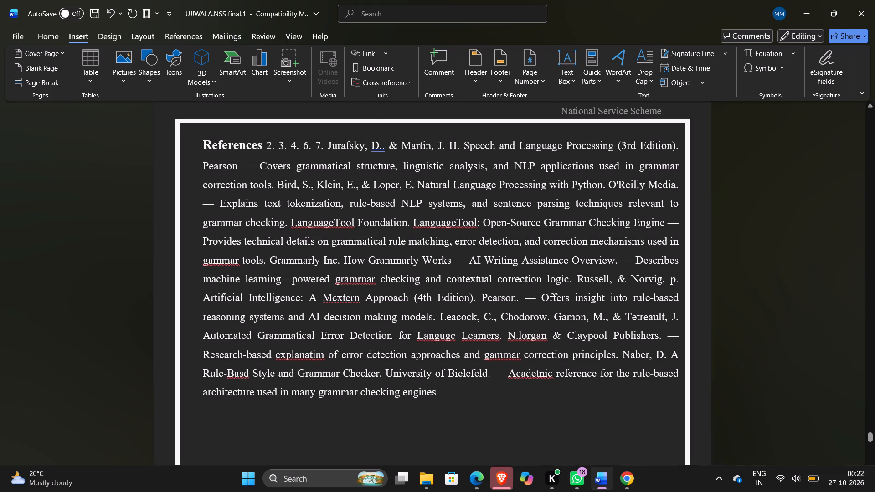
# Add a colon after "References" and start the reference text as a new paragraph after a blank line.
pyautogui.click(261, 146)
pyautogui.hotkey('shift', ':')
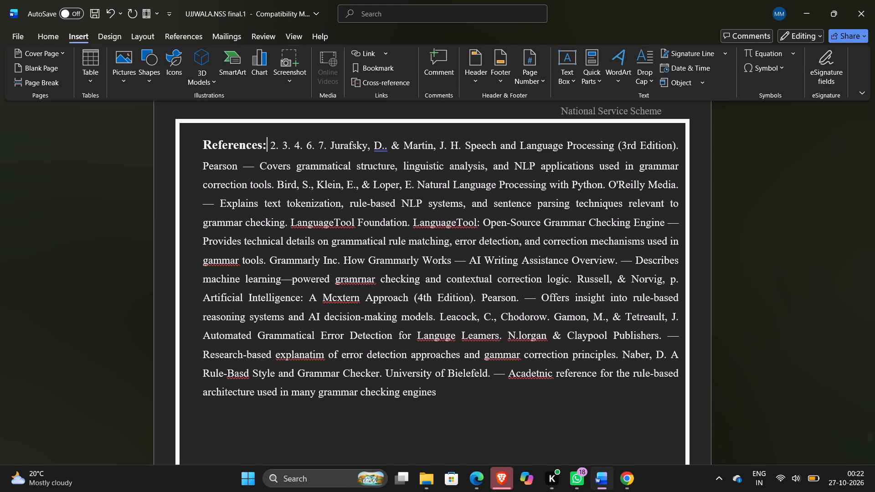
pyautogui.press('Return')
pyautogui.press('Return')
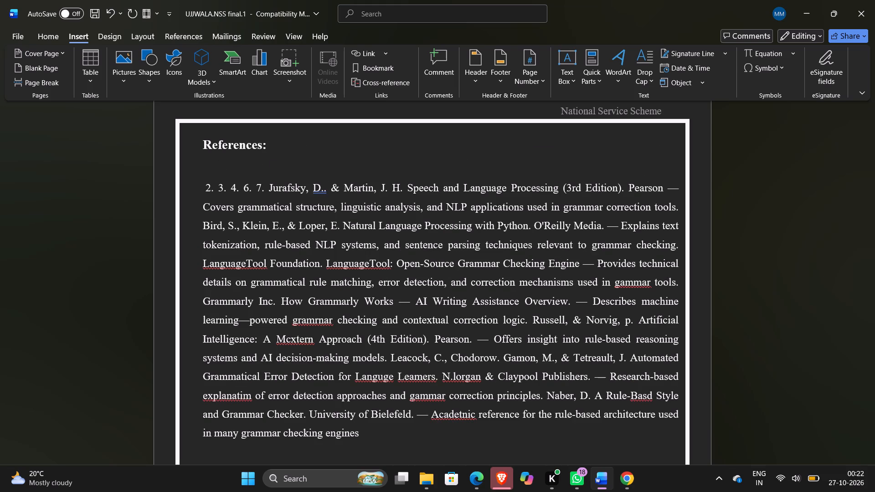
pyautogui.press('BackSpace')
pyautogui.press('Return')
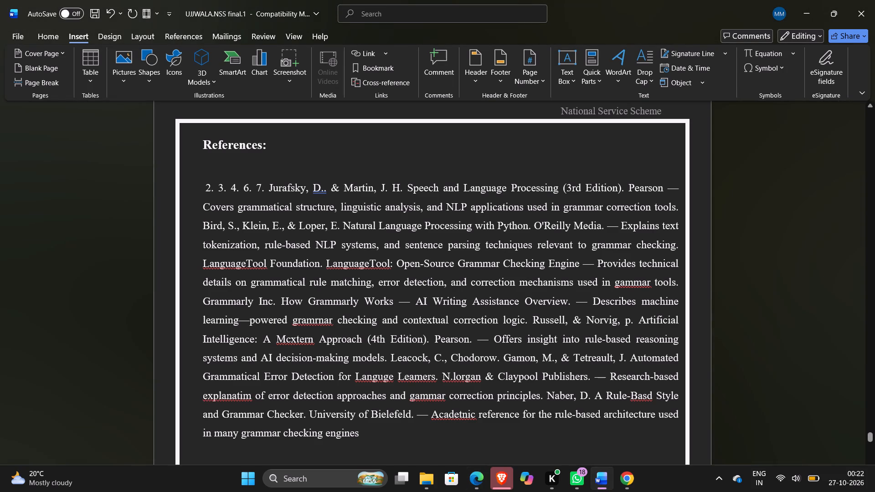
# Replace the stray numbers "2. 3. 4. 6. 7." before the Speech and Language Processing reference with list number "1.".
pyautogui.click(263, 189)
pyautogui.click(270, 189)
pyautogui.press('BackSpace')
pyautogui.press('BackSpace')
pyautogui.press('BackSpace')
pyautogui.press('BackSpace')
pyautogui.press('BackSpace')
pyautogui.press('BackSpace')
pyautogui.press('BackSpace')
pyautogui.press('BackSpace')
pyautogui.press('BackSpace')
pyautogui.press('BackSpace')
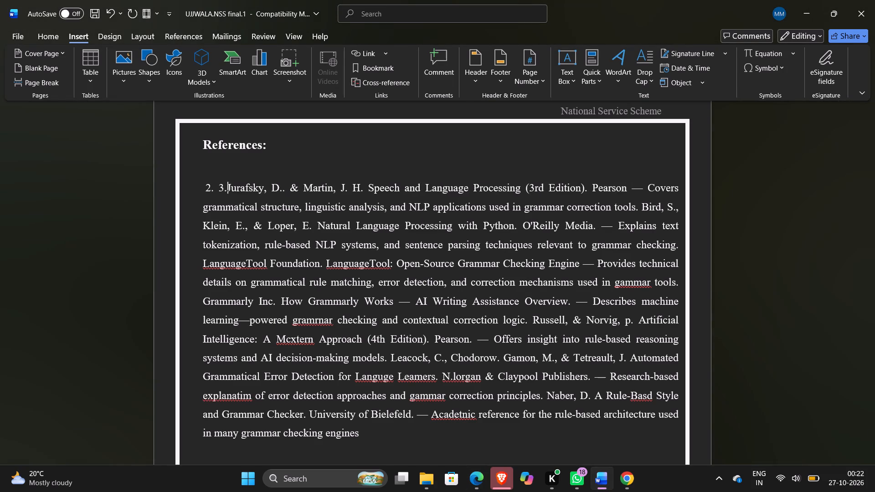
pyautogui.press('BackSpace')
pyautogui.press('BackSpace')
pyautogui.press('BackSpace')
pyautogui.press('BackSpace')
pyautogui.press('BackSpace')
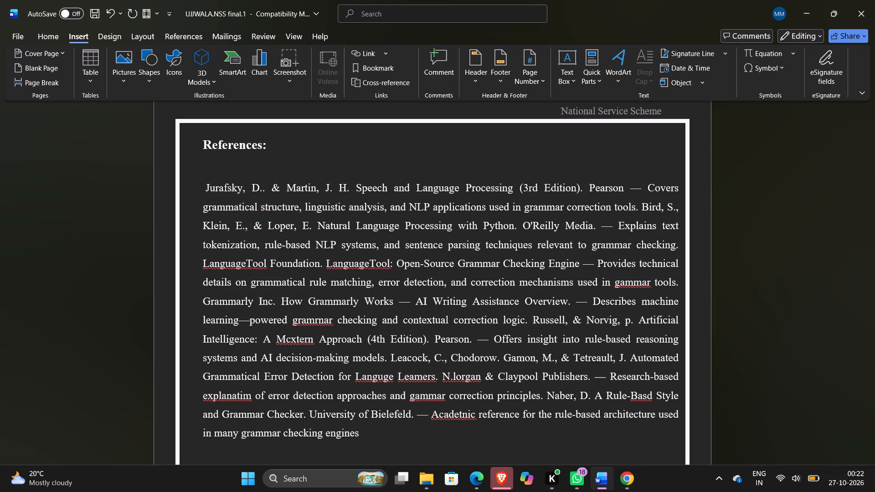
pyautogui.press('1')
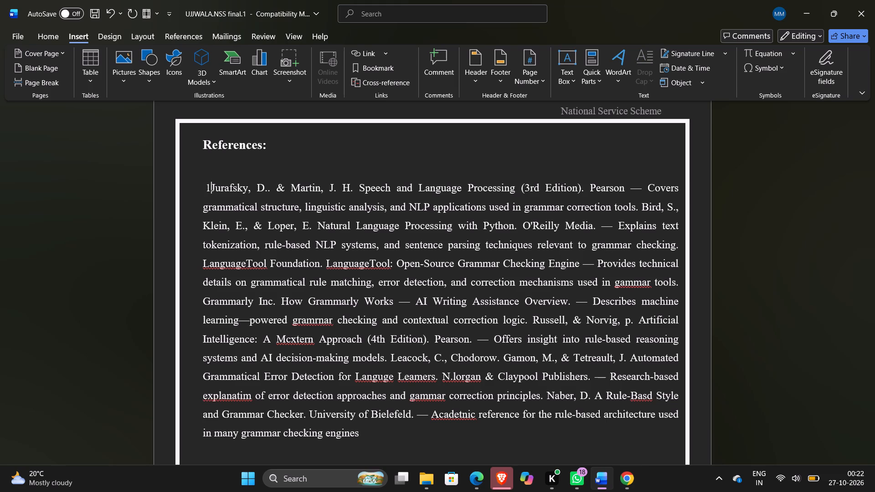
pyautogui.write('.')
pyautogui.press('space')
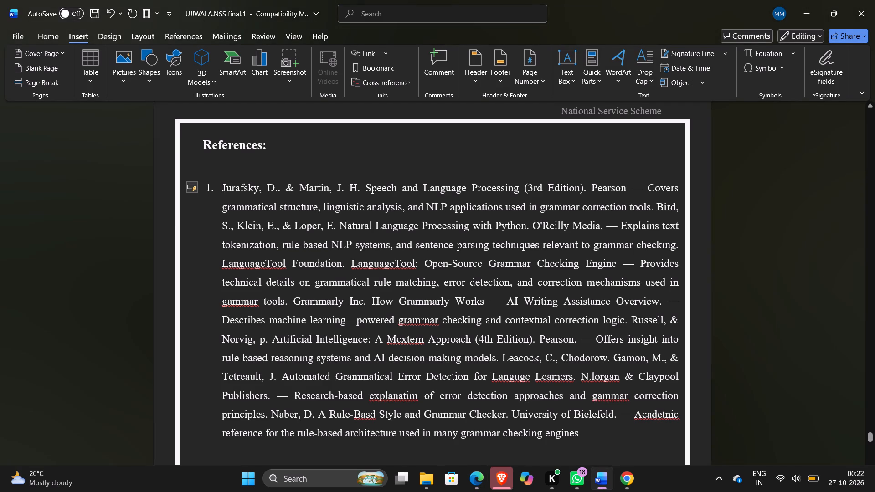
# Move the "— Covers grammatical structure" description onto its own unnumbered line below the first reference.
pyautogui.click(624, 184)
pyautogui.press('Return')
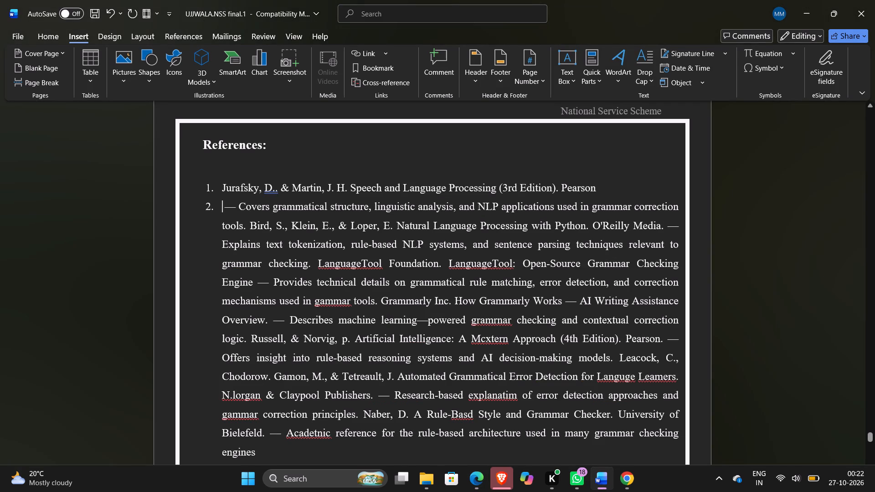
pyautogui.click(214, 209)
pyautogui.press('BackSpace')
pyautogui.press('BackSpace')
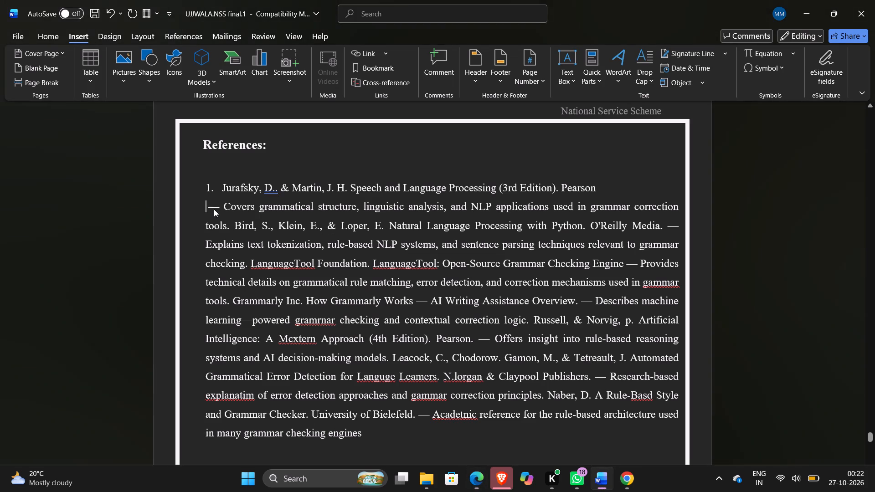
# Add the missing word "education" after "Pearson" in the first reference.
pyautogui.click(602, 186)
pyautogui.press('space')
pyautogui.write('ed')
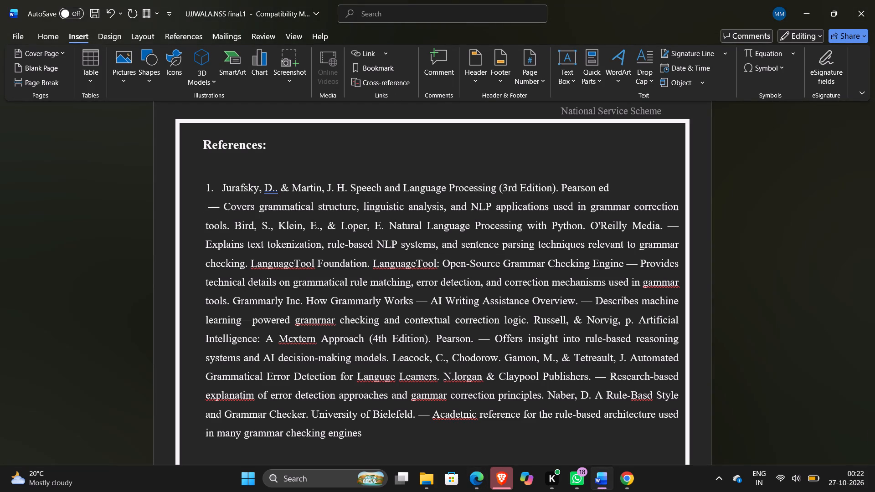
pyautogui.write('ucation')
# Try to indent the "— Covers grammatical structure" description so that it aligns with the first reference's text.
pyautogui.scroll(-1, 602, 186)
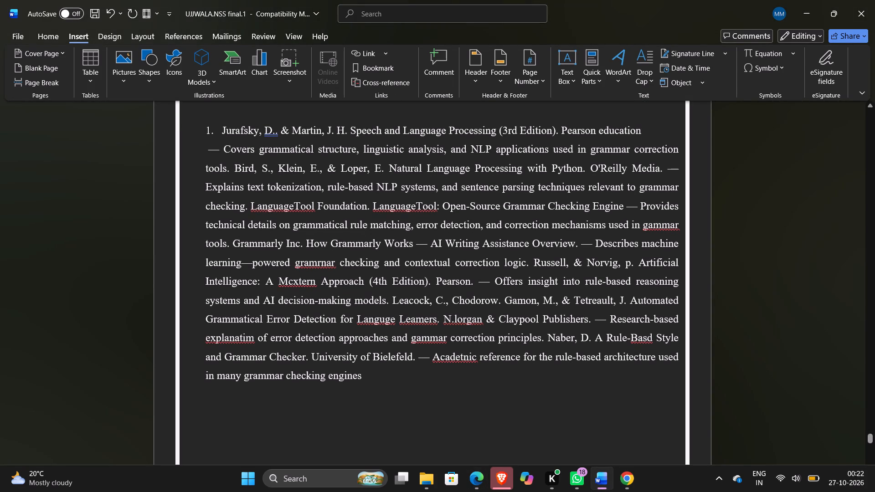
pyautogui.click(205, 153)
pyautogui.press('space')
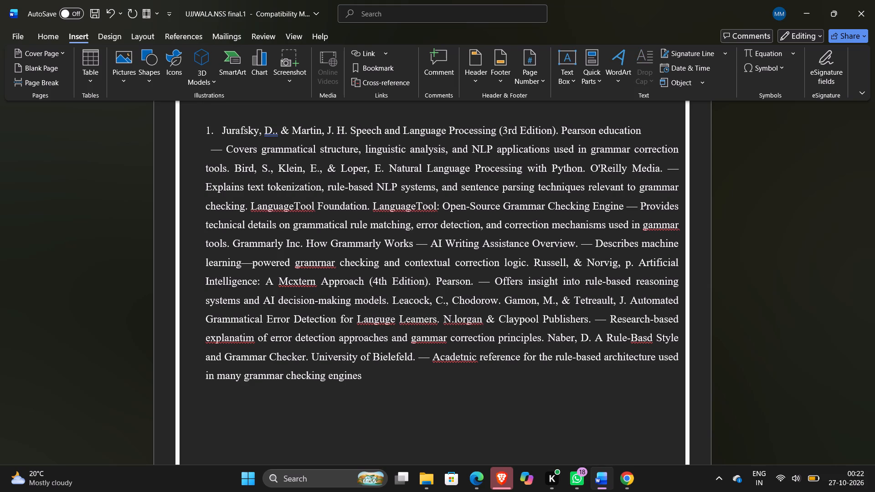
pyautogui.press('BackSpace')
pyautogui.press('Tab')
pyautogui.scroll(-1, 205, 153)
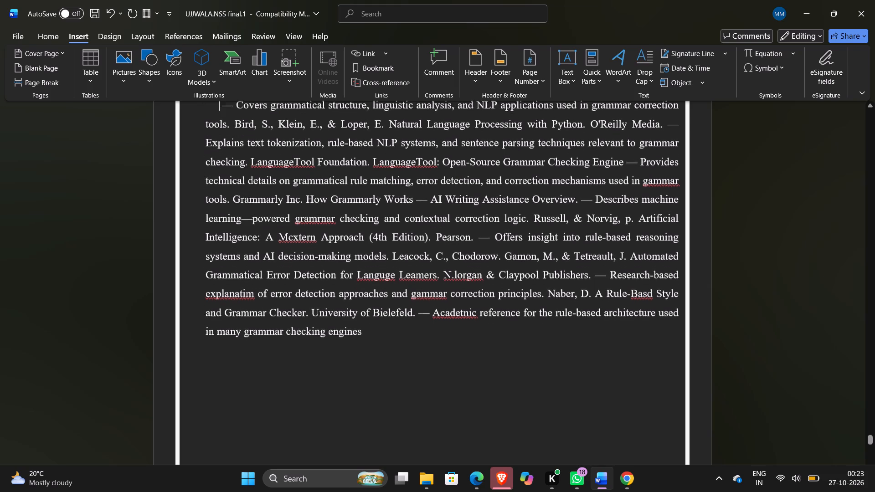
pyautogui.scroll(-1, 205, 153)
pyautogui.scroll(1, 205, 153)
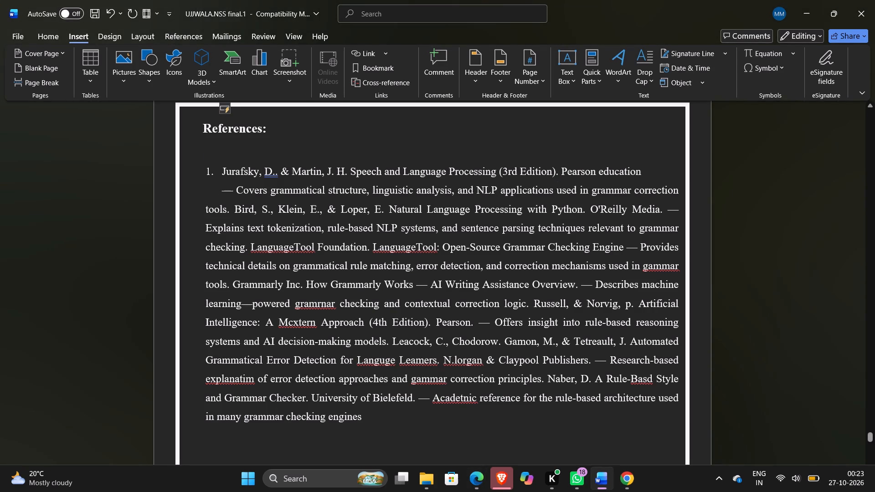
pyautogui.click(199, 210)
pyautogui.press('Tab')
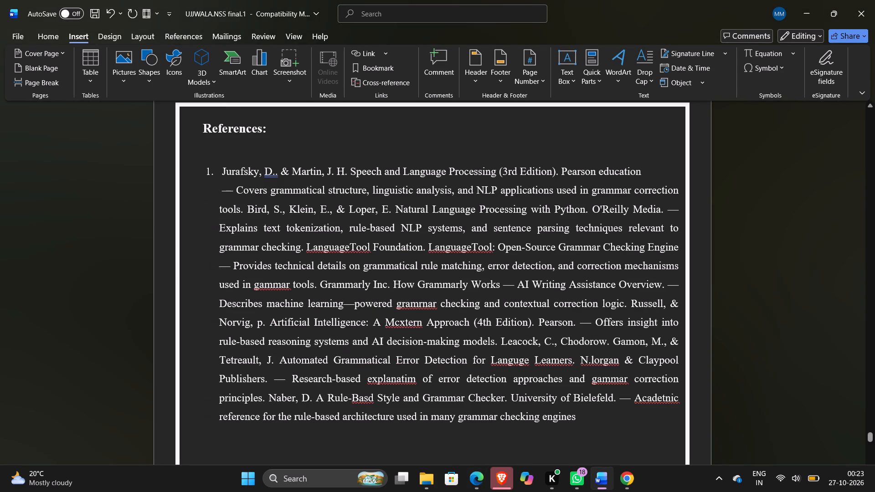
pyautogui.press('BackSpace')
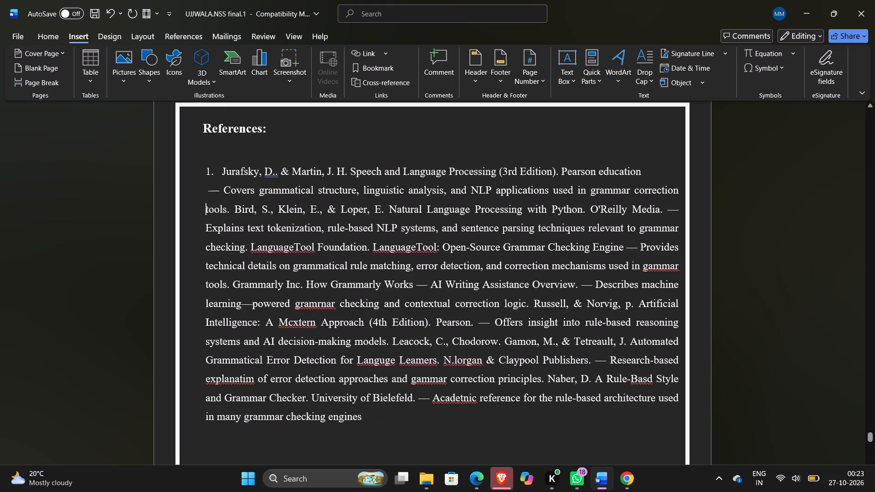
# Start the Natural Language Processing with Python reference on its own line as list item "2.".
pyautogui.click(235, 209)
pyautogui.press('Return')
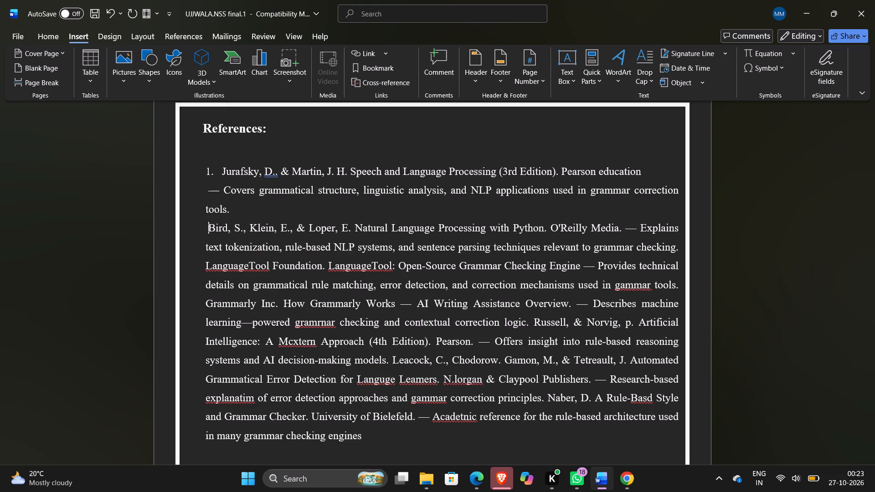
pyautogui.press('2')
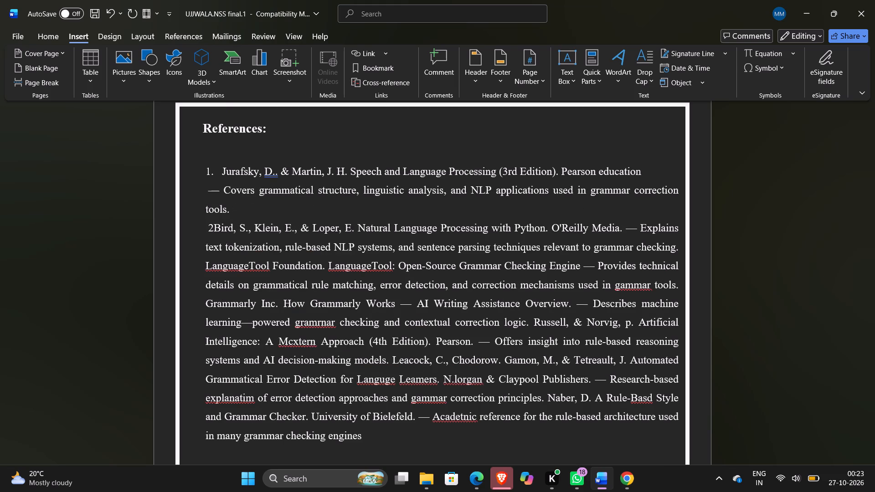
pyautogui.press('.')
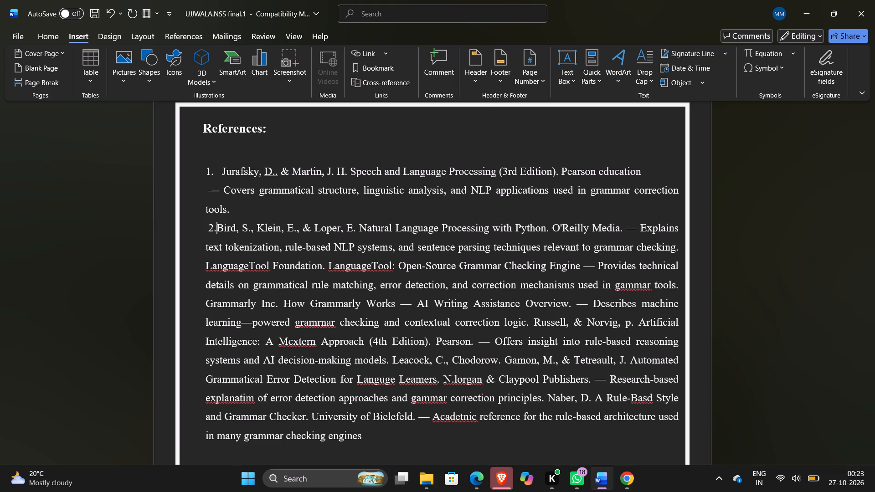
pyautogui.press('space')
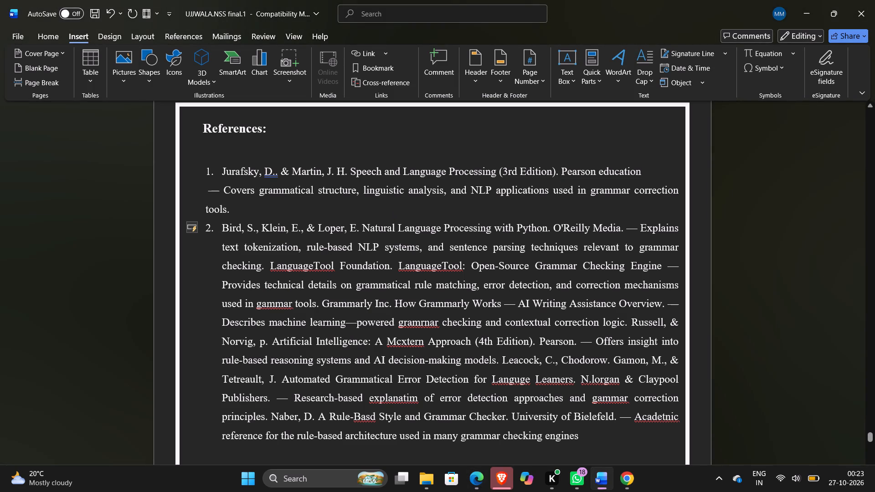
# Move the "— Explains text tokenization" description onto its own unnumbered line below the second reference.
pyautogui.click(624, 227)
pyautogui.press('Return')
pyautogui.press('BackSpace')
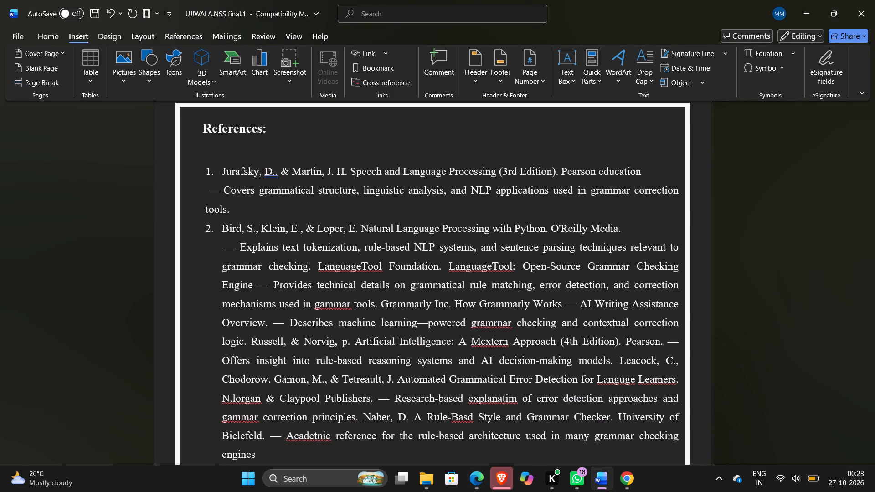
# Indent the first line of the "— Covers grammatical structure" description under the first reference.
pyautogui.click(206, 189)
pyautogui.press('space')
pyautogui.press('BackSpace')
pyautogui.press('Tab')
# Start the LanguageTool Foundation reference on its own line as list item "3.".
pyautogui.scroll(-1, 206, 189)
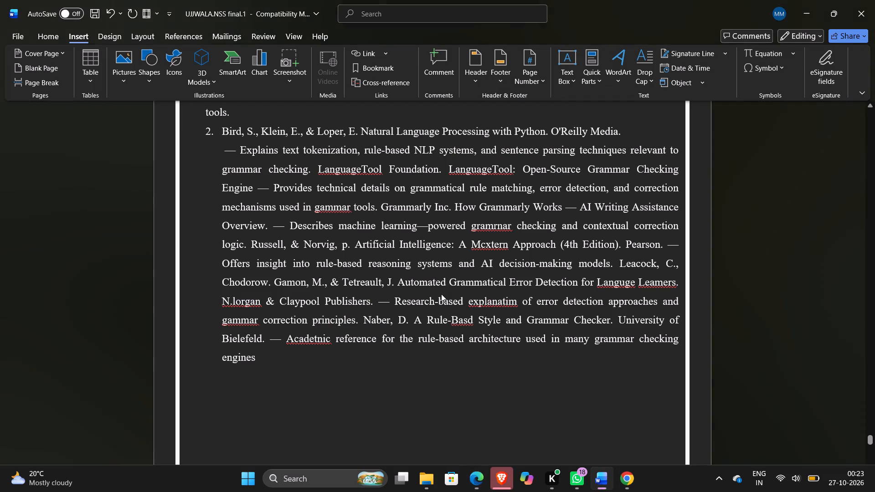
pyautogui.click(316, 166)
pyautogui.press('Return')
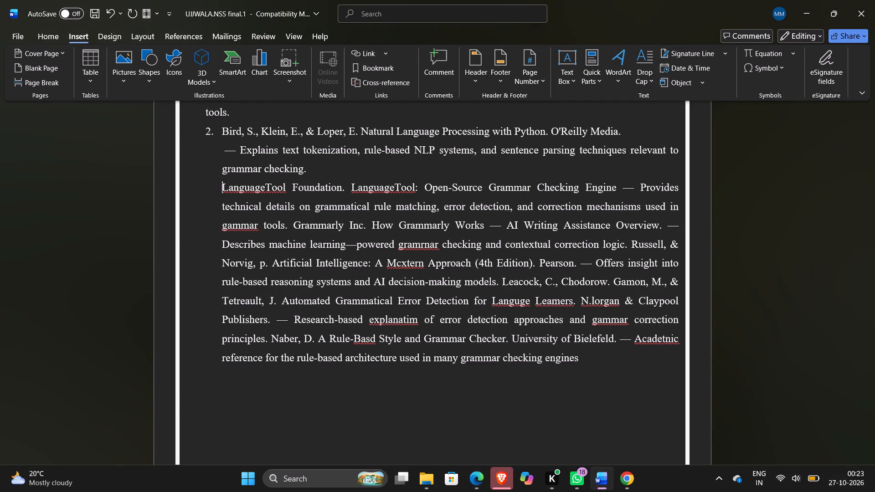
pyautogui.press('2')
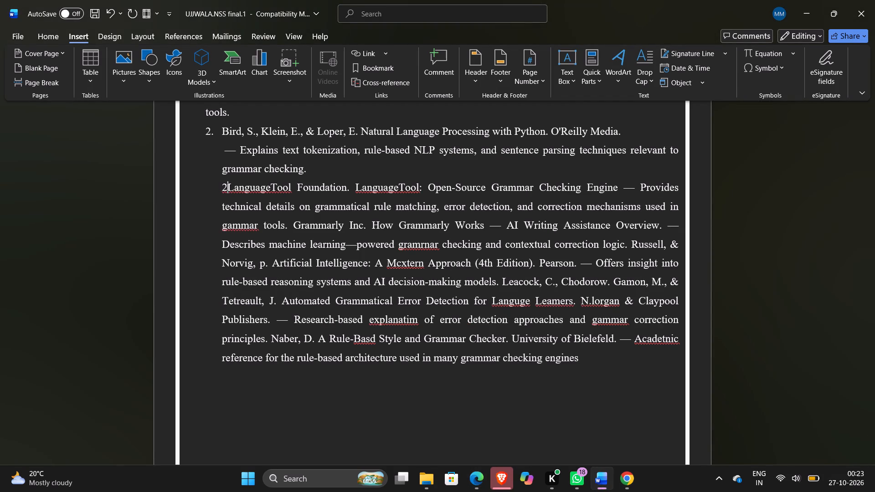
pyautogui.press('BackSpace')
pyautogui.press('BackSpace')
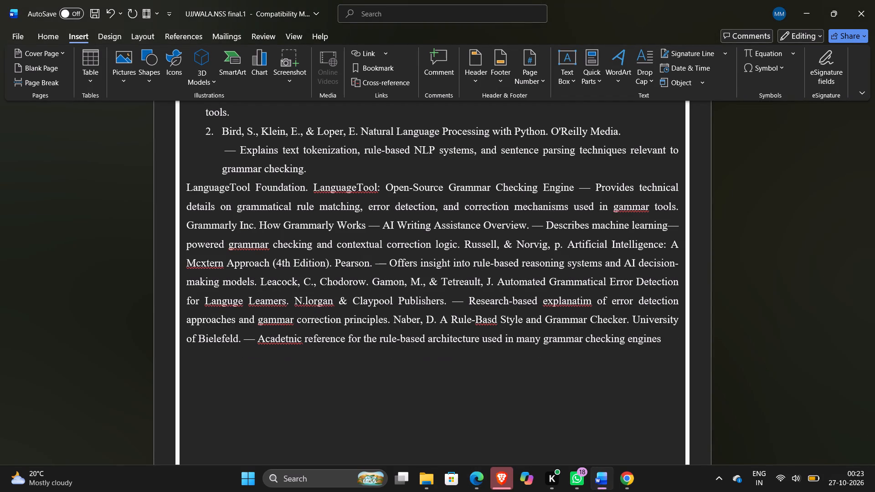
pyautogui.press('3')
pyautogui.press('BackSpace')
pyautogui.press('BackSpace')
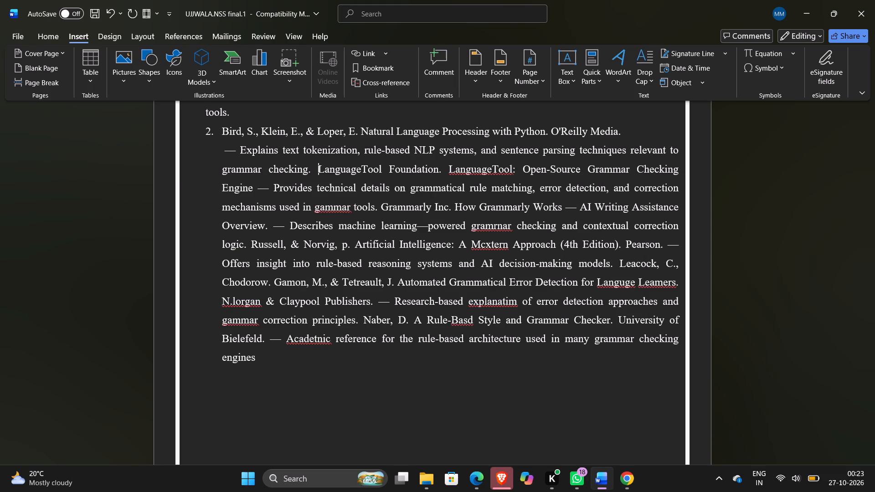
pyautogui.press('3')
pyautogui.press('BackSpace')
pyautogui.press('Return')
pyautogui.press('3')
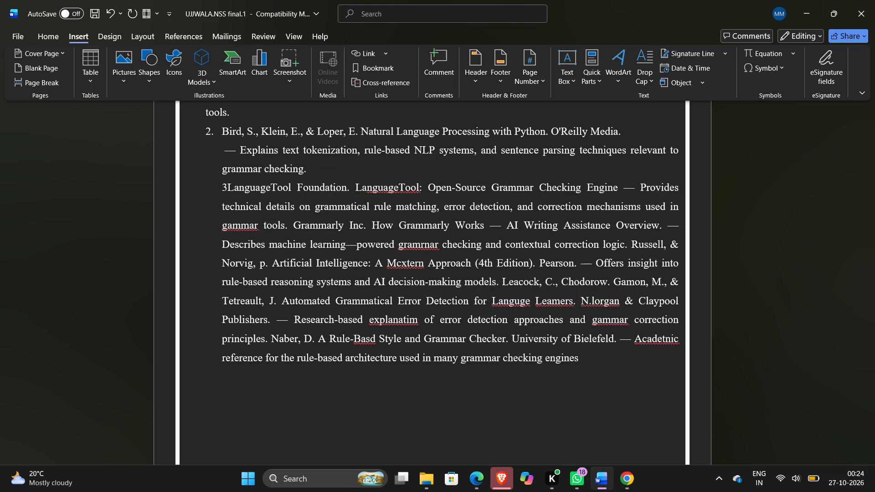
pyautogui.write('.')
pyautogui.press('space')
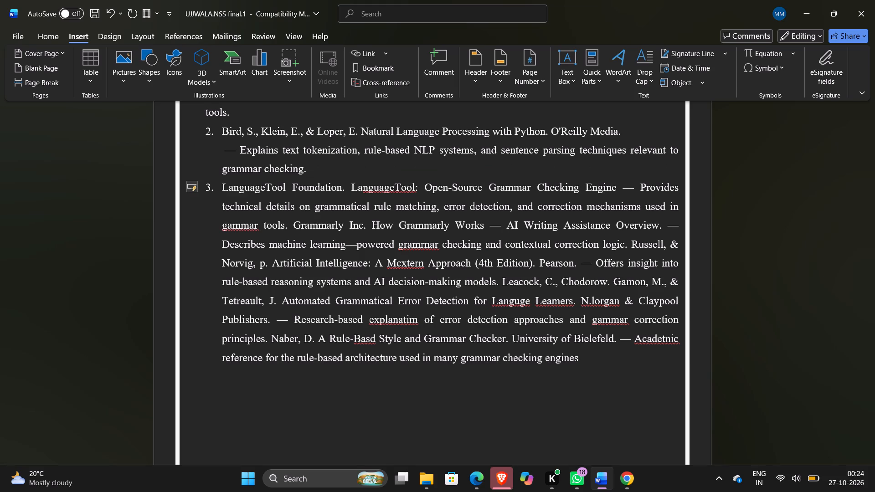
# Move the "— Provides technical details" description onto its own unnumbered line below the third reference.
pyautogui.click(621, 185)
pyautogui.press('Return')
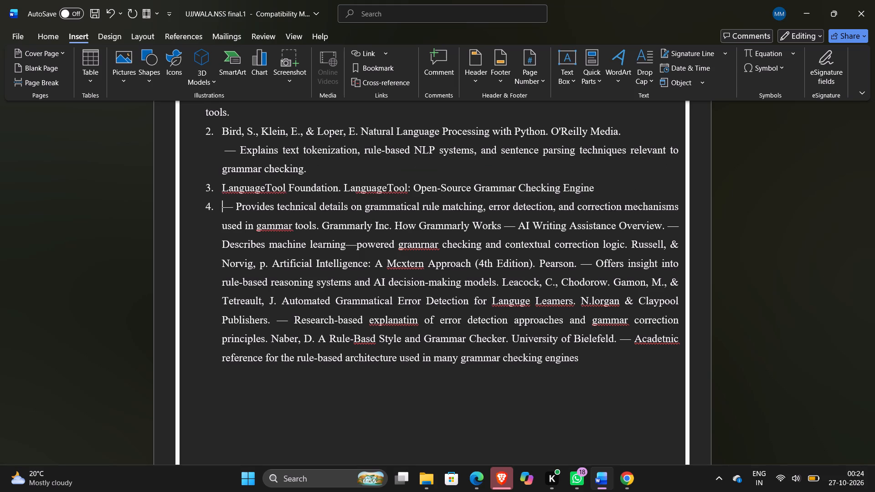
pyautogui.press('space')
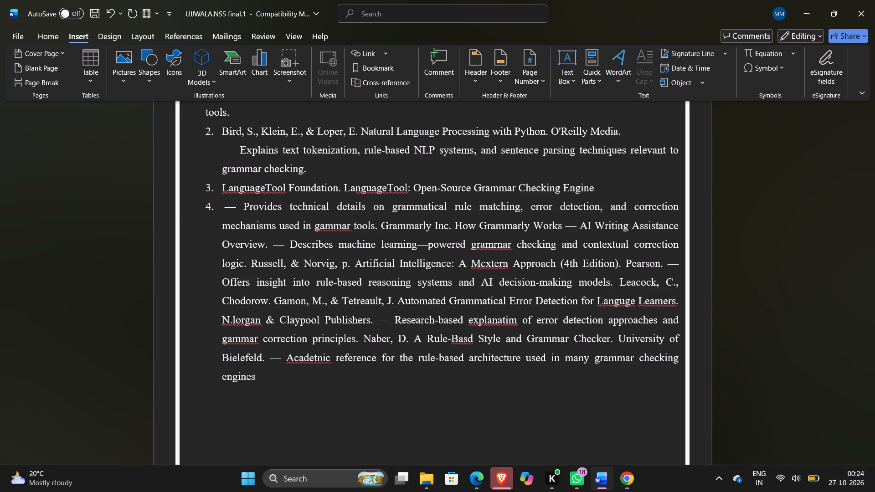
pyautogui.press('BackSpace')
pyautogui.press('BackSpace')
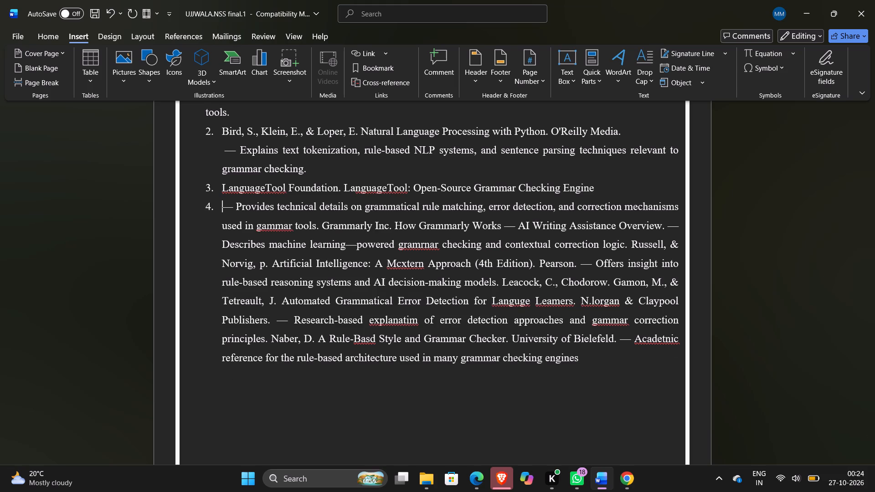
# Adjust the indent of the "— Provides technical details" description, adding three leading spaces so its dash sits slightly inside the third reference's text.
pyautogui.press('space')
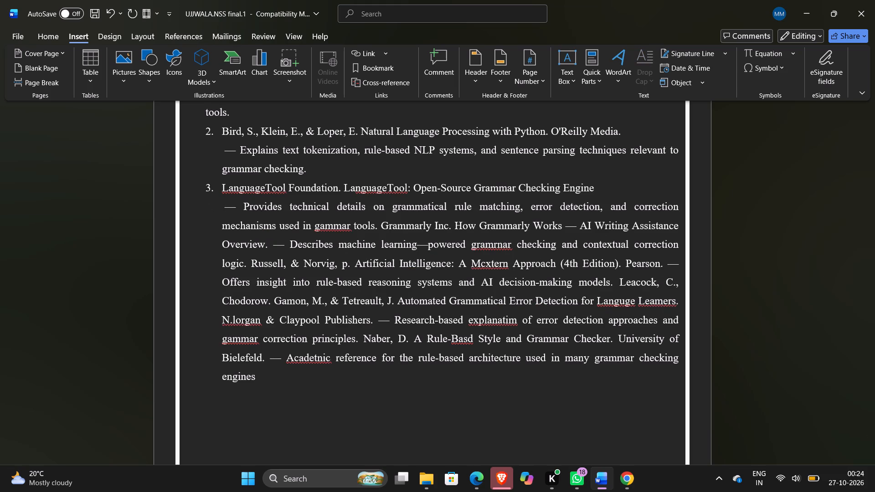
pyautogui.press('BackSpace')
pyautogui.press('Tab')
pyautogui.scroll(1, 551, 173)
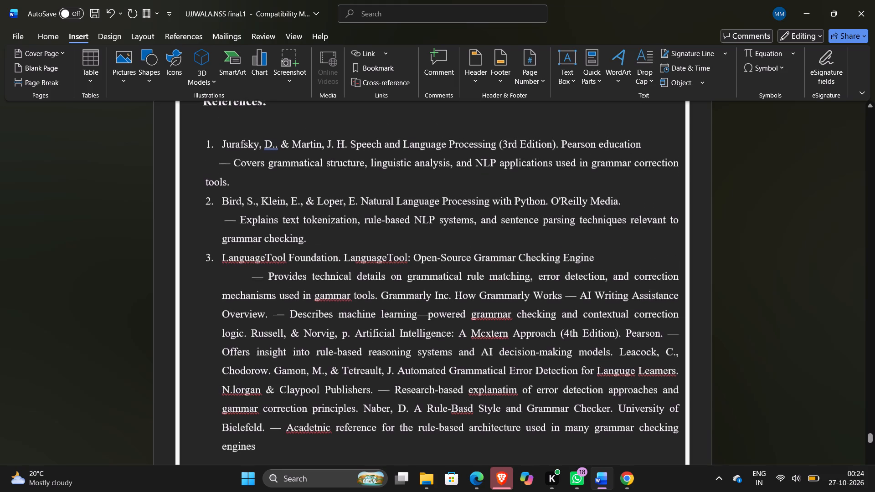
pyautogui.scroll(1, 551, 173)
pyautogui.press('BackSpace')
pyautogui.press('BackSpace')
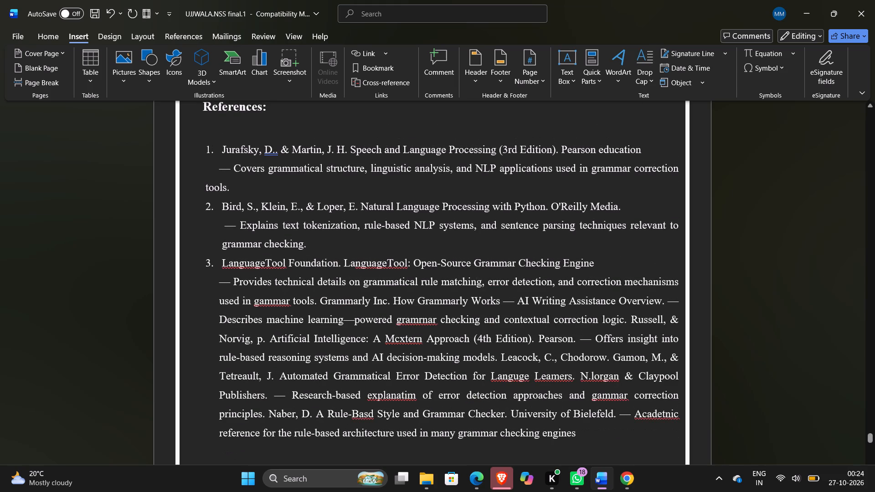
pyautogui.press('space')
pyautogui.press('space')
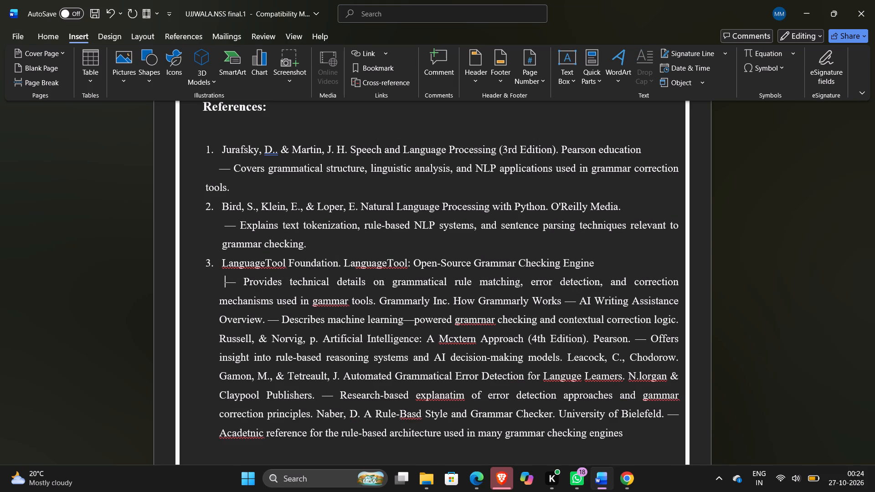
pyautogui.press('space')
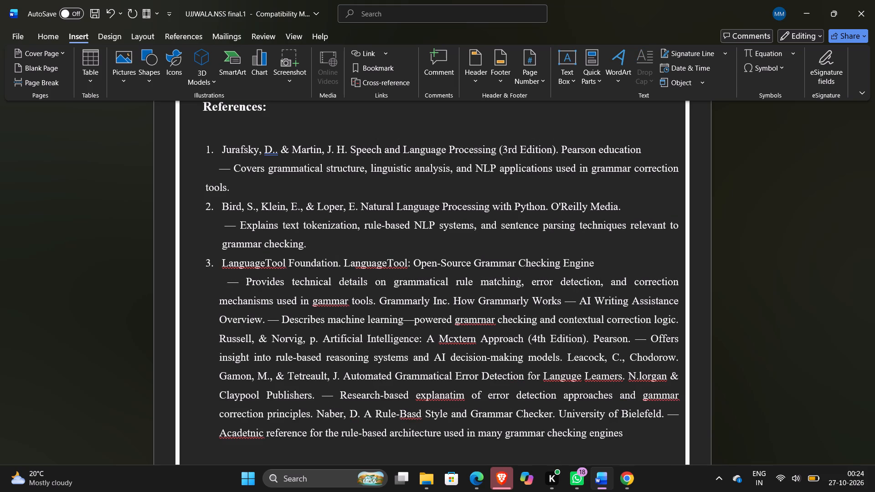
# Start the Grammarly Inc. reference on its own line as list item "4.".
pyautogui.scroll(1, 551, 173)
pyautogui.scroll(-1, 551, 173)
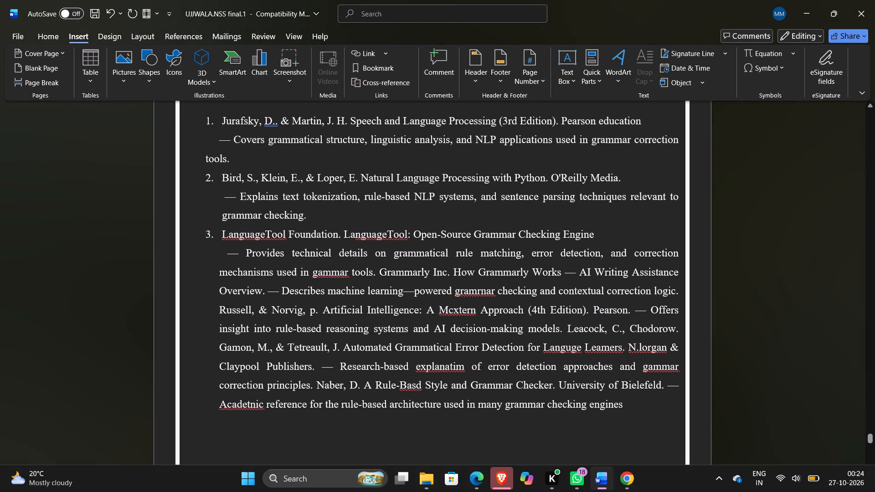
pyautogui.click(379, 275)
pyautogui.press('Return')
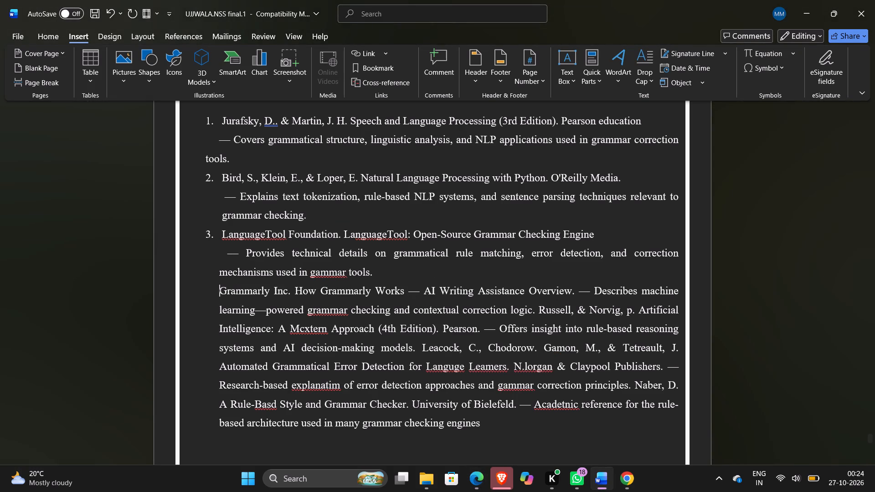
pyautogui.press('4')
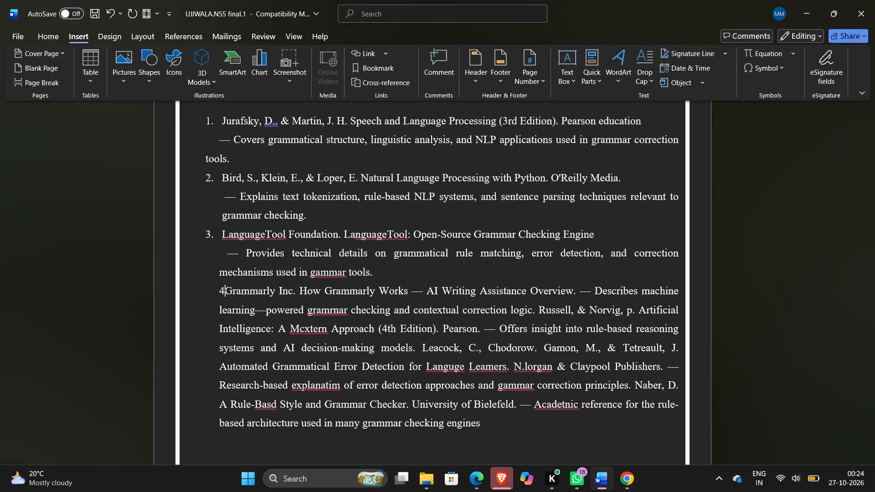
pyautogui.press('.')
pyautogui.press('Return')
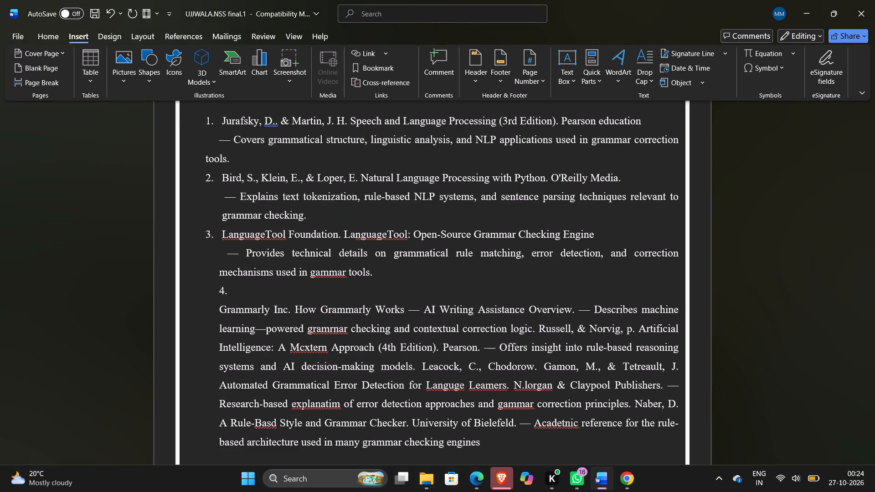
pyautogui.press('BackSpace')
pyautogui.press('BackSpace')
pyautogui.press('space')
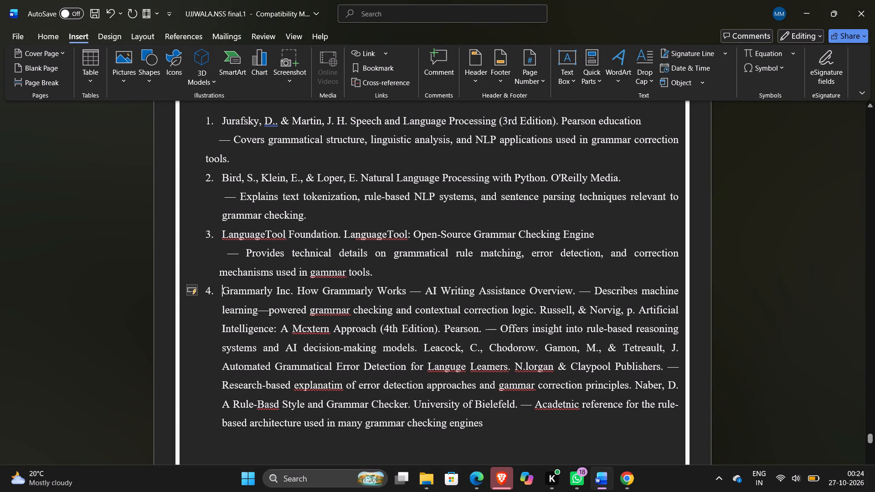
# Move the "— Describes machine learning" description onto its own unnumbered line below the fourth reference, with extra leading space.
pyautogui.click(576, 289)
pyautogui.press('Return')
pyautogui.press('BackSpace')
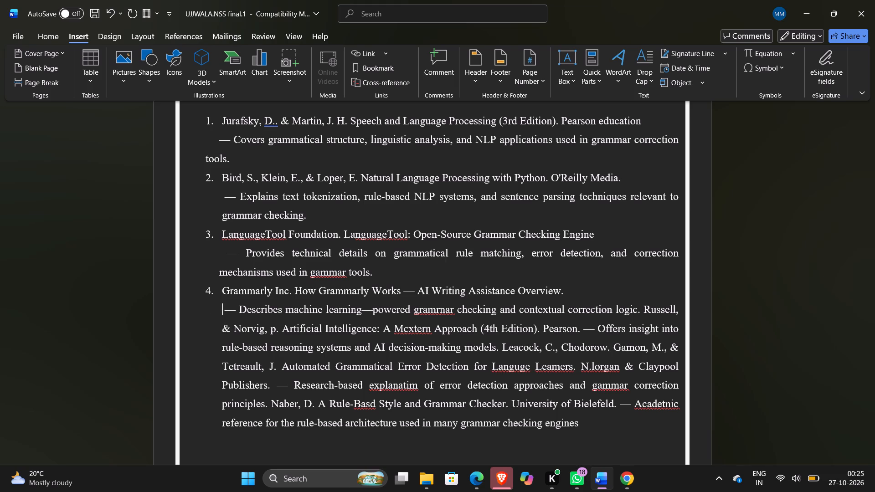
pyautogui.press('space')
# Add two leading spaces before the "— Covers grammatical structure" description to bring its dash in line with the second reference's description.
pyautogui.scroll(1, 576, 289)
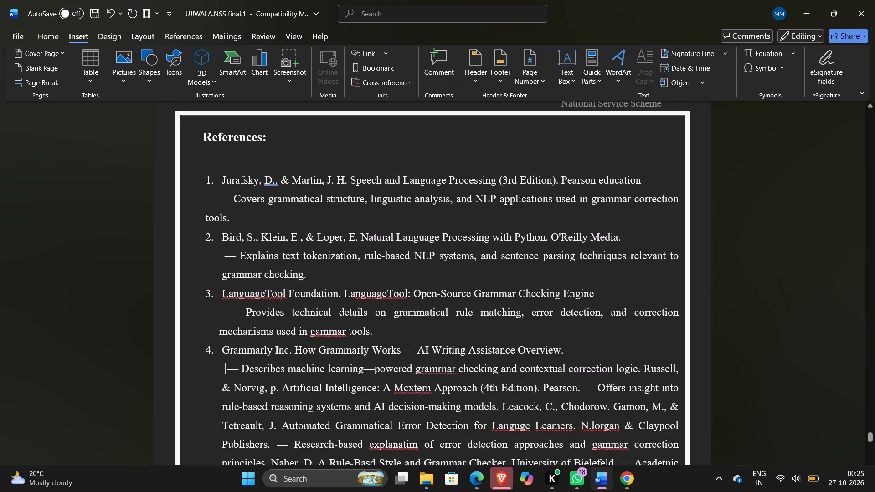
pyautogui.click(217, 199)
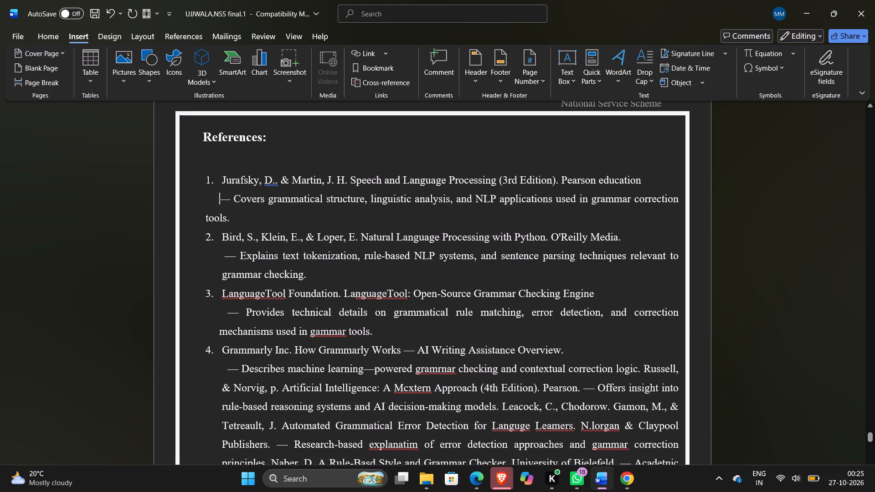
pyautogui.press('space')
pyautogui.press('space')
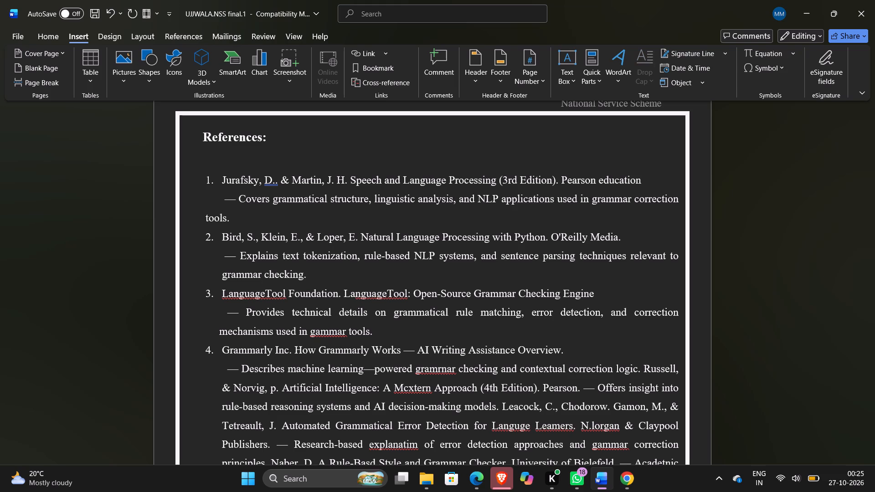
# Add one more leading space before the "— Explains text tokenization" description under the second reference.
pyautogui.scroll(-1, 217, 199)
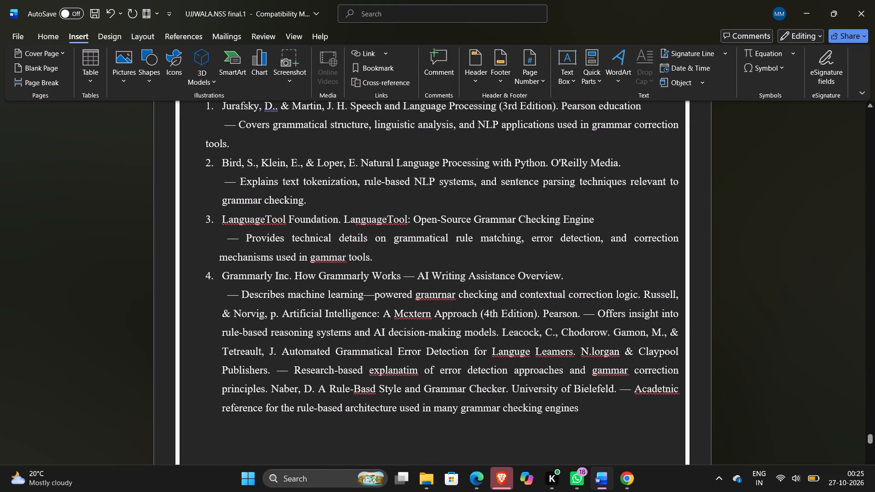
pyautogui.click(222, 177)
pyautogui.press('space')
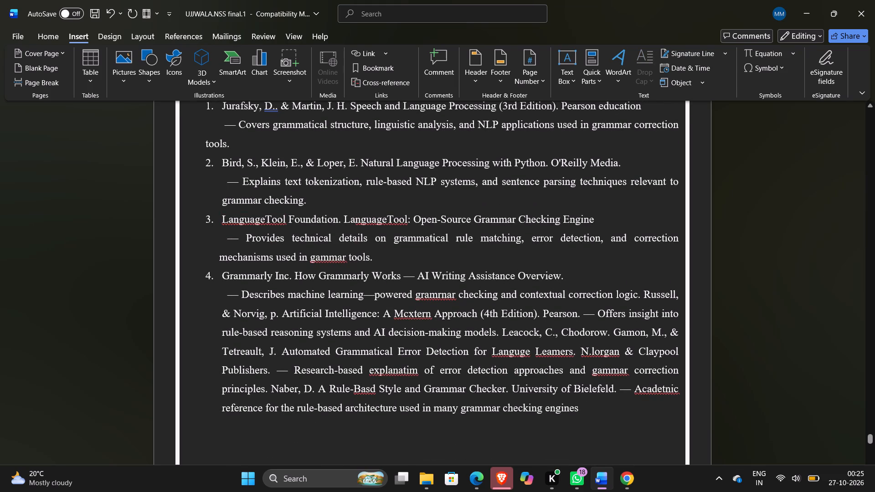
# Start the Russell & Norvig reference on its own line as list item "5.".
pyautogui.scroll(-1, 268, 292)
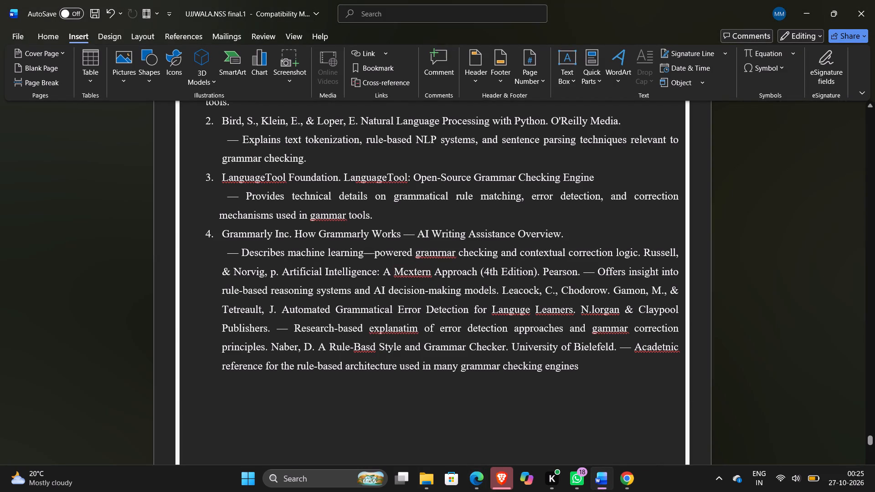
pyautogui.click(643, 251)
pyautogui.press('Return')
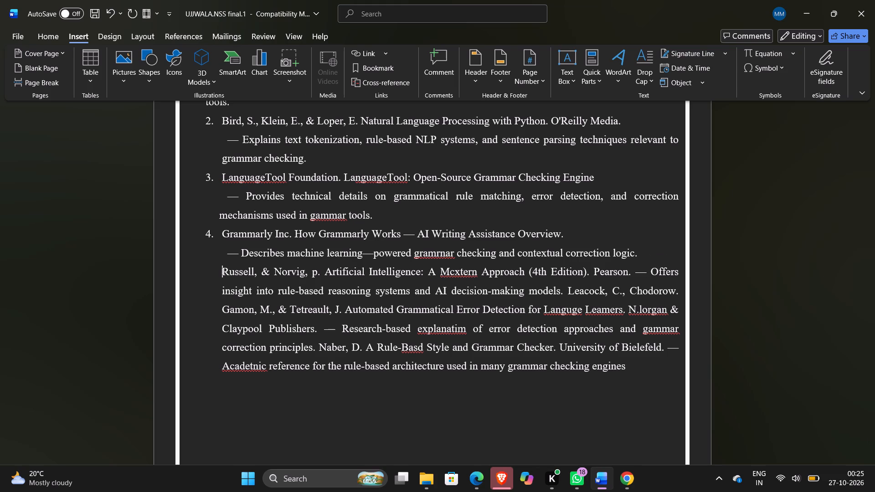
pyautogui.press('5')
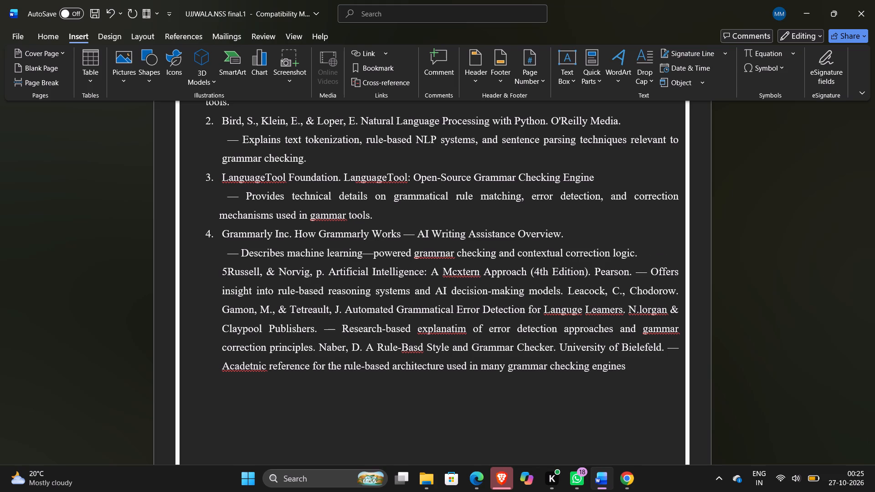
pyautogui.press('.')
pyautogui.press('BackSpace')
pyautogui.write('.')
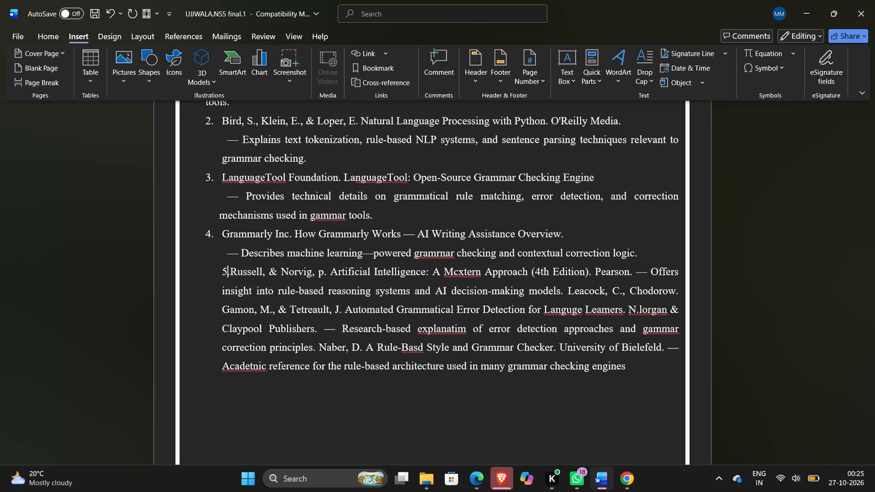
pyautogui.press('space')
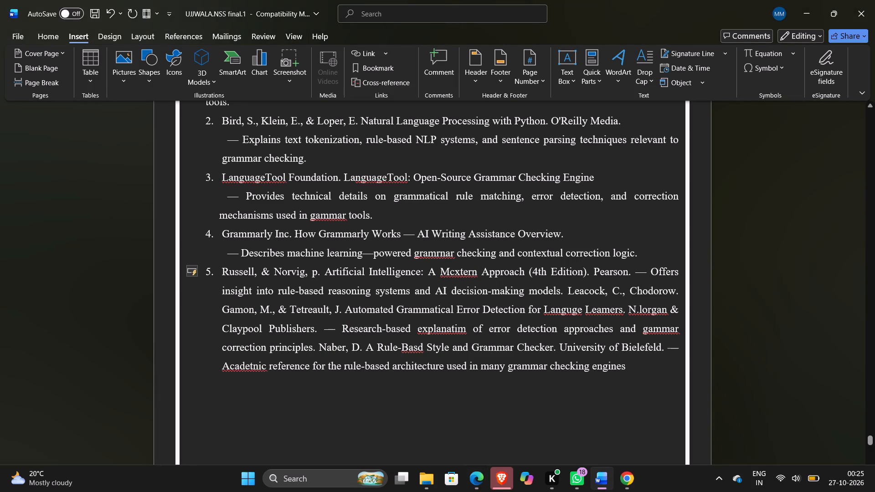
# Move the "— Offers insight" description onto its own unnumbered line below the fifth reference, with an extra leading space.
pyautogui.click(632, 270)
pyautogui.press('Return')
pyautogui.press('BackSpace')
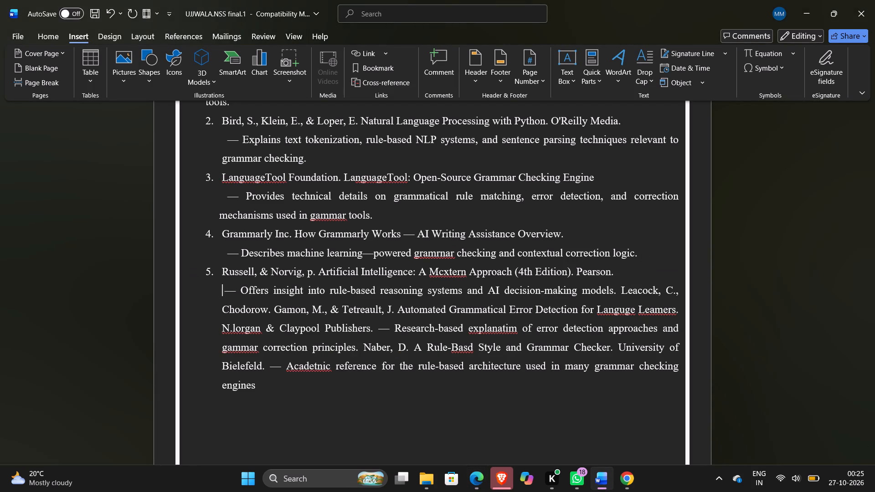
pyautogui.press('space')
# Start the Leacock, Chodorow, Gamon & Tetreault reference on its own line as list item "6.".
pyautogui.scroll(-1, 632, 270)
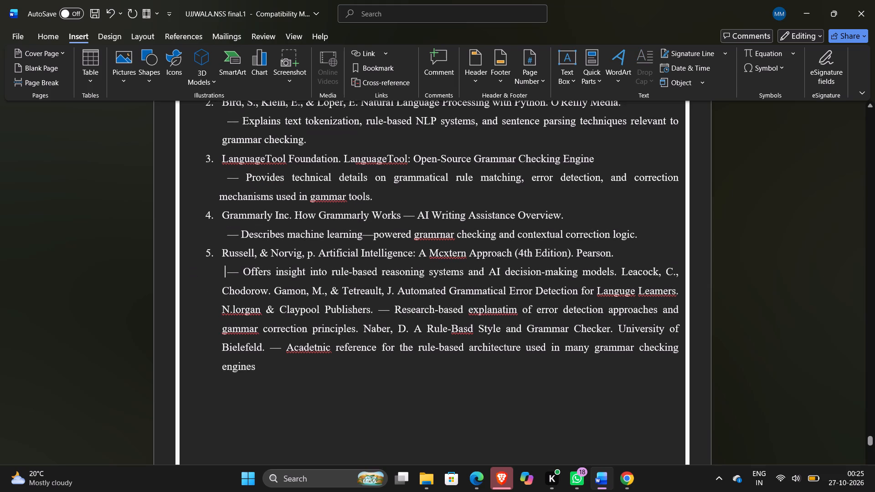
pyautogui.scroll(-1, 632, 270)
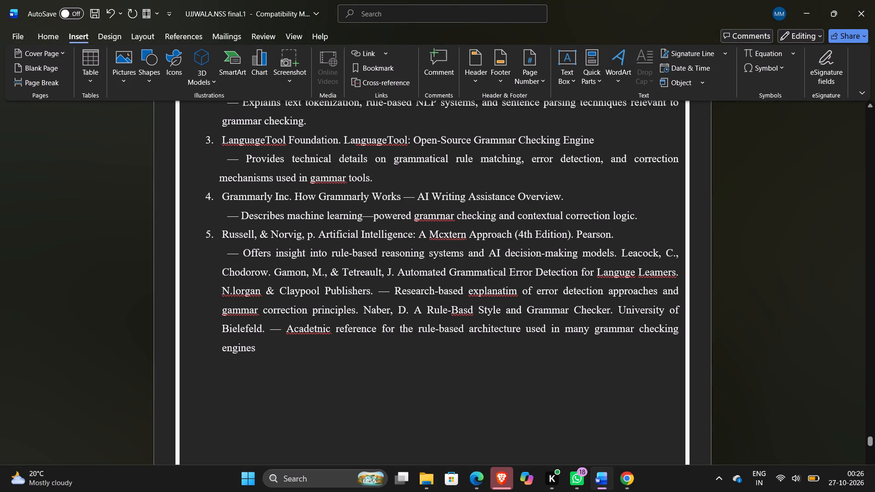
pyautogui.click(625, 252)
pyautogui.press('Left')
pyautogui.press('Return')
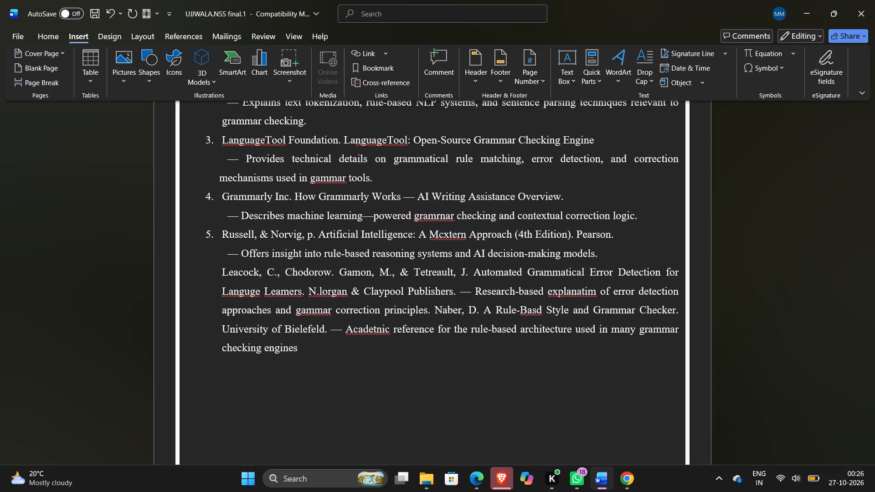
pyautogui.press('6')
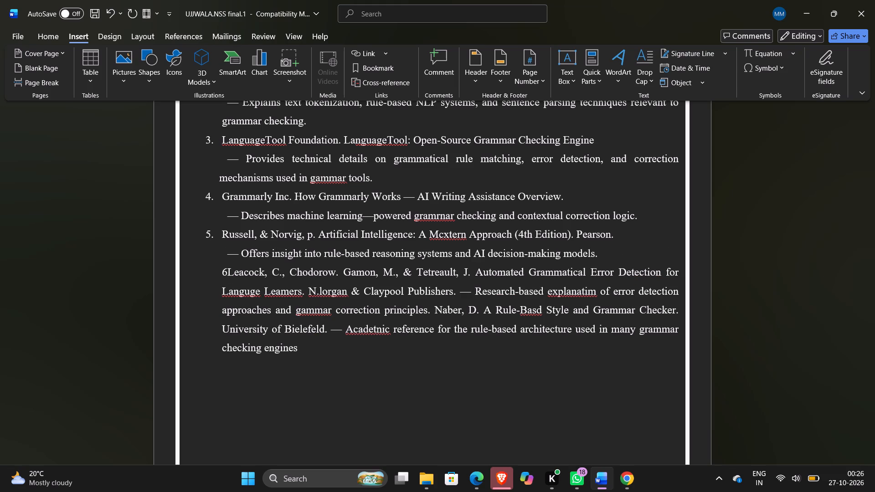
pyautogui.press('.')
pyautogui.press('Return')
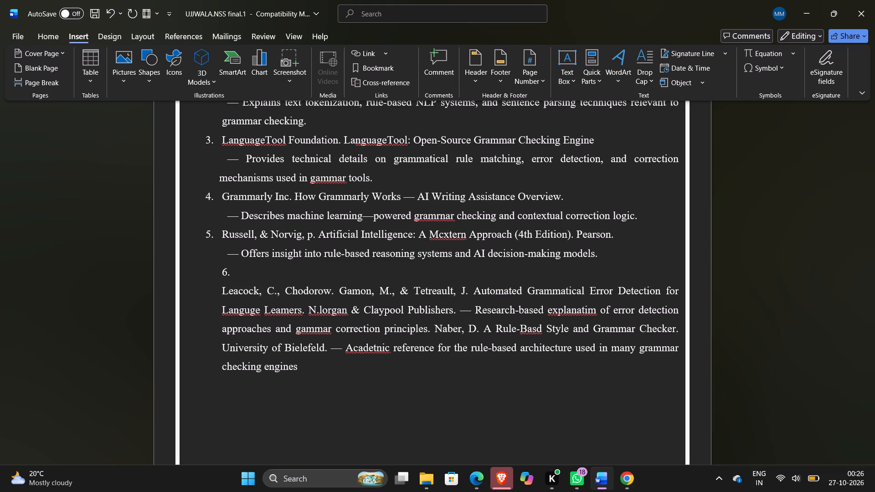
pyautogui.press('BackSpace')
pyautogui.press('BackSpace')
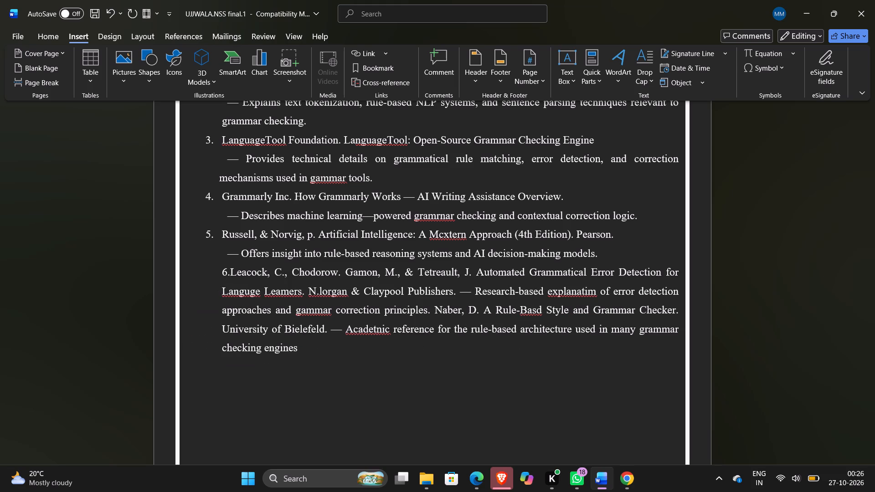
pyautogui.press('space')
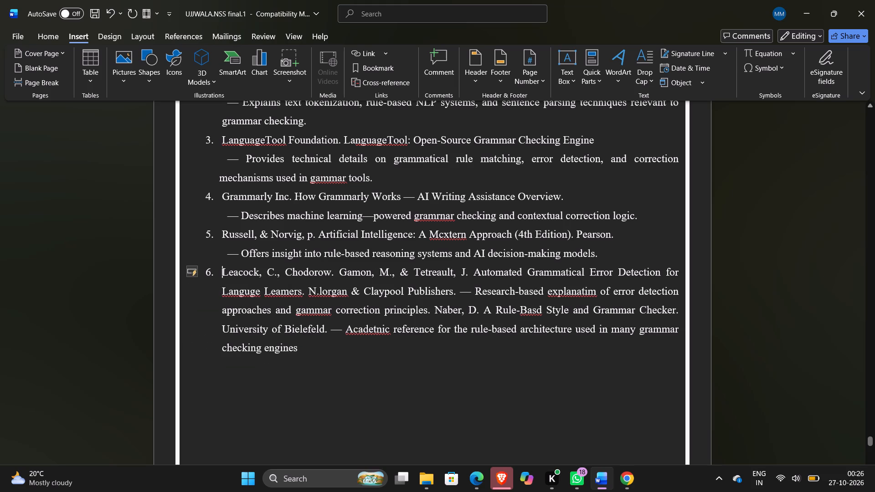
# Move the "— Research-based" description onto its own unnumbered line below the sixth reference, with one leading space.
pyautogui.click(459, 291)
pyautogui.press('Return')
pyautogui.press('space')
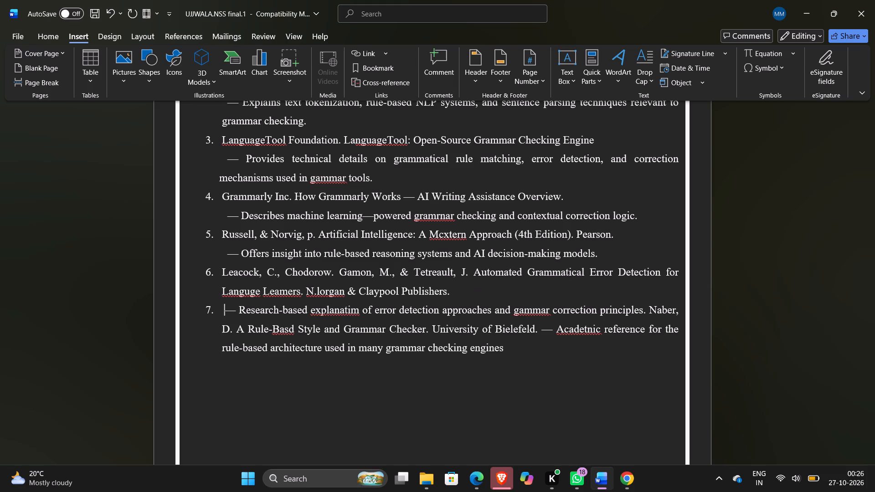
pyautogui.press('BackSpace')
pyautogui.press('BackSpace')
pyautogui.press('space')
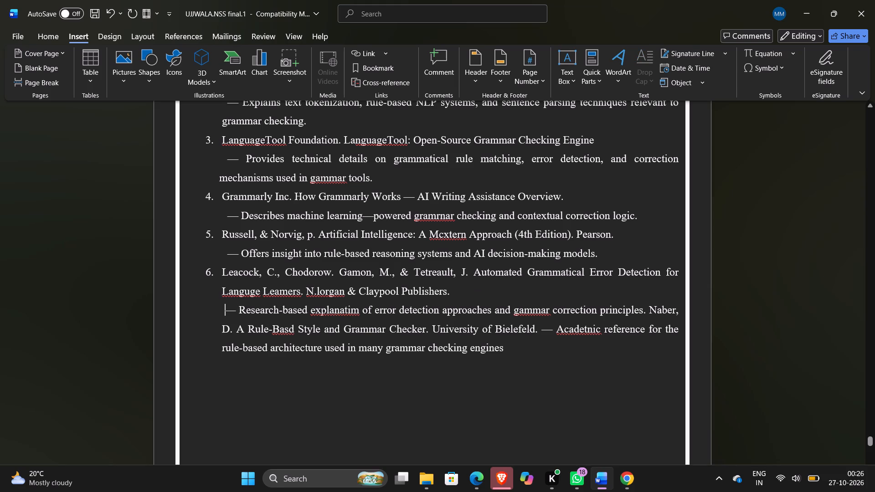
# Start the Naber reference as list item "7.", leaving one blank line between it and the sixth reference's description.
pyautogui.click(650, 309)
pyautogui.press('Return')
pyautogui.press('Return')
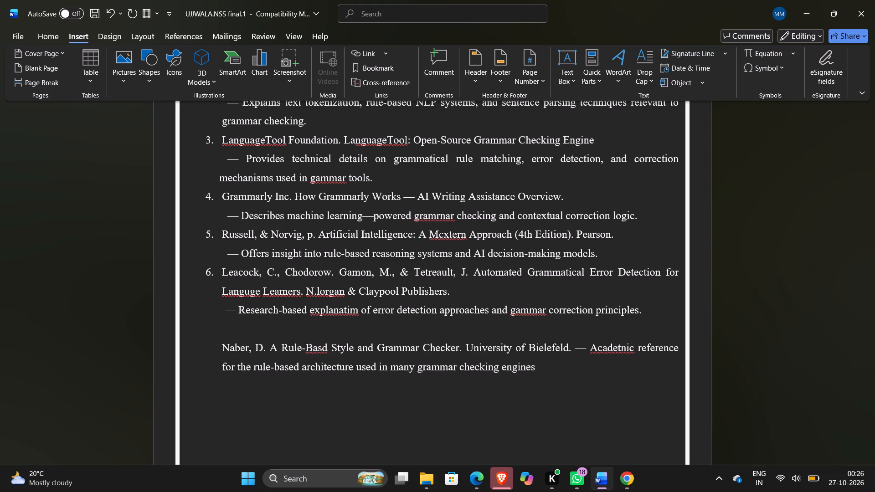
pyautogui.write('7,')
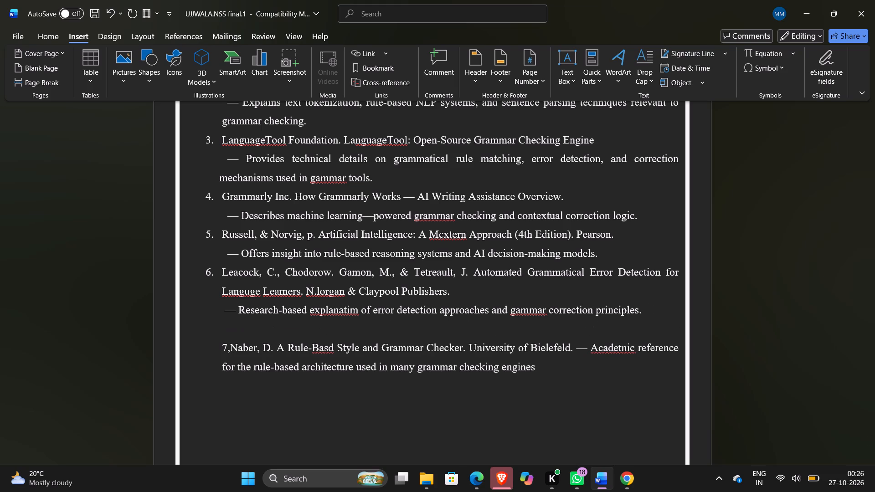
pyautogui.press('BackSpace')
pyautogui.press('.')
pyautogui.press('Return')
pyautogui.press('BackSpace')
pyautogui.press('BackSpace')
pyautogui.press('space')
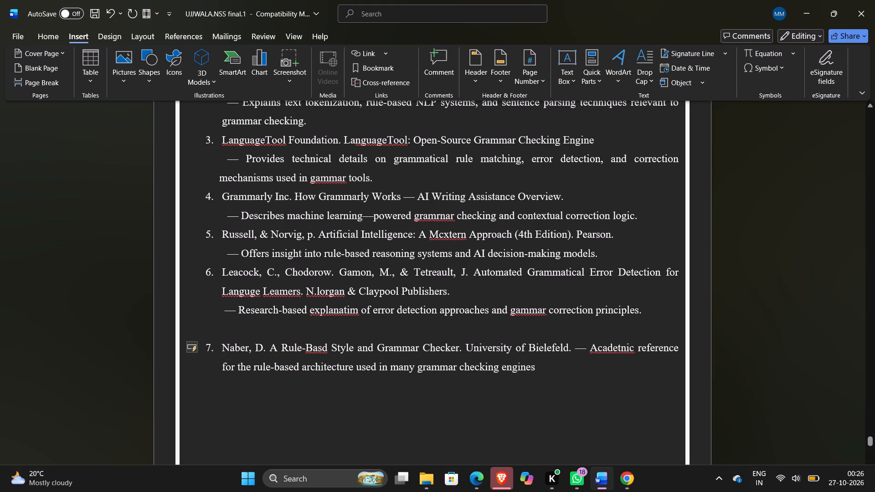
# Move the "— Acadetnic reference" description onto its own unnumbered line below the seventh reference, with an extra leading space.
pyautogui.click(572, 347)
pyautogui.press('Return')
pyautogui.press('BackSpace')
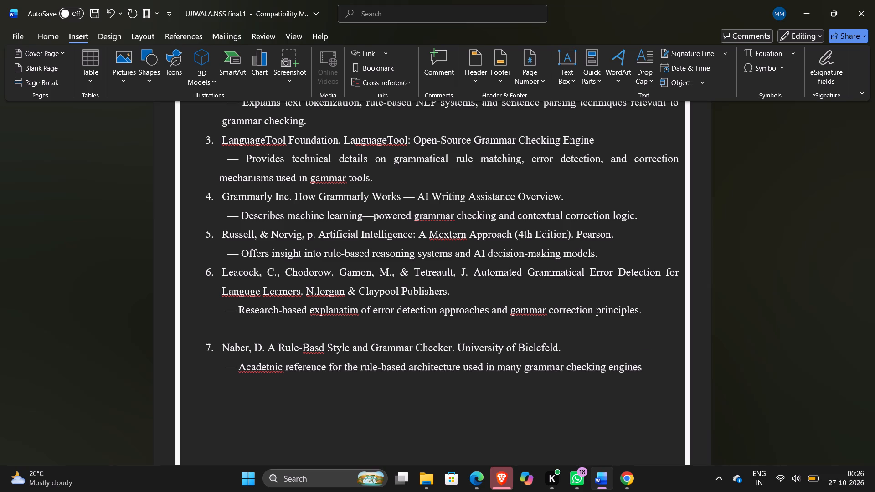
pyautogui.press('space')
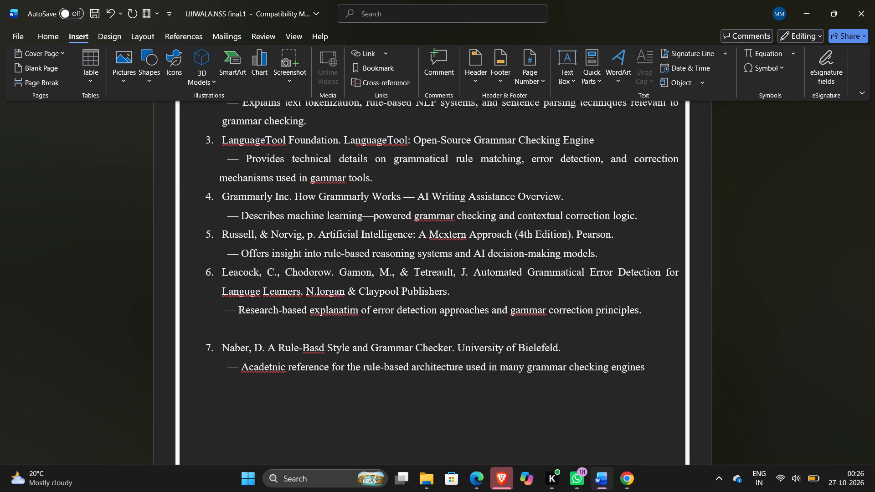
# Correct both occurrences of "LanguageTool" in the third reference to the spelling suggestion "Language Tool".
pyautogui.scroll(1, 572, 347)
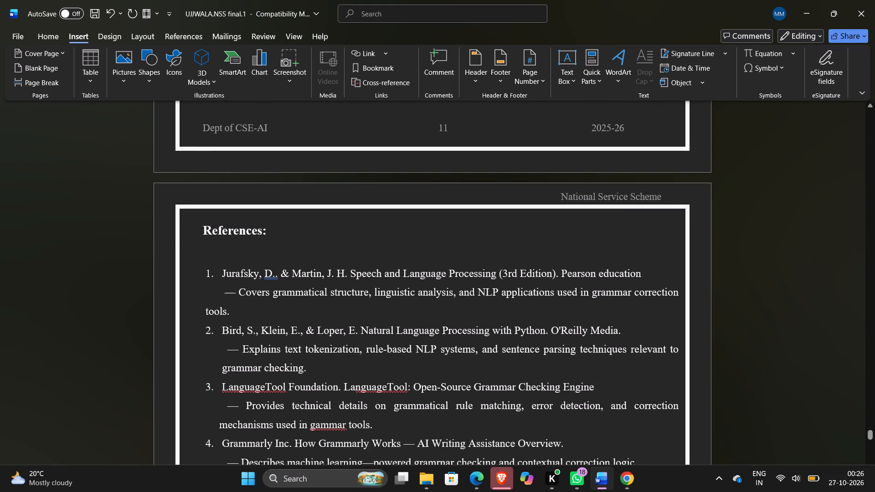
pyautogui.click(266, 392)
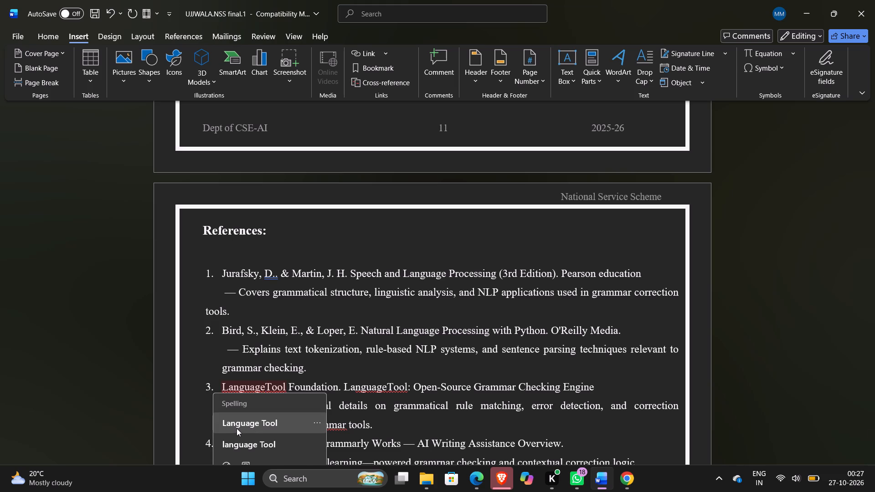
pyautogui.click(238, 427)
pyautogui.click(369, 390)
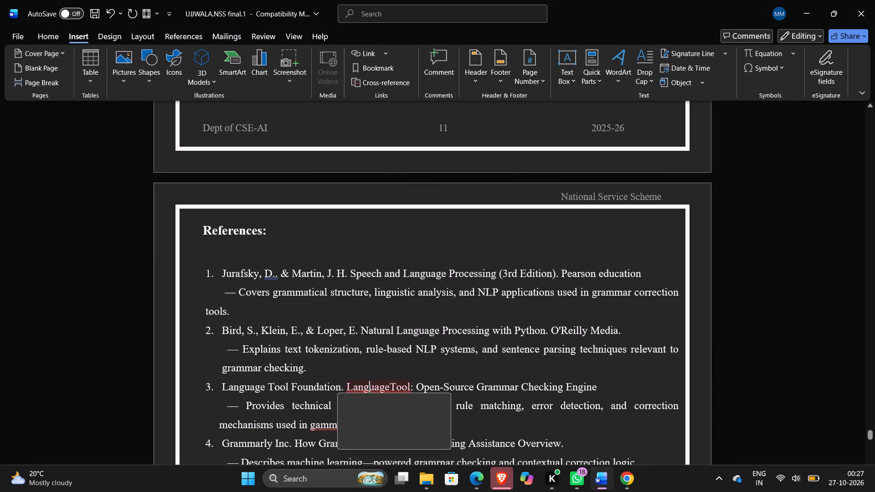
pyautogui.click(370, 427)
# Correct "gammar" in the third reference's description and "gramrnar" in the fourth's to the spelling suggestion "grammar".
pyautogui.scroll(-2, 370, 427)
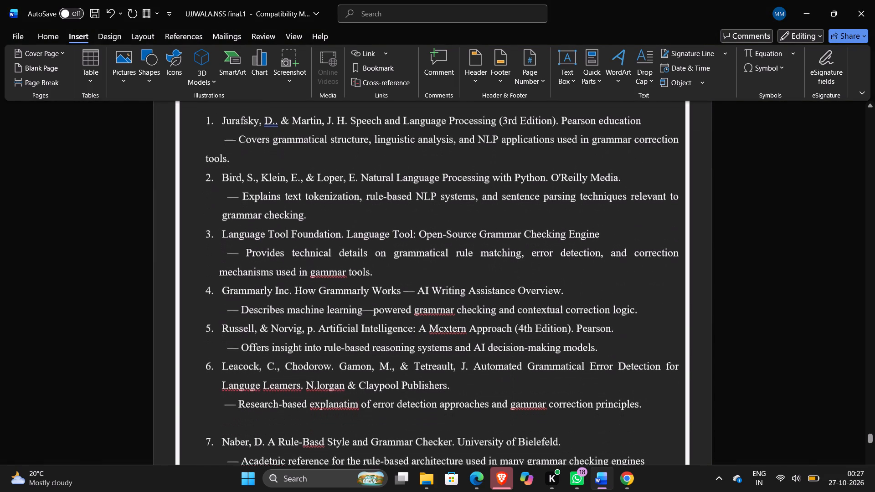
pyautogui.click(324, 276)
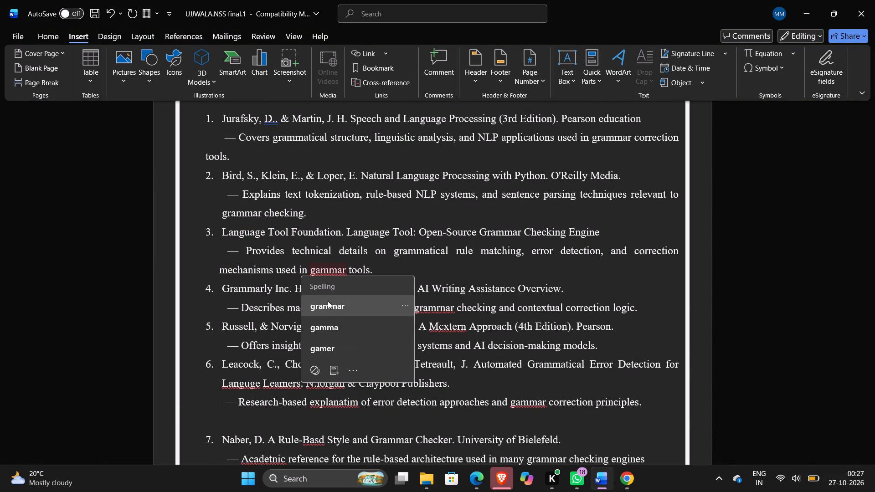
pyautogui.click(327, 304)
pyautogui.click(422, 311)
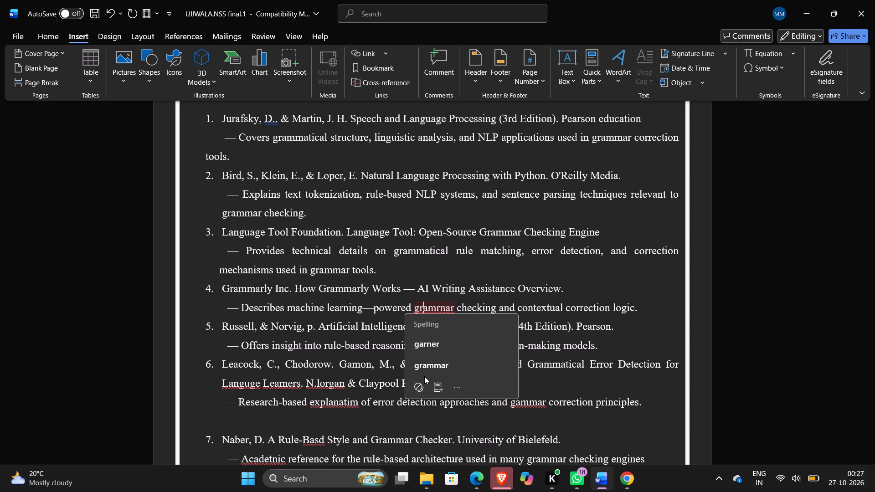
pyautogui.click(428, 361)
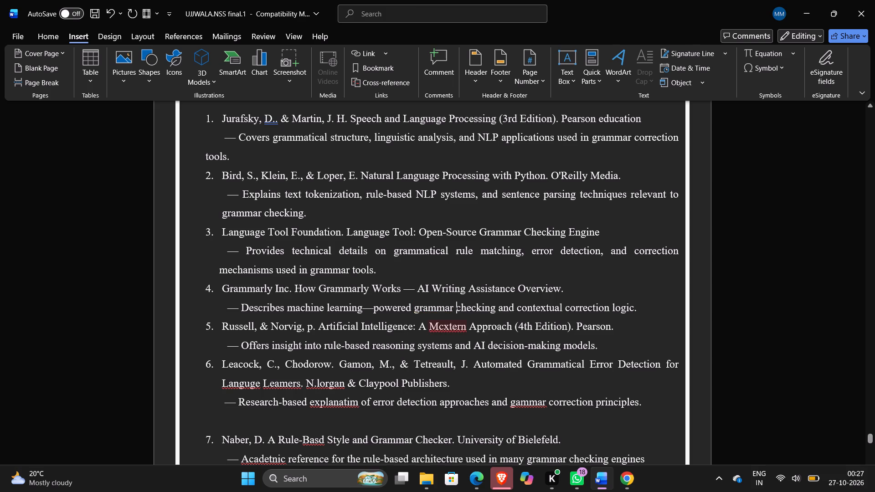
# In the sixth reference, replace "Languge" with the spelling suggestion "Language" and "explanatim" with the suggestion "explanator".
pyautogui.scroll(-1, 252, 388)
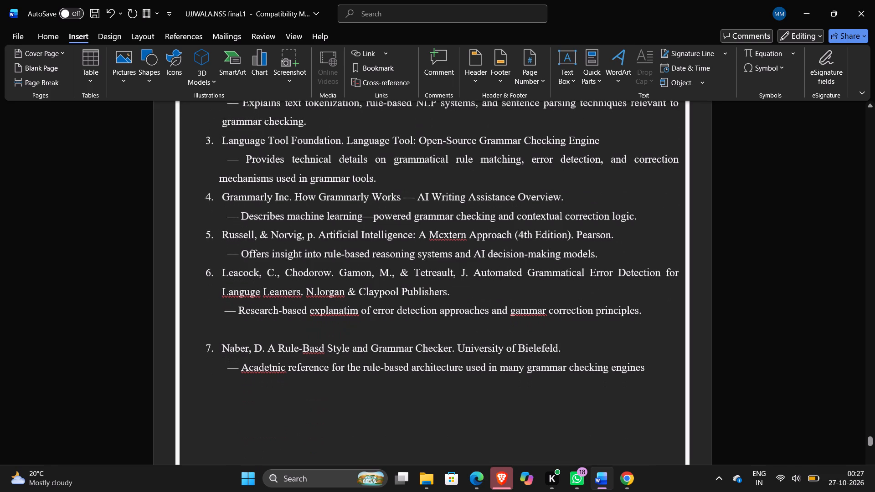
pyautogui.click(241, 292)
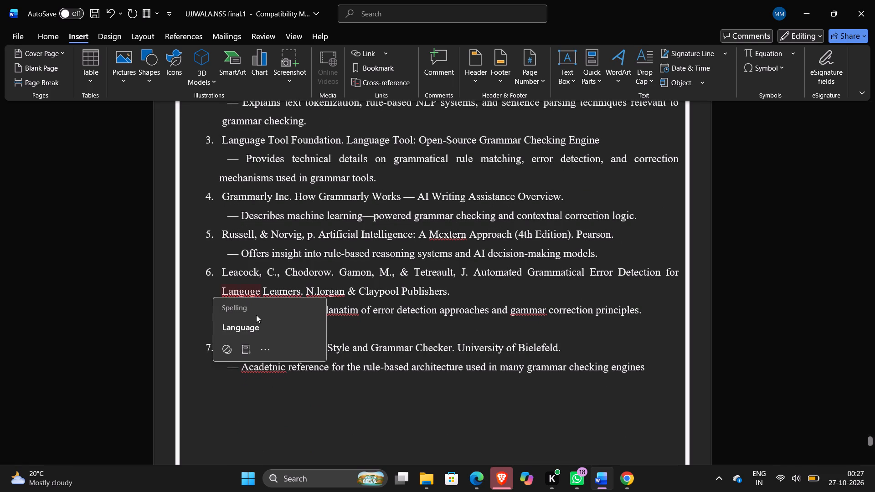
pyautogui.click(258, 327)
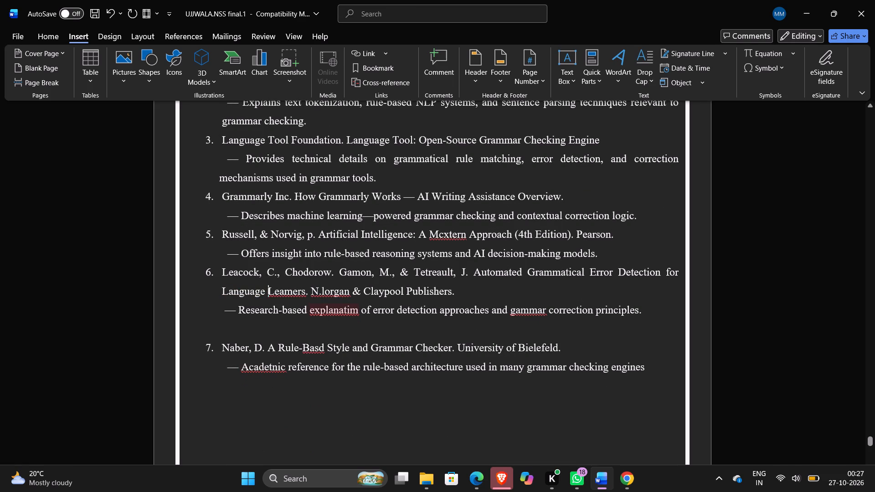
pyautogui.click(331, 321)
pyautogui.click(332, 317)
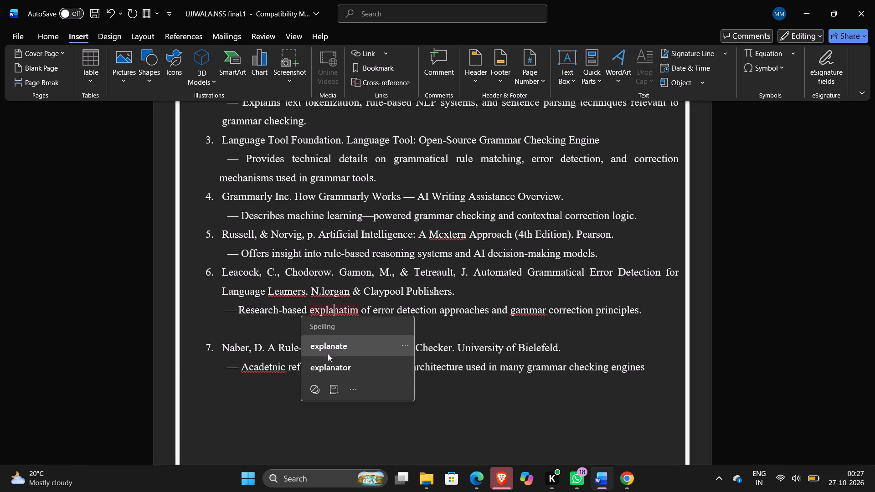
pyautogui.scroll(-2, 349, 361)
pyautogui.click(349, 361)
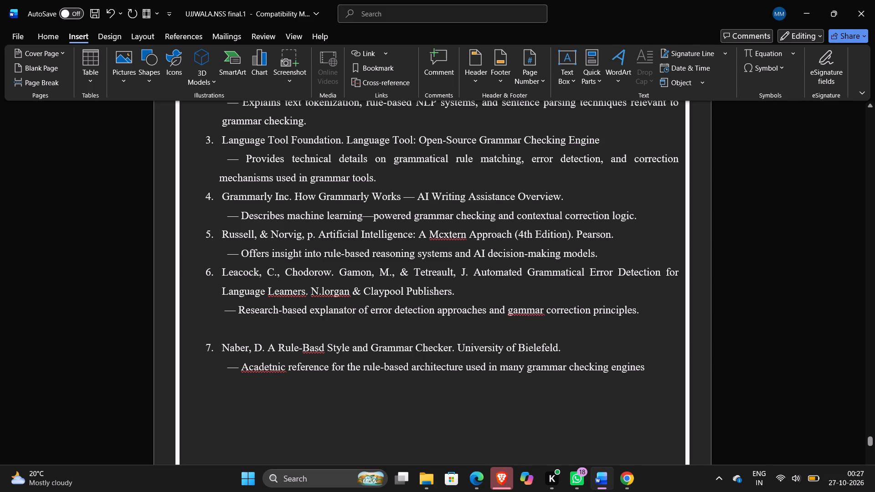
# Correct "Basd" in the seventh reference's title to the spelling suggestion "Based".
pyautogui.scroll(-1, 349, 361)
pyautogui.click(312, 309)
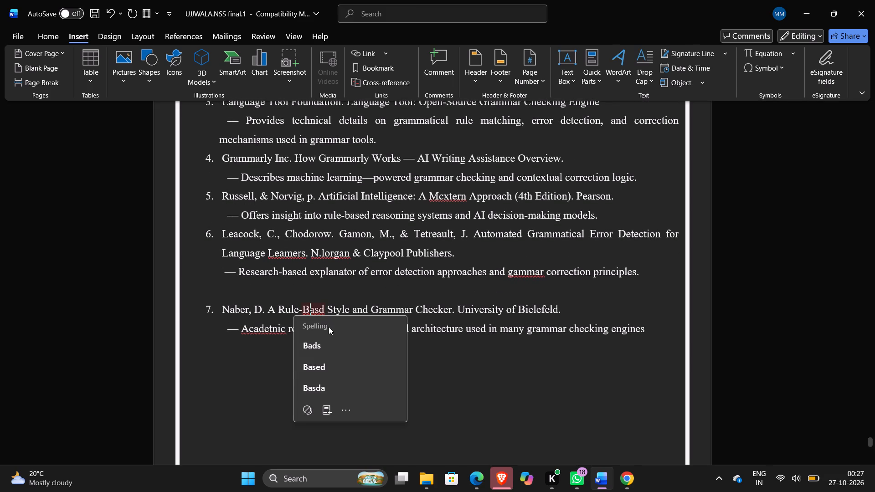
pyautogui.click(324, 360)
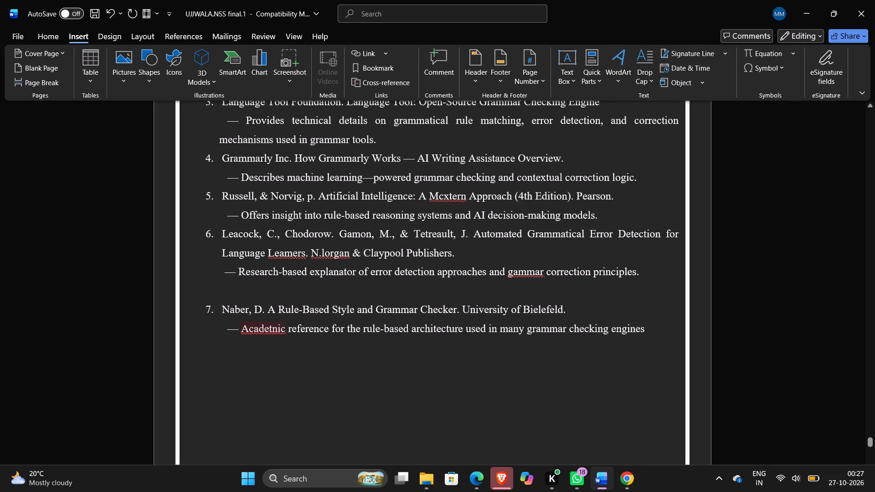
# Replace the misspelled "Acadetnic" in the seventh reference's description with "Academic", keeping a space after it.
pyautogui.click(268, 334)
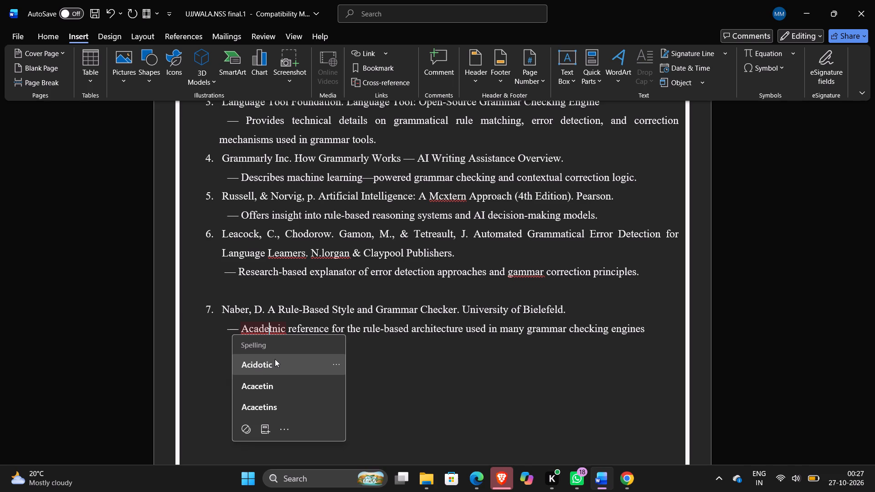
pyautogui.click(275, 359)
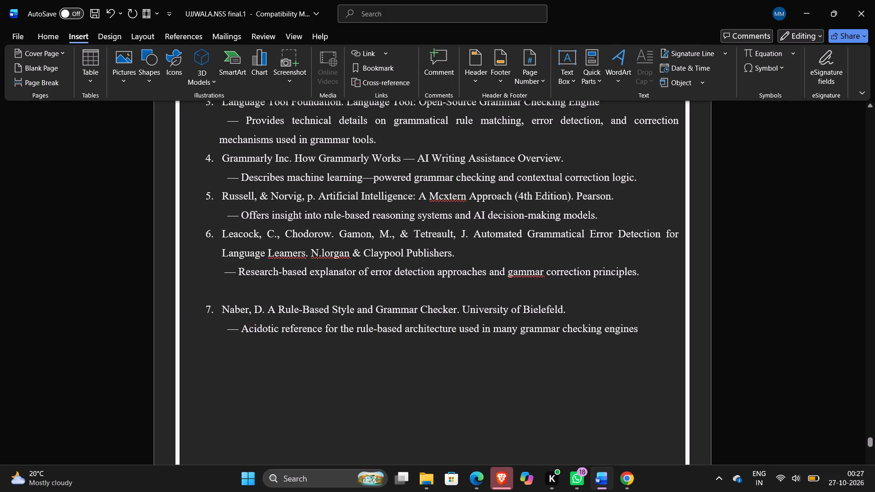
pyautogui.press('BackSpace')
pyautogui.press('BackSpace')
pyautogui.press('BackSpace')
pyautogui.press('BackSpace')
pyautogui.press('BackSpace')
pyautogui.press('BackSpace')
pyautogui.press('BackSpace')
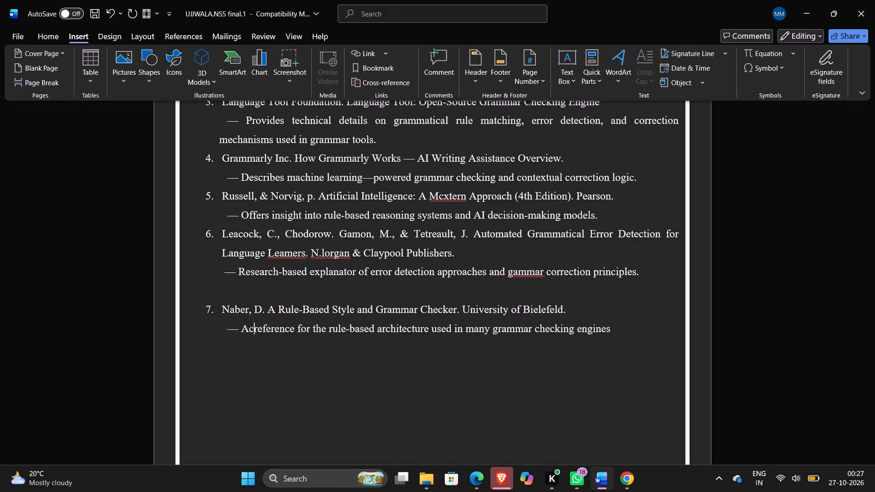
pyautogui.write('ademiv')
pyautogui.press('BackSpace')
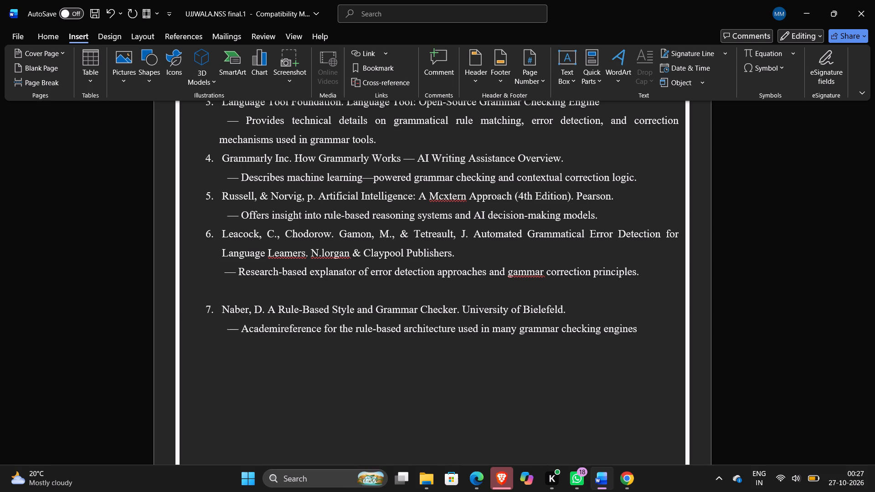
pyautogui.press('c')
pyautogui.press('space')
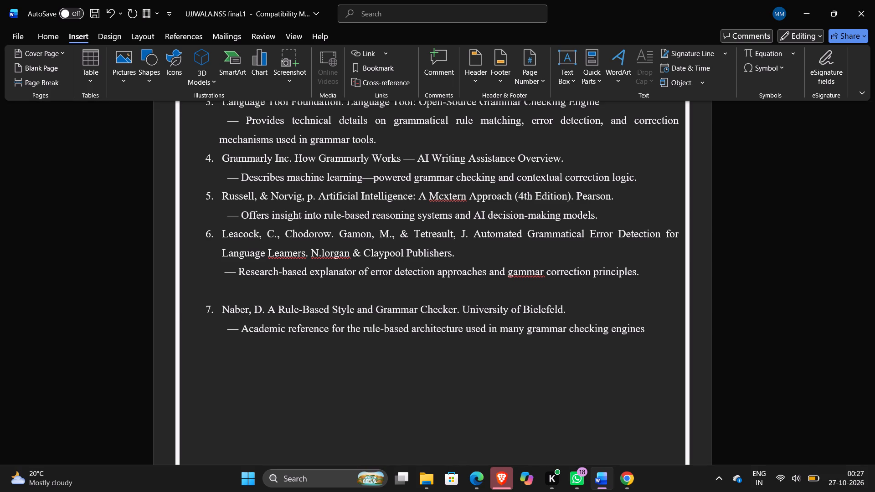
# Indent both lines of the first reference's "— Covers grammatical structure" description so they start nearly under the reference text.
pyautogui.scroll(1, 331, 364)
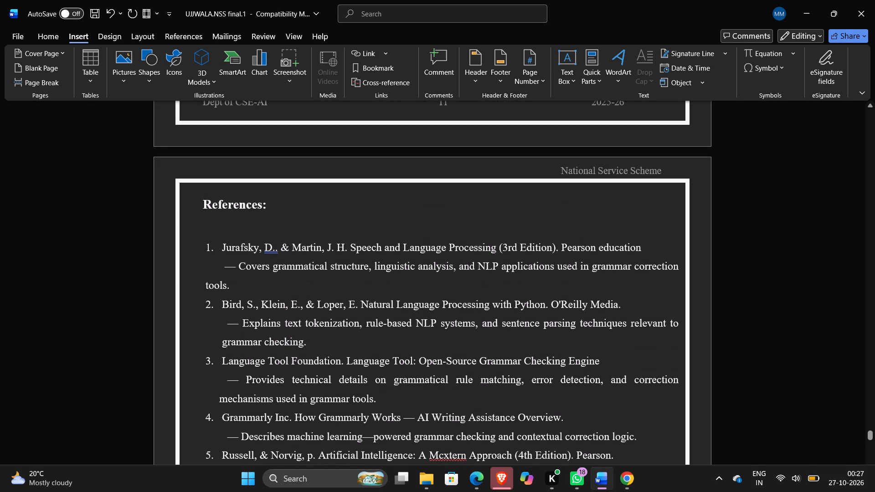
pyautogui.click(205, 285)
pyautogui.press('Tab')
pyautogui.press('Tab')
pyautogui.press('Tab')
pyautogui.press('Tab')
pyautogui.press('Tab')
pyautogui.press('BackSpace')
pyautogui.press('BackSpace')
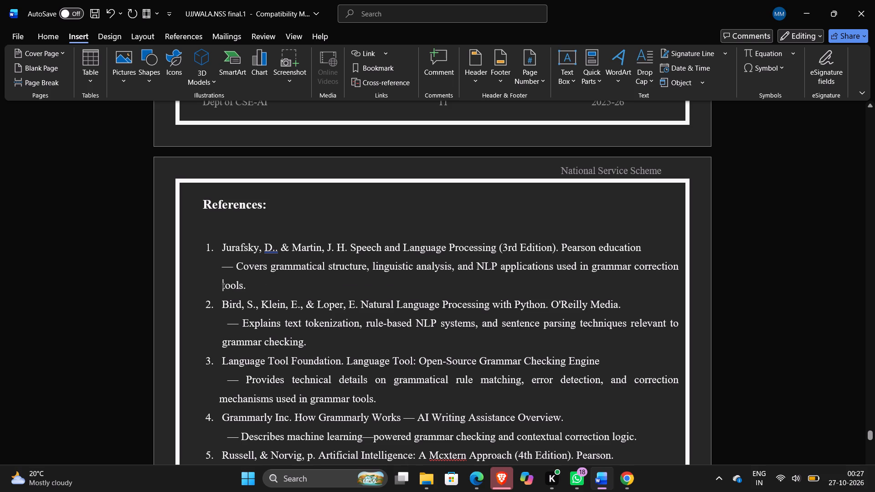
pyautogui.press('BackSpace')
pyautogui.press('BackSpace')
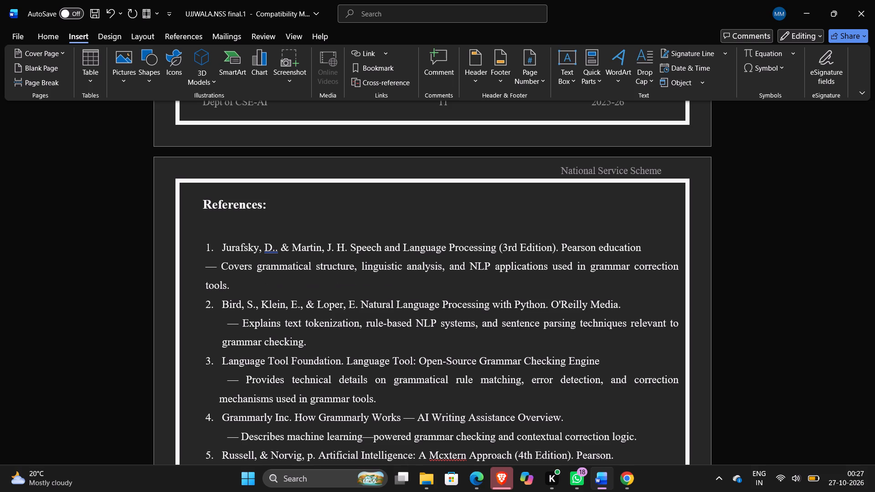
pyautogui.press('Tab')
pyautogui.press('space')
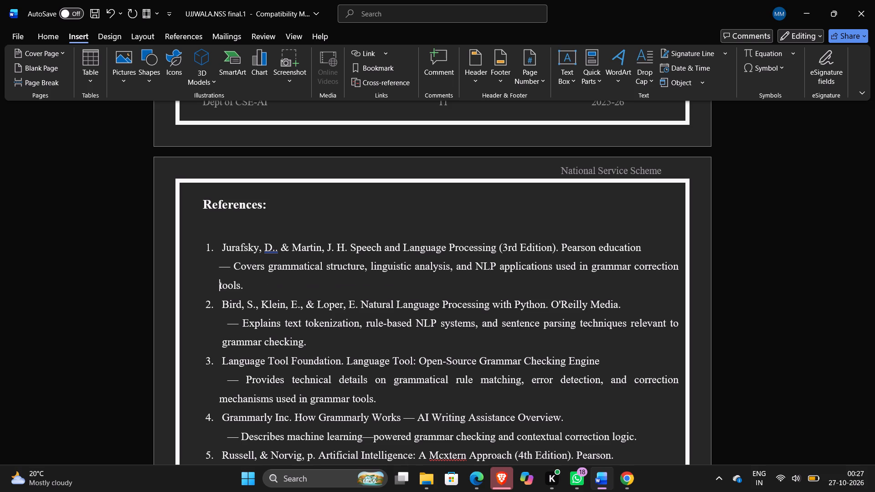
pyautogui.press('space')
pyautogui.press('space')
pyautogui.press('space')
pyautogui.press('space')
pyautogui.press('space')
# Remove the blank line between the sixth reference's description and the seventh reference.
pyautogui.scroll(-1, 205, 285)
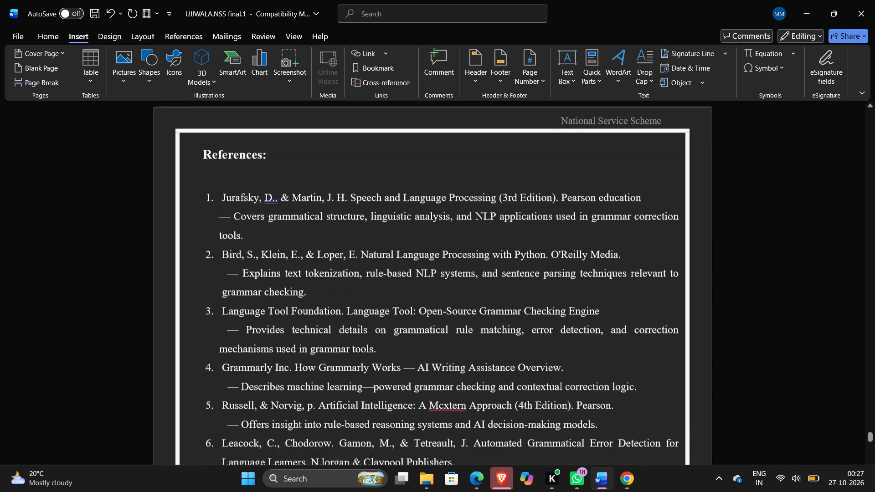
pyautogui.scroll(-2, 205, 285)
pyautogui.scroll(1, 205, 285)
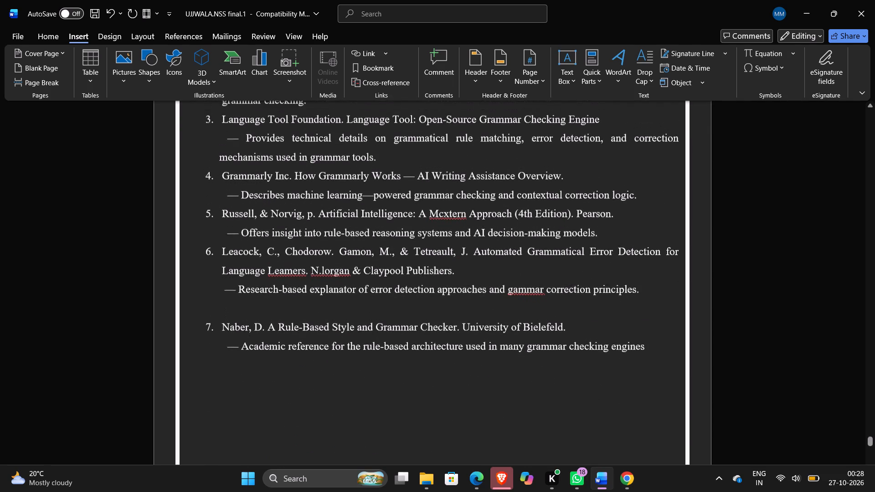
pyautogui.scroll(1, 205, 285)
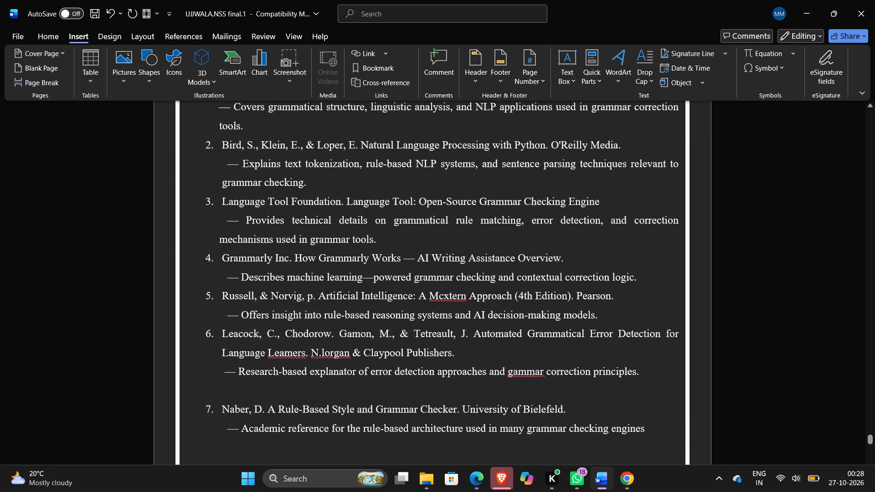
pyautogui.click(224, 389)
pyautogui.press('Down')
pyautogui.press('Up')
pyautogui.press('BackSpace')
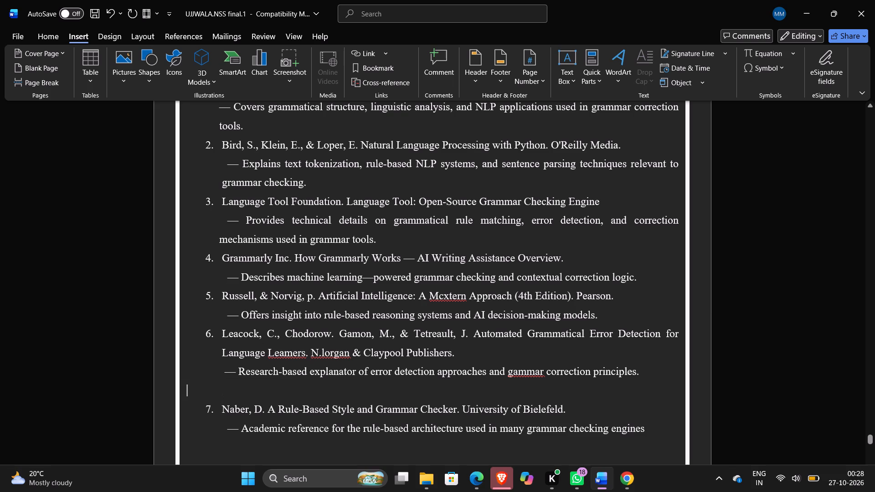
pyautogui.press('BackSpace')
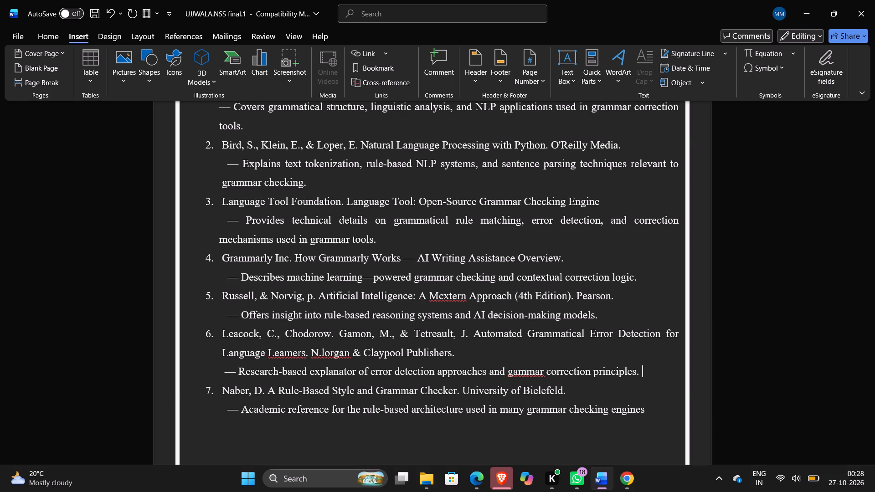
# Check the end of the References in the NLP Project Report PDF in Edge and the closing pages of the Word report.
pyautogui.scroll(-2, 224, 389)
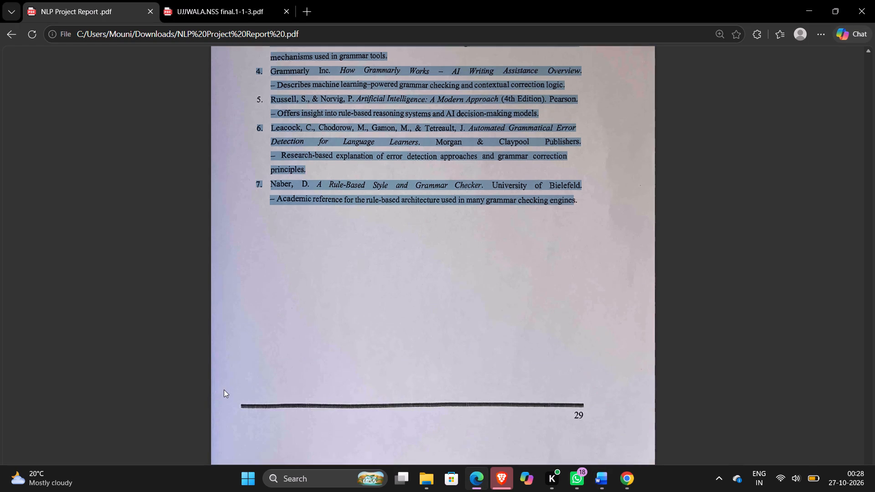
pyautogui.scroll(-3, 224, 389)
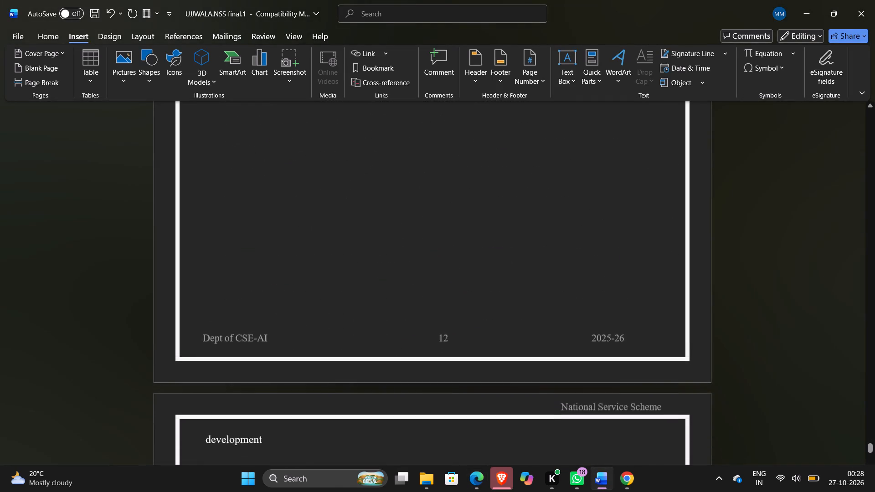
pyautogui.scroll(-15, 224, 389)
pyautogui.rightClick(224, 389)
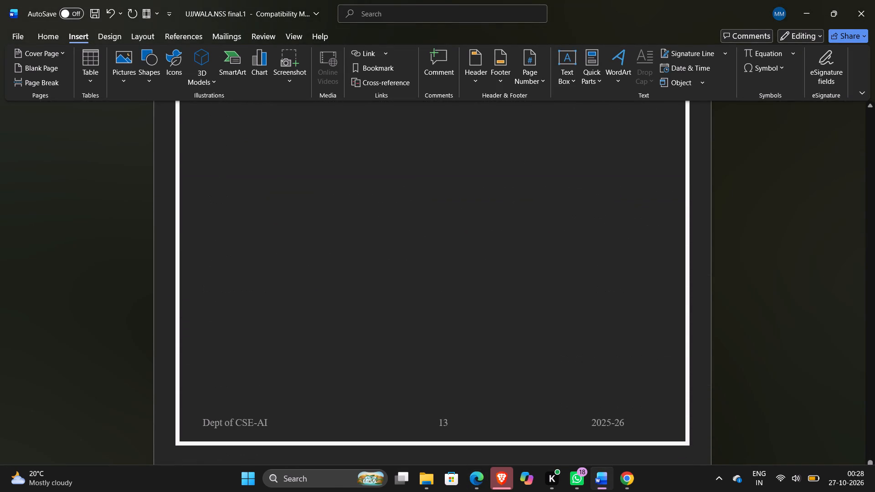
pyautogui.click(418, 290)
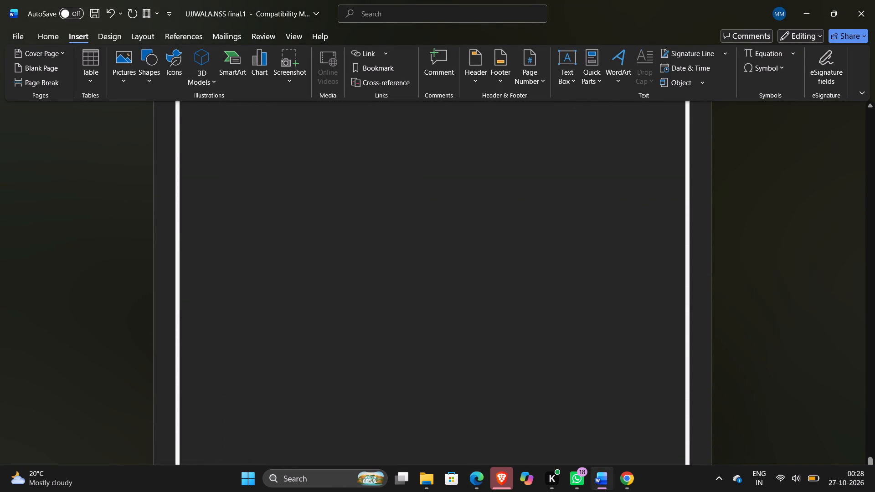
pyautogui.scroll(-6, 418, 290)
pyautogui.scroll(6, 418, 290)
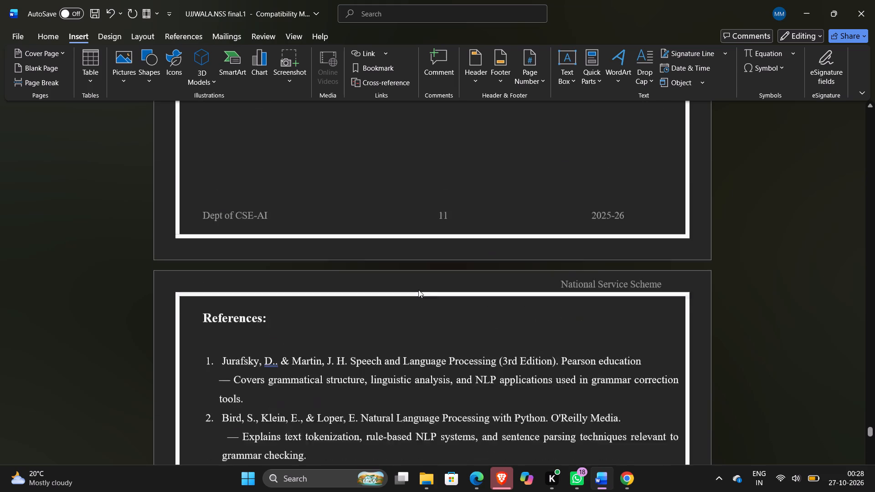
# Delete the stray word "development" and the breaks before it so the extra page after the References is removed.
pyautogui.scroll(-7, 418, 290)
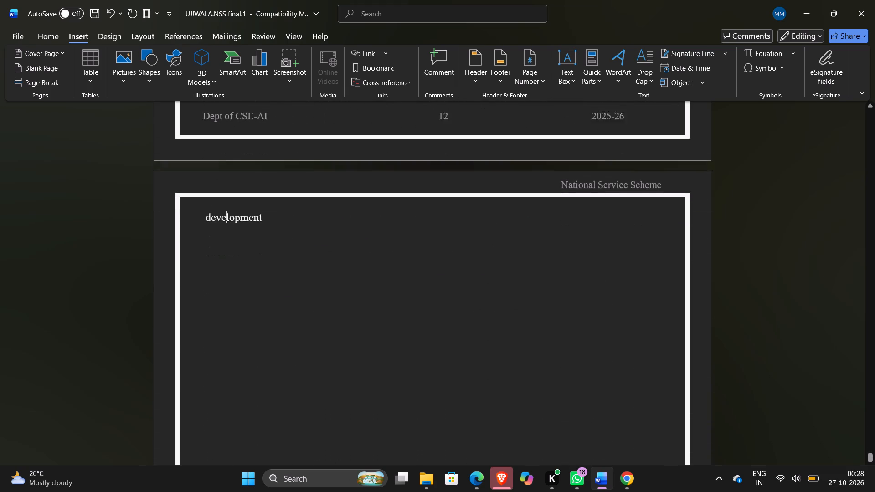
pyautogui.scroll(-5, 418, 290)
pyautogui.click(321, 355)
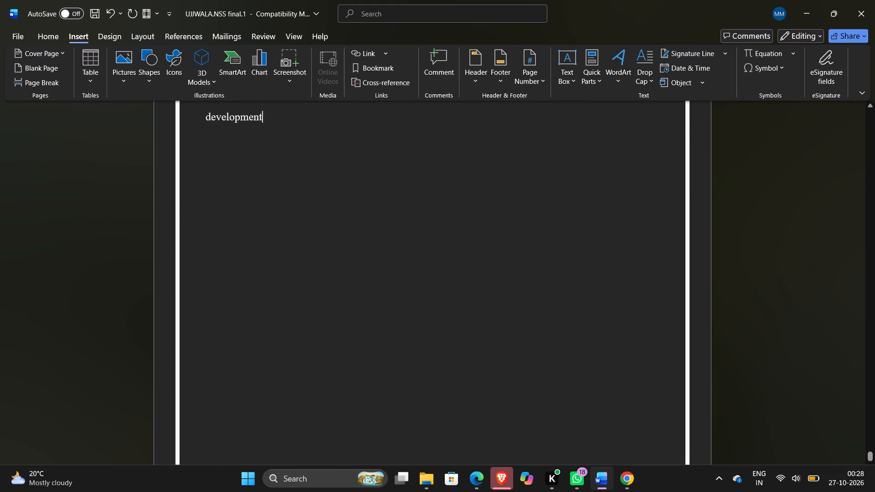
pyautogui.press('BackSpace')
pyautogui.press('BackSpace')
pyautogui.press('BackSpace')
pyautogui.press('BackSpace')
pyautogui.press('BackSpace')
pyautogui.press('BackSpace')
pyautogui.press('BackSpace')
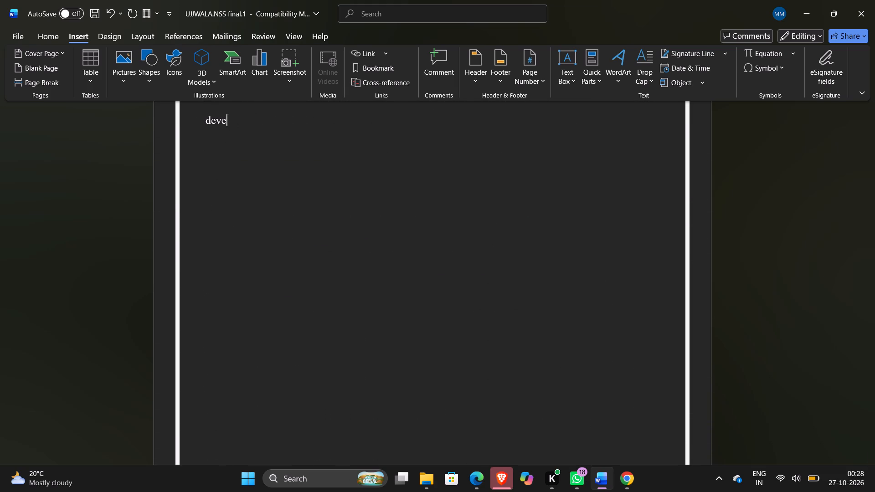
pyautogui.press('BackSpace')
pyautogui.press('BackSpace')
pyautogui.press('BackSpace')
pyautogui.press('BackSpace')
pyautogui.press('BackSpace')
pyautogui.press('BackSpace')
pyautogui.press('BackSpace')
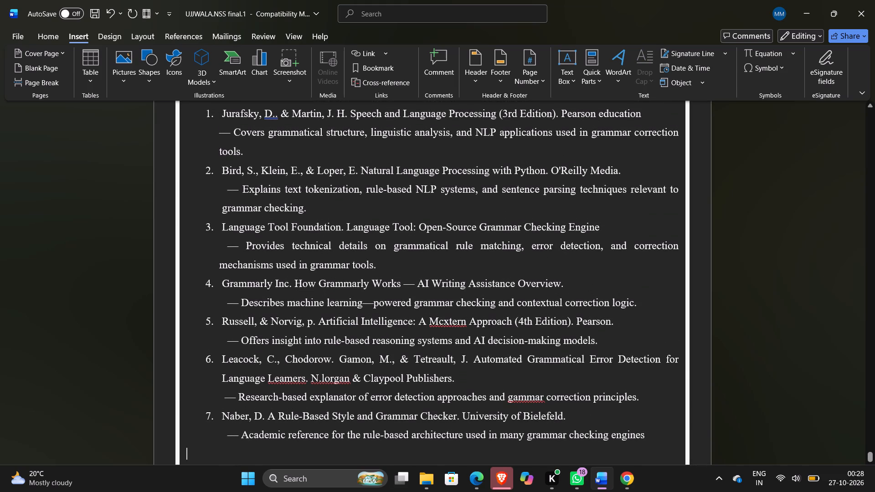
# Apply 1.5 line spacing to all seven references and their descriptions.
pyautogui.scroll(-16, 382, 254)
pyautogui.scroll(4, 382, 254)
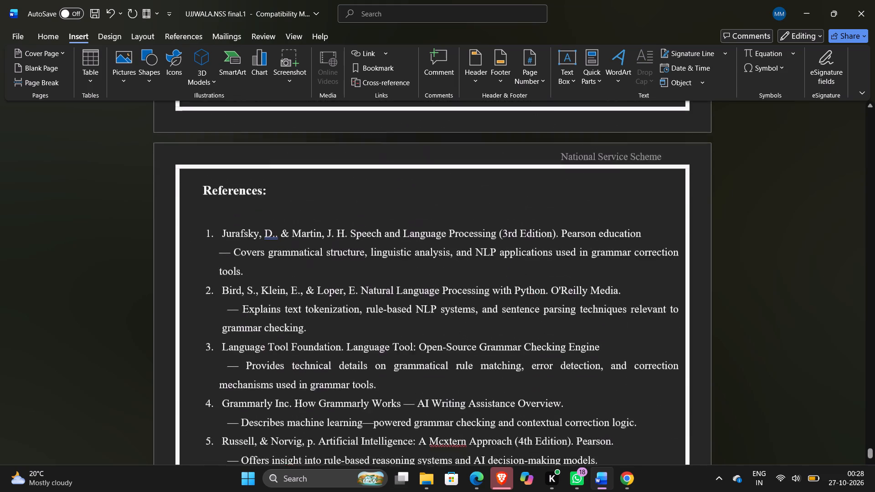
pyautogui.scroll(-1, 382, 254)
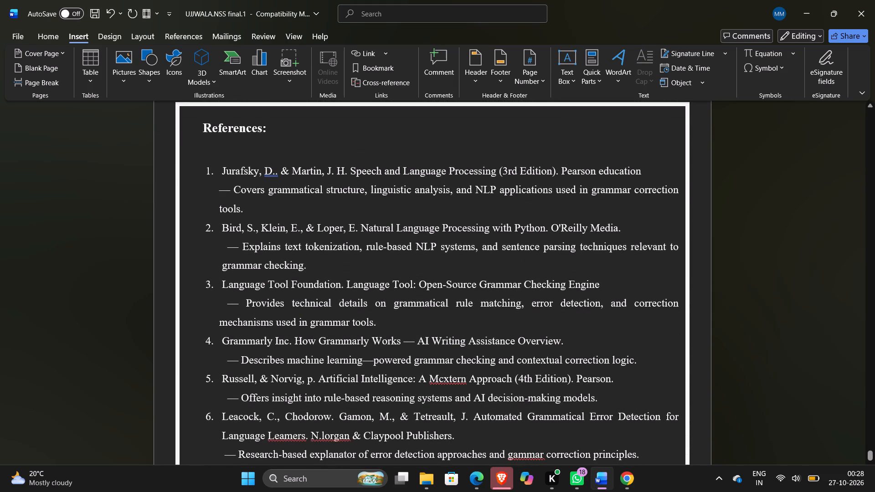
pyautogui.moveTo(199, 165); pyautogui.dragTo(630, 266)
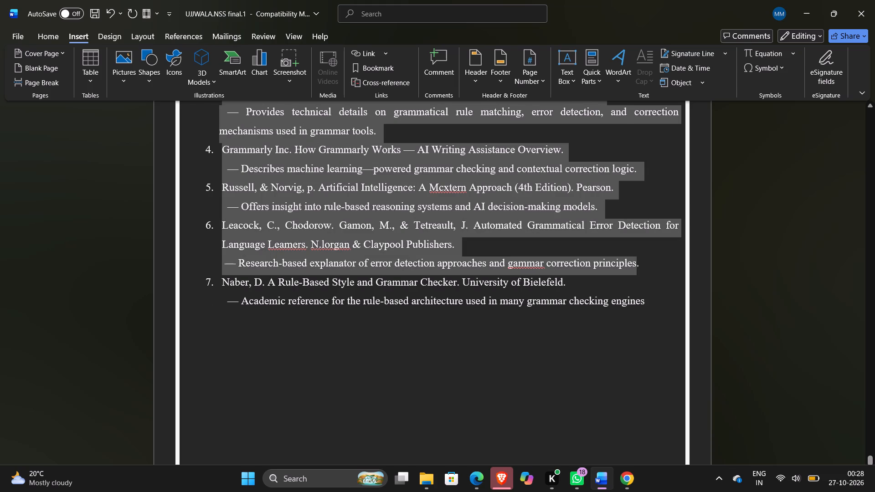
pyautogui.moveTo(630, 266); pyautogui.dragTo(654, 310)
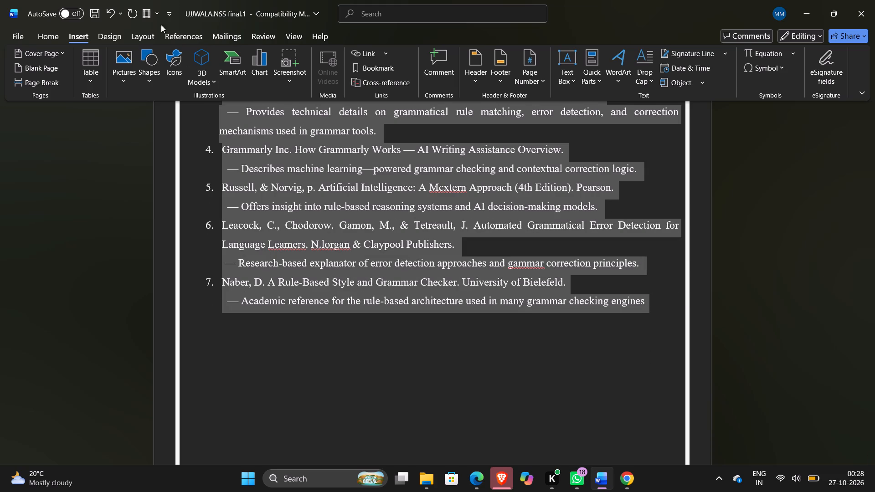
pyautogui.click(58, 39)
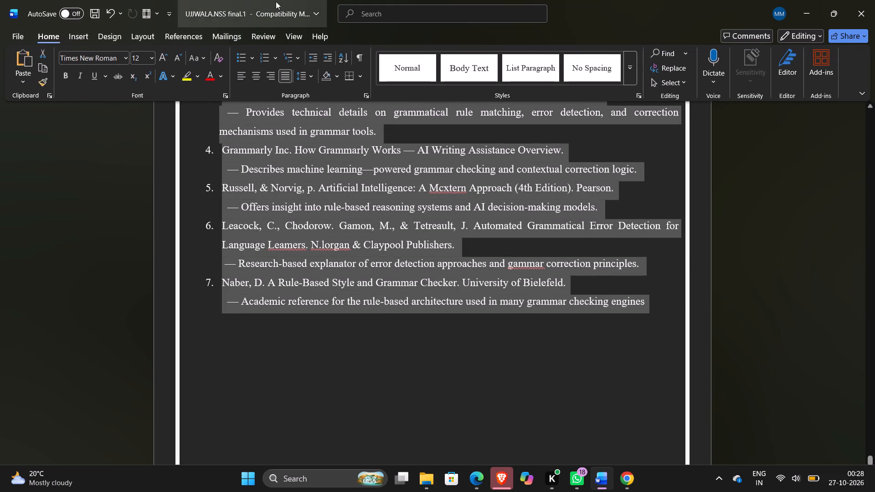
pyautogui.click(312, 77)
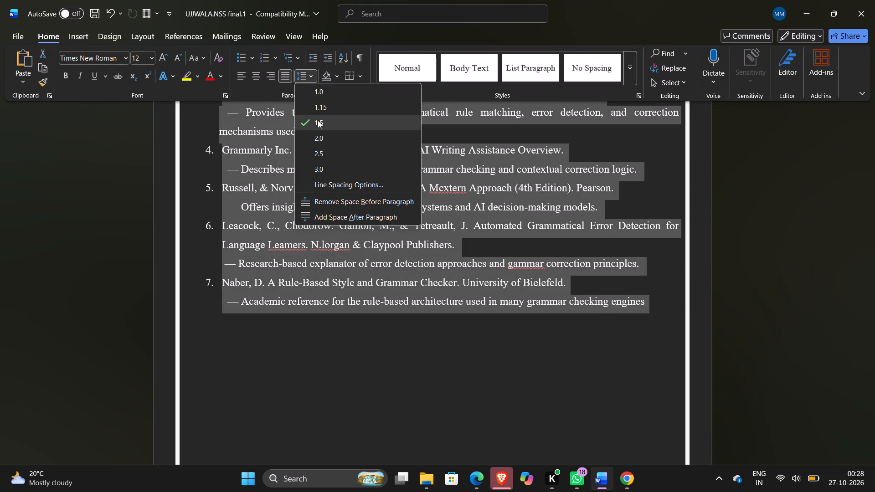
pyautogui.doubleClick(318, 120)
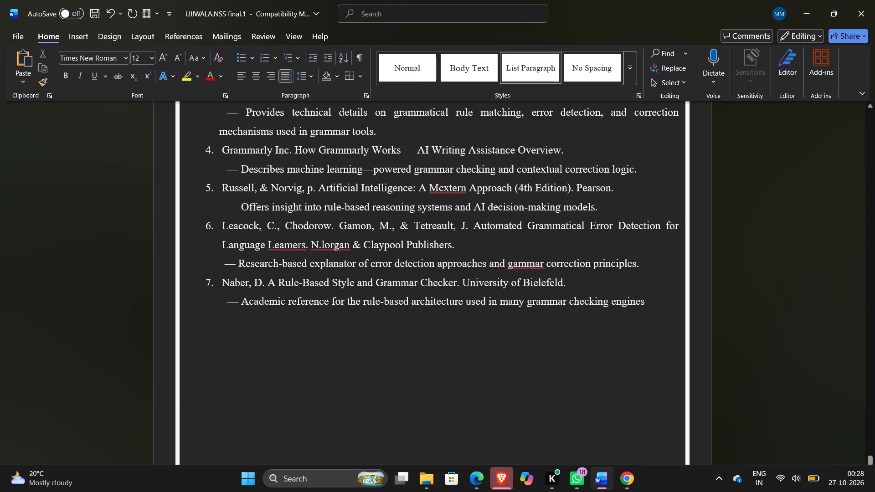
# Remove the space before paragraphs throughout the seven references and their descriptions, leaving out the References heading.
pyautogui.moveTo(661, 297); pyautogui.dragTo(200, 381)
pyautogui.scroll(1, 192, 317)
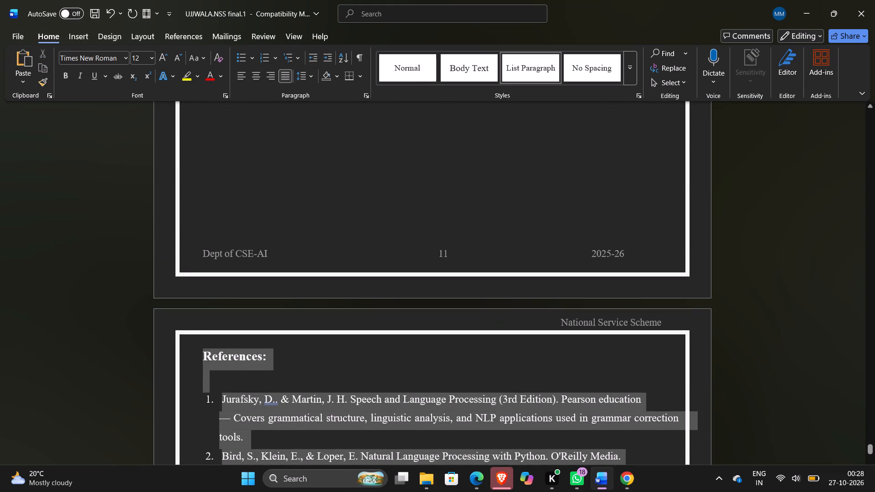
pyautogui.moveTo(200, 381); pyautogui.dragTo(197, 394)
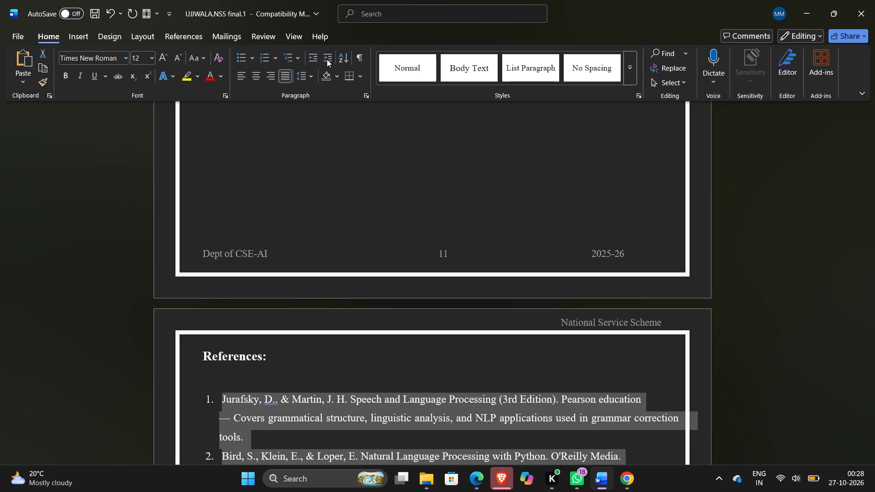
pyautogui.click(315, 79)
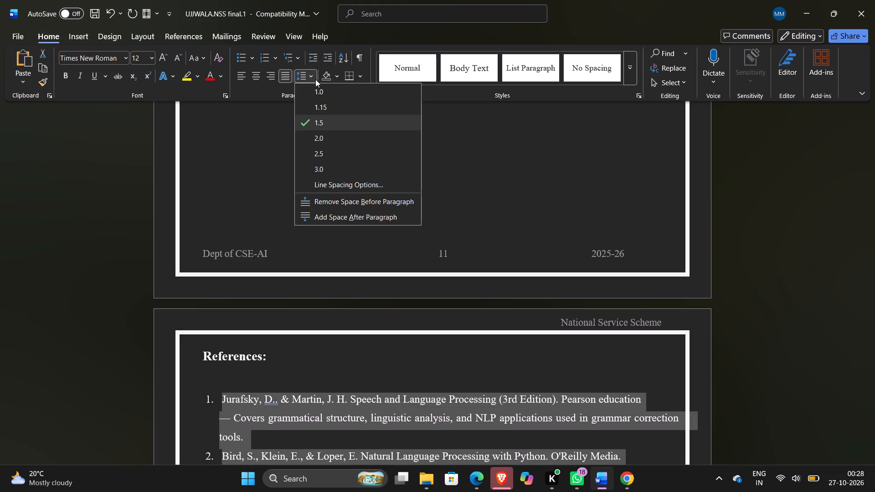
pyautogui.click(336, 199)
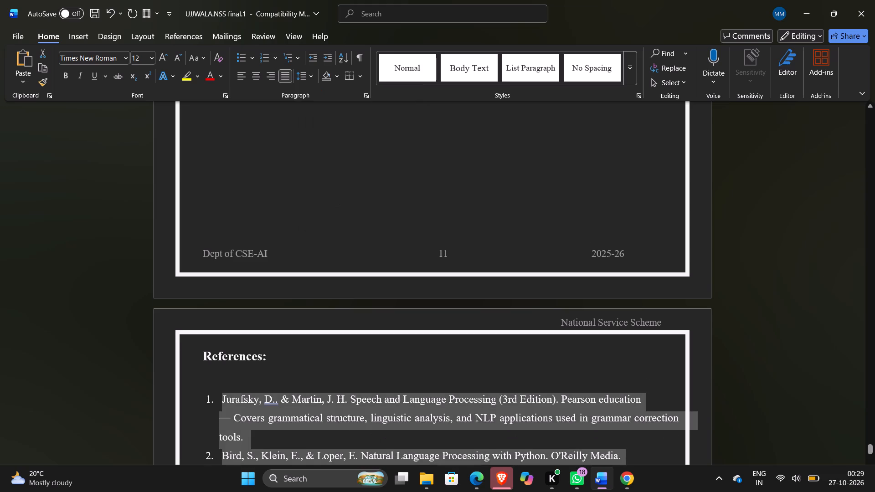
pyautogui.scroll(-2, 336, 199)
pyautogui.click(437, 287)
# Add space after each paragraph in the seven references and their descriptions, leaving out the References heading.
pyautogui.scroll(1, 437, 287)
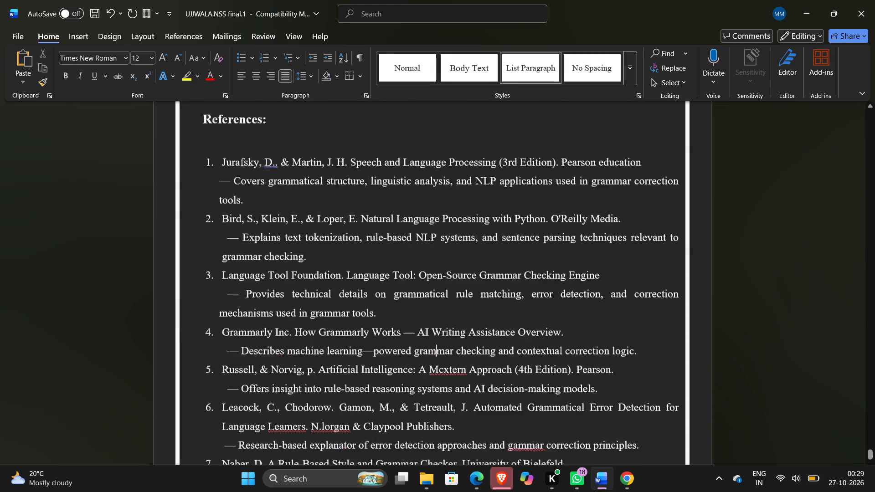
pyautogui.scroll(1, 437, 287)
pyautogui.scroll(-1, 437, 287)
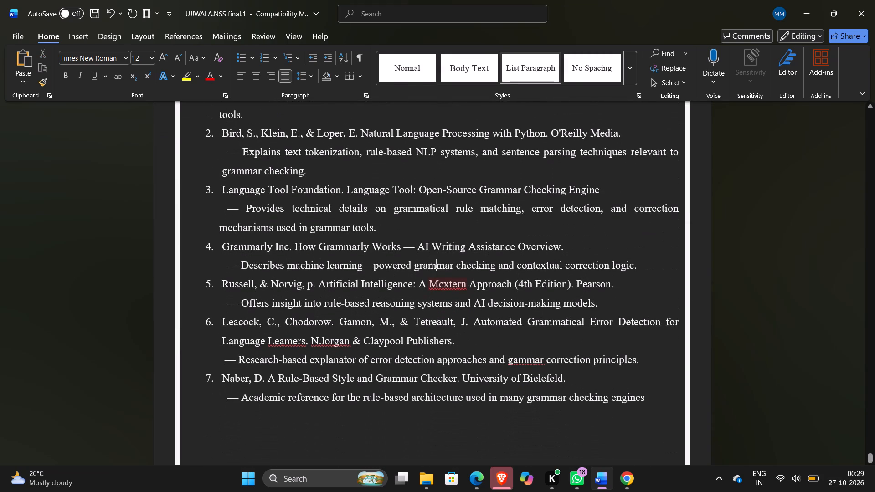
pyautogui.scroll(1, 437, 287)
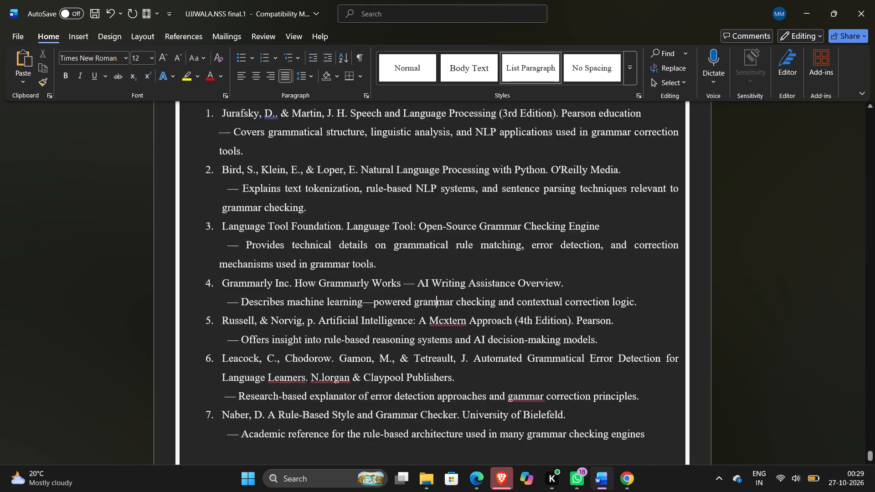
pyautogui.scroll(1, 437, 287)
pyautogui.scroll(-1, 450, 336)
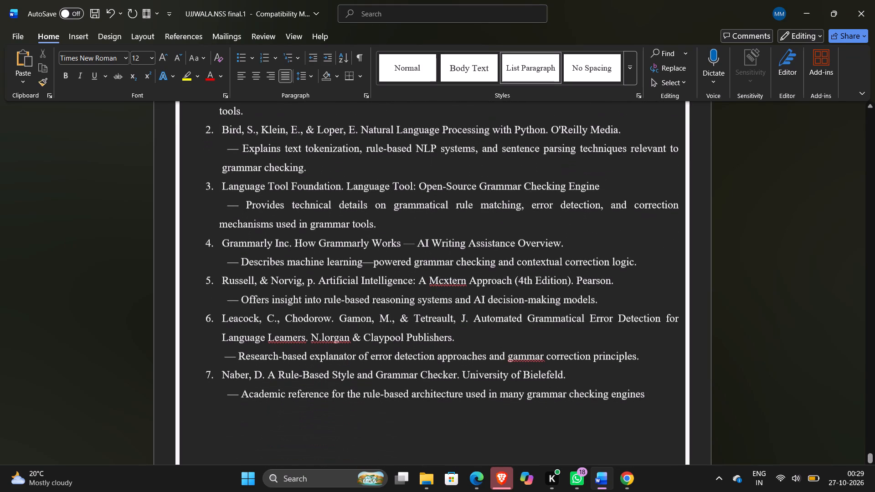
pyautogui.moveTo(655, 391); pyautogui.dragTo(253, 161)
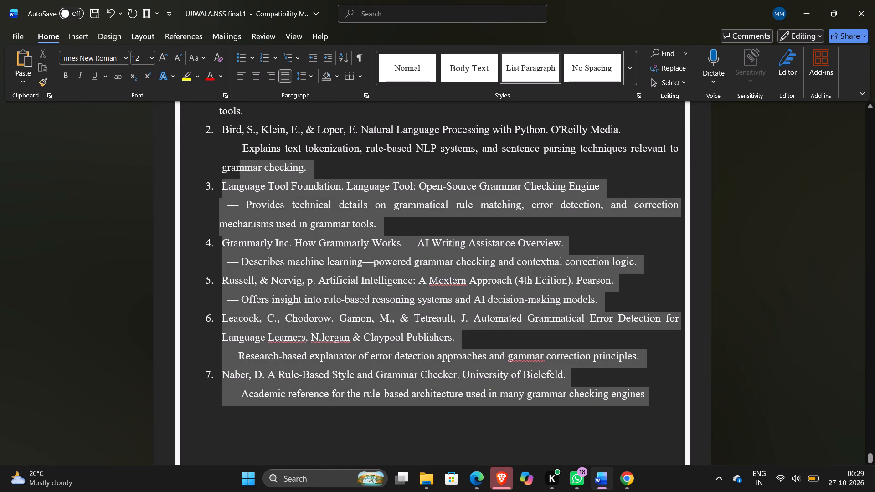
pyautogui.moveTo(253, 161); pyautogui.dragTo(185, 410)
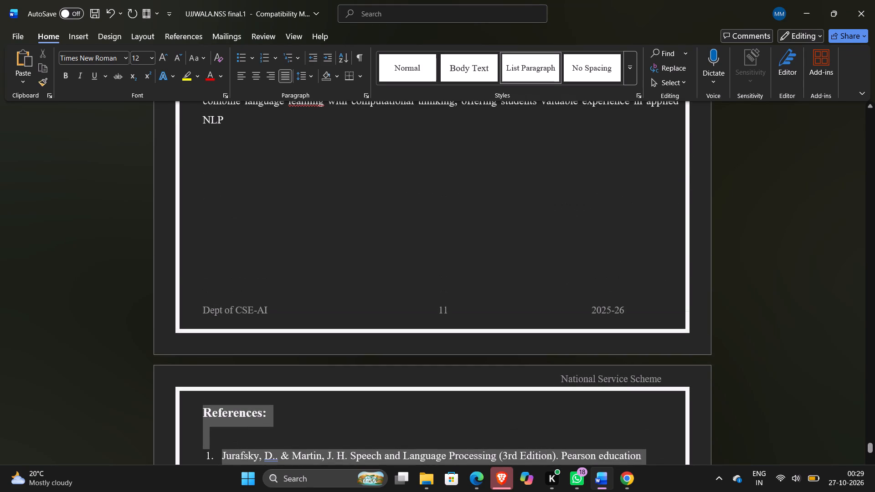
pyautogui.moveTo(185, 410); pyautogui.dragTo(209, 460)
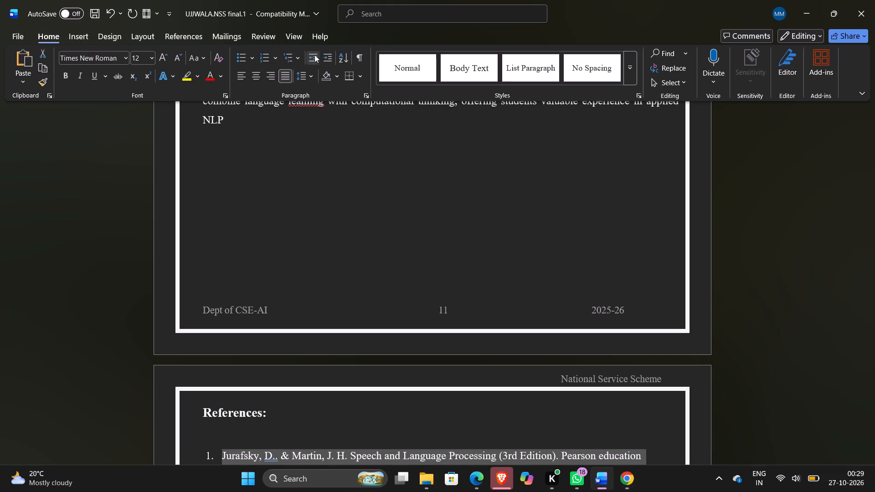
pyautogui.click(312, 70)
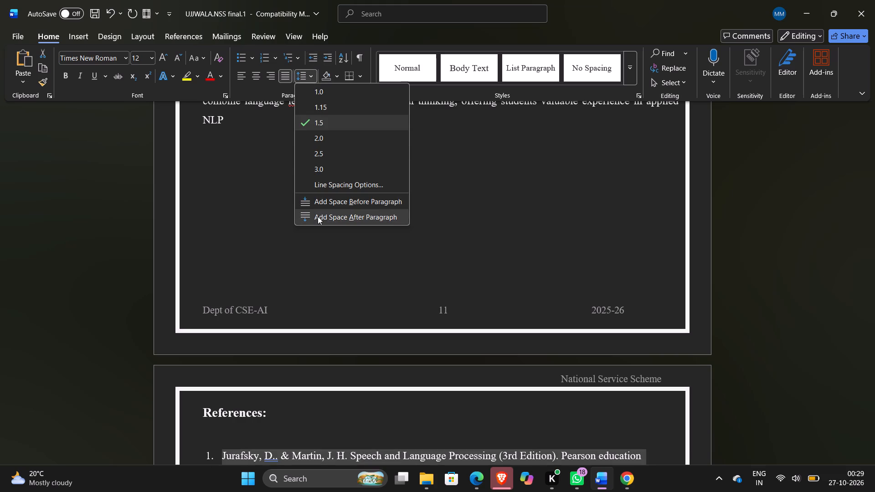
pyautogui.click(318, 216)
pyautogui.scroll(-3, 318, 216)
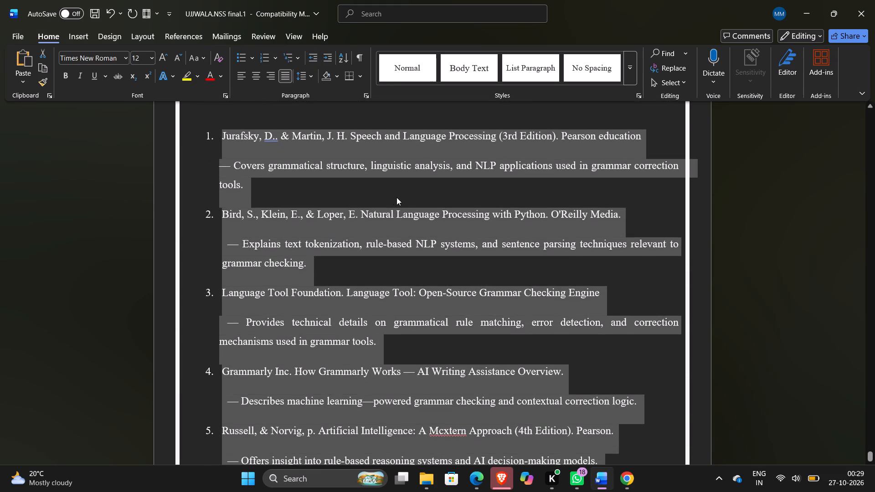
pyautogui.click(396, 197)
# Review the spacing of the References in Word and compare with the References page of the NLP Project Report PDF in Edge.
pyautogui.scroll(-1, 396, 197)
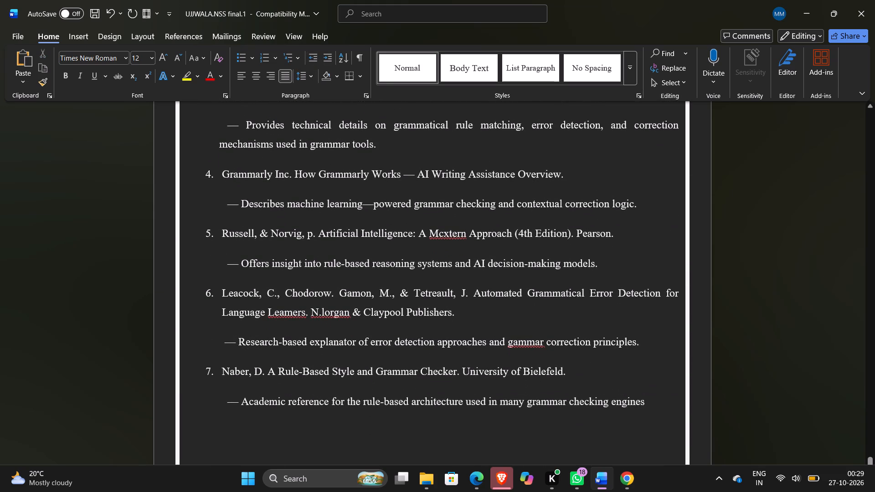
pyautogui.scroll(3, 396, 197)
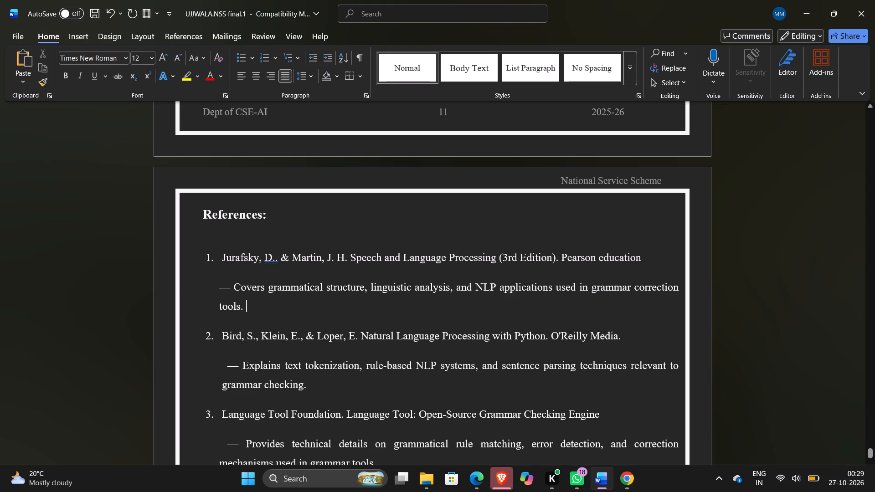
pyautogui.moveTo(205, 251); pyautogui.dragTo(523, 491)
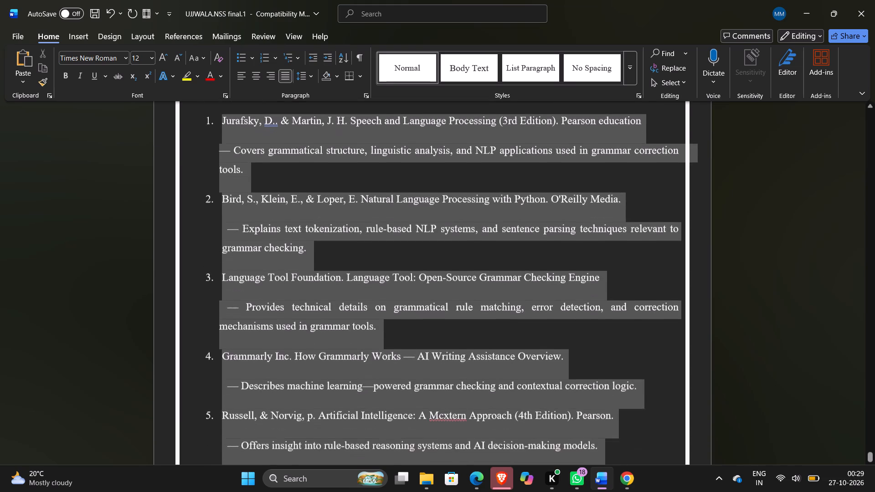
pyautogui.moveTo(523, 491); pyautogui.dragTo(679, 323)
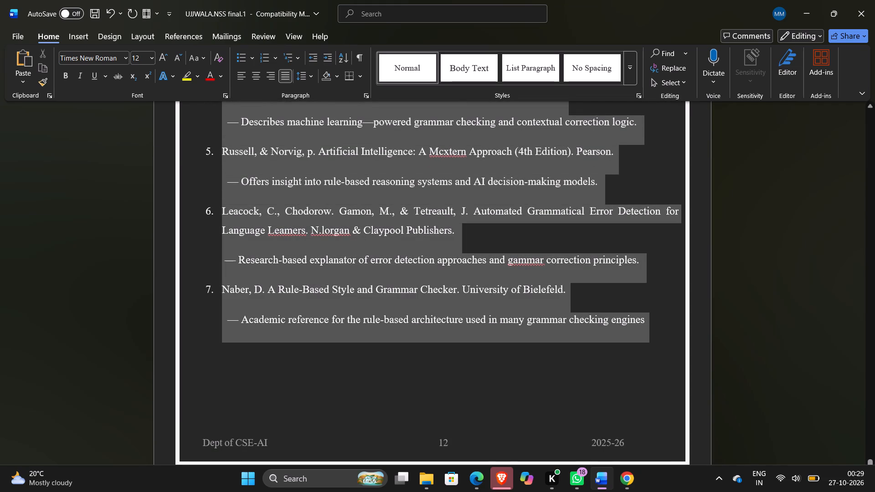
pyautogui.moveTo(679, 323); pyautogui.dragTo(679, 324)
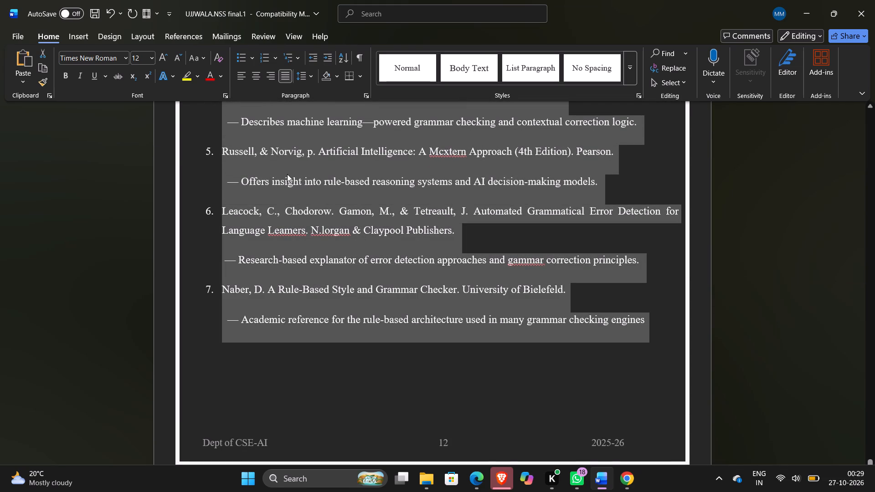
pyautogui.click(427, 343)
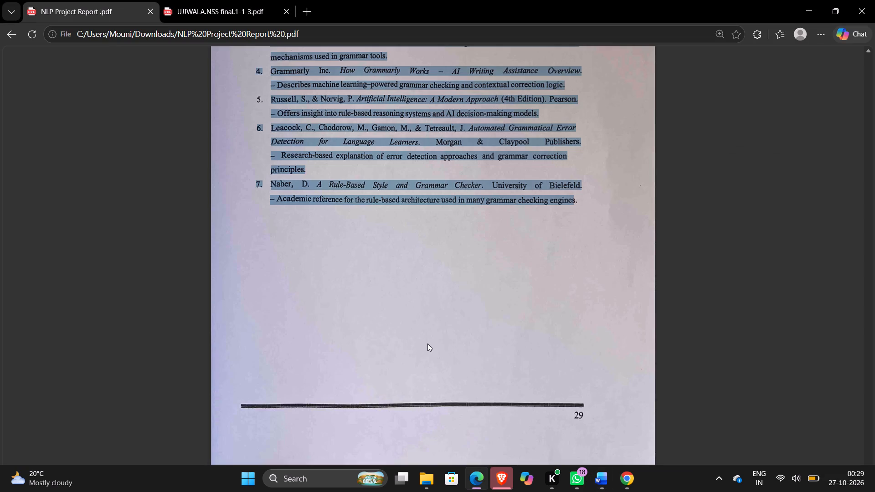
pyautogui.scroll(3, 427, 343)
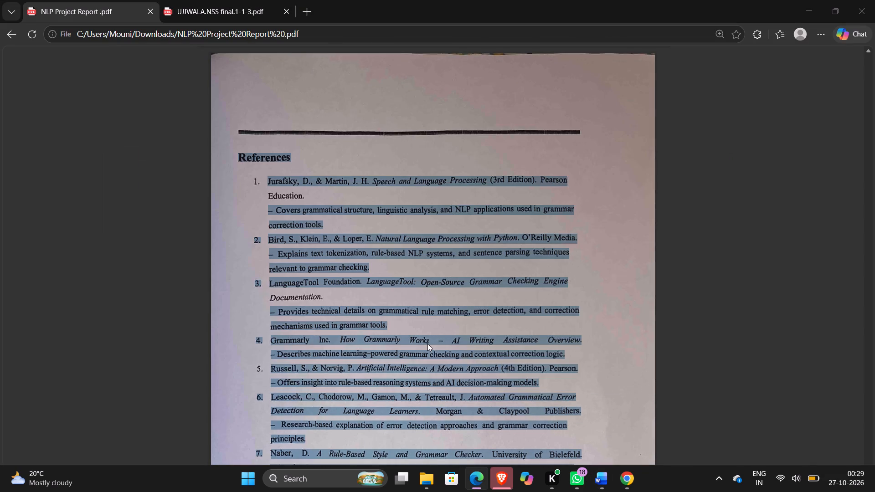
pyautogui.scroll(2, 427, 343)
# Insert a blank line above the "References:" heading at the top of its page in the Word report.
pyautogui.scroll(2, 427, 343)
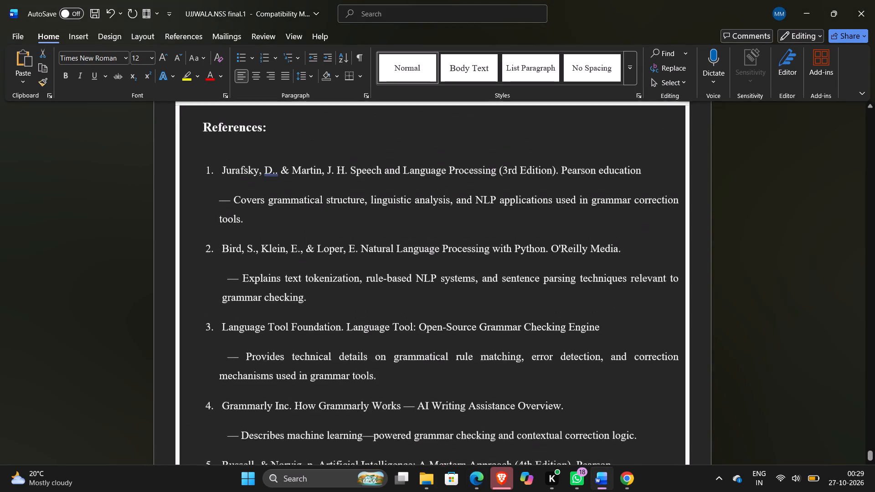
pyautogui.scroll(1, 427, 343)
pyautogui.click(256, 218)
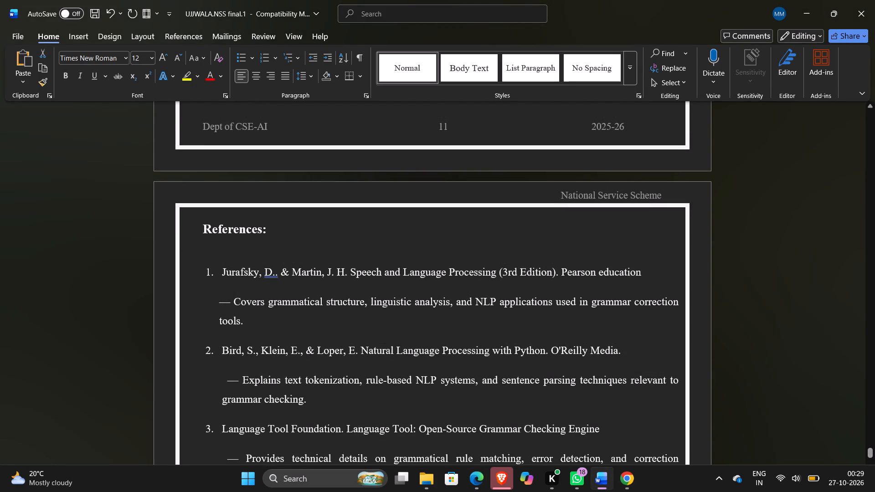
pyautogui.click(201, 224)
pyautogui.press('Return')
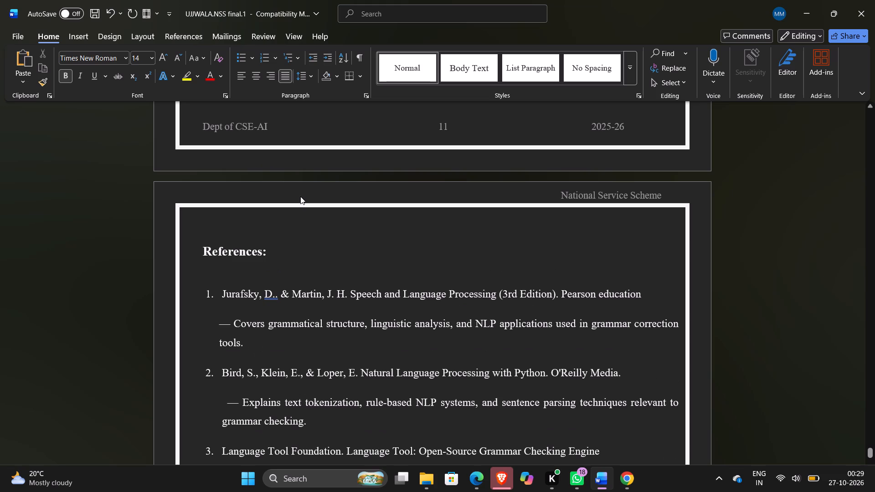
# Add a full stop after "NLP" at the end of the Future Enhancement section's last paragraph.
pyautogui.moveTo(268, 253); pyautogui.dragTo(199, 253)
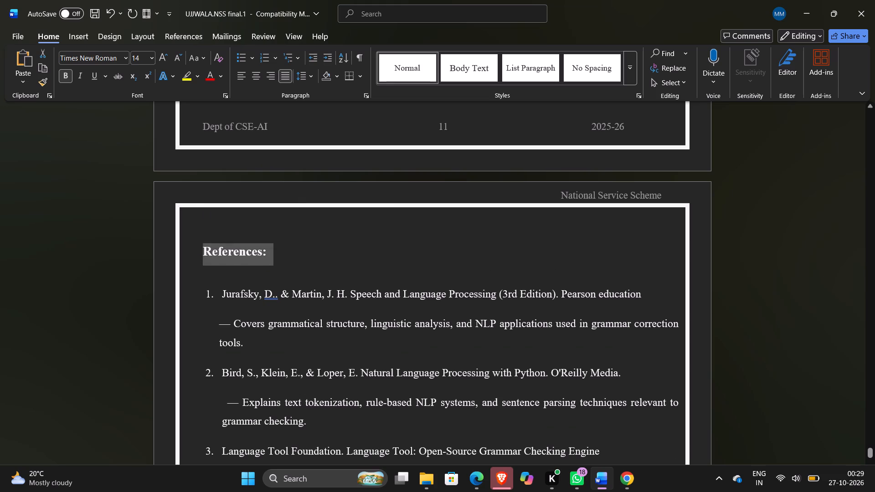
pyautogui.click(322, 266)
pyautogui.scroll(4, 322, 266)
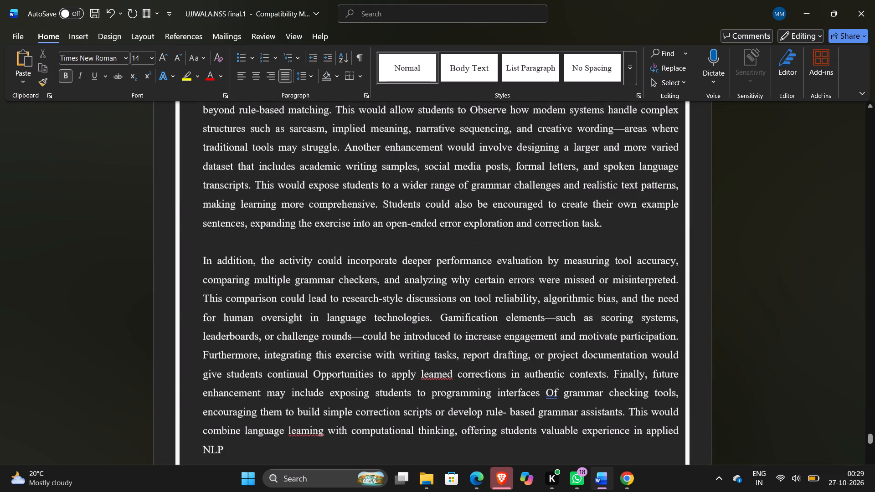
pyautogui.click(240, 452)
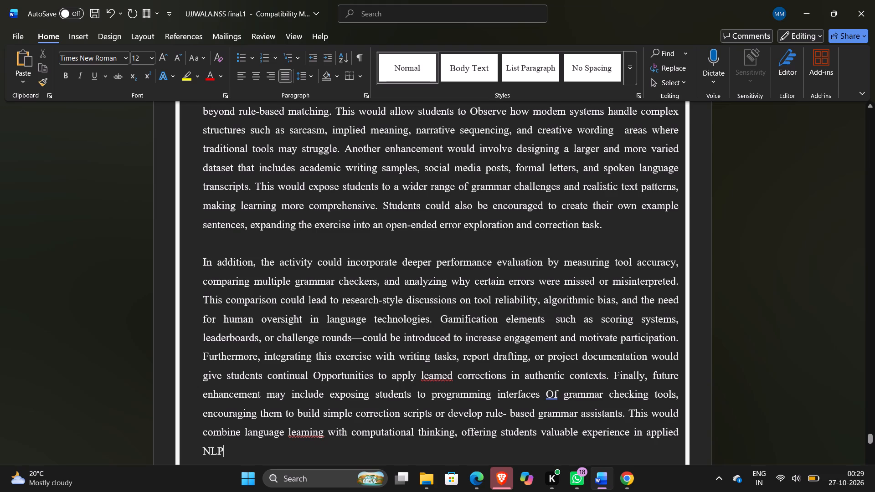
pyautogui.press('.')
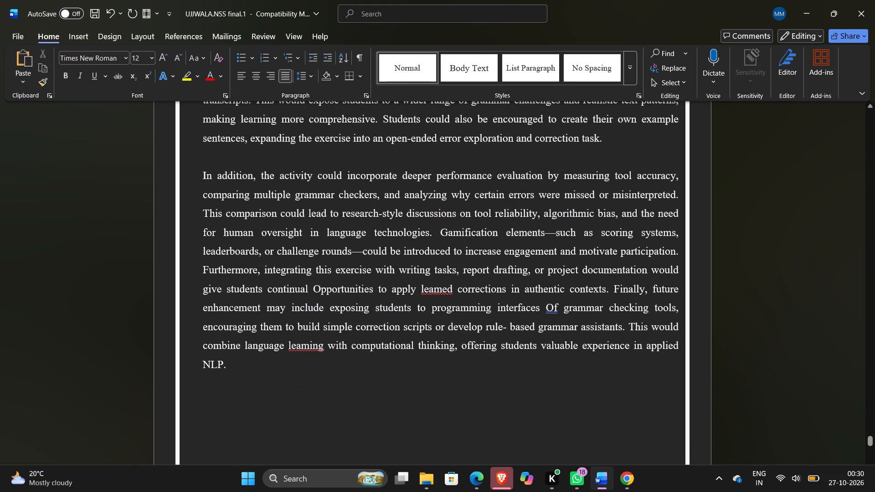
# Set the Future Enhancement body paragraphs to 1.5 line spacing and add space after each paragraph, leaving out the heading.
pyautogui.click(243, 367)
pyautogui.moveTo(243, 367); pyautogui.dragTo(203, 71)
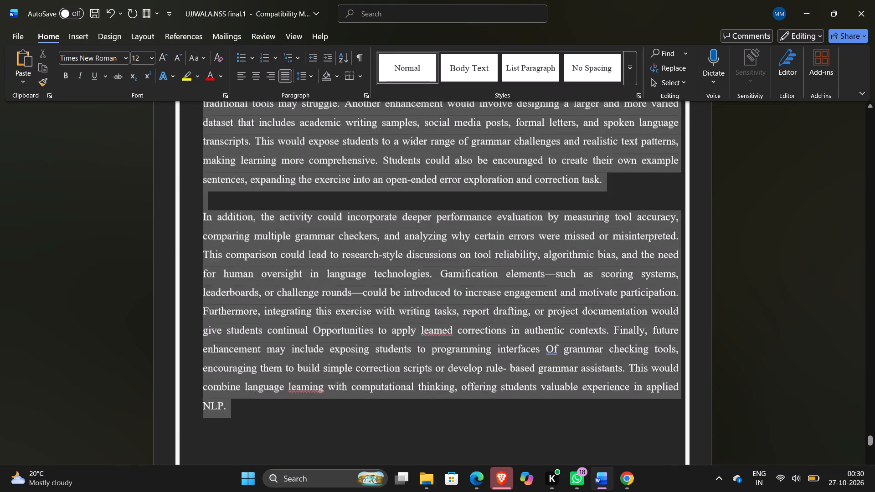
pyautogui.moveTo(203, 71); pyautogui.dragTo(186, 491)
pyautogui.scroll(1, 169, 386)
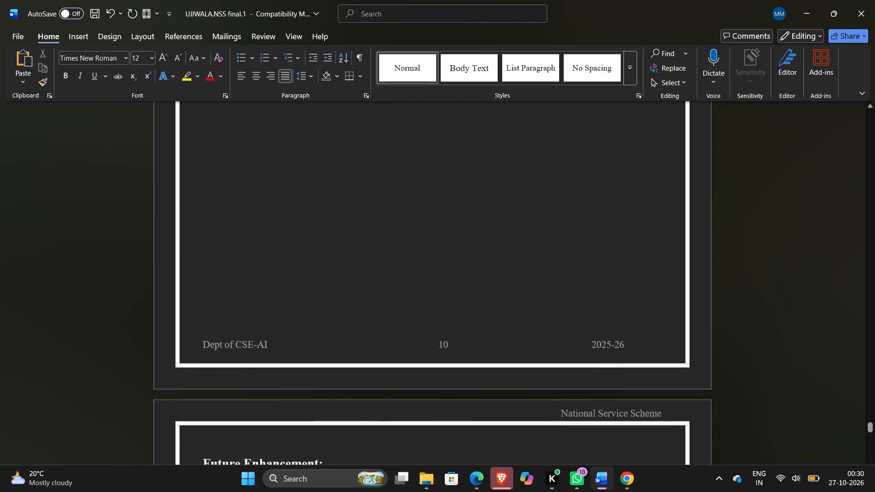
pyautogui.moveTo(186, 491); pyautogui.dragTo(181, 407)
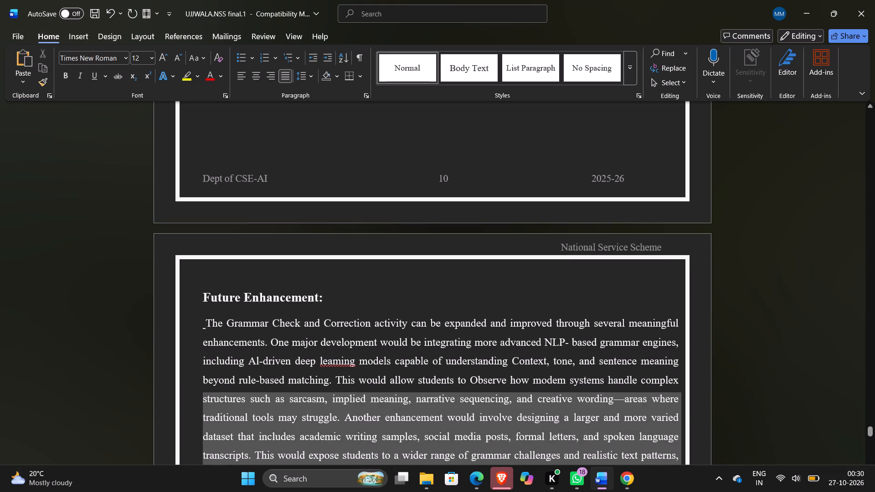
pyautogui.moveTo(181, 407); pyautogui.dragTo(179, 324)
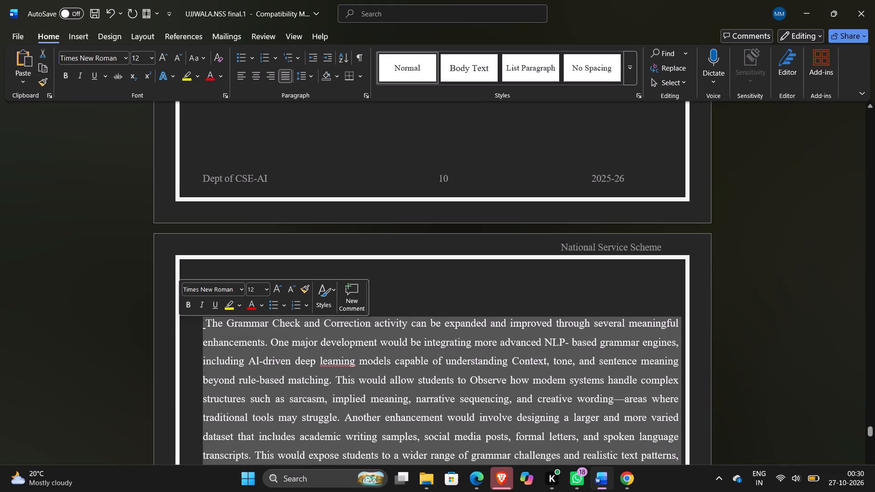
pyautogui.click(312, 81)
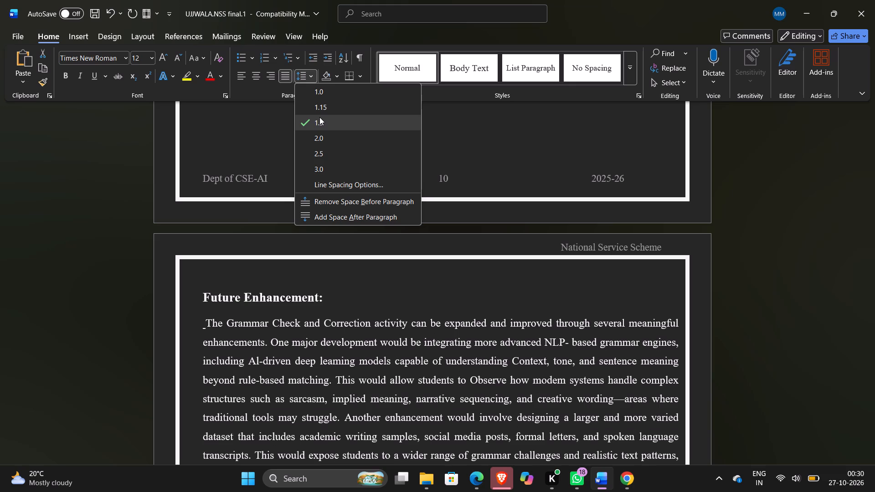
pyautogui.click(315, 124)
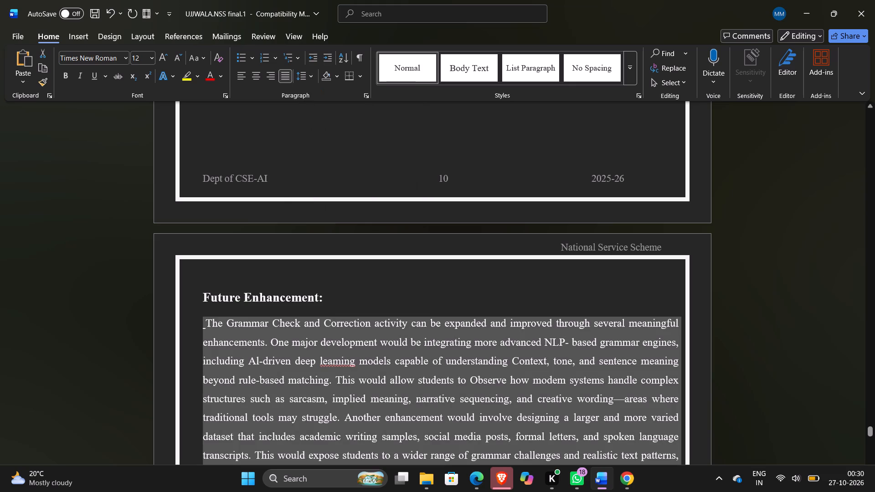
pyautogui.click(313, 82)
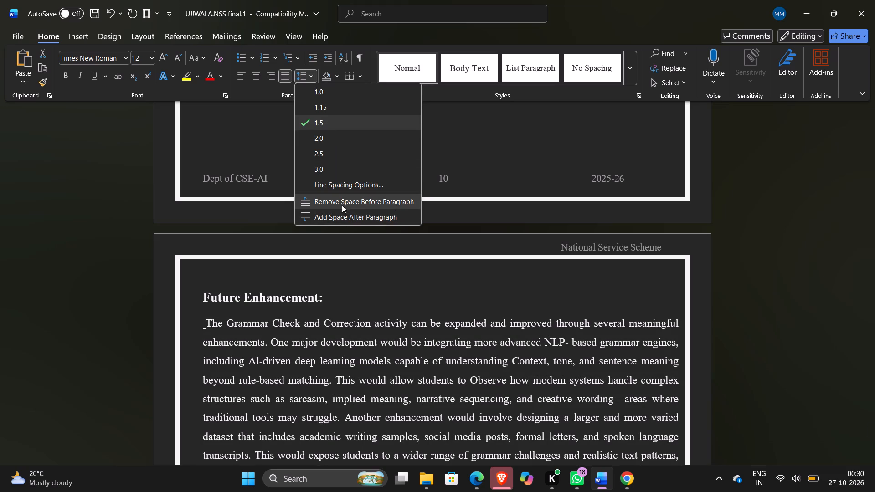
pyautogui.click(341, 216)
pyautogui.scroll(-2, 341, 216)
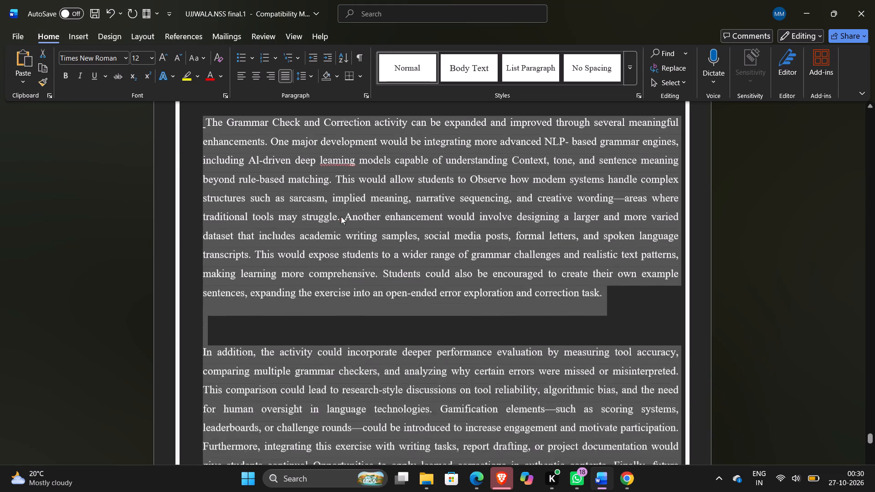
pyautogui.click(490, 338)
# Insert a blank line above the "Future Enhancement:" heading at the top of its page.
pyautogui.scroll(-1, 490, 338)
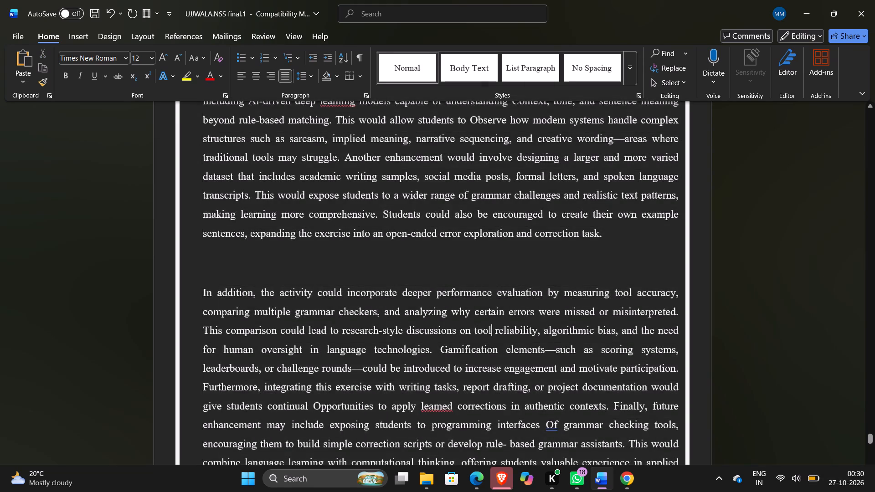
pyautogui.scroll(-1, 490, 338)
pyautogui.scroll(2, 490, 338)
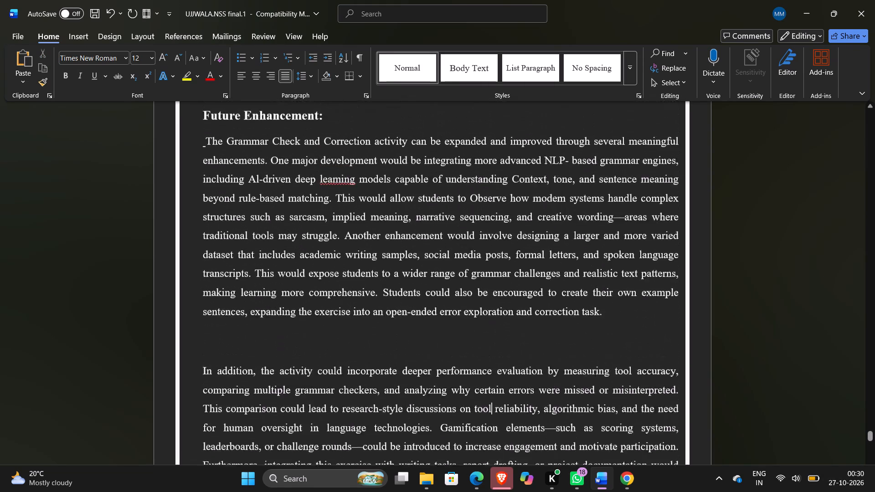
pyautogui.scroll(1, 490, 338)
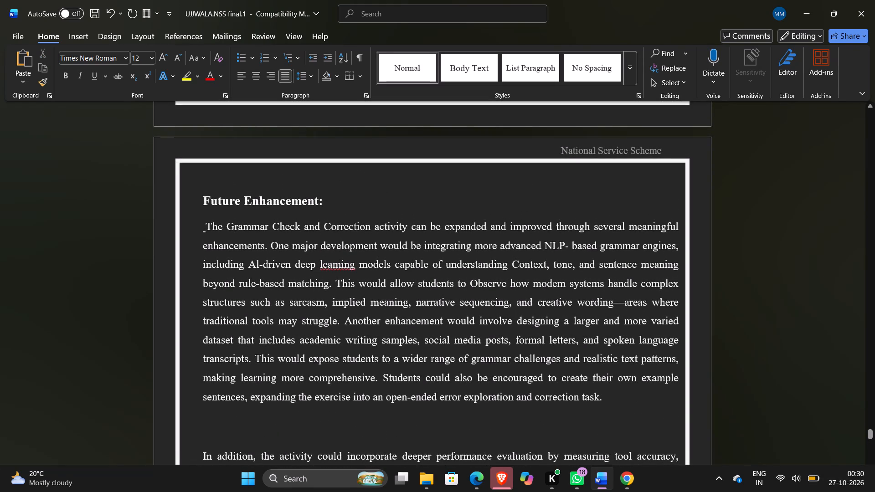
pyautogui.click(268, 187)
pyautogui.press('Return')
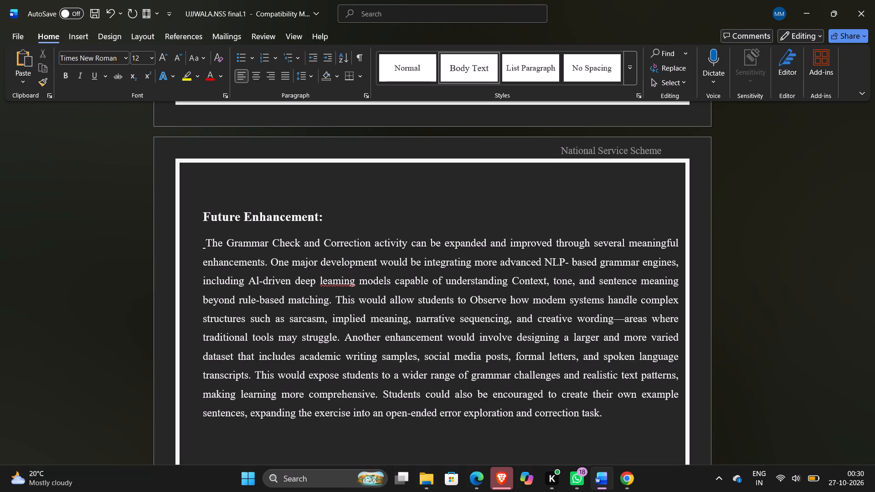
# Delete the empty paragraph between the two Future Enhancement body paragraphs.
pyautogui.scroll(-2, 268, 187)
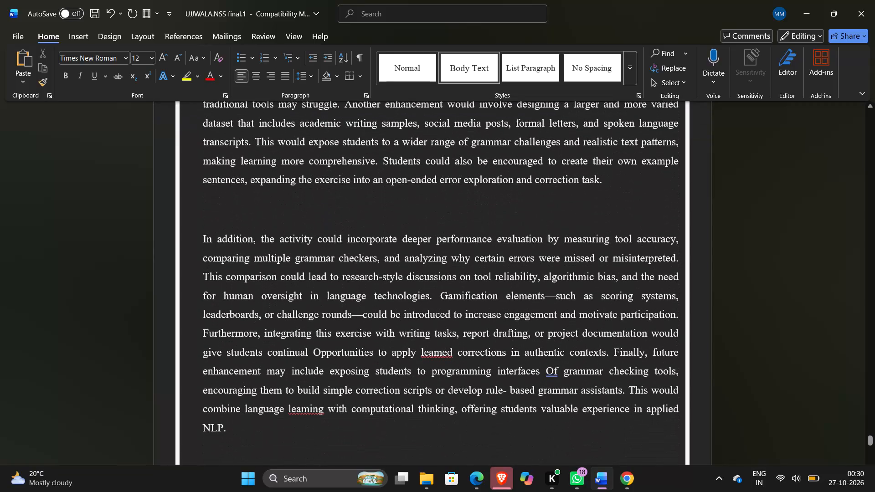
pyautogui.click(221, 220)
pyautogui.press('BackSpace')
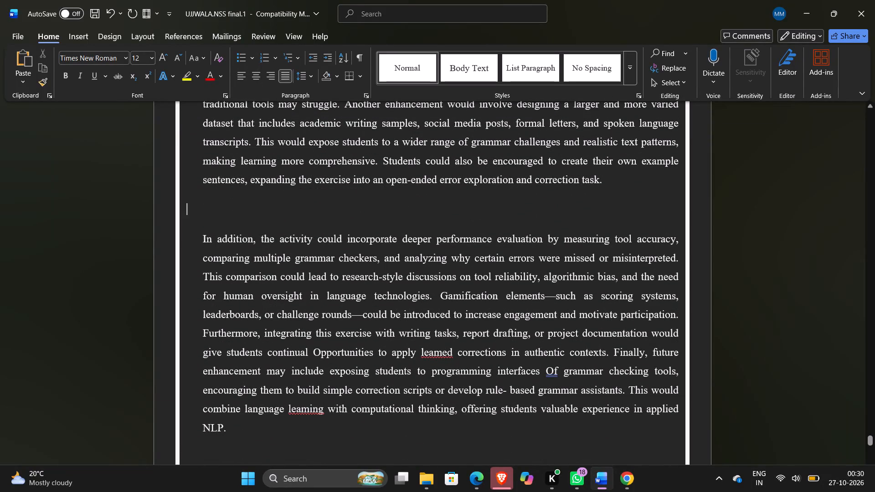
pyautogui.press('BackSpace')
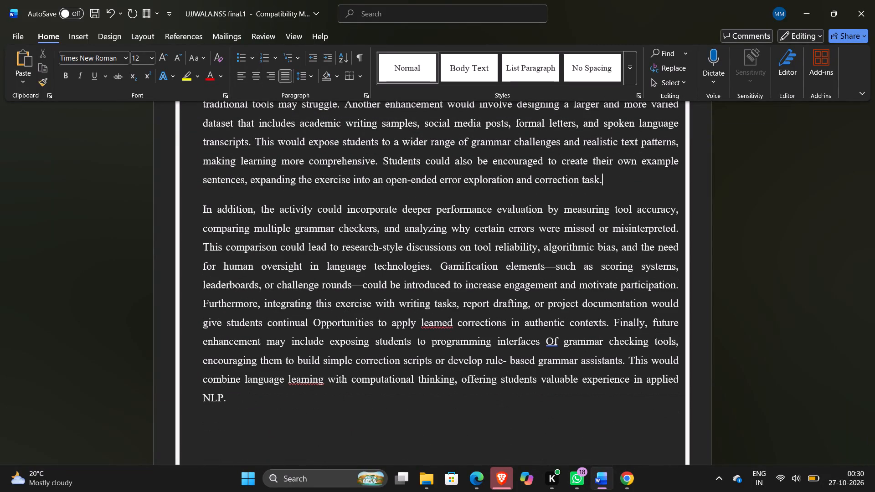
# Review the layout and spacing of the Future Enhancement and Conclusion pages.
pyautogui.scroll(-1, 221, 220)
pyautogui.scroll(3, 221, 220)
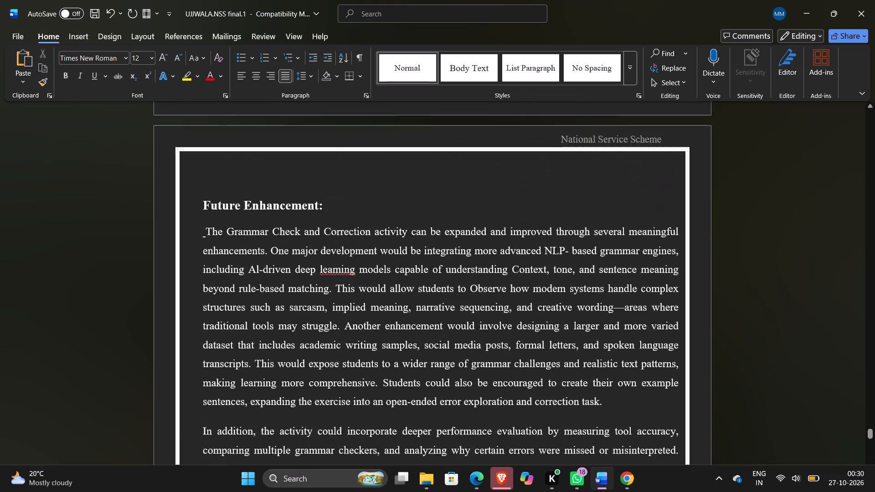
pyautogui.scroll(4, 221, 220)
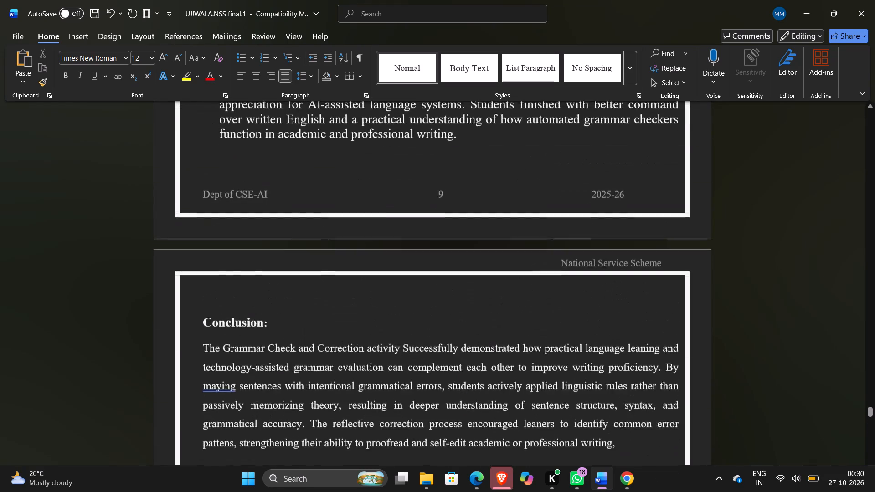
pyautogui.scroll(1, 221, 220)
pyautogui.scroll(-2, 252, 313)
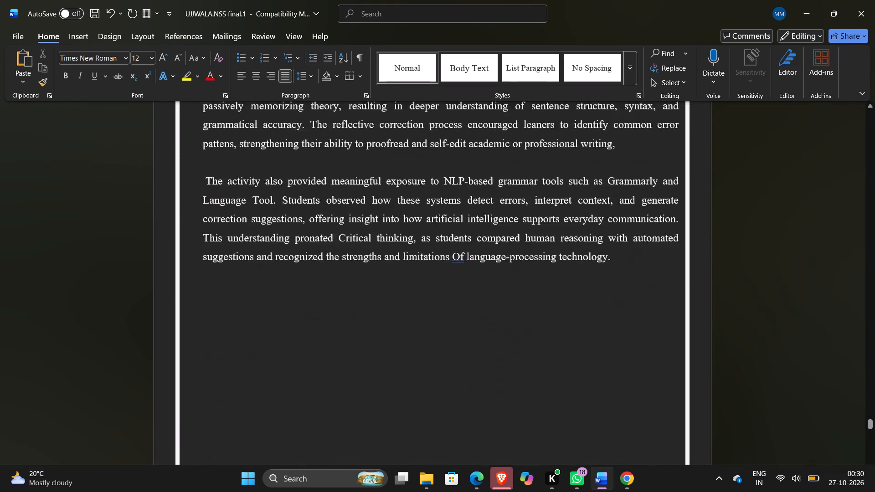
pyautogui.scroll(-2, 252, 313)
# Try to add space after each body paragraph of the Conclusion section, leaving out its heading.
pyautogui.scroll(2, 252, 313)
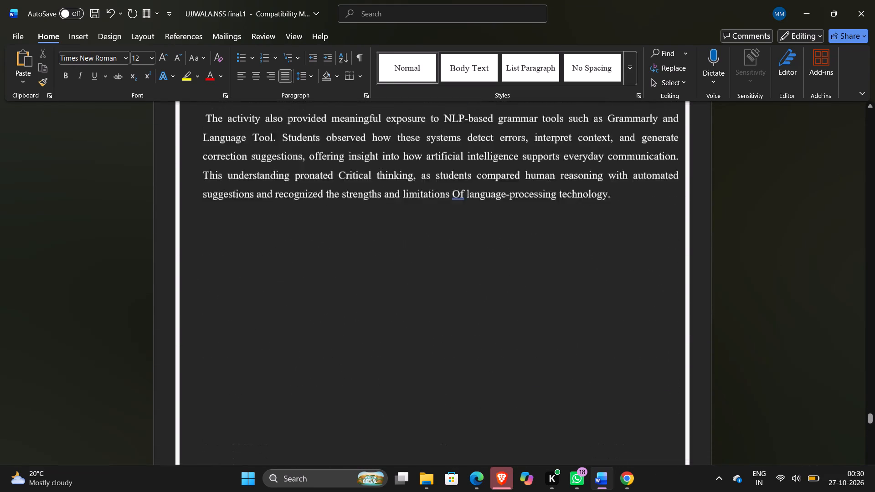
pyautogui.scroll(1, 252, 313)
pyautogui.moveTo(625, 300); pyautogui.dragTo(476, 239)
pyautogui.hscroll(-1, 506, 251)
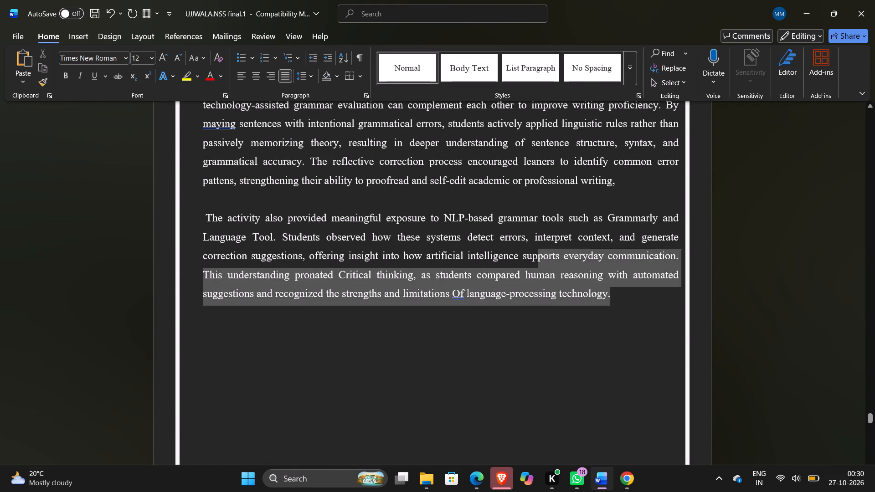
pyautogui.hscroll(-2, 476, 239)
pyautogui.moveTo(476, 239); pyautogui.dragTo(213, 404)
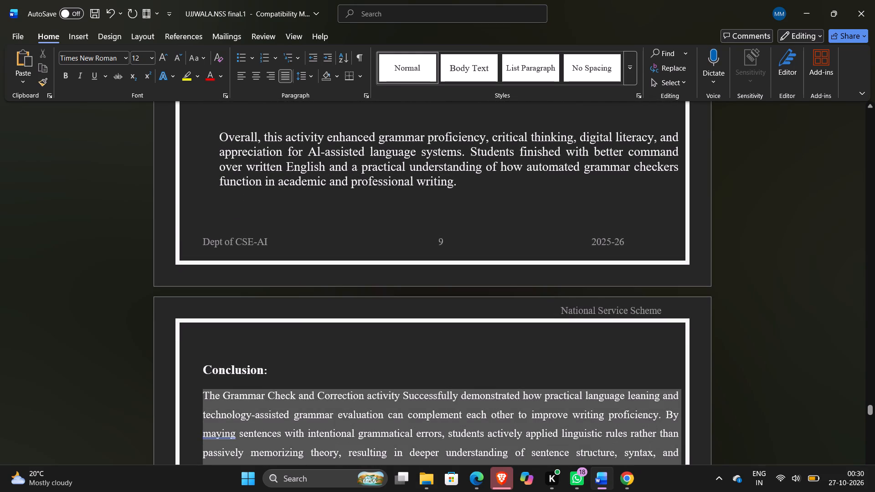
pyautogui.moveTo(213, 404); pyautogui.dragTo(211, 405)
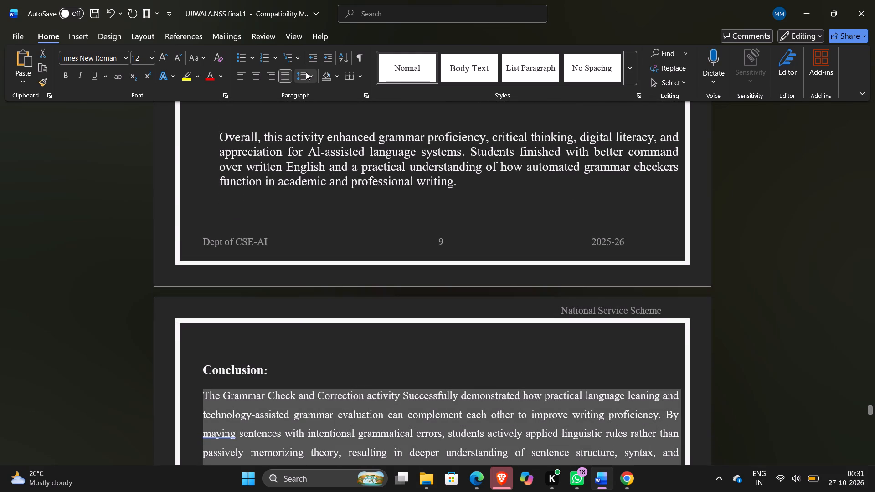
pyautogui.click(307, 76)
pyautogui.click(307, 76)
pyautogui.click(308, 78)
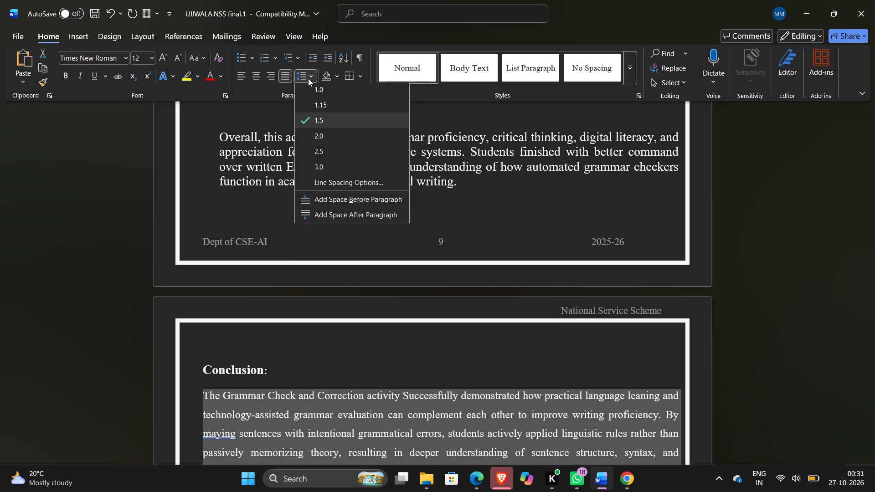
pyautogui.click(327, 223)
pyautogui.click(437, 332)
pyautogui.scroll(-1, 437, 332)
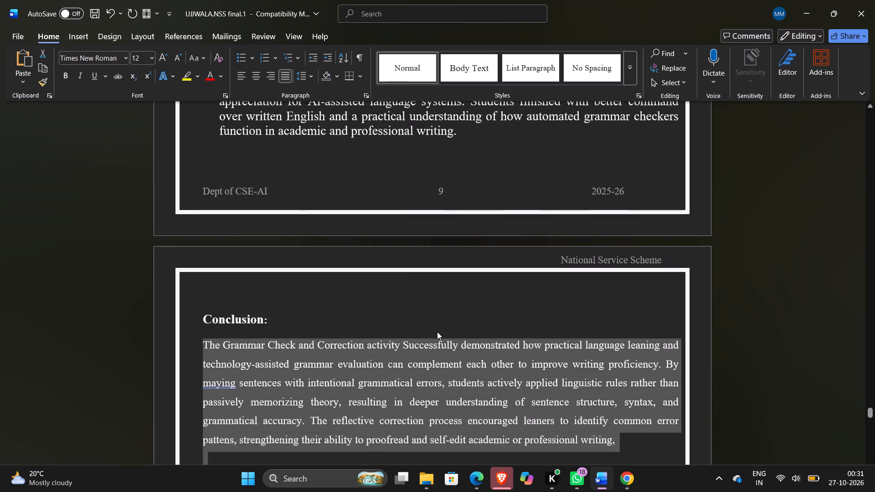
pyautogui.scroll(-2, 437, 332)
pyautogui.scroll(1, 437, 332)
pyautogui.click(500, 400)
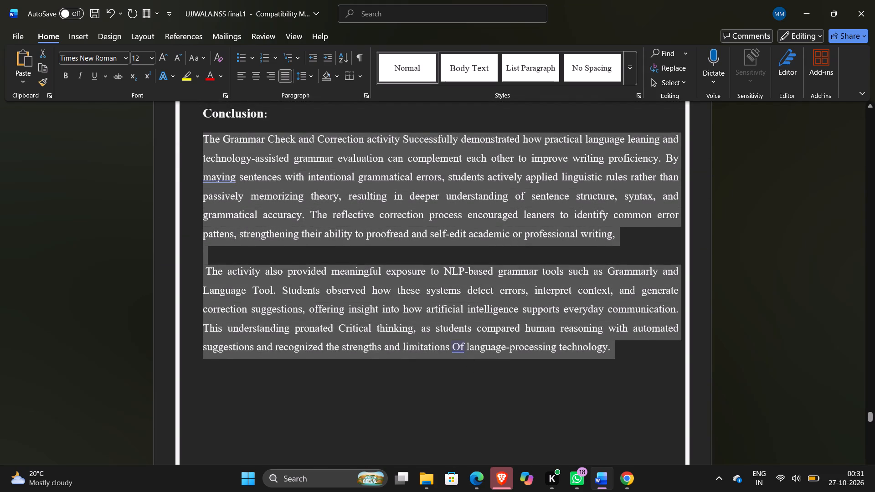
# Set the font size of the three Outcomes body paragraphs to 12, leaving out the heading.
pyautogui.scroll(1, 500, 400)
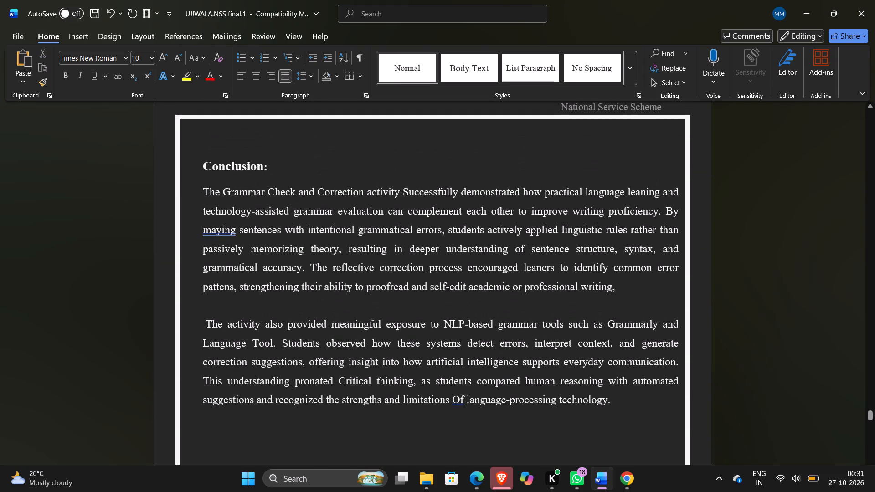
pyautogui.scroll(3, 500, 400)
pyautogui.scroll(-1, 500, 400)
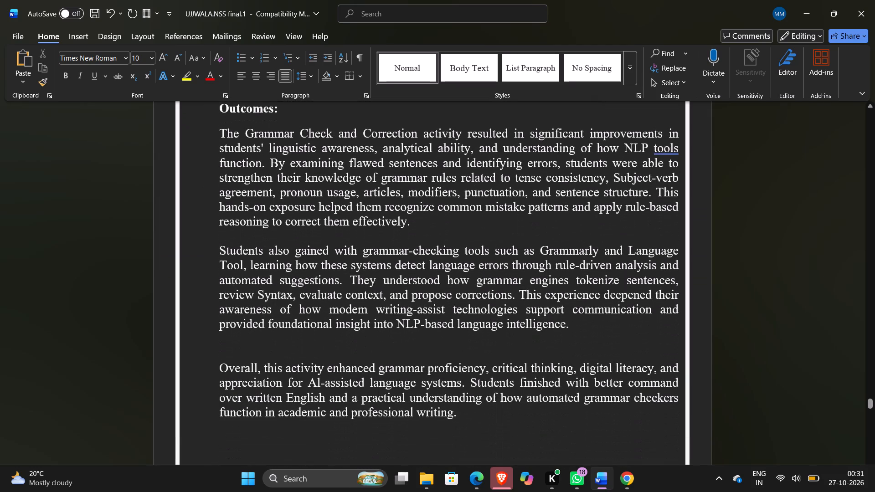
pyautogui.moveTo(468, 415); pyautogui.dragTo(281, 206)
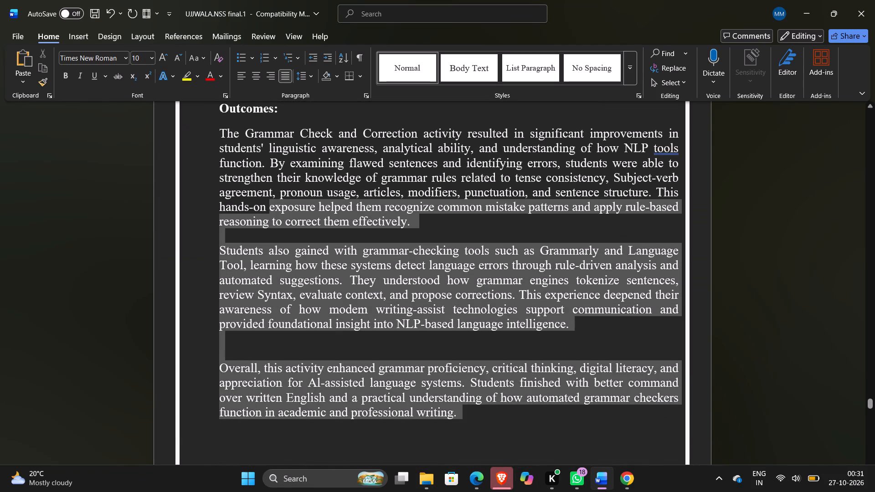
pyautogui.moveTo(281, 206); pyautogui.dragTo(226, 138)
pyautogui.click(154, 56)
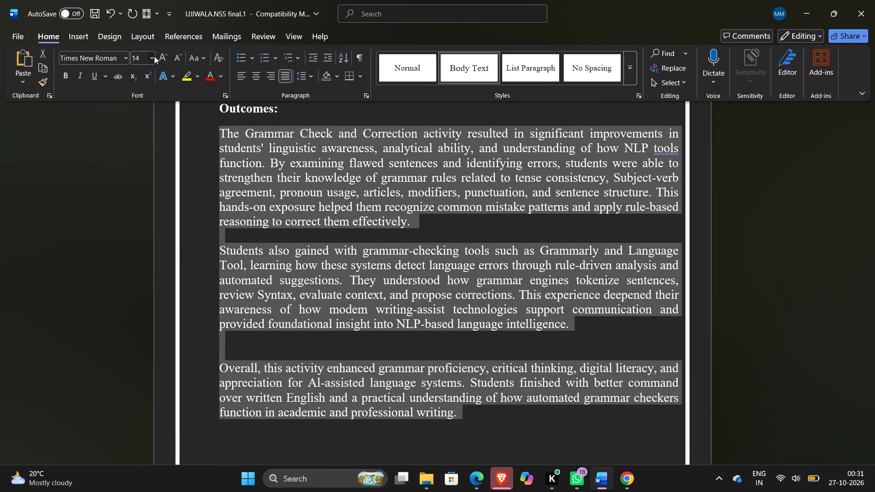
pyautogui.click(139, 127)
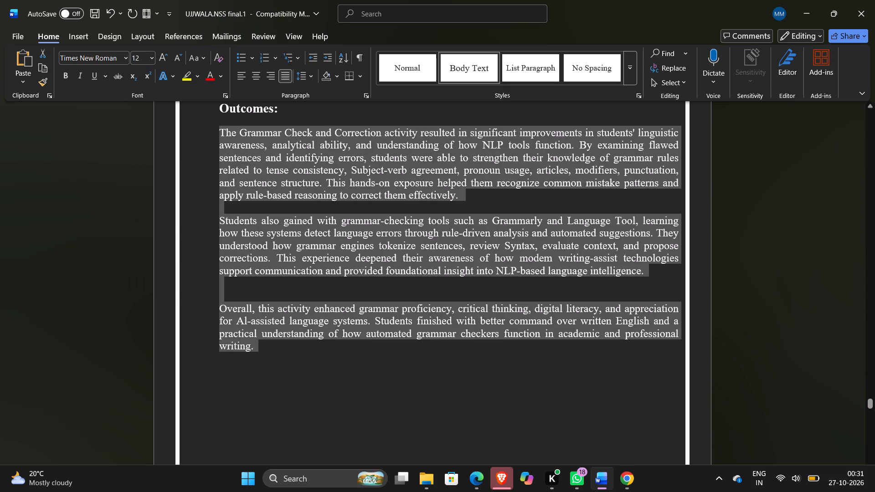
# Set the Outcomes body paragraphs to 1.5 line spacing and add space before each paragraph.
pyautogui.click(310, 73)
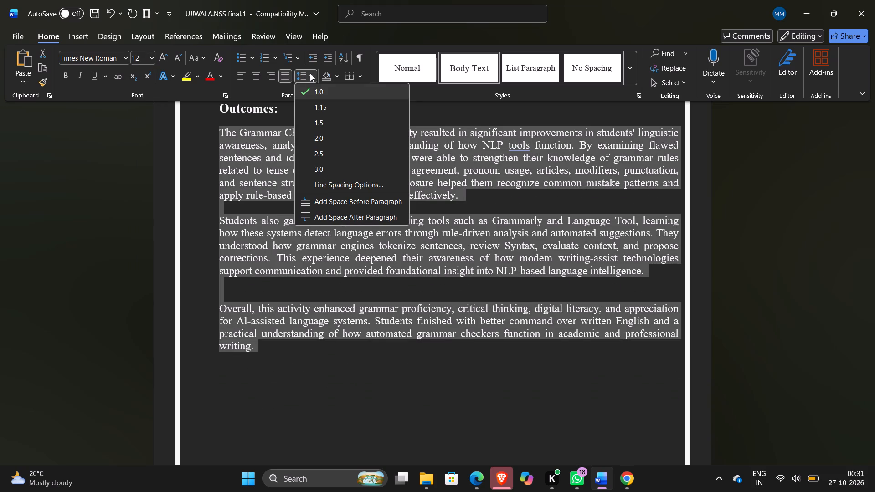
pyautogui.click(324, 119)
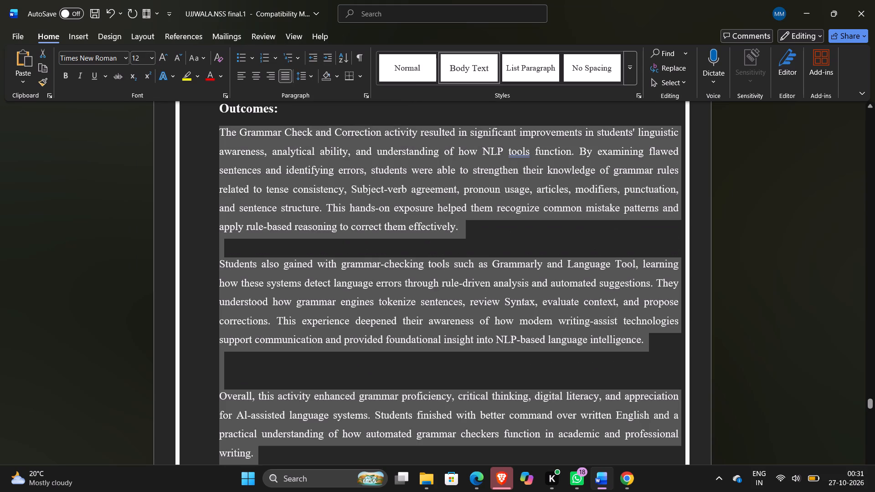
pyautogui.click(314, 79)
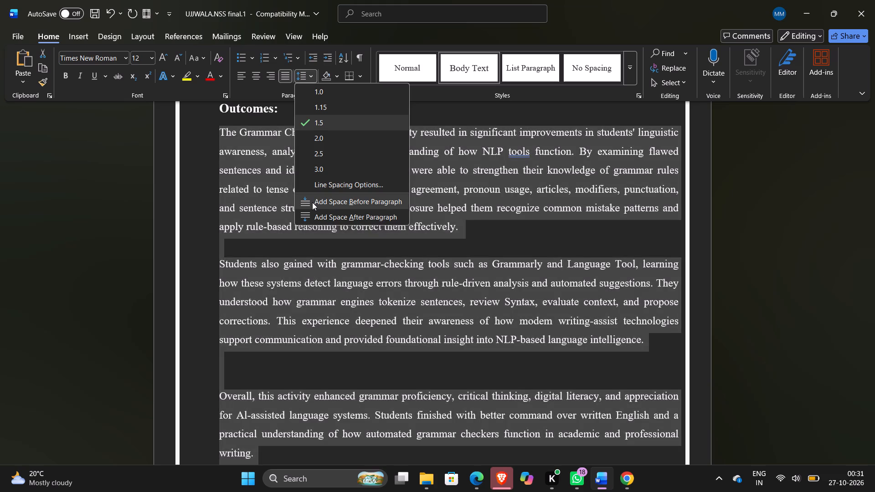
pyautogui.click(312, 202)
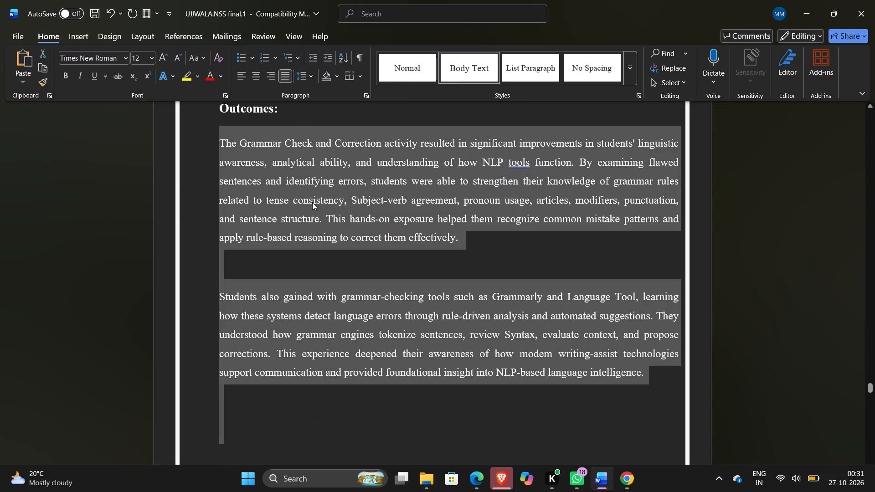
# Delete the empty paragraphs between the three Outcomes body paragraphs.
pyautogui.click(385, 270)
pyautogui.scroll(2, 385, 270)
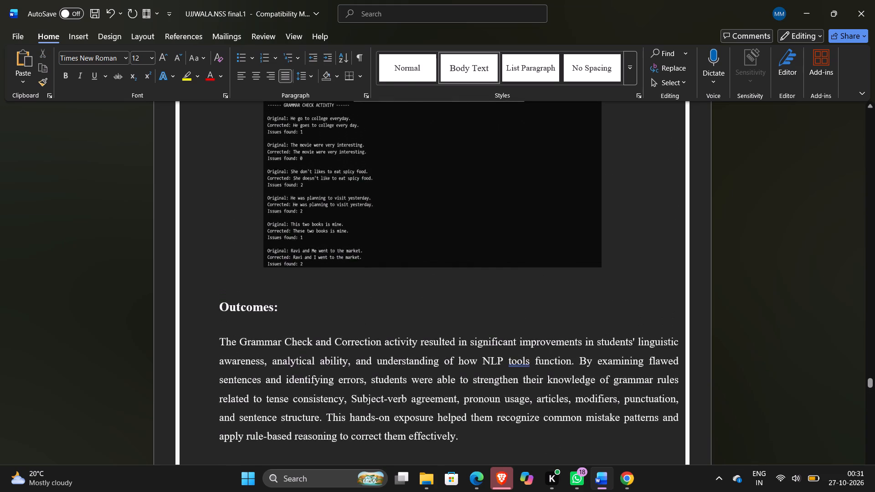
pyautogui.scroll(-4, 385, 270)
pyautogui.scroll(1, 385, 270)
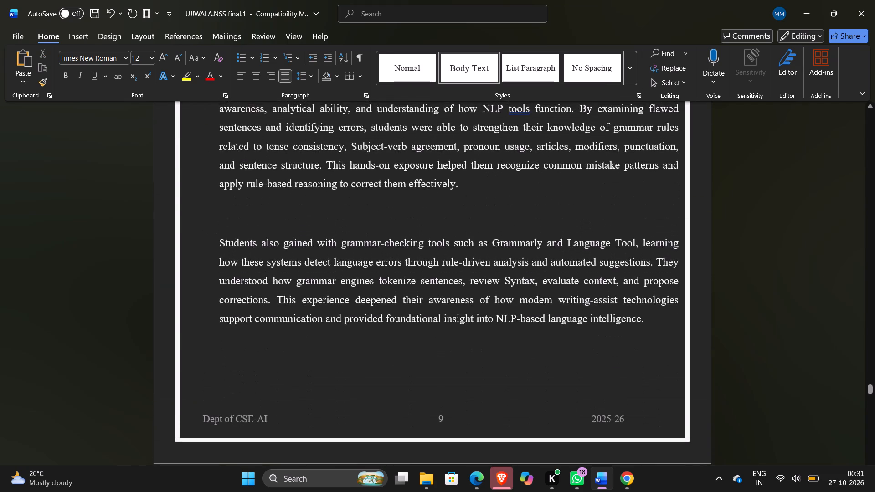
pyautogui.scroll(1, 385, 270)
pyautogui.scroll(-1, 385, 270)
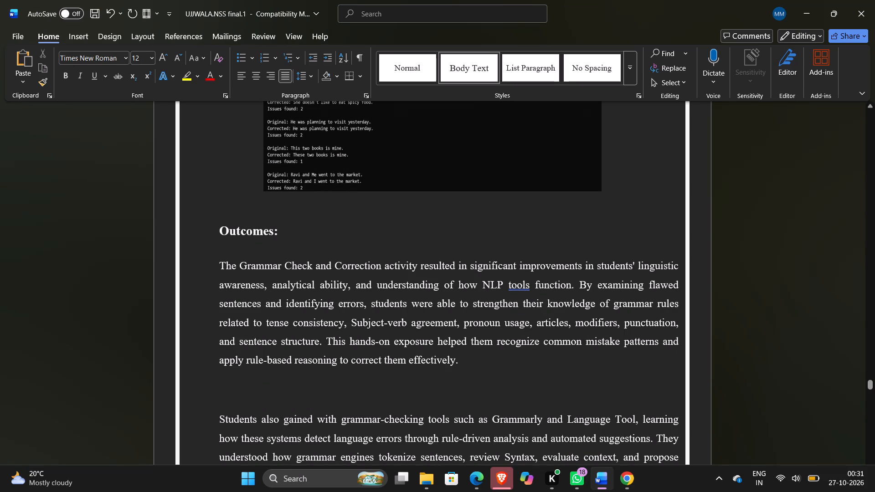
pyautogui.press('BackSpace')
pyautogui.press('BackSpace')
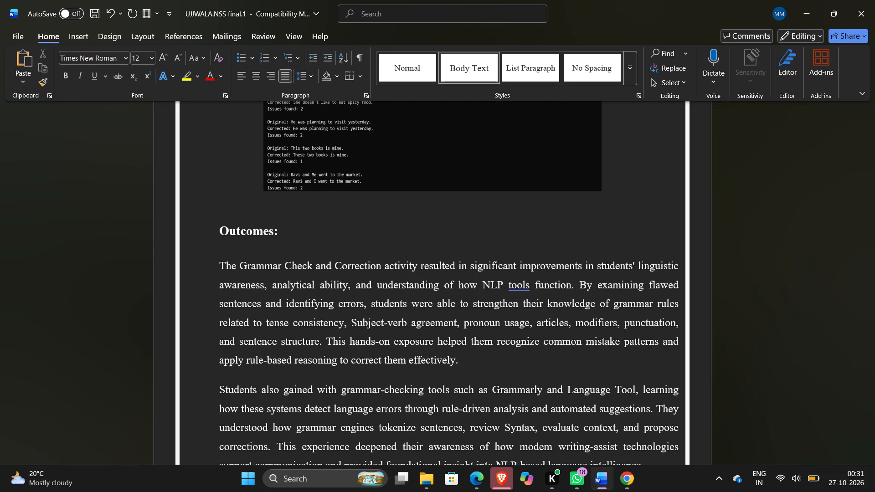
pyautogui.scroll(-1, 281, 401)
pyautogui.click(229, 297)
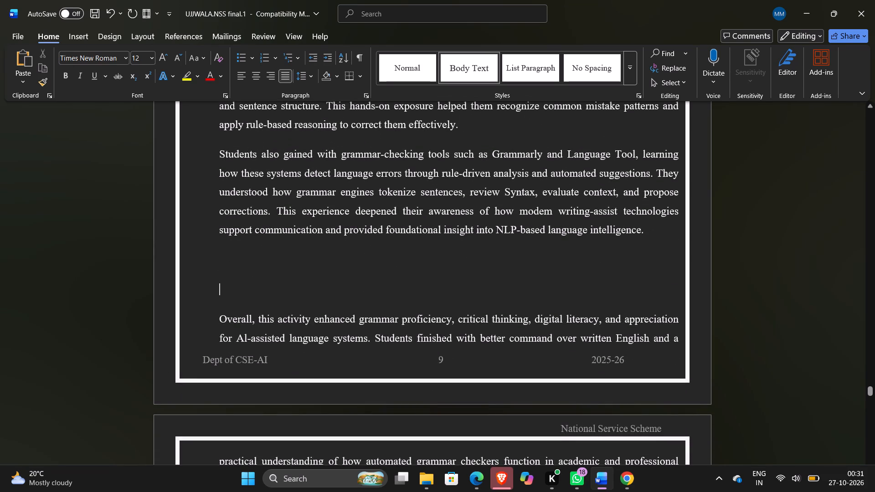
pyautogui.press('BackSpace')
pyautogui.press('BackSpace')
pyautogui.press('BackSpace')
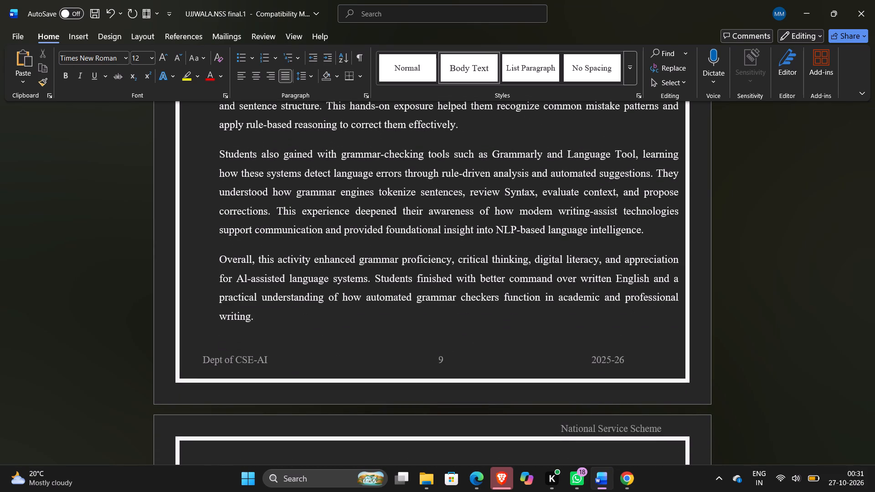
# Review the paragraph spacing and page layout from the OUTPUT section through the Conclusion.
pyautogui.scroll(-2, 229, 297)
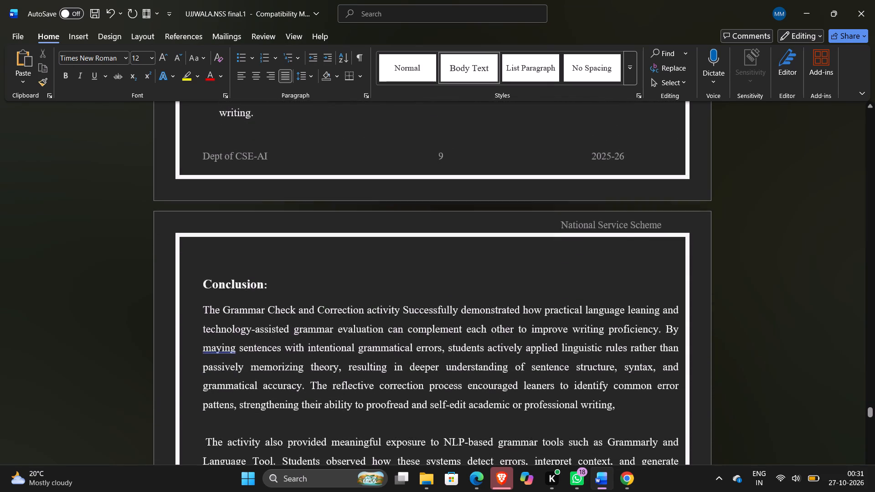
pyautogui.scroll(-1, 229, 297)
pyautogui.scroll(3, 229, 297)
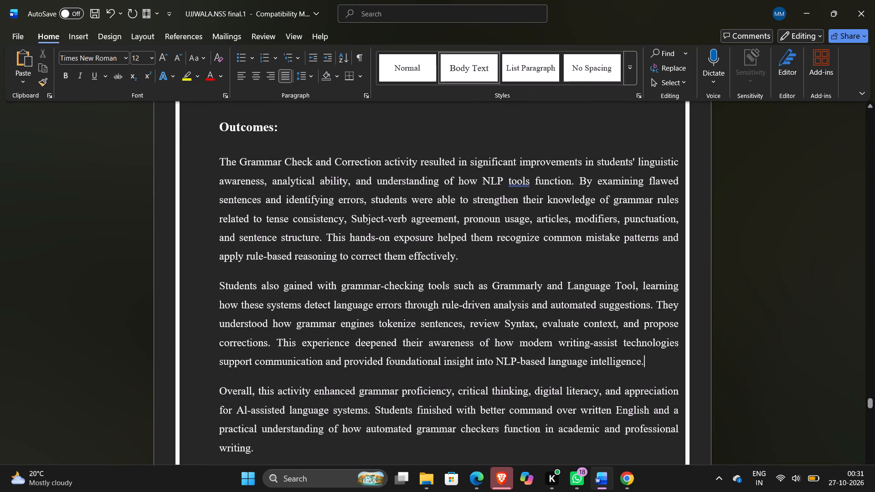
pyautogui.scroll(-1, 229, 297)
pyautogui.scroll(1, 229, 297)
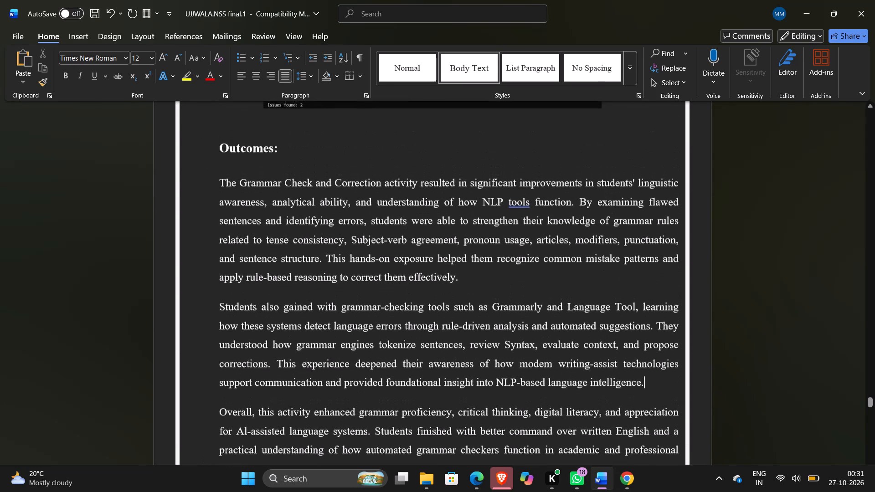
pyautogui.scroll(3, 229, 297)
pyautogui.scroll(-1, 229, 297)
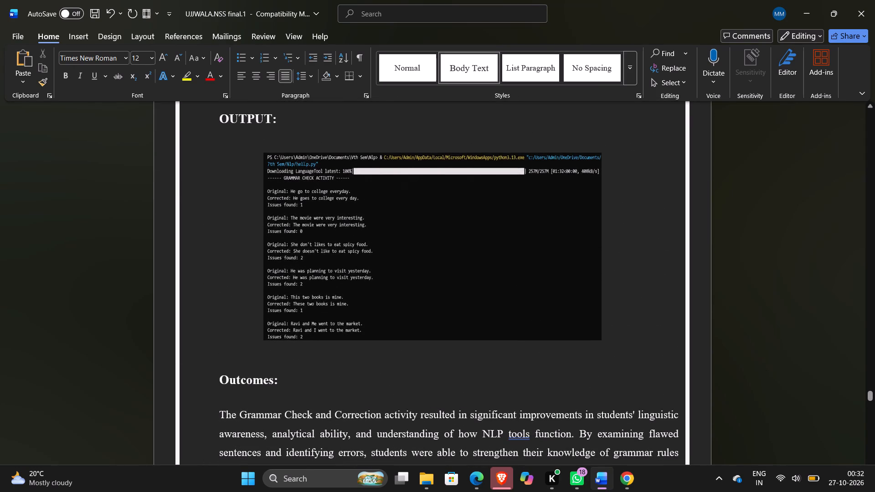
# Compare the font formatting of the OUTPUT and Outcomes headings.
pyautogui.moveTo(277, 118); pyautogui.dragTo(205, 123)
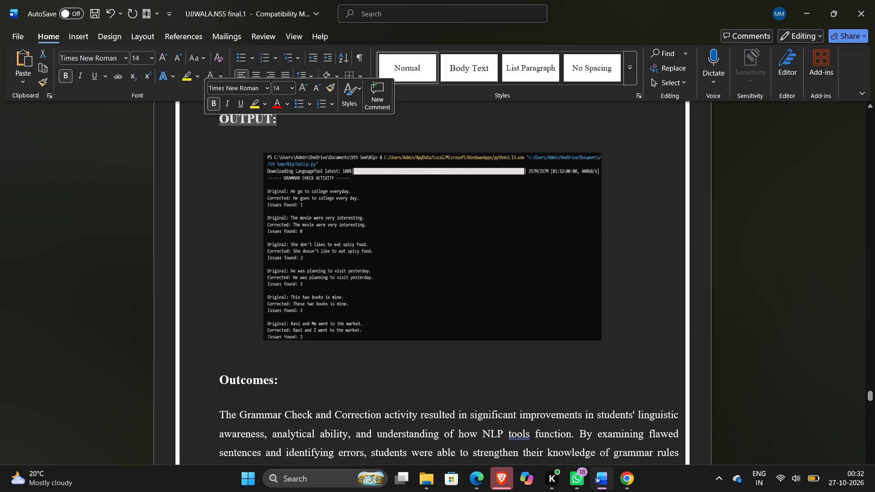
pyautogui.click(296, 376)
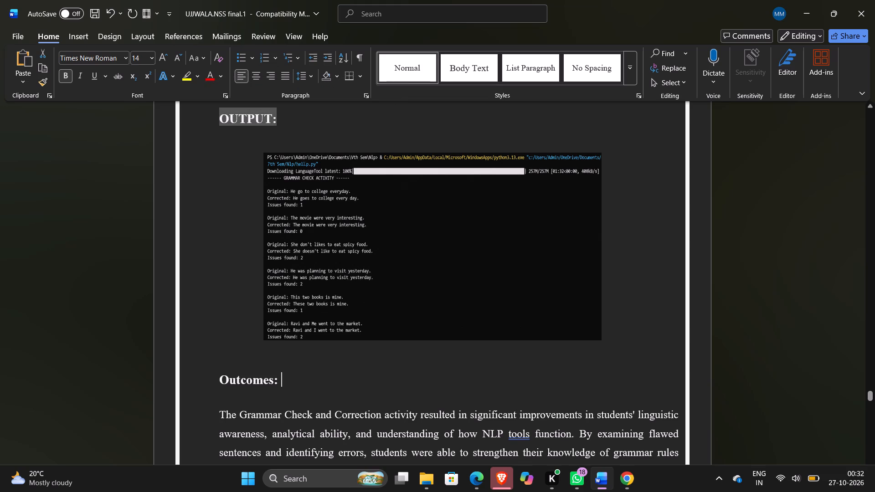
pyautogui.click(296, 376)
pyautogui.moveTo(296, 376); pyautogui.dragTo(223, 375)
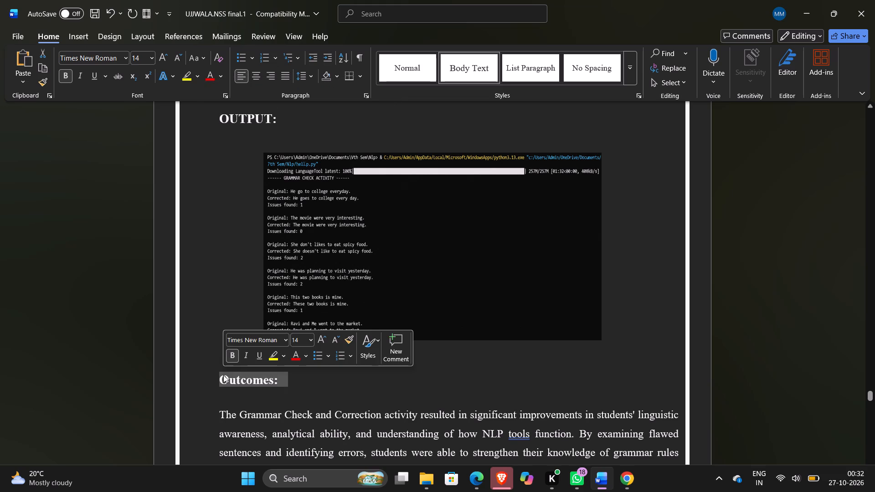
pyautogui.click(318, 400)
# Insert an empty line above the OUTPUT heading and indent the heading to line up with the Outcomes heading.
pyautogui.scroll(1, 318, 400)
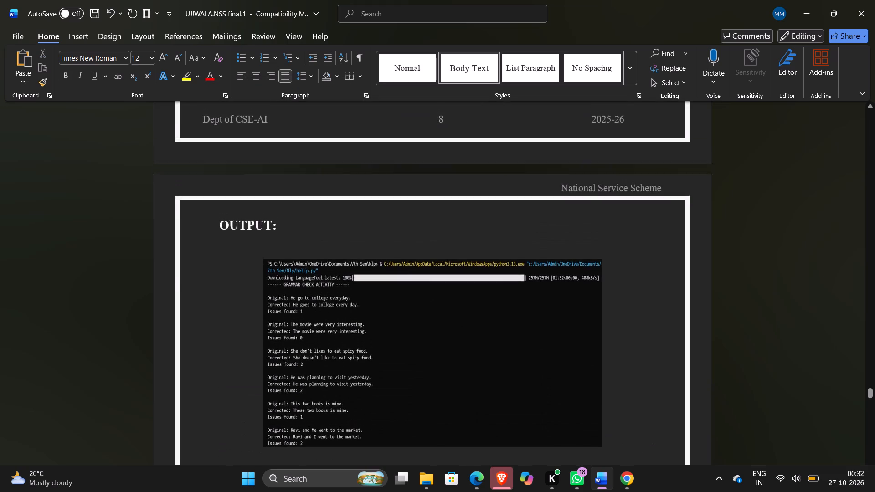
pyautogui.scroll(-6, 318, 400)
pyautogui.scroll(4, 318, 400)
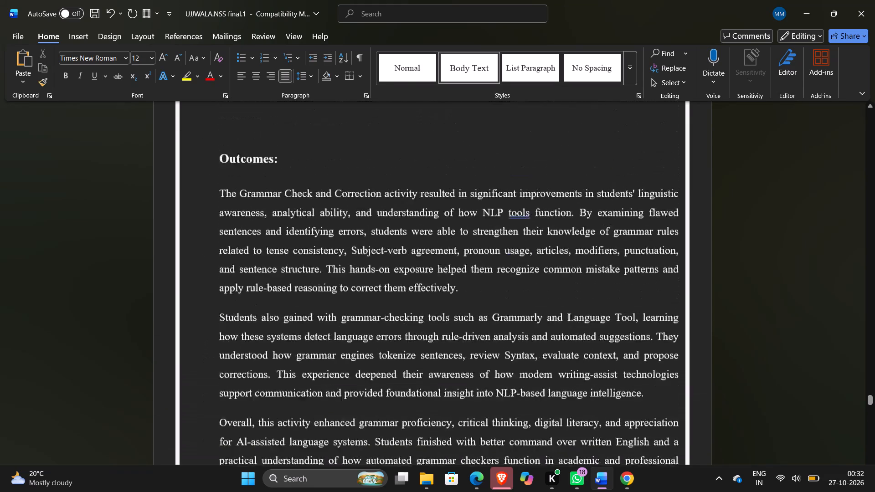
pyautogui.scroll(1, 318, 400)
pyautogui.scroll(1, 217, 175)
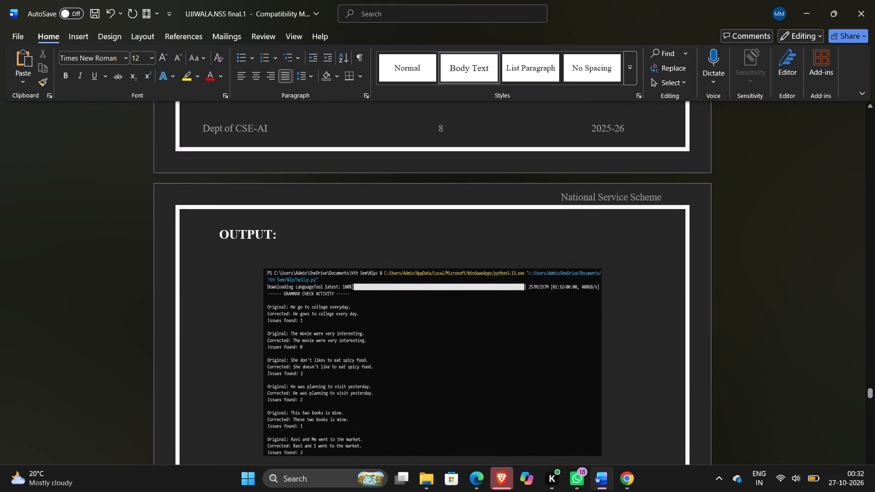
pyautogui.click(210, 221)
pyautogui.press('Return')
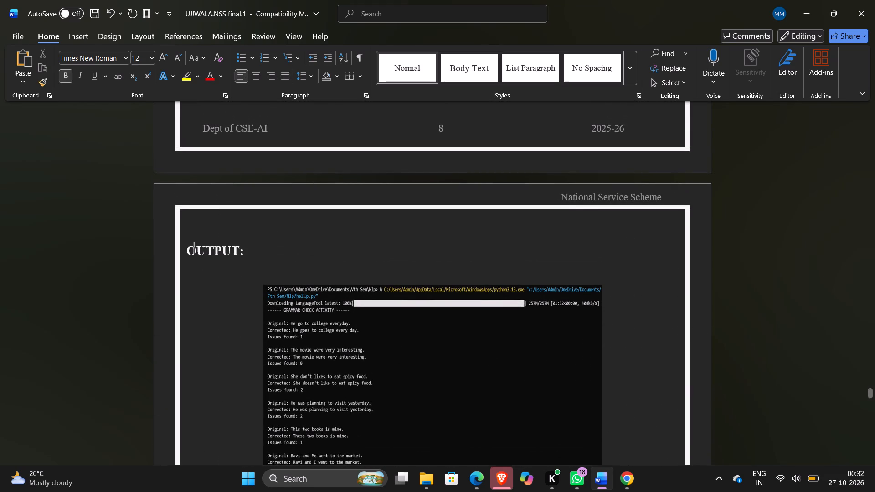
pyautogui.press('Tab')
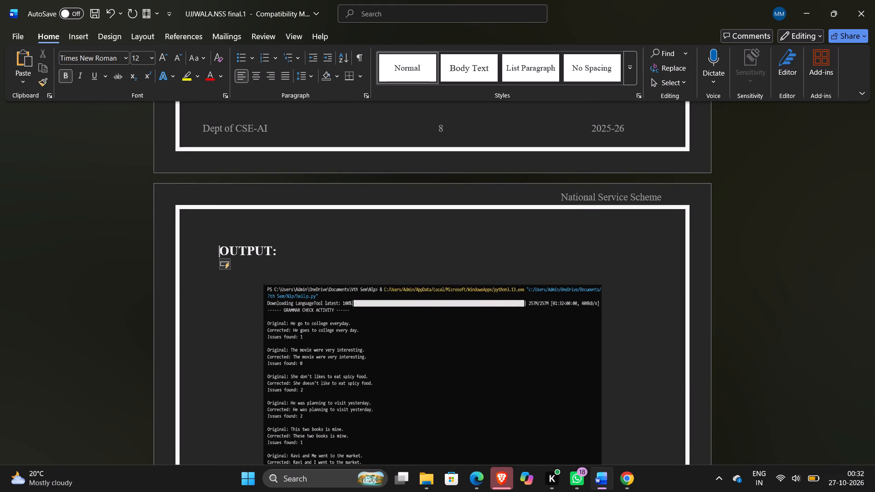
# Insert an empty line above the Program heading and indent the heading to align with the code's left edge.
pyautogui.scroll(-4, 210, 221)
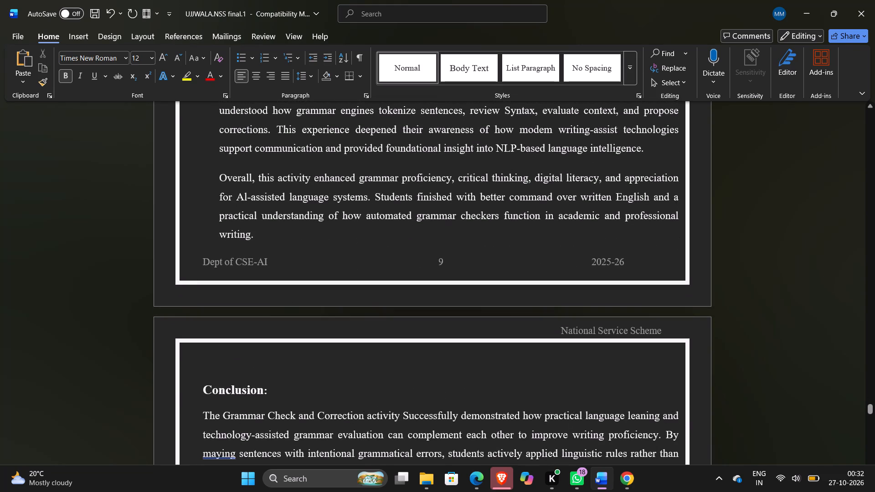
pyautogui.scroll(-1, 210, 221)
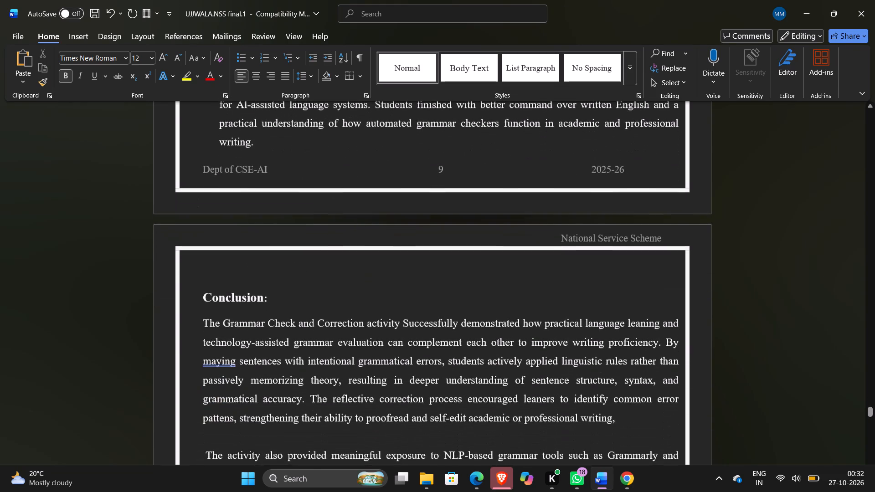
pyautogui.scroll(5, 210, 221)
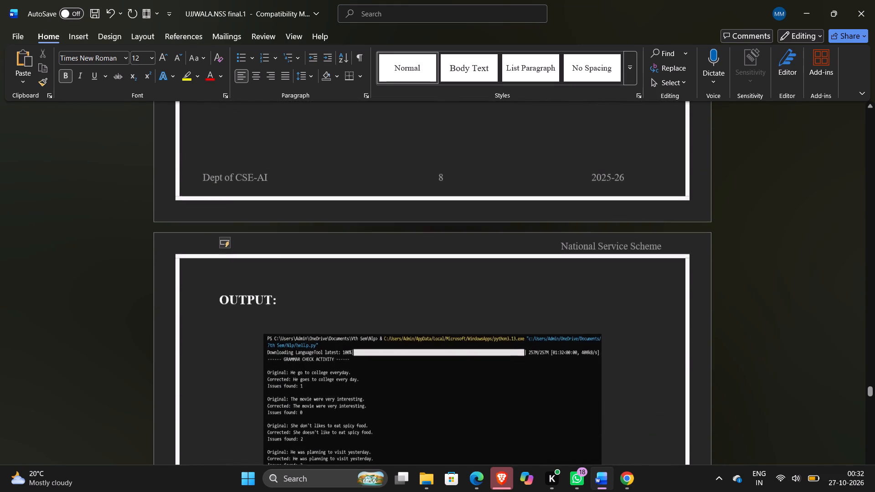
pyautogui.scroll(4, 210, 221)
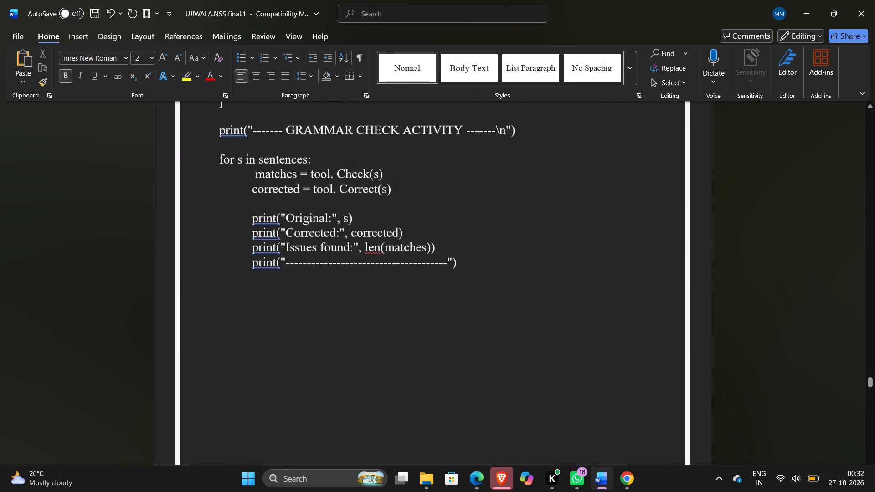
pyautogui.scroll(1, 210, 221)
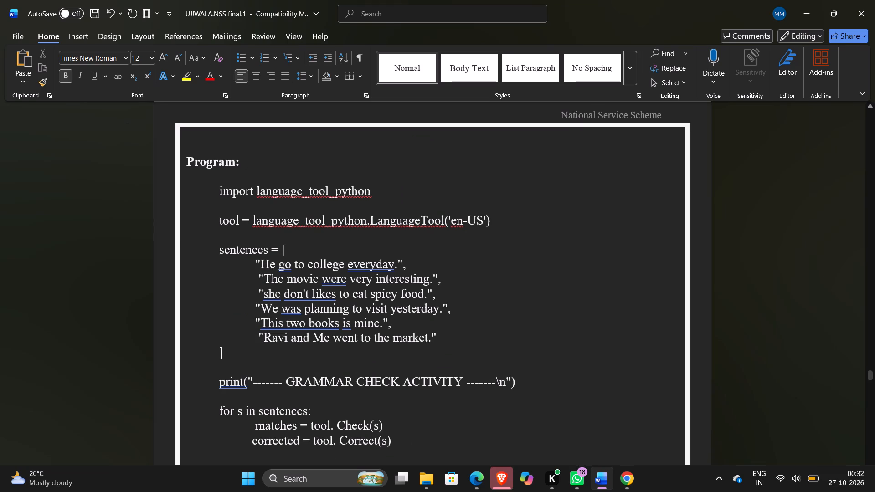
pyautogui.click(185, 163)
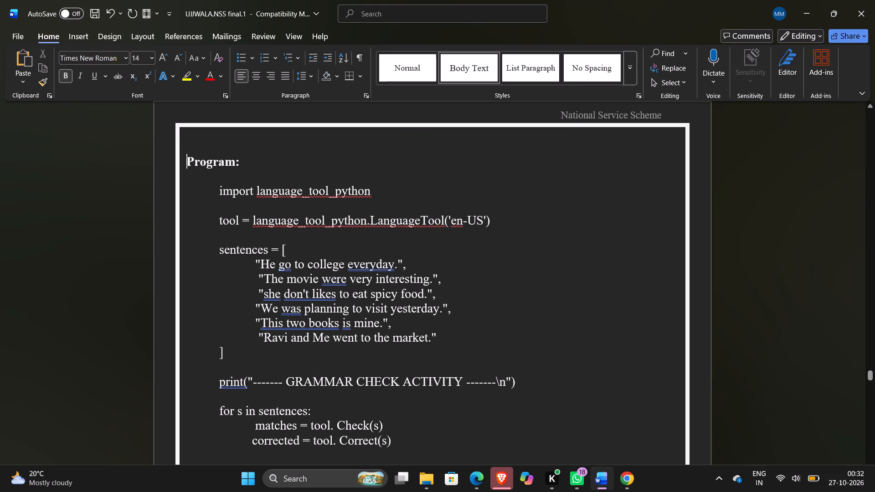
pyautogui.press('Return')
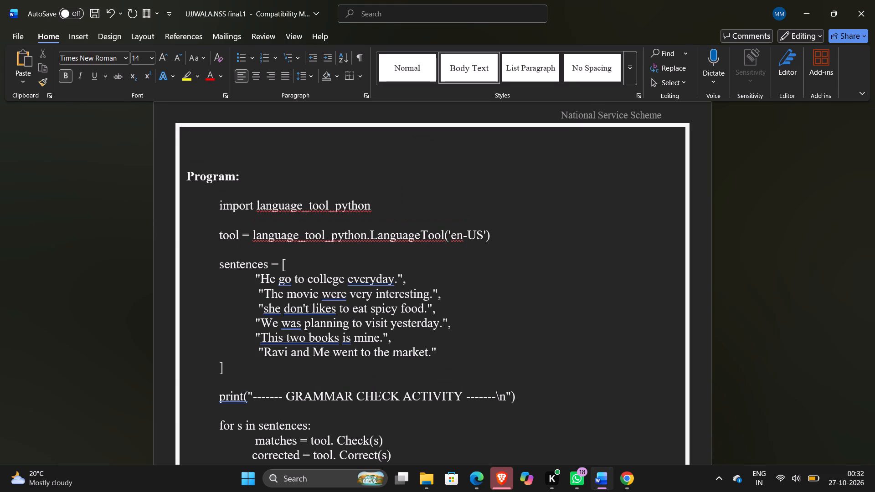
pyautogui.press('Tab')
pyautogui.press('Tab')
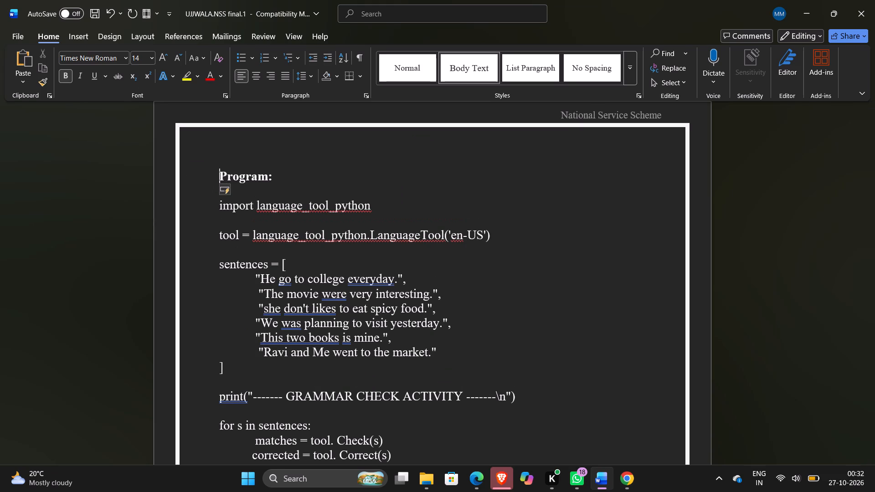
# Review the layout and spacing of the methodology, Program and OUTPUT pages.
pyautogui.scroll(-1, 185, 163)
pyautogui.scroll(1, 185, 163)
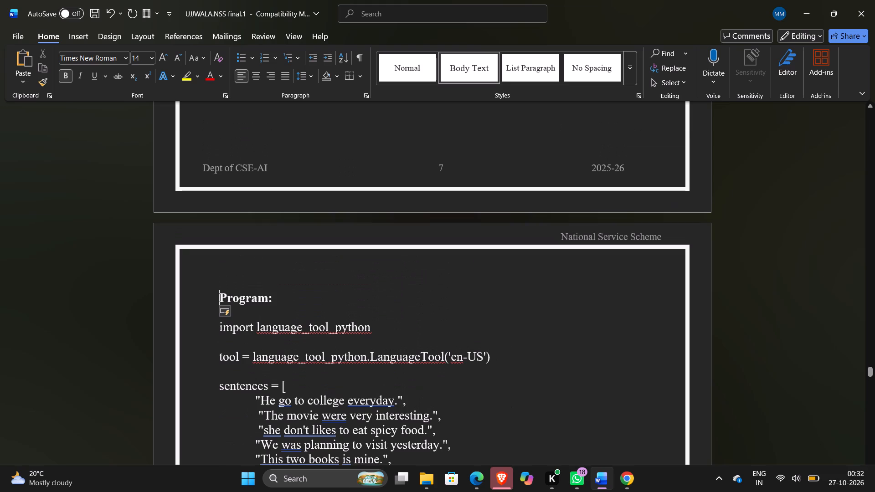
pyautogui.scroll(-3, 185, 163)
pyautogui.hscroll(1, 185, 163)
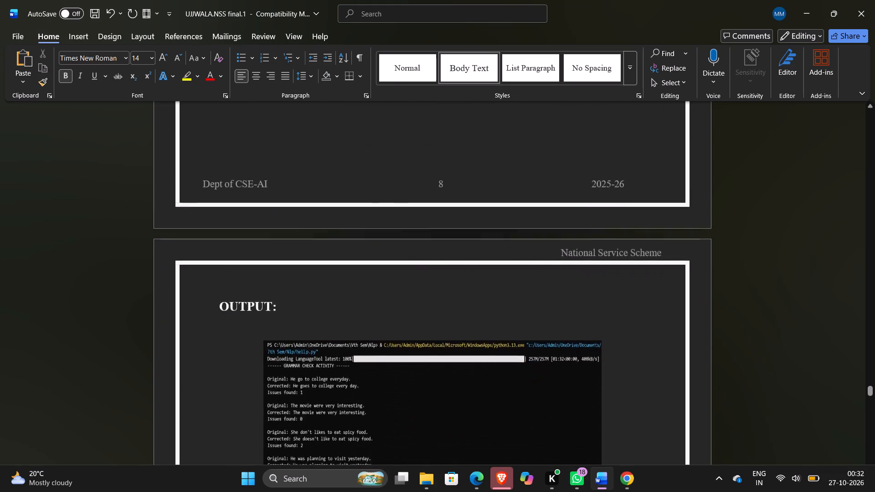
pyautogui.hscroll(1, 185, 163)
pyautogui.scroll(1, 185, 163)
pyautogui.scroll(-2, 185, 163)
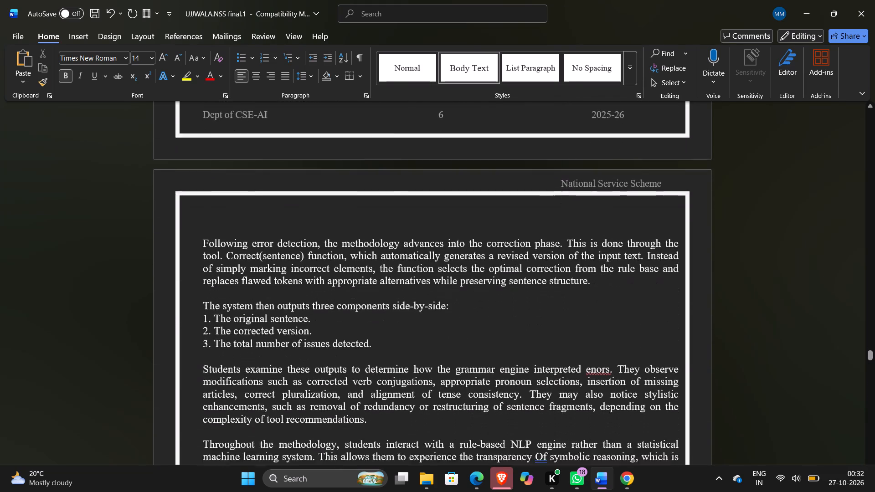
pyautogui.scroll(-4, 185, 163)
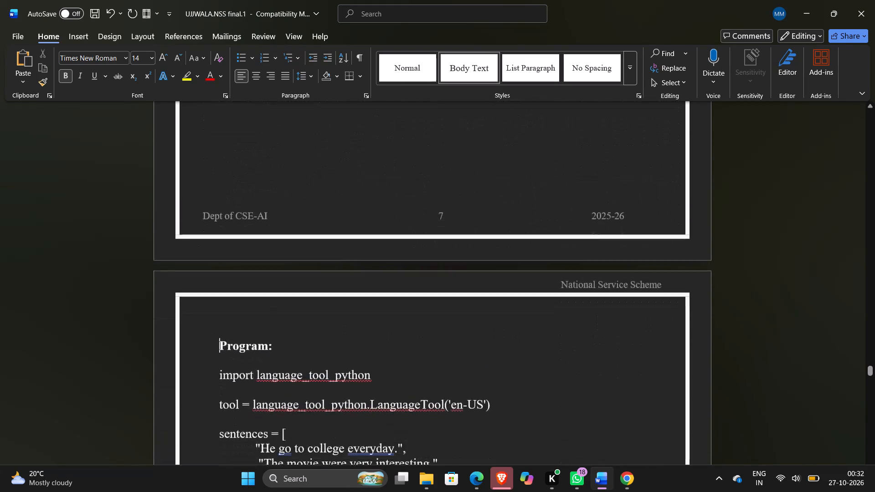
pyautogui.scroll(3, 185, 163)
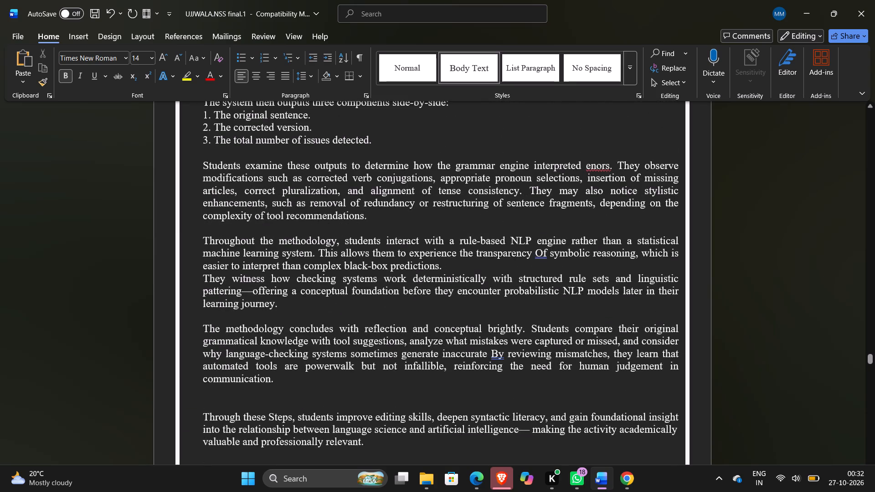
# Justify the methodology text from "Following error detection" to "professionally relevant." and set its line spacing to 1.5.
pyautogui.scroll(1, 185, 163)
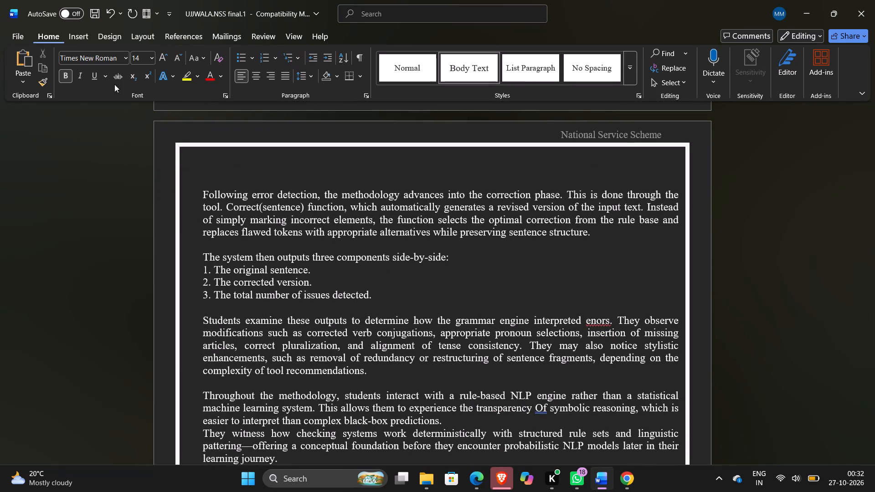
pyautogui.click(201, 190)
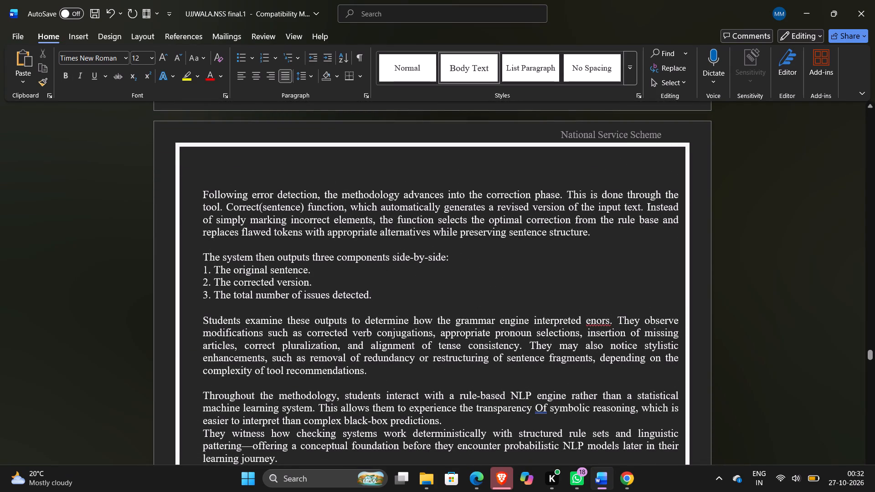
pyautogui.moveTo(200, 190); pyautogui.dragTo(373, 491)
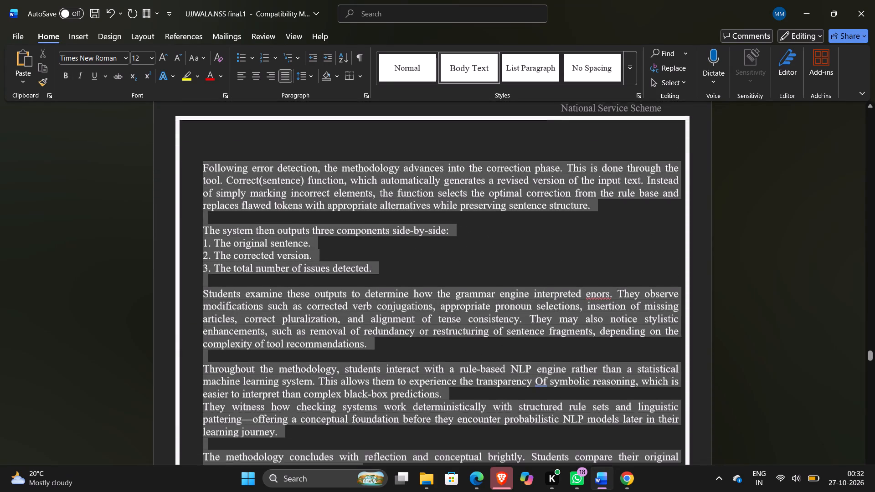
pyautogui.moveTo(373, 491); pyautogui.dragTo(388, 309)
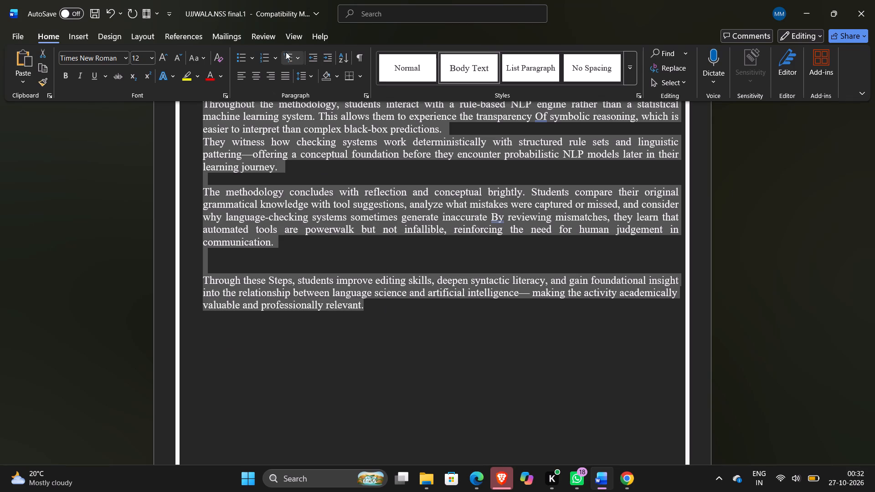
pyautogui.click(287, 69)
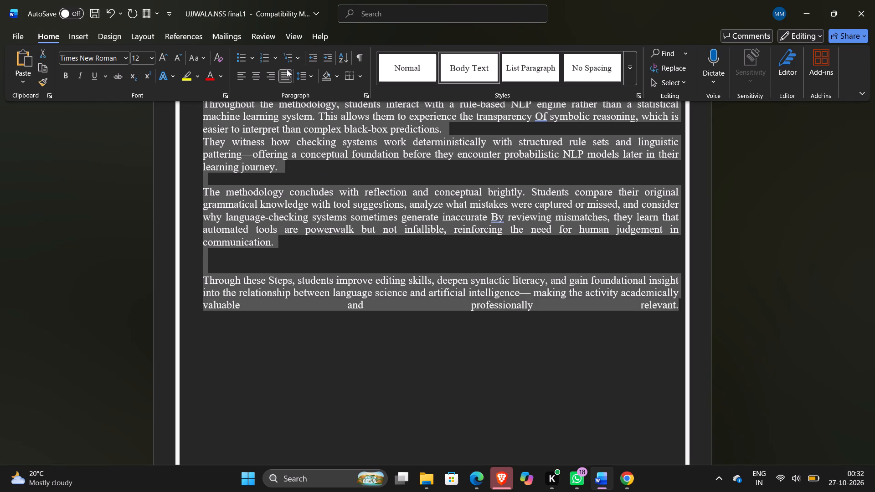
pyautogui.click(310, 78)
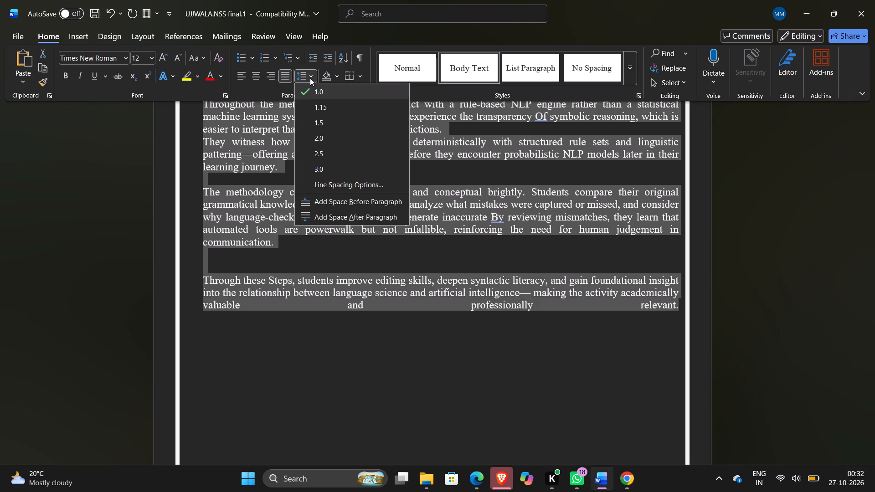
pyautogui.click(319, 118)
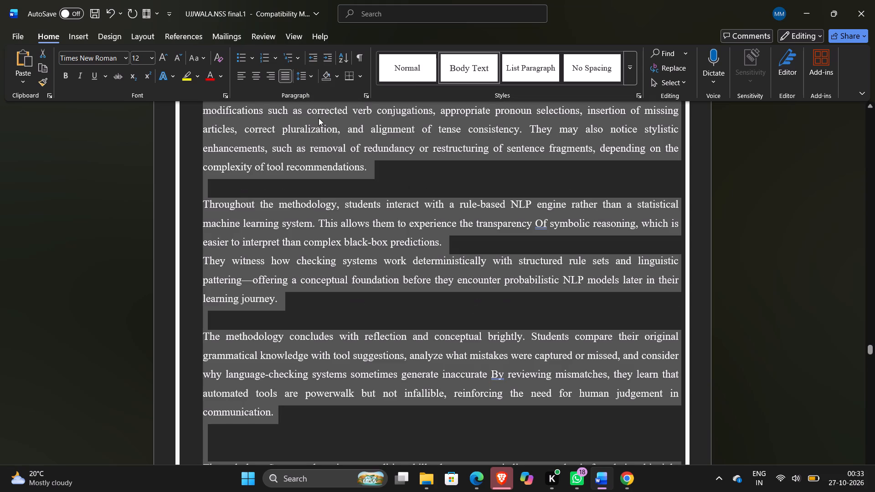
# Add space after each paragraph in the selected methodology text.
pyautogui.click(311, 77)
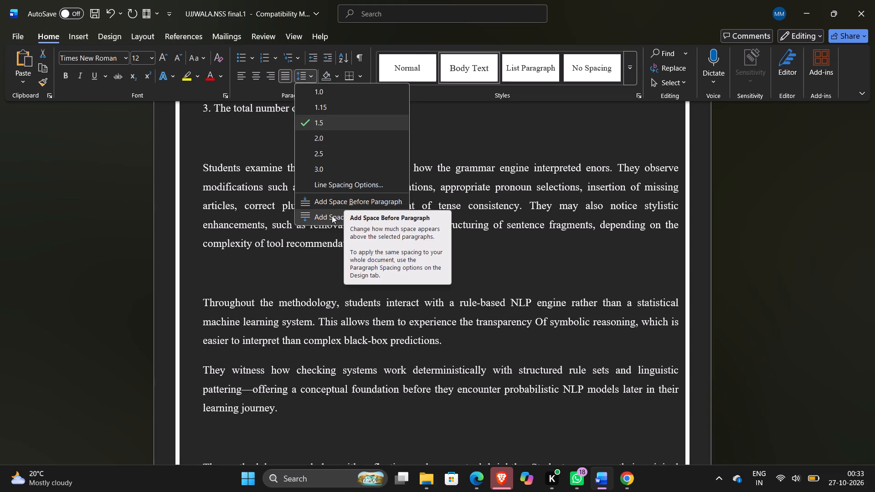
pyautogui.click(332, 215)
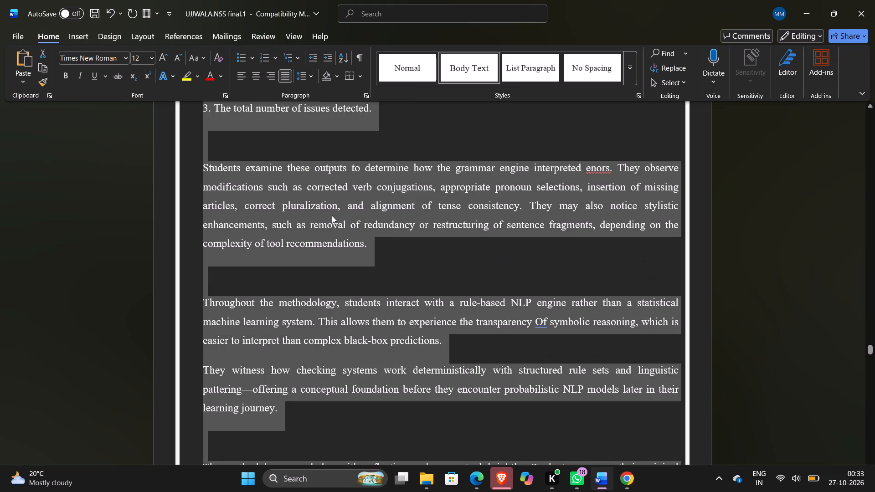
# Remove the empty lines above the "The system then outputs" and "Students examine these outputs" paragraphs.
pyautogui.scroll(2, 289, 297)
pyautogui.scroll(-1, 289, 297)
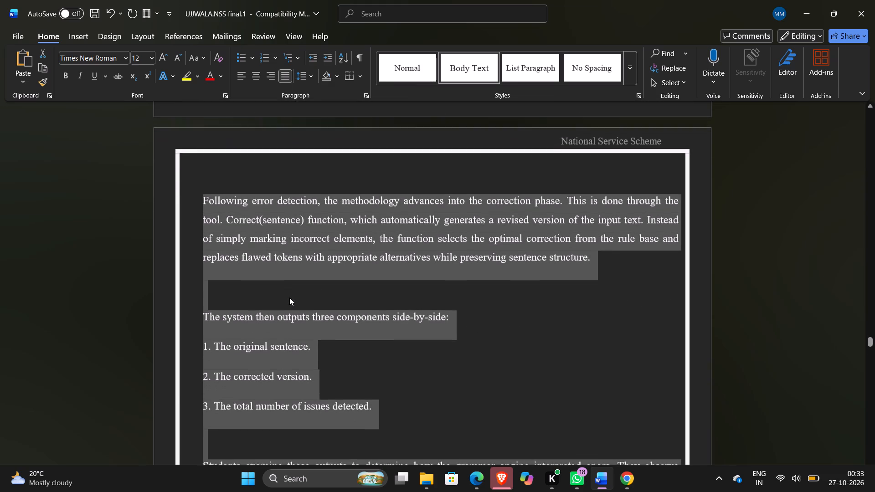
pyautogui.click(260, 298)
pyautogui.press('BackSpace')
pyautogui.press('BackSpace')
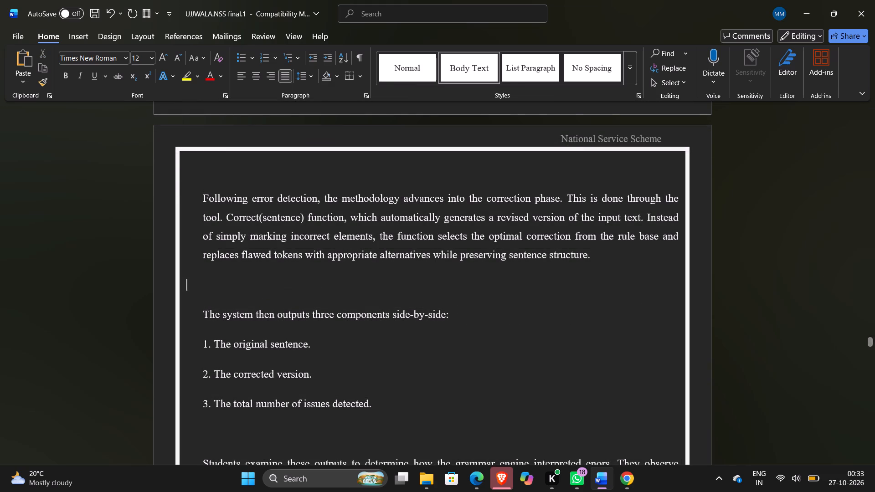
pyautogui.scroll(-1, 260, 298)
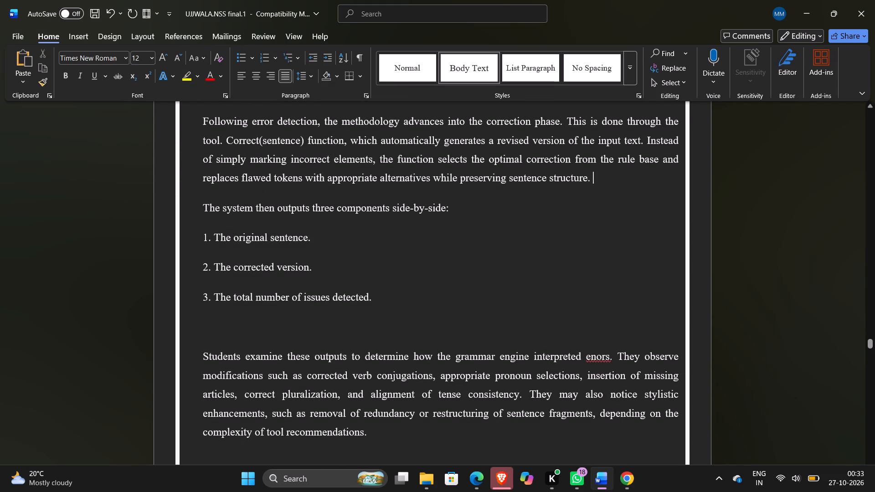
pyautogui.click(202, 341)
pyautogui.press('BackSpace')
pyautogui.press('BackSpace')
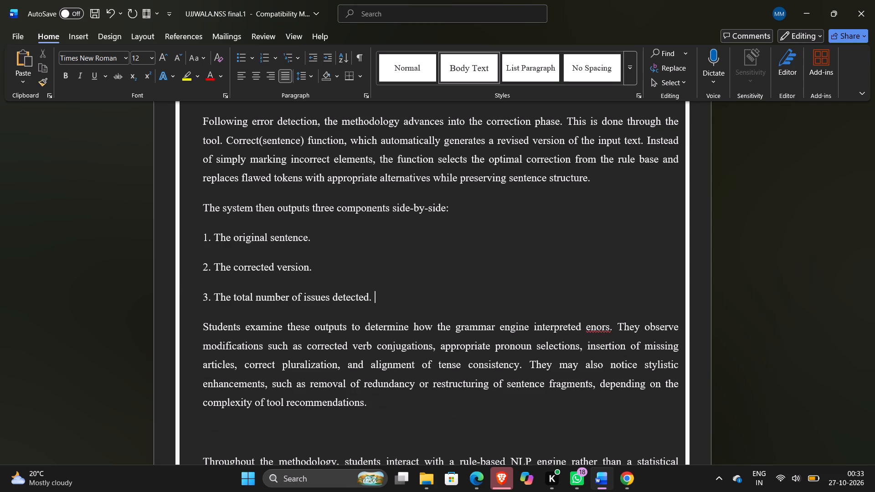
# Remove the empty lines above the "Throughout the methodology" and "The methodology concludes" paragraphs.
pyautogui.scroll(-1, 202, 341)
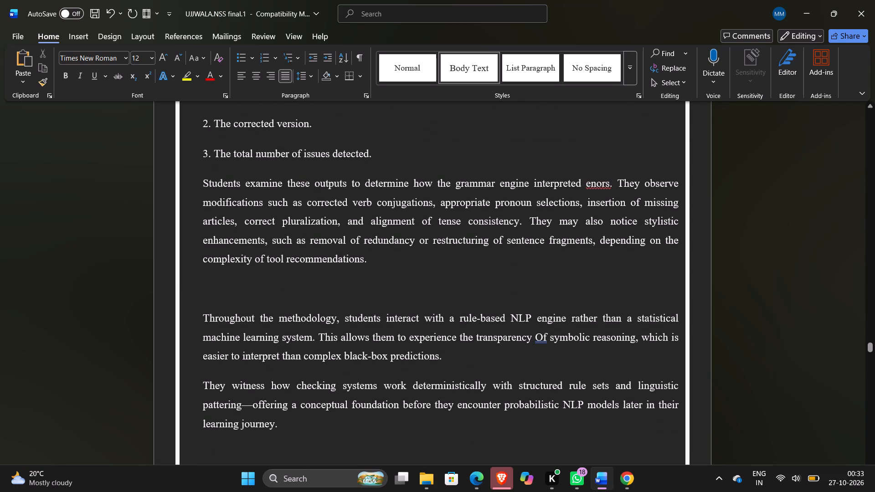
pyautogui.click(228, 305)
pyautogui.press('BackSpace')
pyautogui.press('BackSpace')
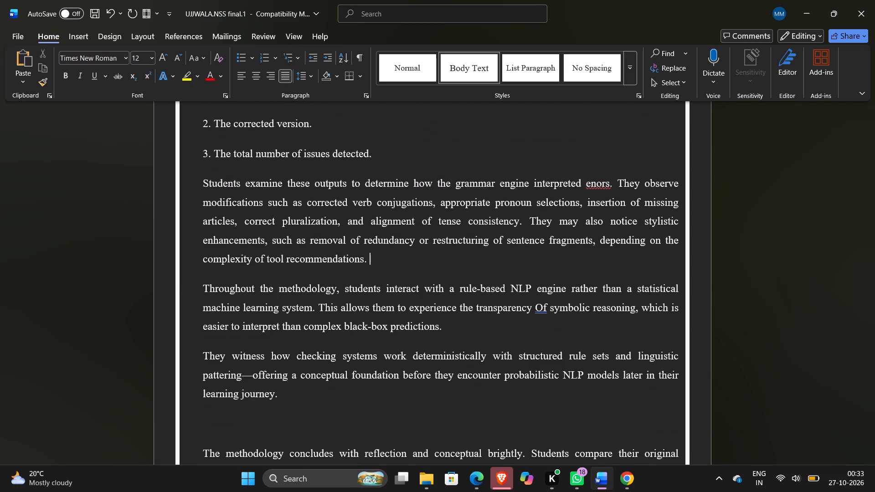
pyautogui.scroll(-1, 228, 305)
pyautogui.click(219, 309)
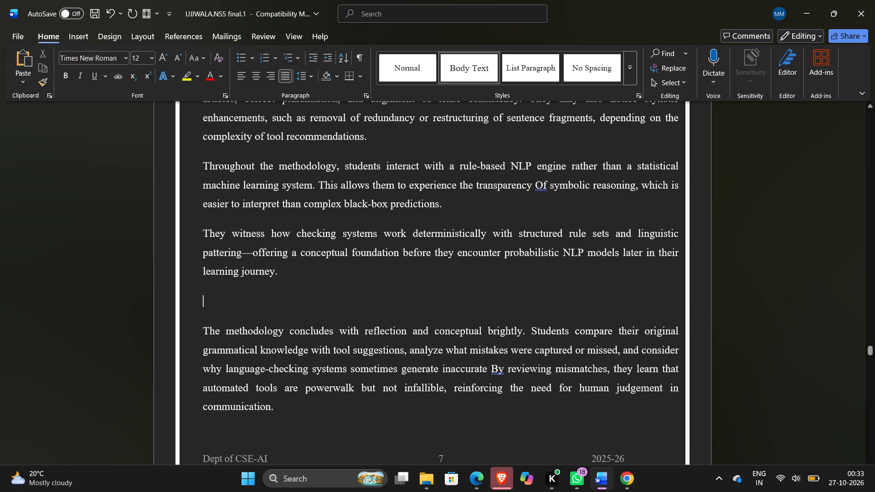
pyautogui.press('BackSpace')
pyautogui.press('BackSpace')
# Review the paragraph spacing and page breaks of the reformatted methodology text across pages 7 and 8.
pyautogui.scroll(-1, 219, 309)
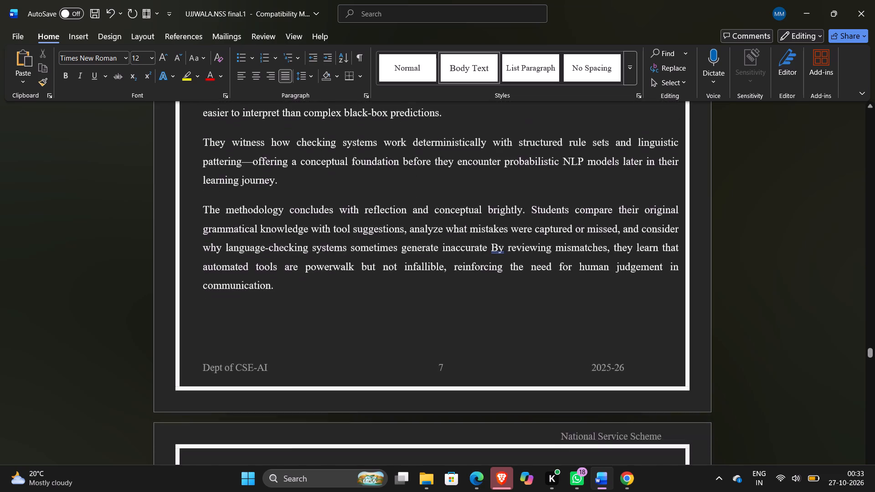
pyautogui.scroll(-1, 219, 309)
pyautogui.scroll(1, 219, 309)
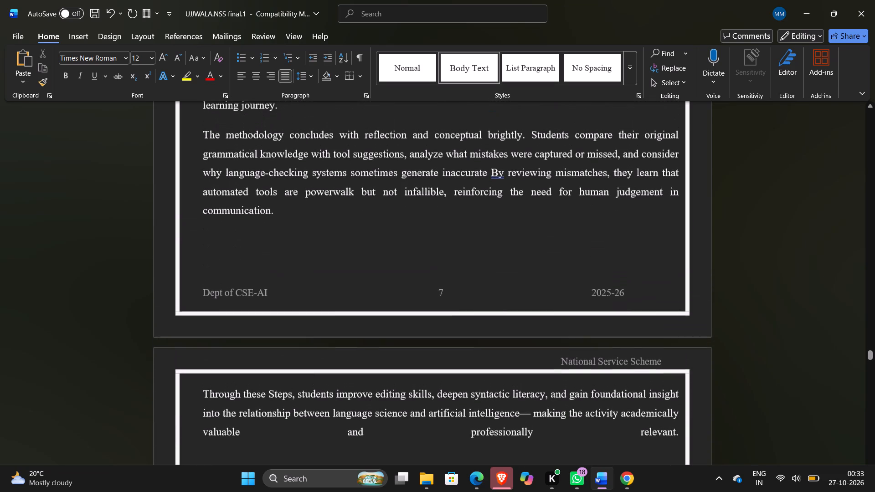
pyautogui.scroll(2, 154, 212)
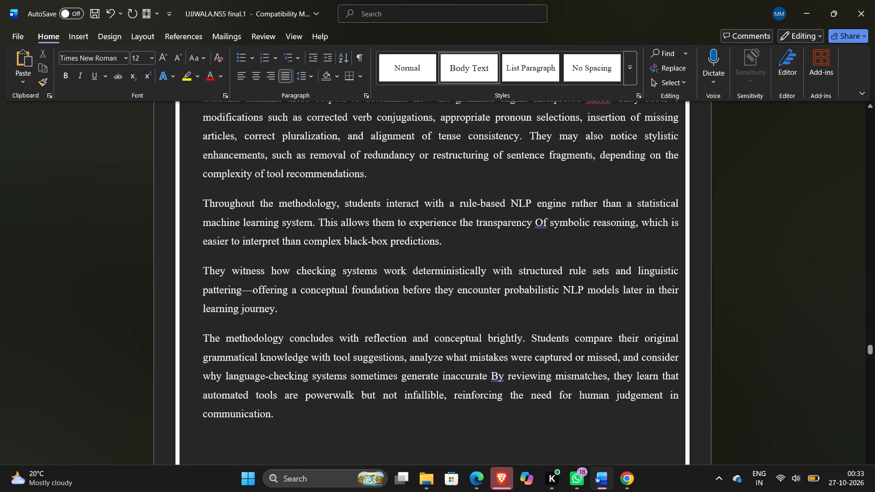
pyautogui.scroll(2, 154, 212)
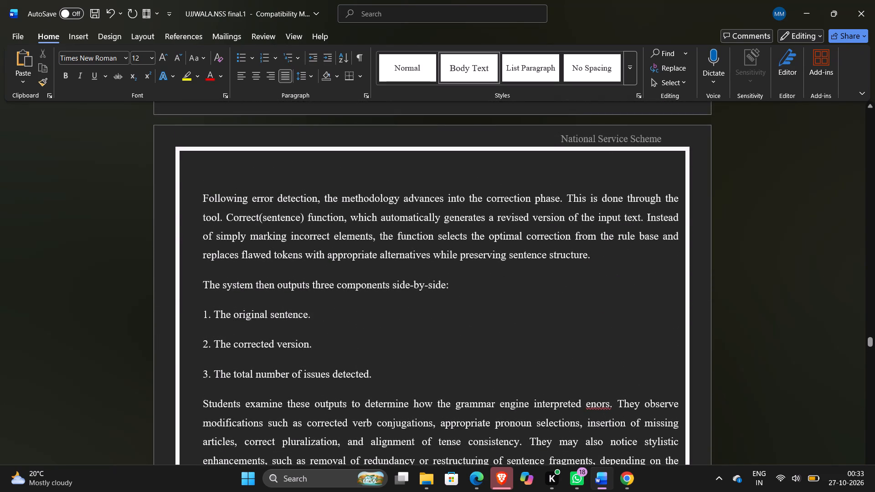
pyautogui.scroll(1, 154, 212)
pyautogui.scroll(-4, 241, 274)
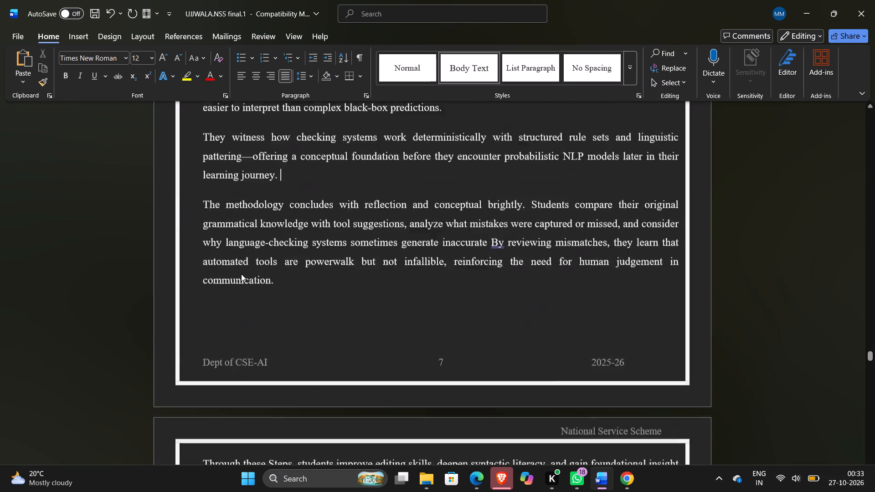
pyautogui.scroll(-4, 241, 274)
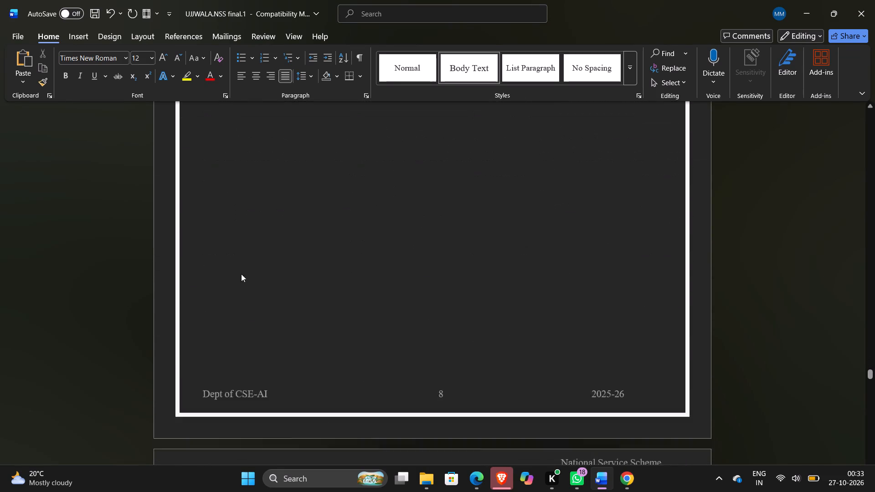
pyautogui.scroll(-1, 241, 274)
pyautogui.scroll(5, 241, 274)
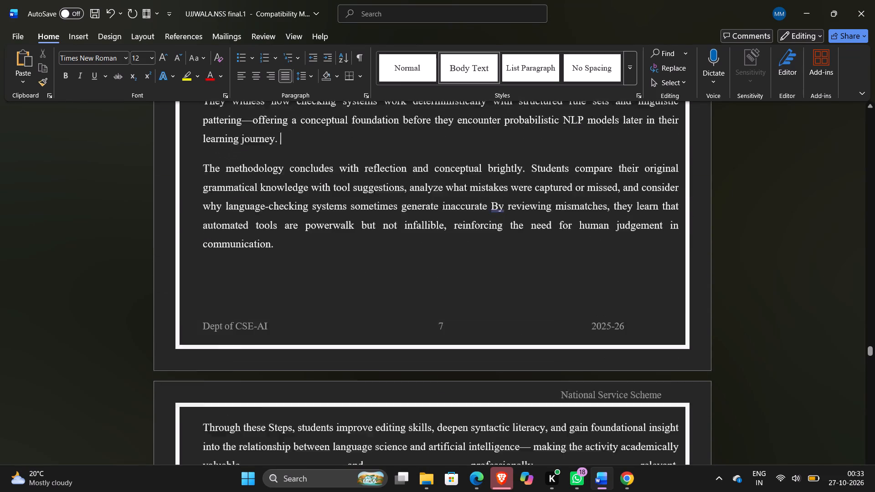
pyautogui.scroll(1, 241, 274)
pyautogui.scroll(-3, 241, 274)
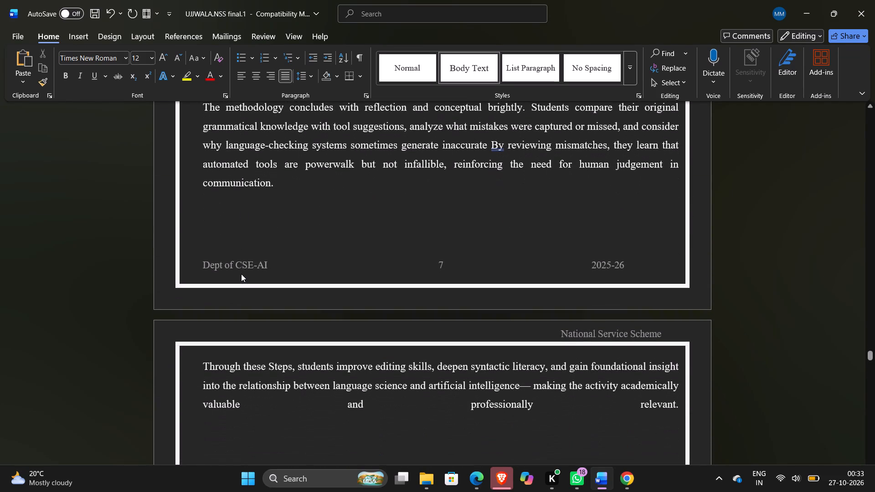
# Remove the empty lines before "Through these Steps" and keep it as a separate paragraph directly below "The methodology concludes" on page 7.
pyautogui.click(203, 364)
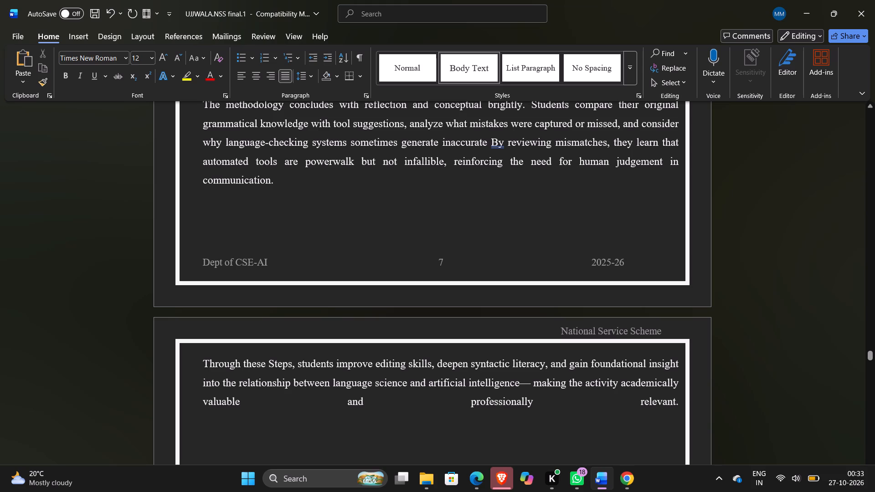
pyautogui.press('BackSpace')
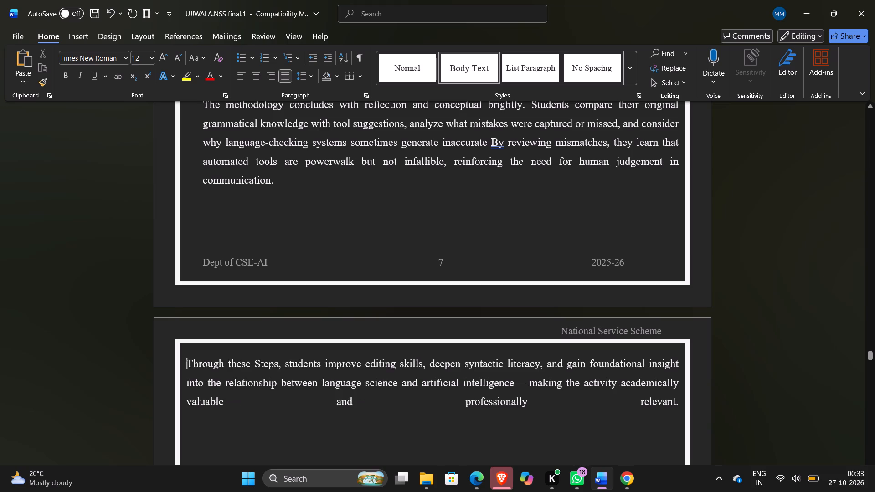
pyautogui.press('BackSpace')
pyautogui.press('BackSpace')
pyautogui.press('BackSpace')
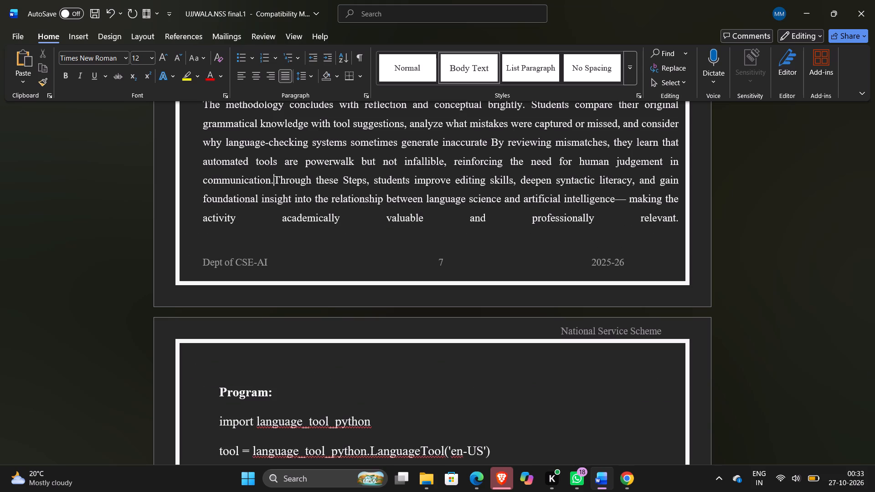
pyautogui.press('Return')
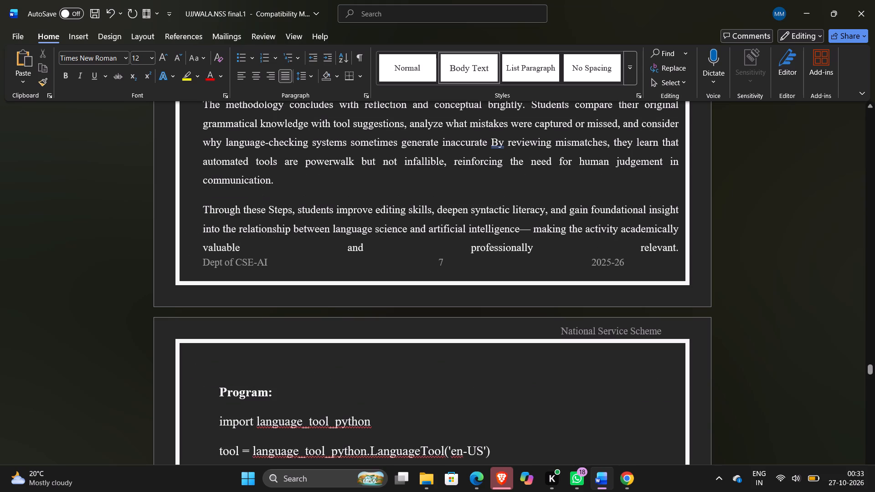
# Insert a paragraph break after "professionally relevant." to fix the stretched last line.
pyautogui.click(683, 249)
pyautogui.press('Return')
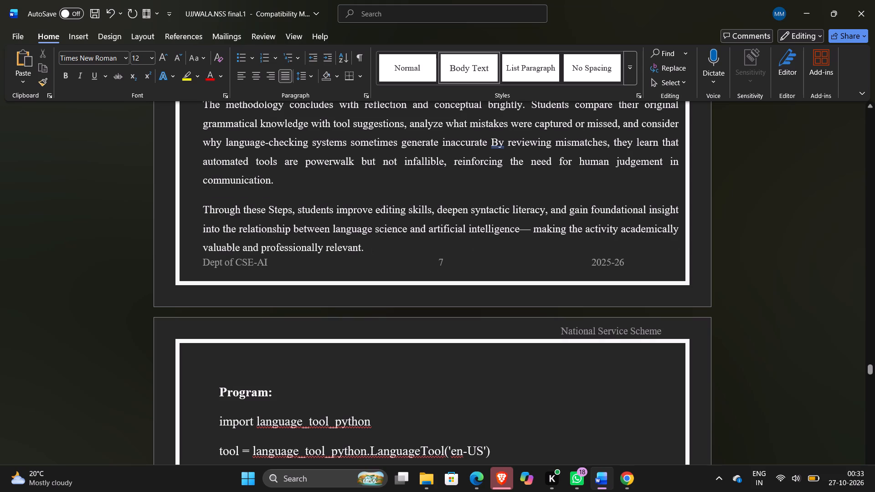
# Review the layout from the Program page back through the methodology text on pages 7 and 6.
pyautogui.scroll(-2, 683, 249)
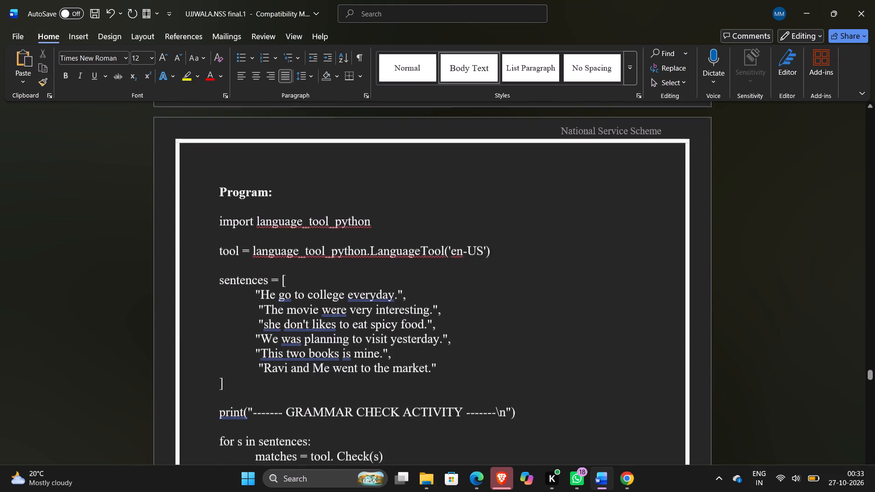
pyautogui.scroll(4, 683, 249)
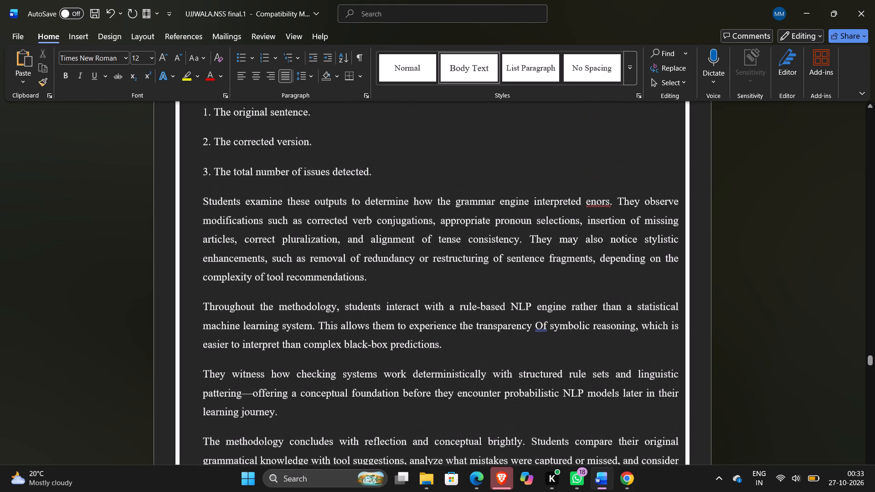
pyautogui.scroll(2, 683, 249)
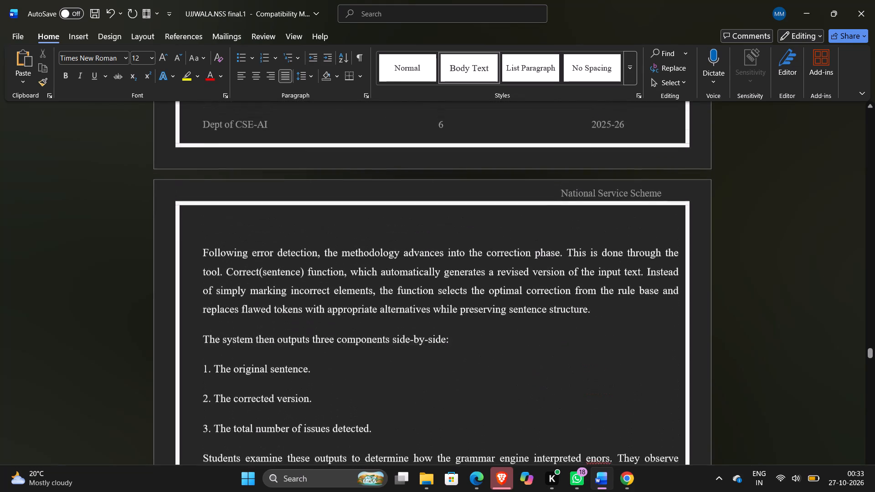
pyautogui.scroll(1, 683, 249)
pyautogui.click(683, 249)
pyautogui.rightClick(683, 249)
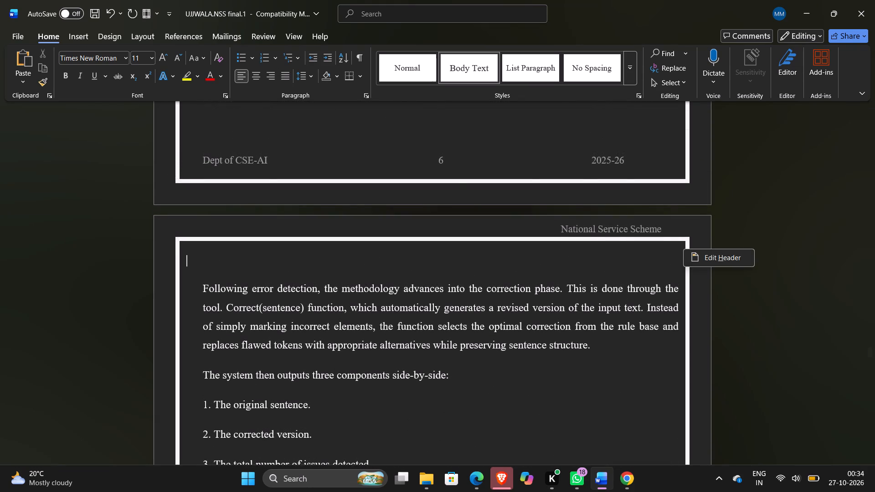
pyautogui.scroll(3, 419, 216)
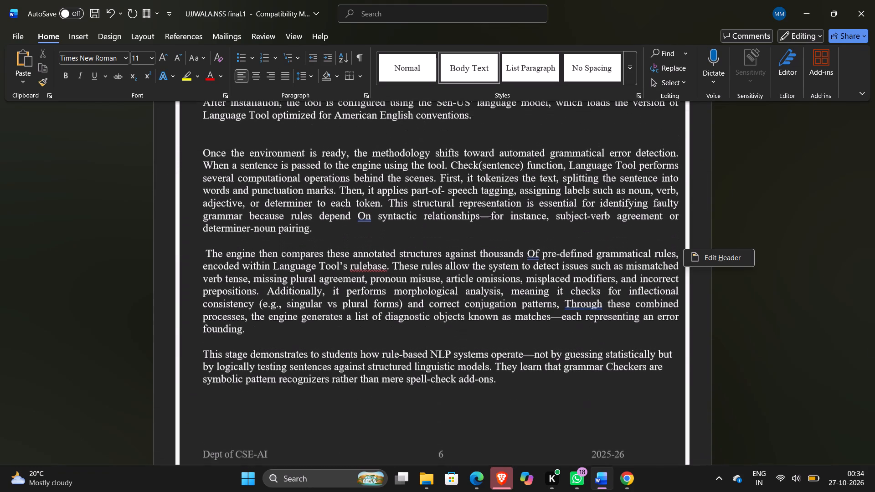
# Justify the methodology text from "The methodology for the Grammar Check" through "spell-check add-ons." and set its line spacing to 1.5.
pyautogui.click(498, 386)
pyautogui.moveTo(498, 386); pyautogui.dragTo(223, 86)
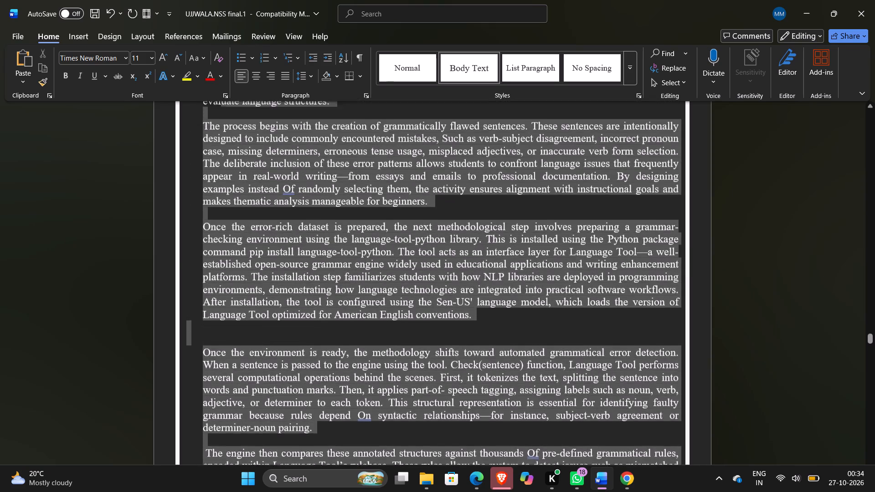
pyautogui.moveTo(223, 86); pyautogui.dragTo(215, 239)
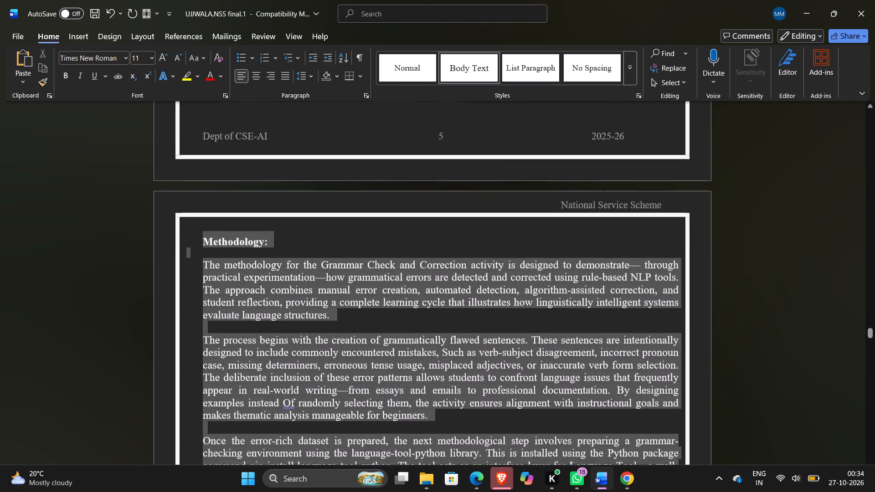
pyautogui.moveTo(215, 239); pyautogui.dragTo(201, 268)
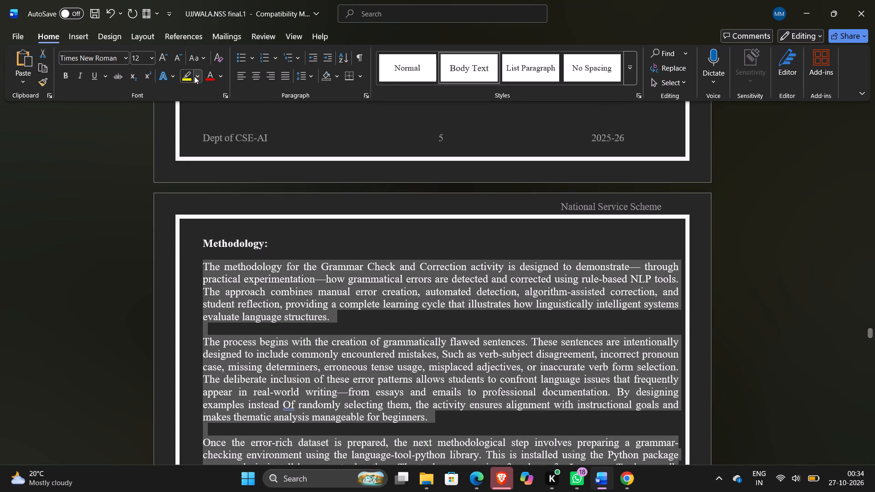
pyautogui.click(287, 77)
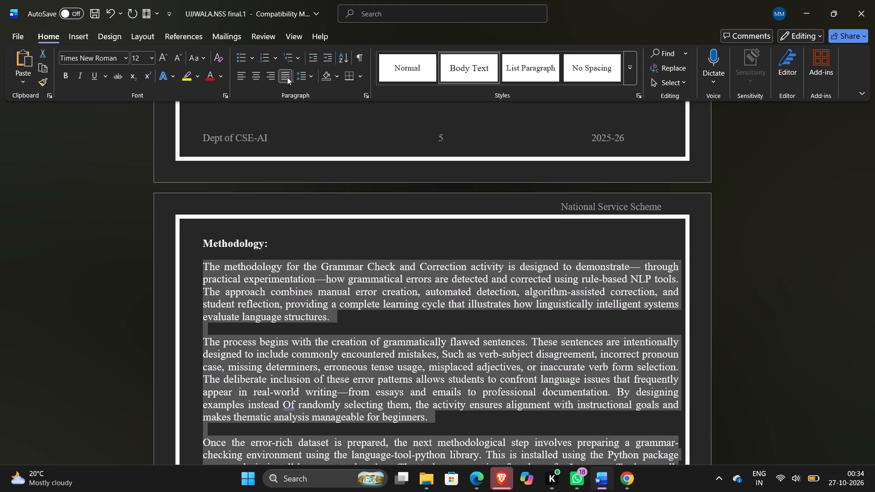
pyautogui.click(287, 77)
pyautogui.click(287, 77)
pyautogui.click(309, 80)
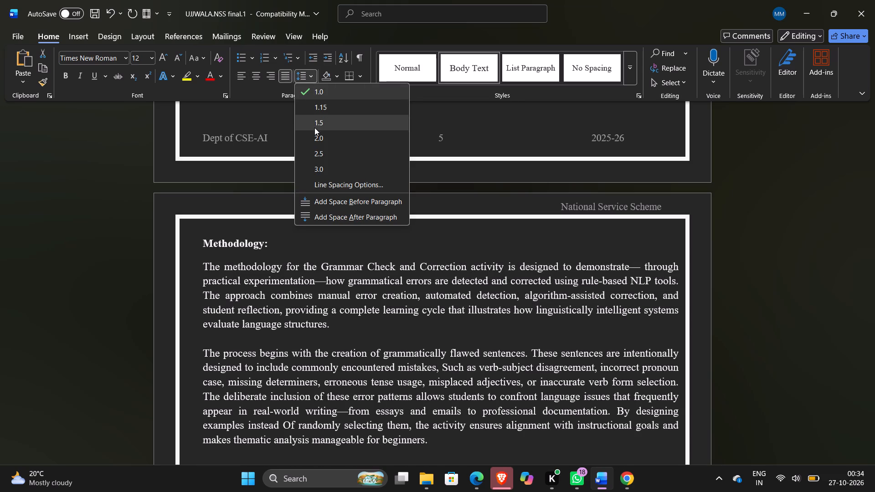
pyautogui.click(314, 128)
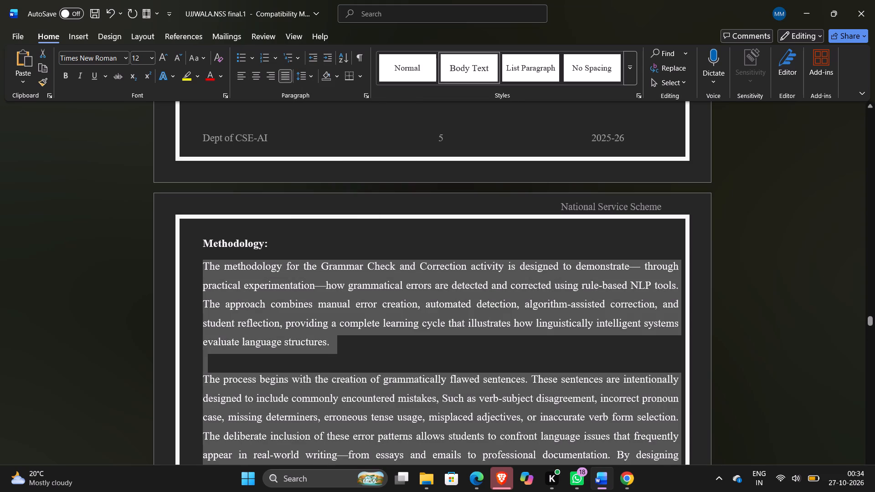
pyautogui.click(407, 271)
# Review the line spacing, alignment and page breaks of the methodology pages against the preceding activity pages.
pyautogui.scroll(-4, 282, 406)
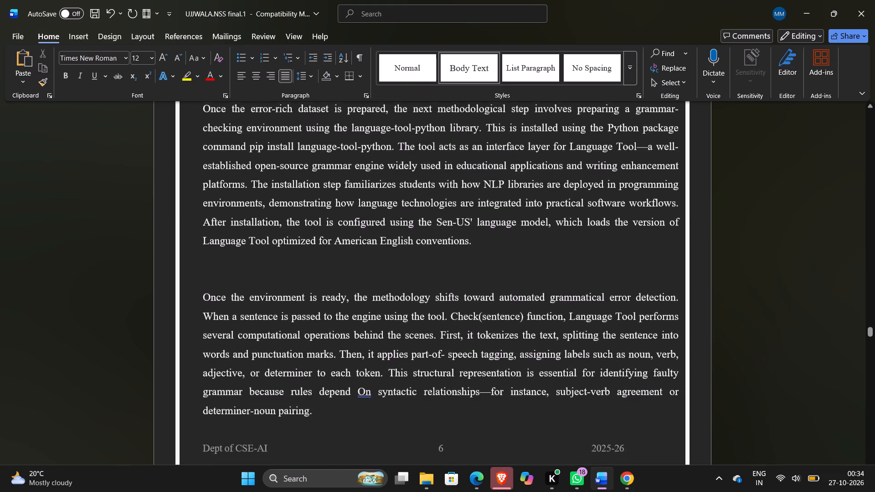
pyautogui.scroll(-3, 282, 406)
pyautogui.scroll(1, 282, 406)
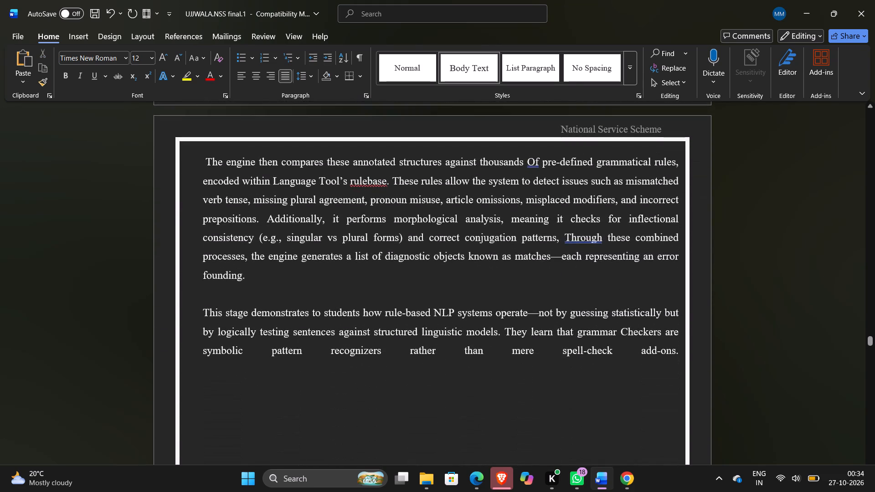
pyautogui.scroll(7, 282, 406)
pyautogui.scroll(-4, 282, 406)
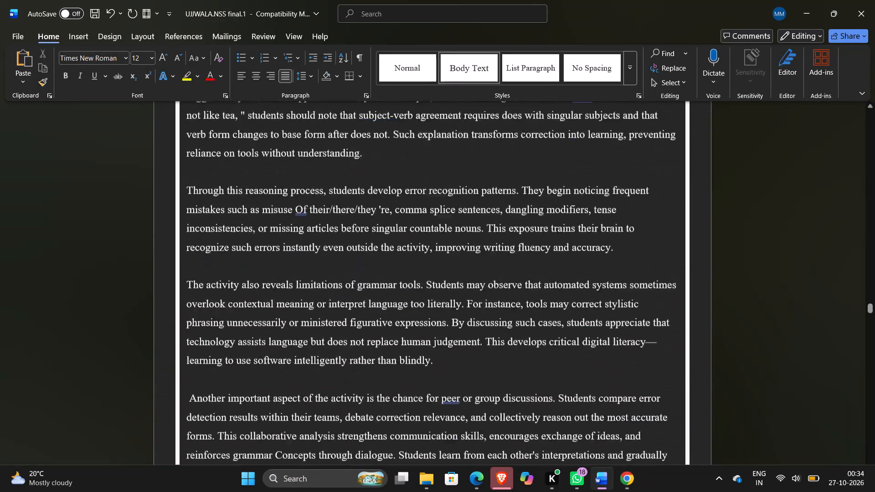
pyautogui.scroll(-4, 282, 406)
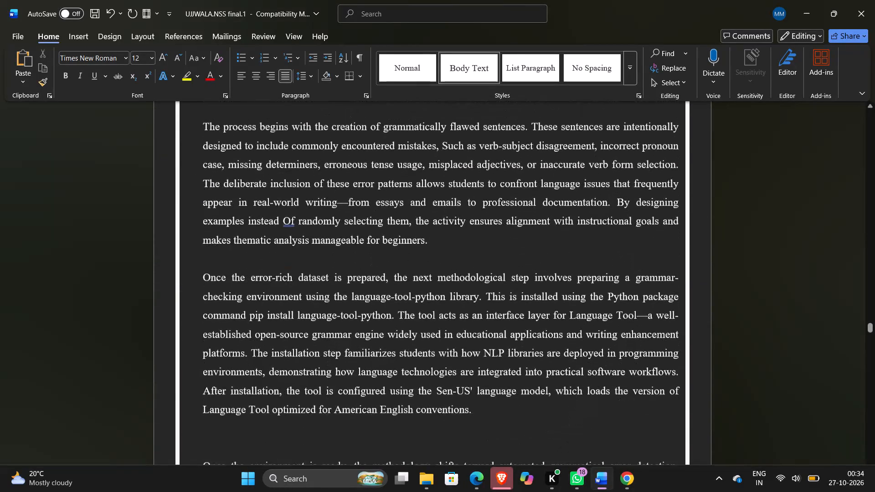
pyautogui.scroll(-2, 282, 406)
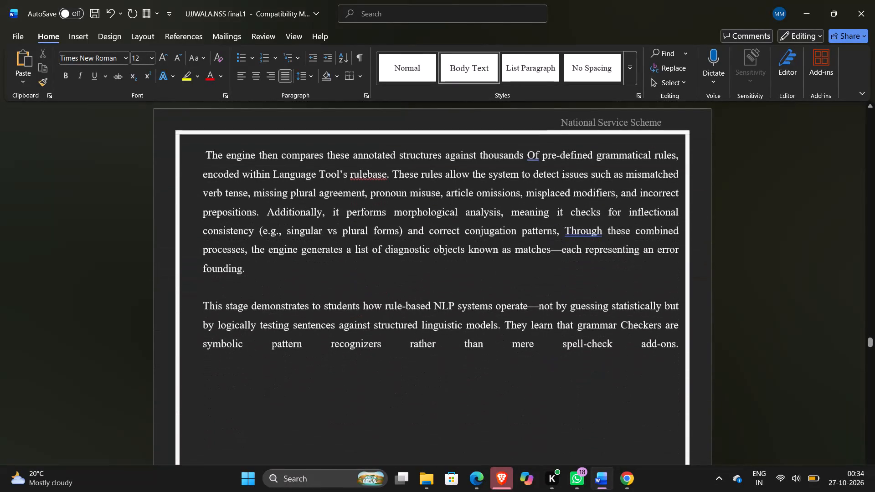
pyautogui.scroll(-4, 282, 406)
pyautogui.scroll(1, 282, 406)
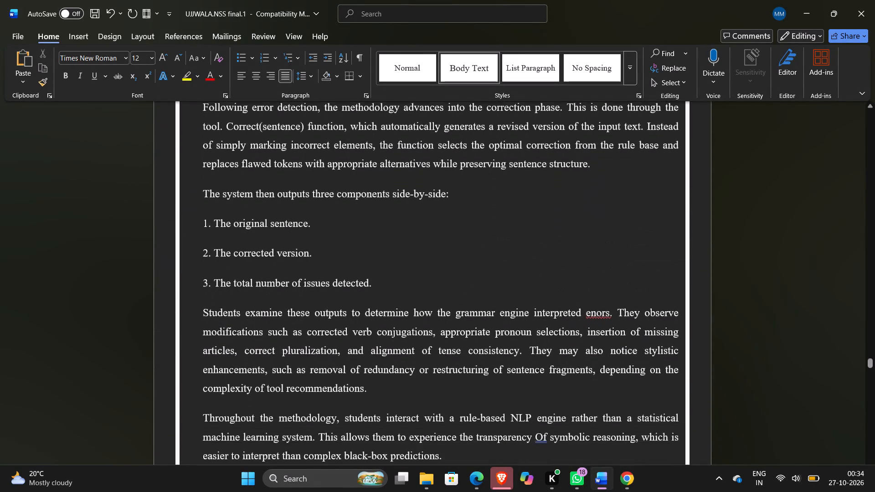
pyautogui.scroll(2, 282, 406)
pyautogui.scroll(-3, 282, 406)
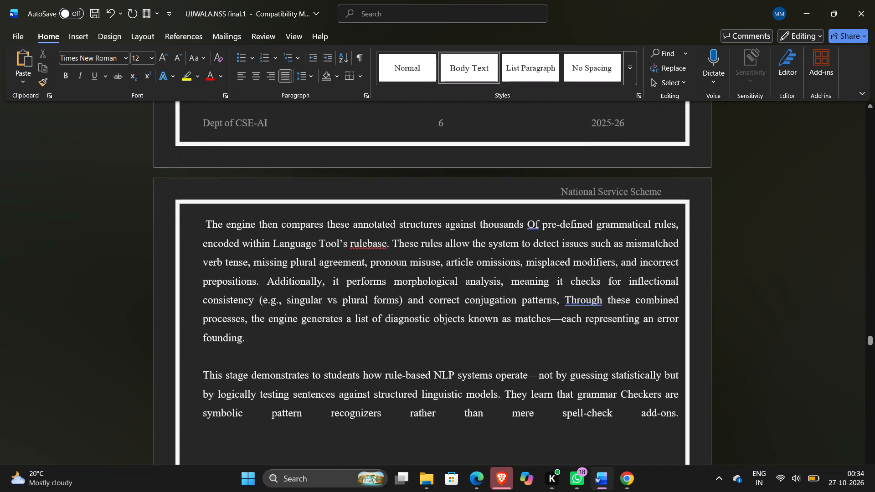
pyautogui.scroll(3, 282, 406)
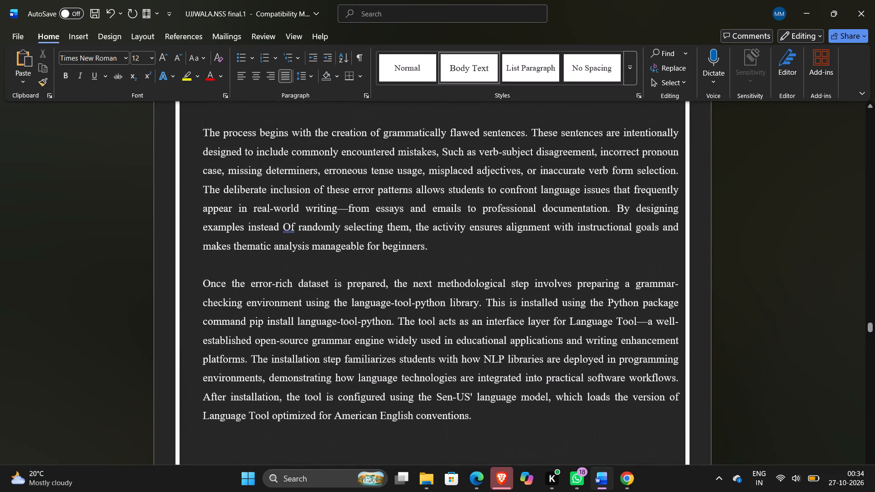
pyautogui.scroll(2, 282, 406)
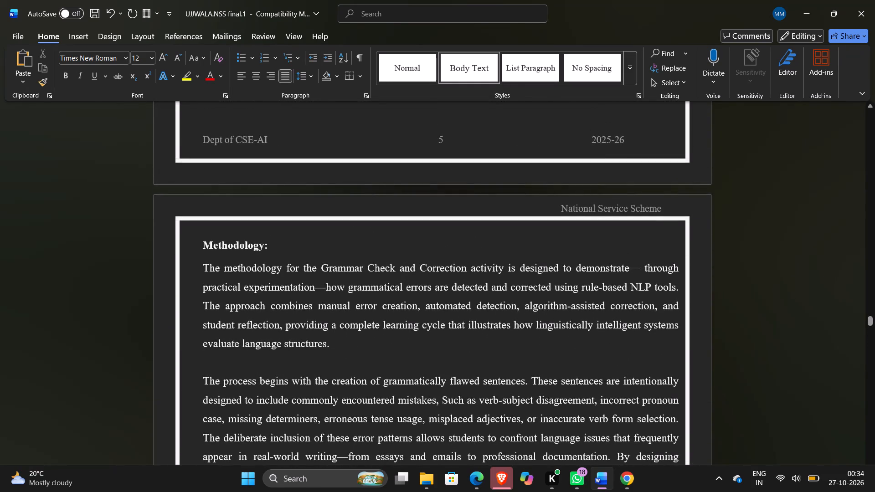
# Insert two empty lines above the "Methodology:" heading on page 6.
pyautogui.click(225, 234)
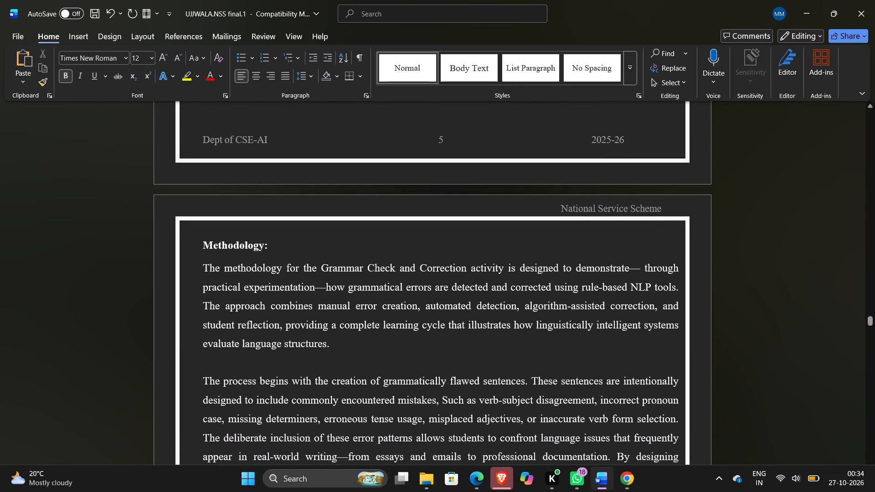
pyautogui.click(200, 243)
pyautogui.press('Return')
pyautogui.press('Return')
# Delete the extra empty line before "Once the environment is ready" so that only one separates the paragraphs.
pyautogui.scroll(-1, 200, 243)
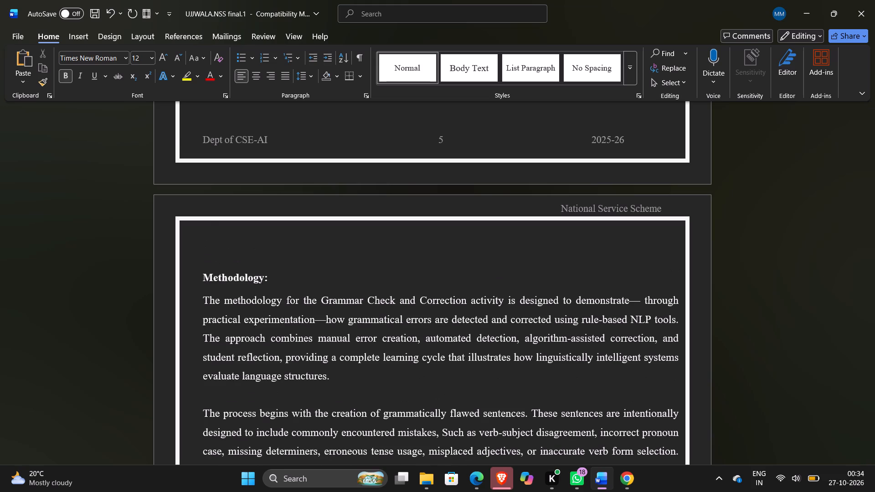
pyautogui.scroll(-4, 200, 243)
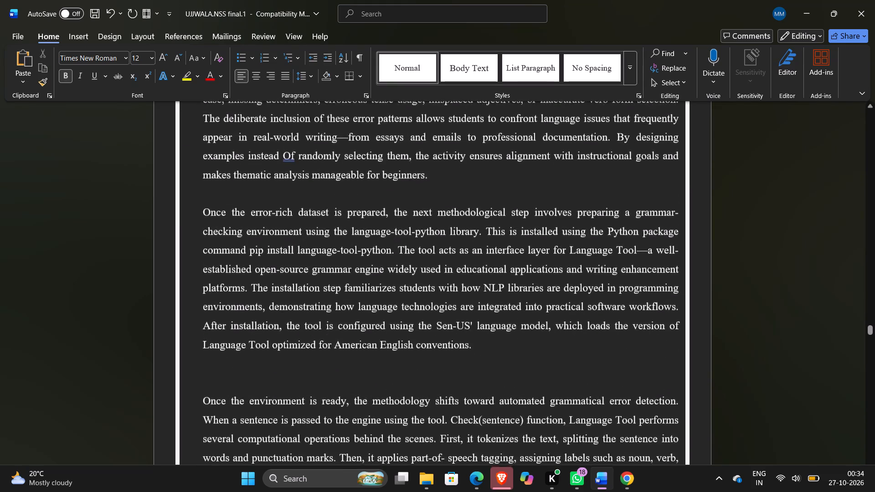
pyautogui.scroll(-1, 200, 243)
pyautogui.click(232, 214)
pyautogui.press('BackSpace')
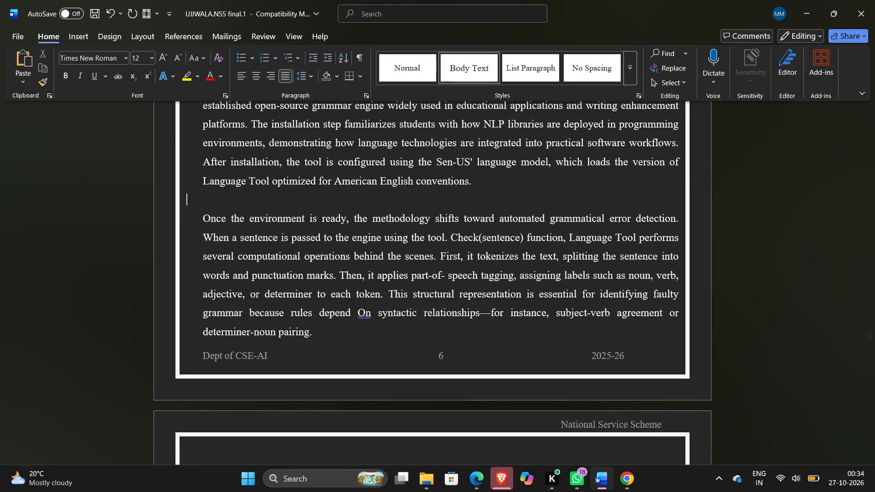
# Insert a paragraph break after "spell-check add-ons." on page 7 to fix the stretched last line.
pyautogui.scroll(-2, 232, 214)
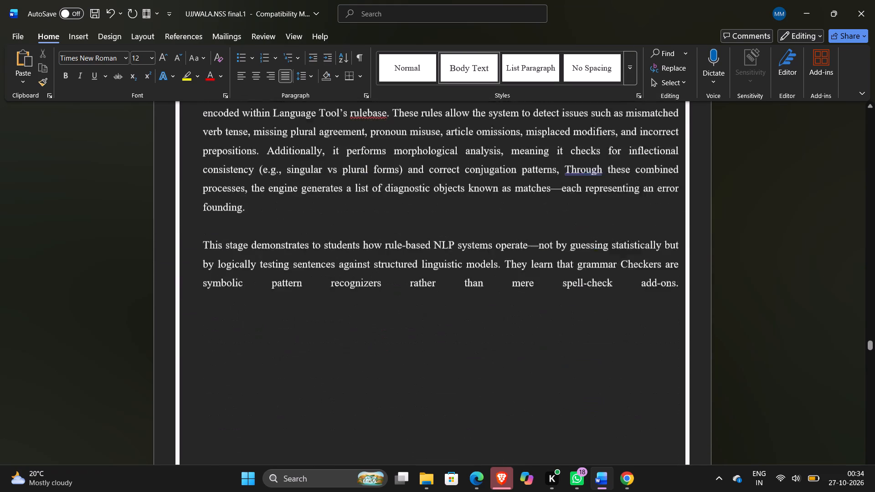
pyautogui.scroll(1, 232, 214)
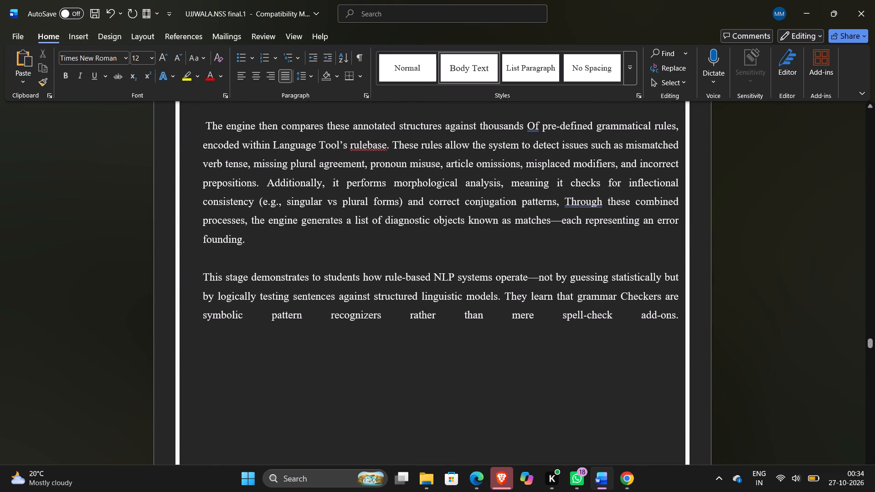
pyautogui.click(678, 317)
pyautogui.press('Return')
# Remove the empty line and the indent before "Following error detection" at the start of page 8.
pyautogui.scroll(-4, 678, 317)
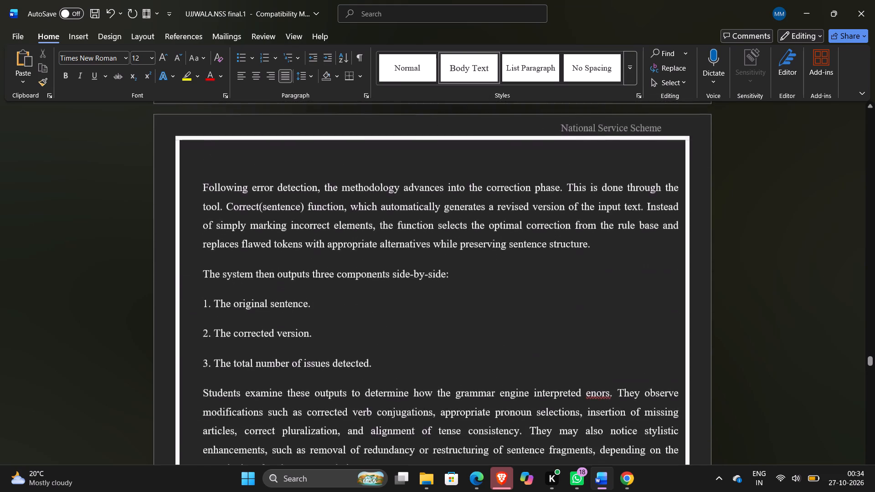
pyautogui.scroll(-5, 678, 317)
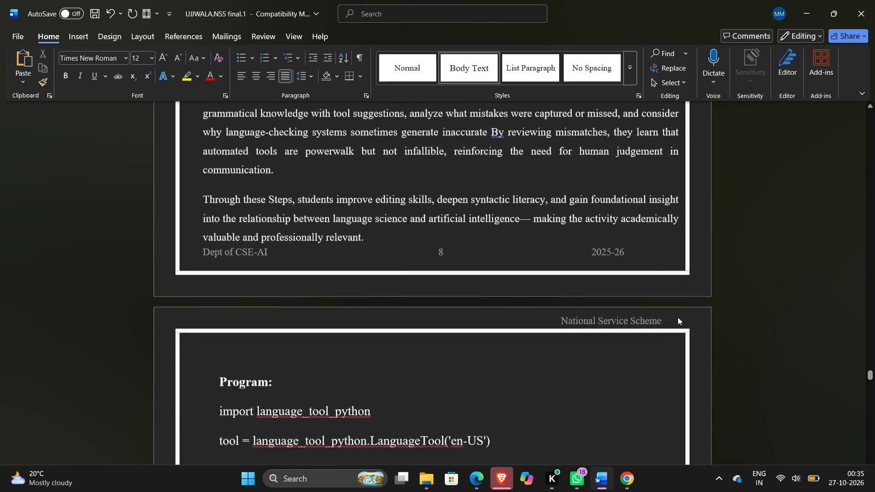
pyautogui.scroll(3, 678, 317)
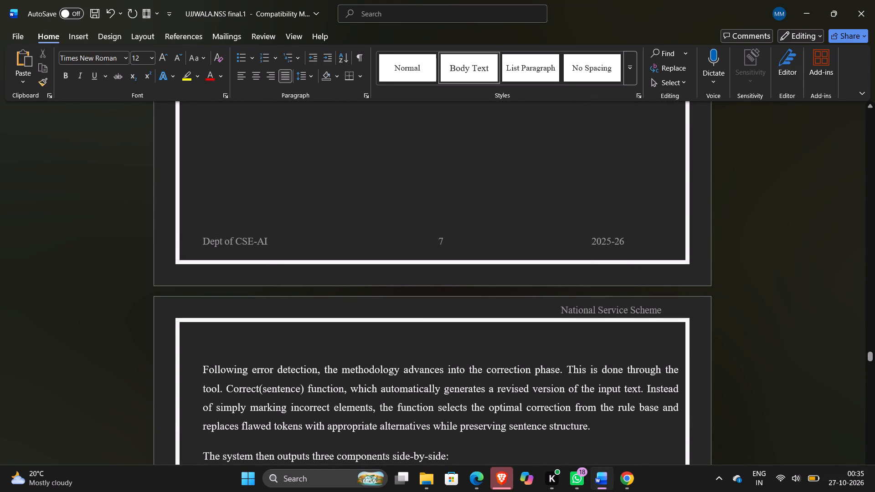
pyautogui.click(198, 370)
pyautogui.press('BackSpace')
pyautogui.press('BackSpace')
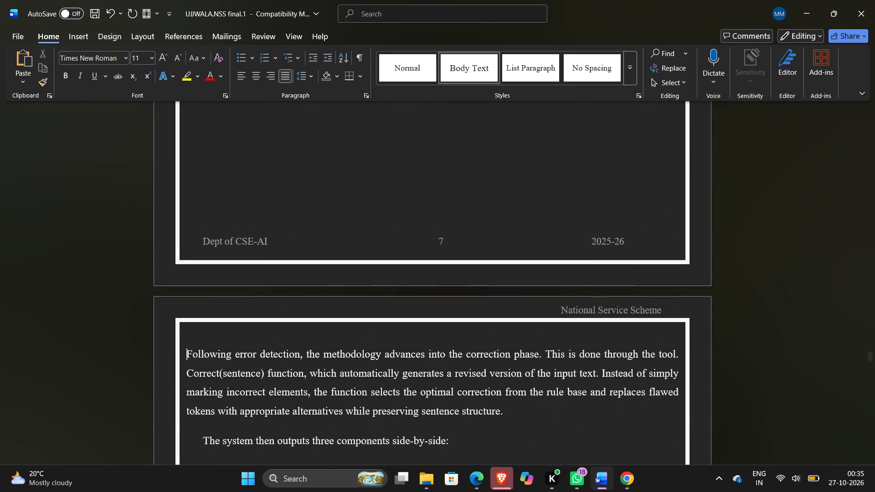
pyautogui.press('BackSpace')
pyautogui.press('BackSpace')
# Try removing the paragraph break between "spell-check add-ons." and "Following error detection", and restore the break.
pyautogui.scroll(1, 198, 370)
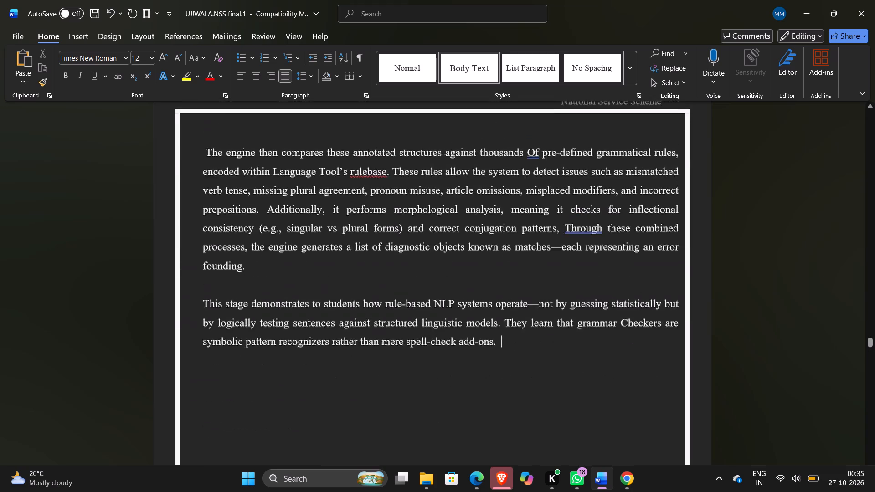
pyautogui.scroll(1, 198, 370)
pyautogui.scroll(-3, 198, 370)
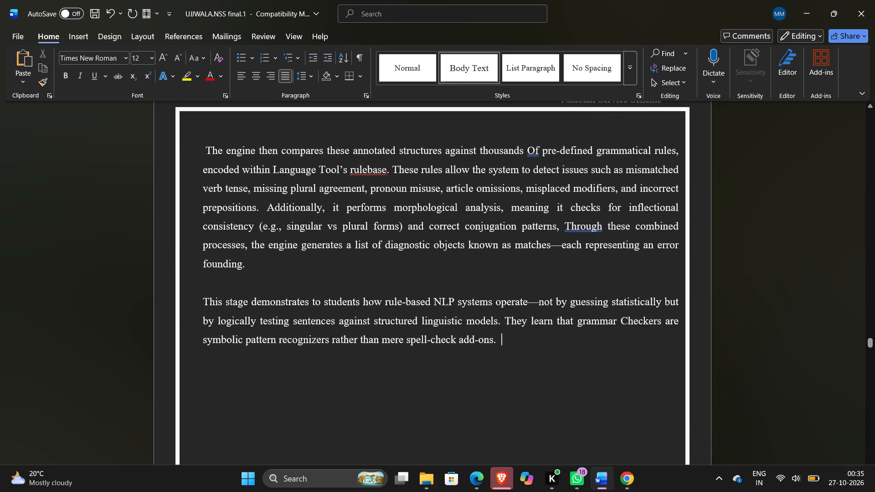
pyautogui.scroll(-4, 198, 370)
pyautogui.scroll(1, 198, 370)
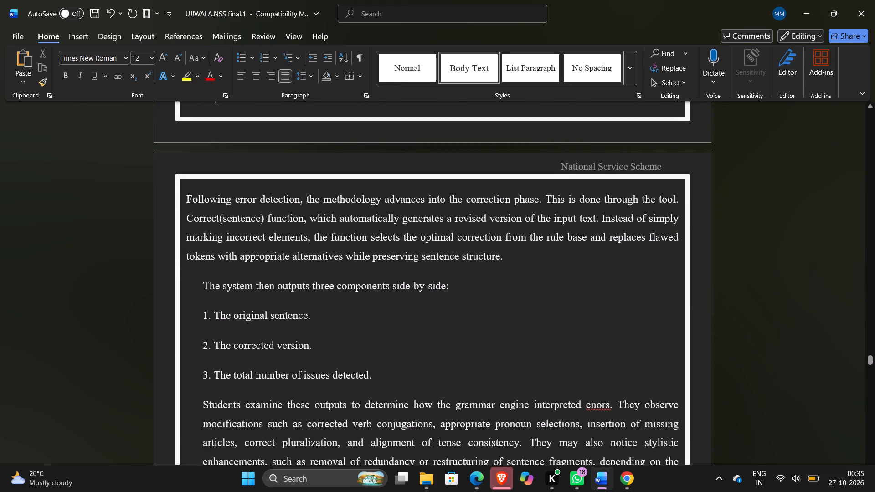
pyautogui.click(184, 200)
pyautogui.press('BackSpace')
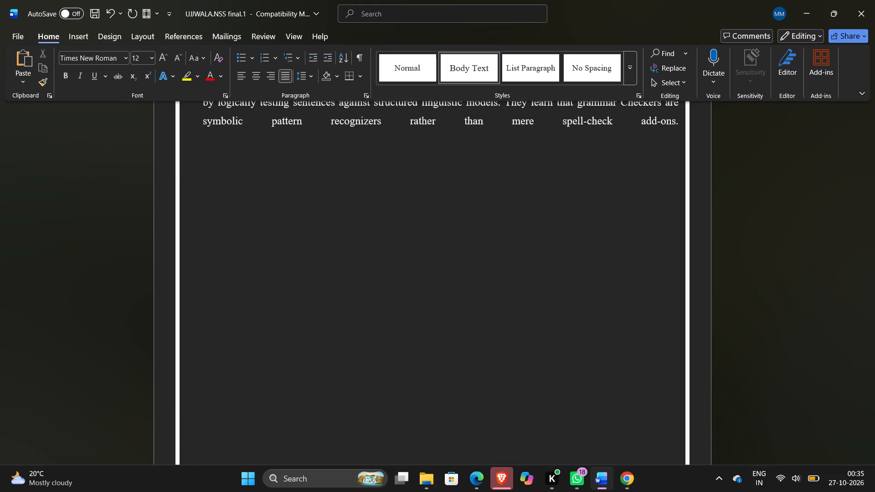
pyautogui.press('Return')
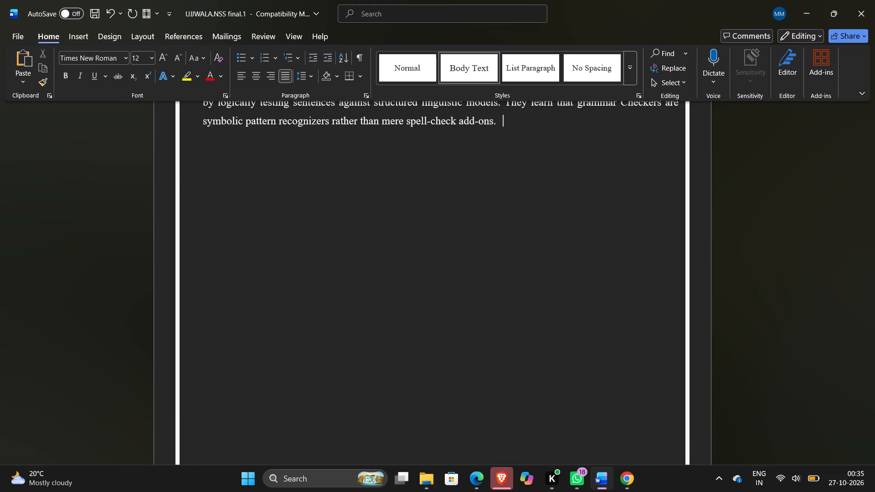
# Insert an empty line above "Following error detection" at the start of page 8.
pyautogui.scroll(-2, 184, 200)
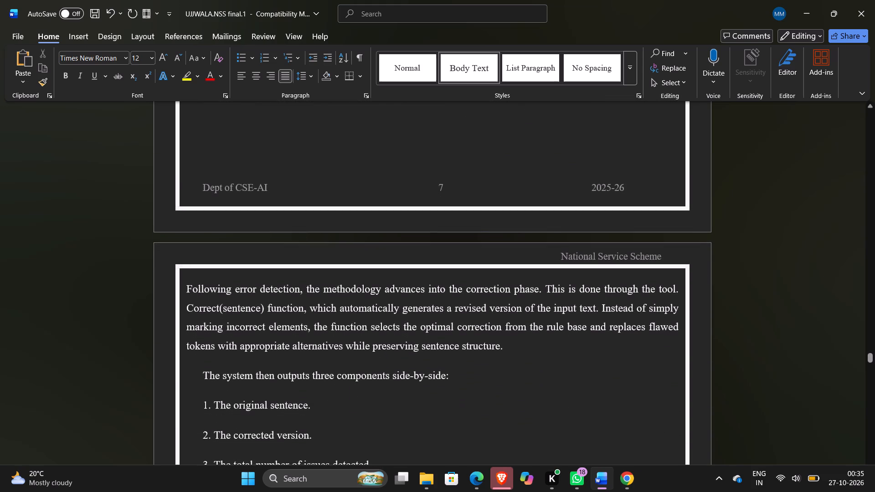
pyautogui.click(185, 290)
pyautogui.press('Return')
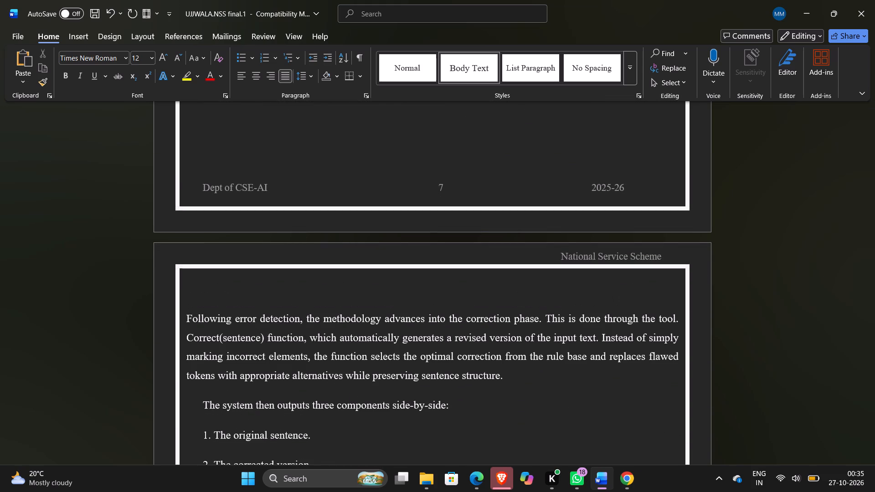
# Remove the empty line above "Following error detection" at the start of page 8.
pyautogui.press('BackSpace')
pyautogui.press('BackSpace')
# Replace the paragraph break before "Following error detection" with three paragraph breaks after "spell-check add-ons." at the end of page 7.
pyautogui.scroll(-2, 185, 290)
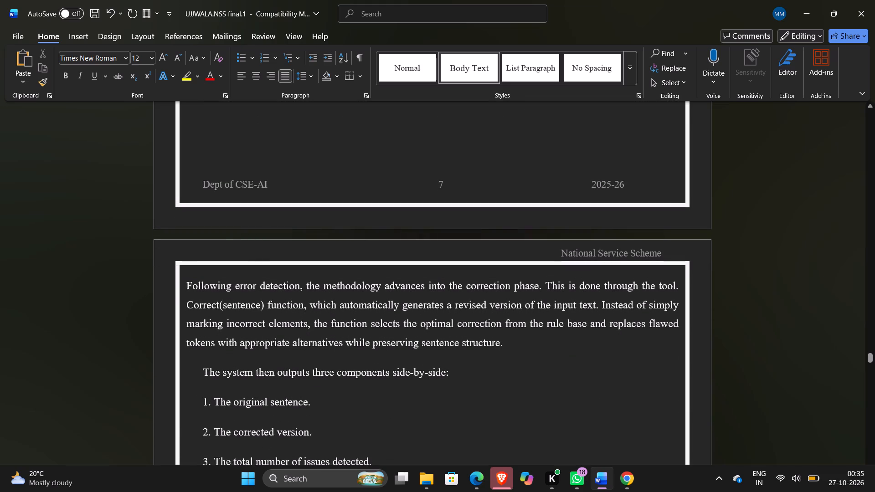
pyautogui.scroll(-2, 285, 329)
pyautogui.scroll(1, 285, 329)
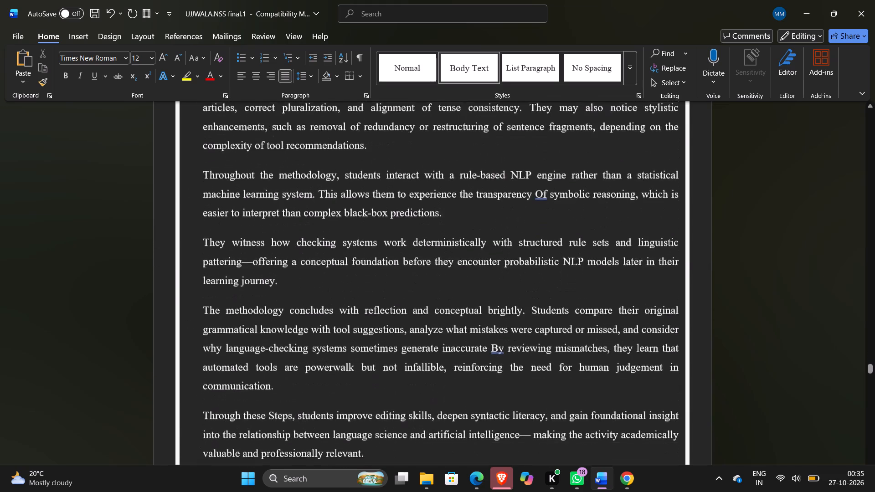
pyautogui.scroll(2, 285, 329)
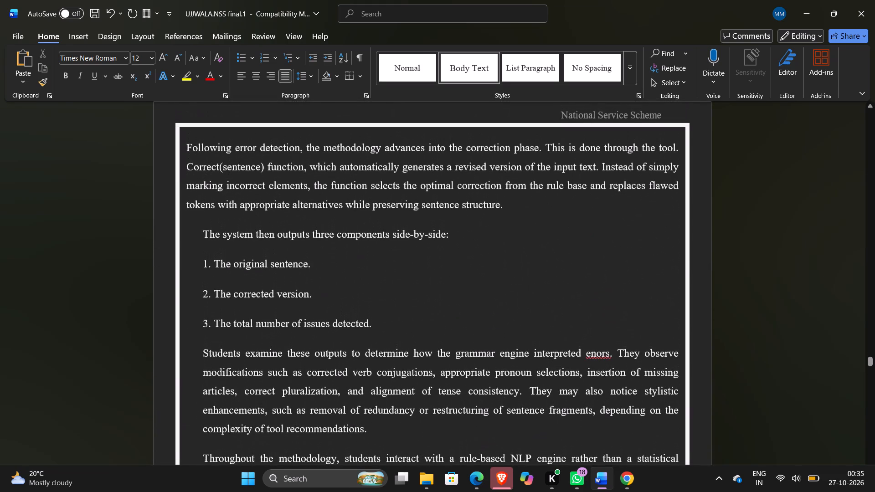
pyautogui.click(187, 150)
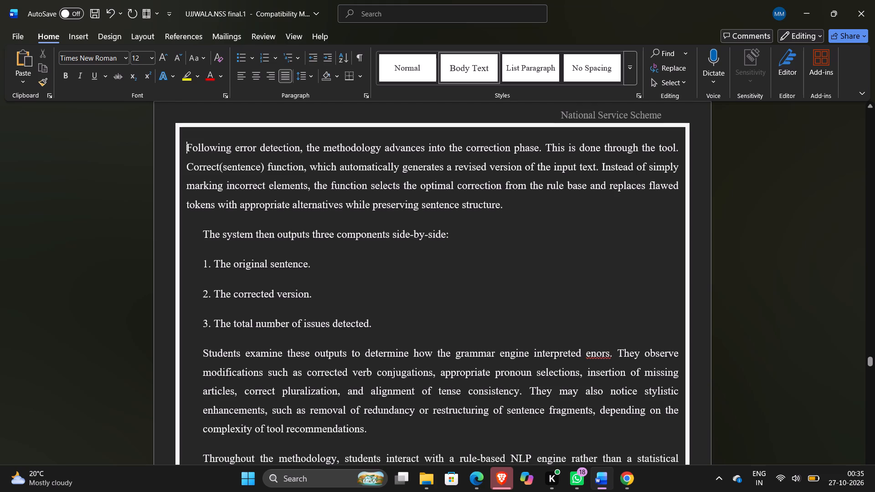
pyautogui.press('BackSpace')
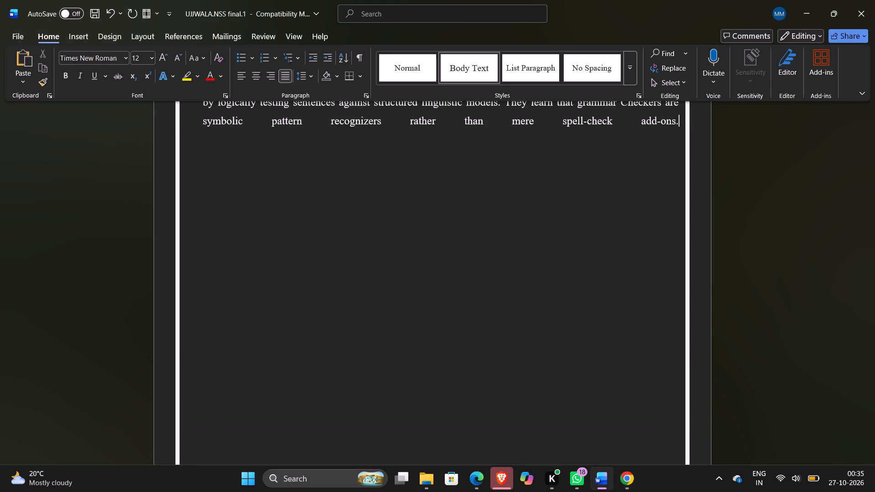
pyautogui.press('Return')
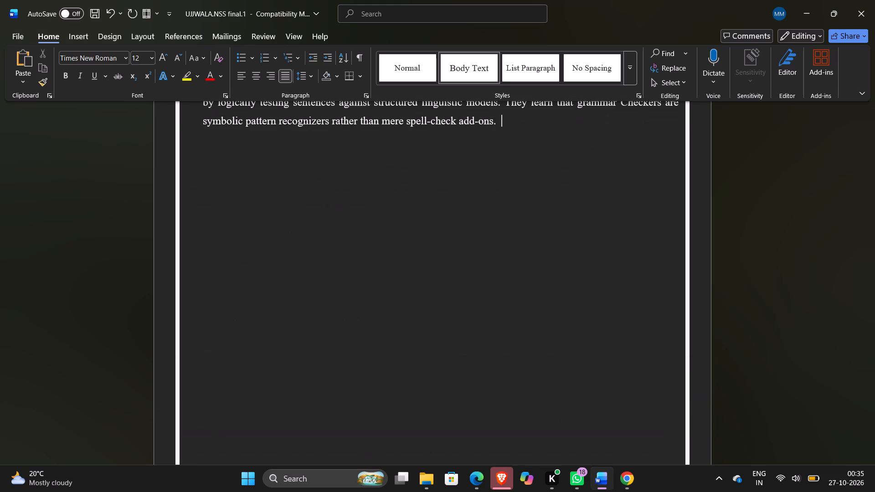
pyautogui.press('Return')
pyautogui.press('Return')
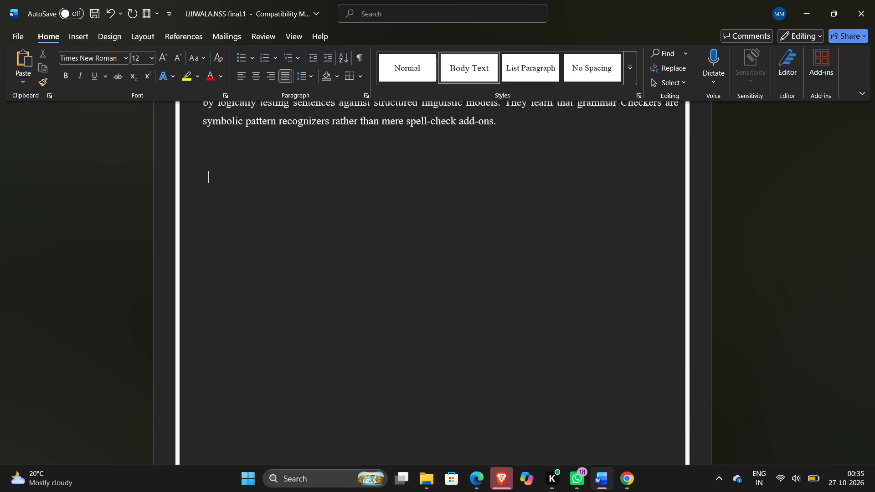
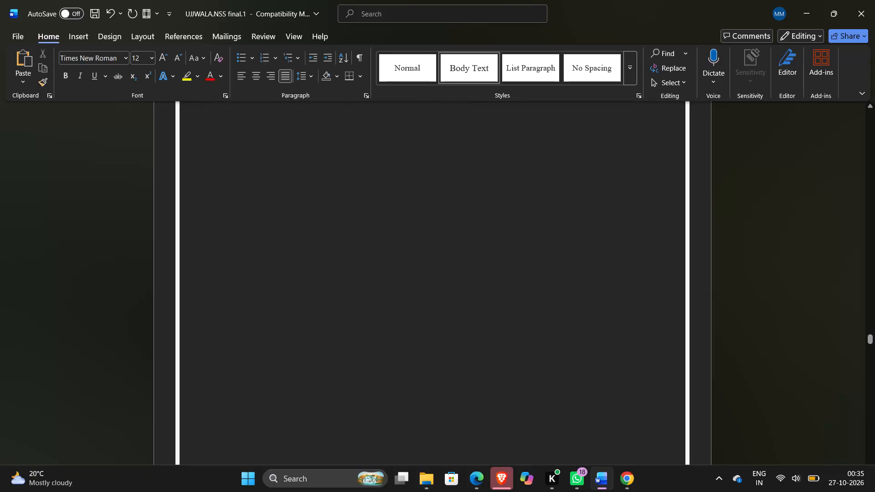
# Delete the blank lines and empty page space before the paragraph beginning "Following error detection".
pyautogui.scroll(-4, 187, 150)
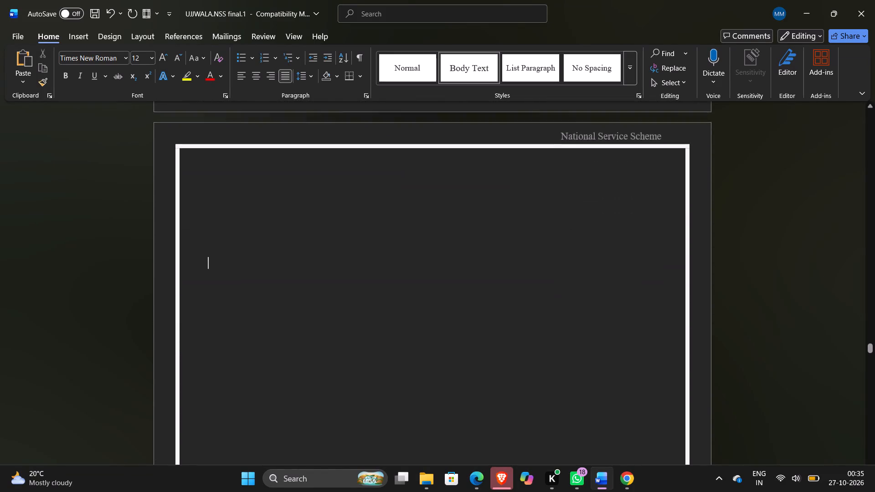
pyautogui.scroll(-4, 187, 150)
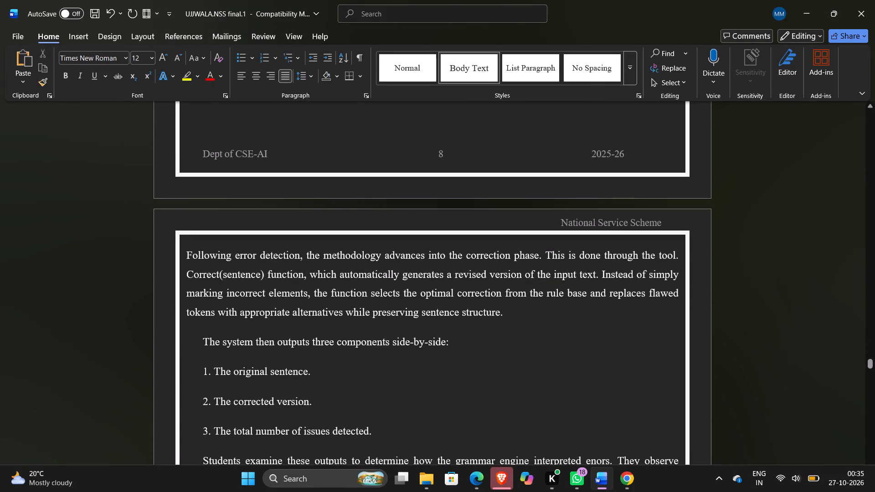
pyautogui.click(185, 253)
pyautogui.press('BackSpace')
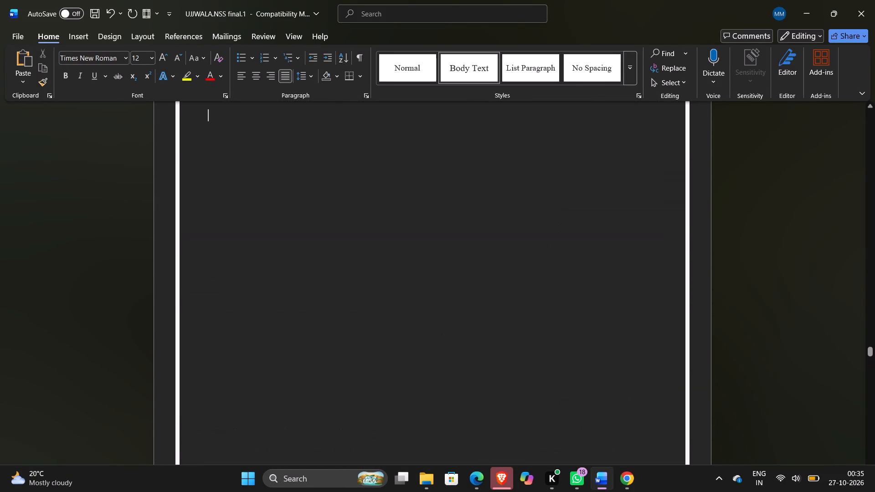
pyautogui.press('BackSpace')
pyautogui.press('BackSpace')
pyautogui.press('BackSpace')
pyautogui.press('BackSpace')
pyautogui.press('BackSpace')
pyautogui.press('BackSpace')
pyautogui.press('BackSpace')
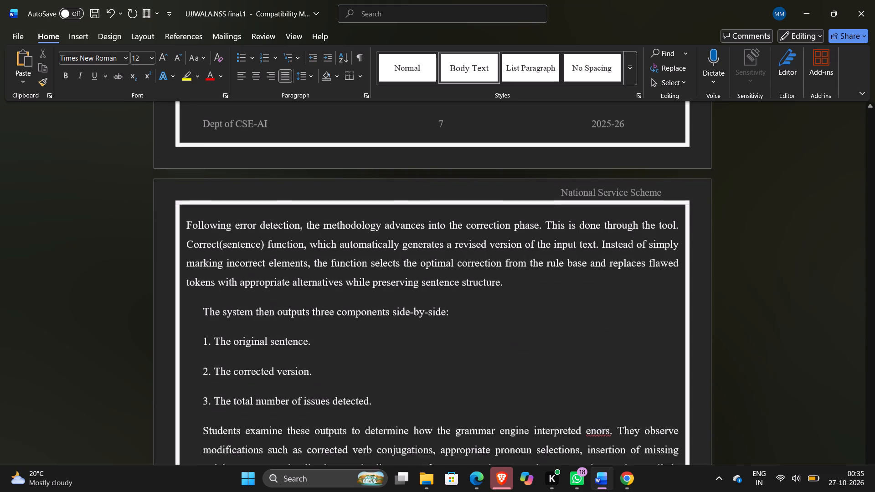
pyautogui.press('BackSpace')
pyautogui.press('BackSpace')
pyautogui.press('BackSpace')
pyautogui.press('BackSpace')
pyautogui.press('BackSpace')
pyautogui.press('BackSpace')
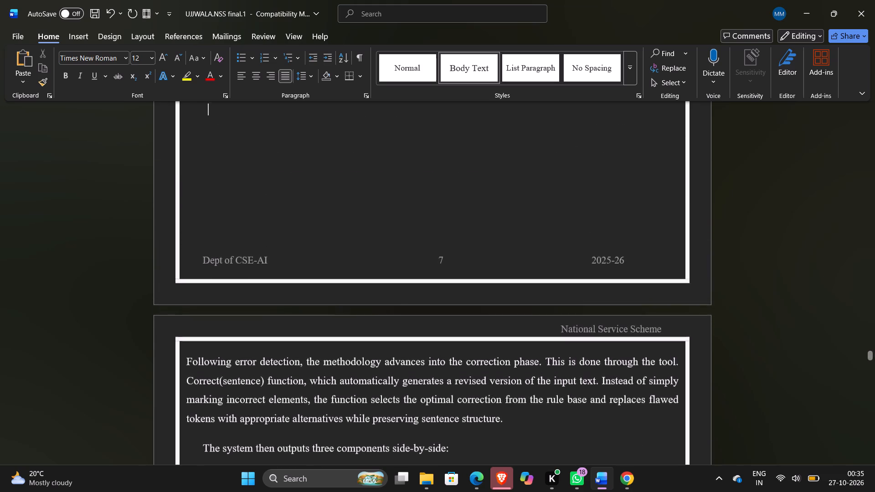
pyautogui.press('BackSpace')
pyautogui.press('BackSpace')
pyautogui.press('BackSpace')
pyautogui.press('BackSpace')
pyautogui.press('BackSpace')
pyautogui.press('BackSpace')
pyautogui.press('BackSpace')
pyautogui.press('BackSpace')
pyautogui.press('BackSpace')
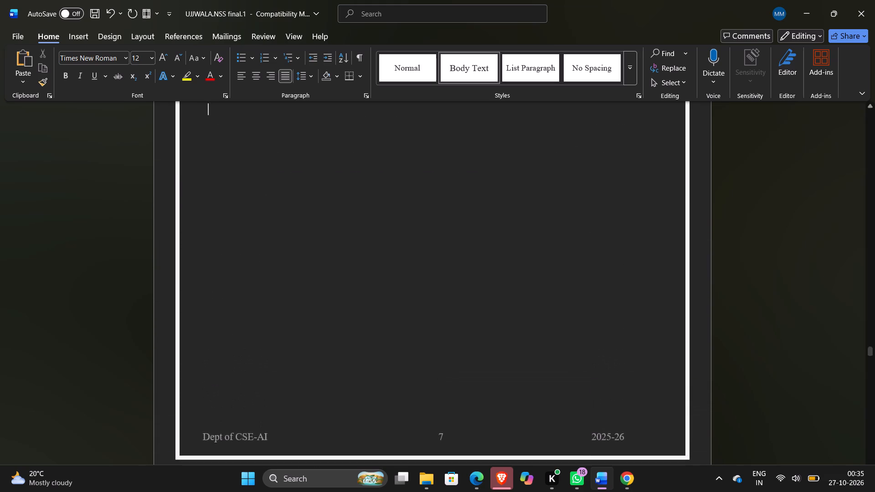
pyautogui.press('BackSpace')
pyautogui.press('BackSpace')
pyautogui.press('BackSpace')
pyautogui.press('BackSpace')
pyautogui.press('BackSpace')
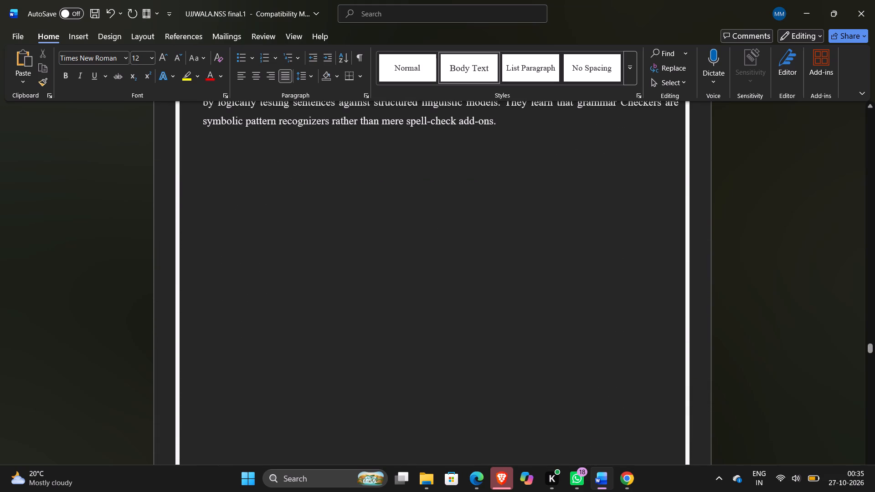
# Copy the whole four-line paragraph beginning "Following error detection" on the page after page 7.
pyautogui.scroll(-3, 185, 253)
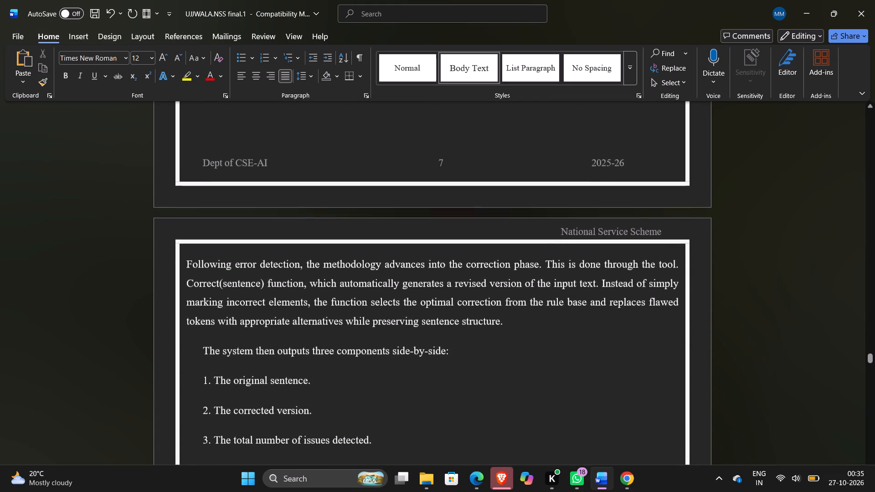
pyautogui.moveTo(514, 316); pyautogui.dragTo(157, 231)
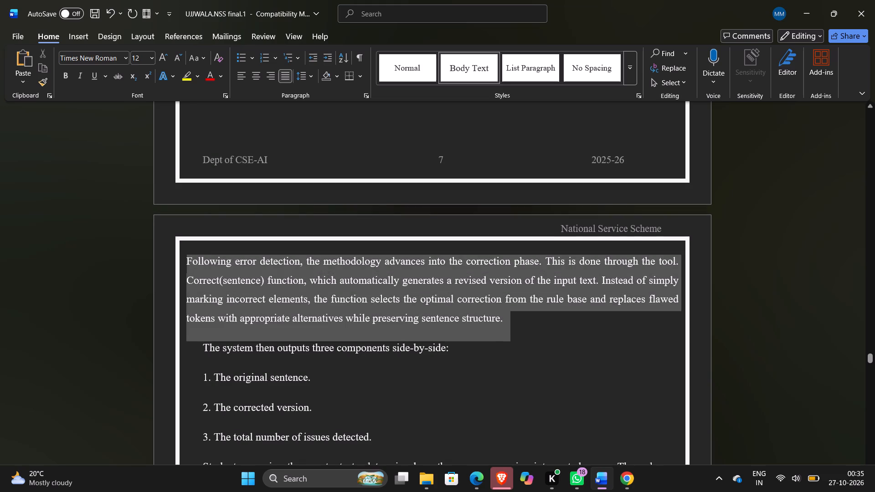
pyautogui.moveTo(157, 231); pyautogui.dragTo(148, 227)
pyautogui.hotkey('ctrl', 'c')
# Start a new line after the page 7 paragraph ending in "rather than mere spell-check add-ons.".
pyautogui.scroll(2, 204, 174)
pyautogui.scroll(1, 361, 228)
pyautogui.click(504, 180)
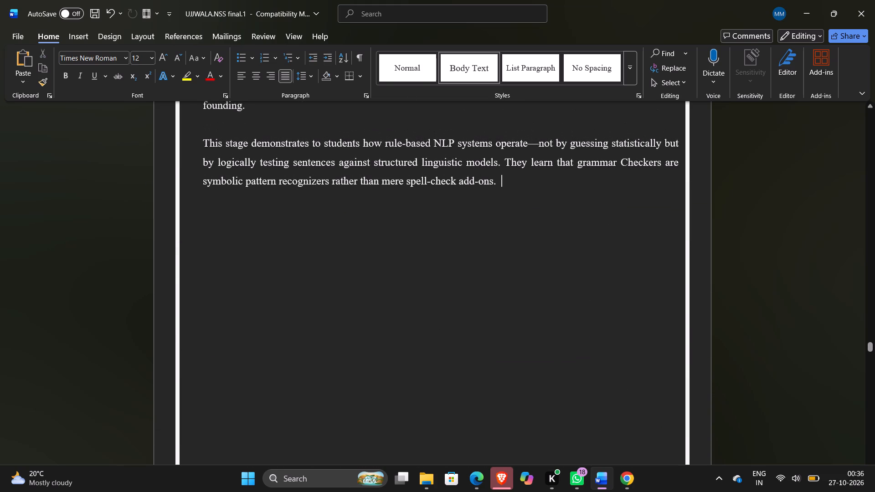
pyautogui.press('Return')
pyautogui.press('Return')
pyautogui.press('Tab')
pyautogui.press('BackSpace')
pyautogui.press('BackSpace')
pyautogui.press('Tab')
pyautogui.press('BackSpace')
pyautogui.press('BackSpace')
pyautogui.press('Return')
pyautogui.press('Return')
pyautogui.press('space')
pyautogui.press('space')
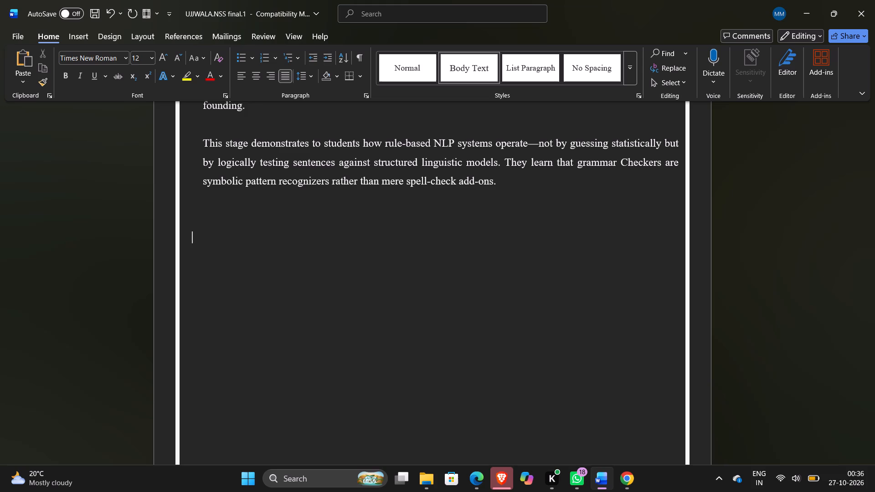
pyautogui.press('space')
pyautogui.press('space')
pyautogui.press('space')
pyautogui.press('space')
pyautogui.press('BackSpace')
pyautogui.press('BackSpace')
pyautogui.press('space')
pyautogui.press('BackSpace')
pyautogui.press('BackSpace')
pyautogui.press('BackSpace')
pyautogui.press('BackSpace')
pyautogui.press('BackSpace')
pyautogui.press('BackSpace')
# Paste the copied paragraph below the "spell-check add-ons." paragraph, leaving one blank line between and leading spaces before its first line.
pyautogui.press('Return')
pyautogui.press('space')
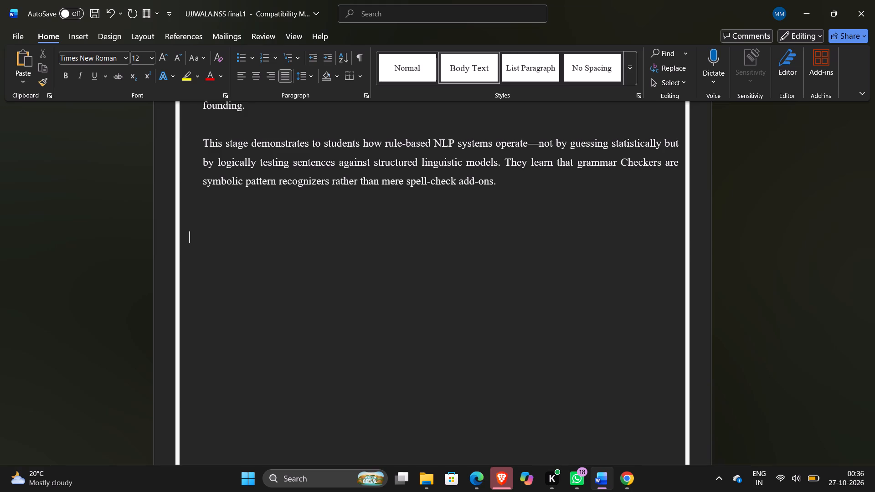
pyautogui.press('space')
pyautogui.press('Up')
pyautogui.press('Up')
pyautogui.press('Left')
pyautogui.press('Return')
pyautogui.press('space')
pyautogui.press('Left')
pyautogui.press('Down')
pyautogui.press('space')
pyautogui.press('space')
pyautogui.press('space')
pyautogui.press('space')
pyautogui.press('space')
pyautogui.press('space')
pyautogui.hotkey('ctrl', 'v')
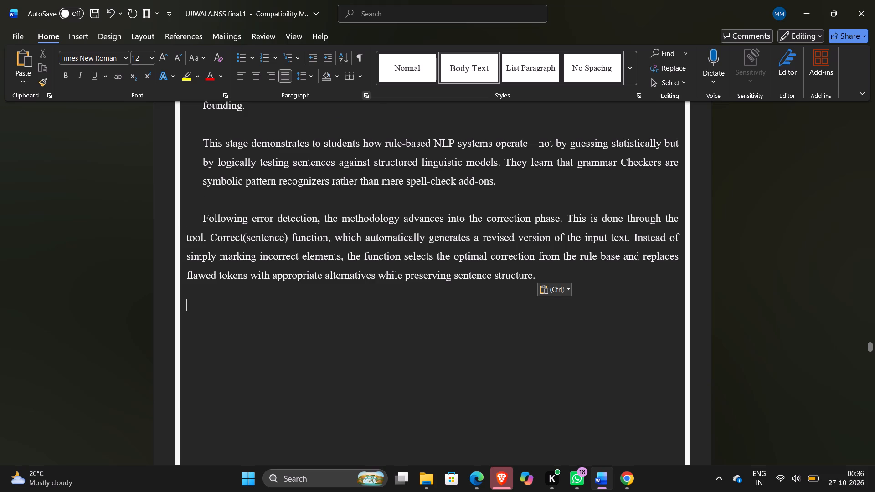
# Increase the indent of the pasted "Following error detection" paragraph by one level.
pyautogui.moveTo(539, 273); pyautogui.dragTo(399, 245)
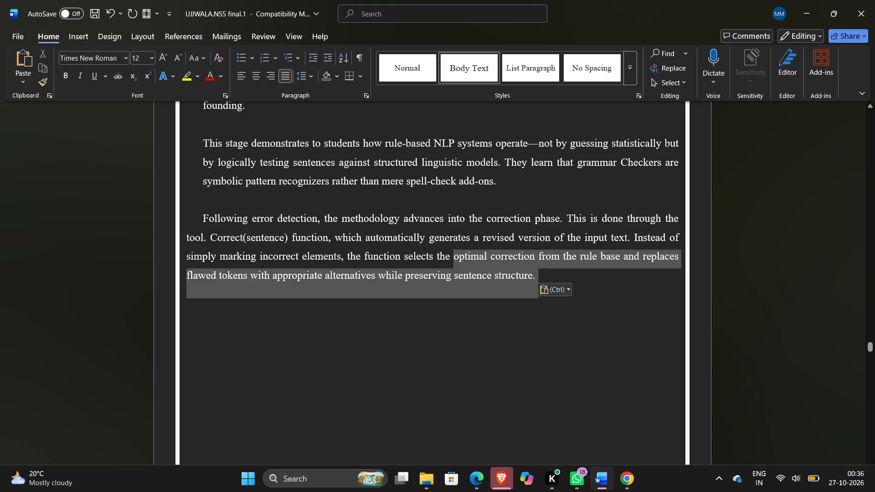
pyautogui.moveTo(399, 245); pyautogui.dragTo(269, 200)
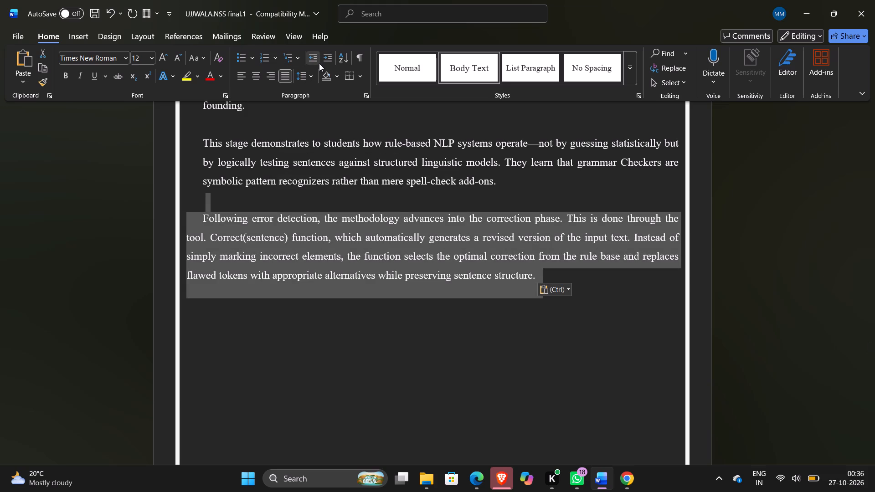
pyautogui.click(327, 61)
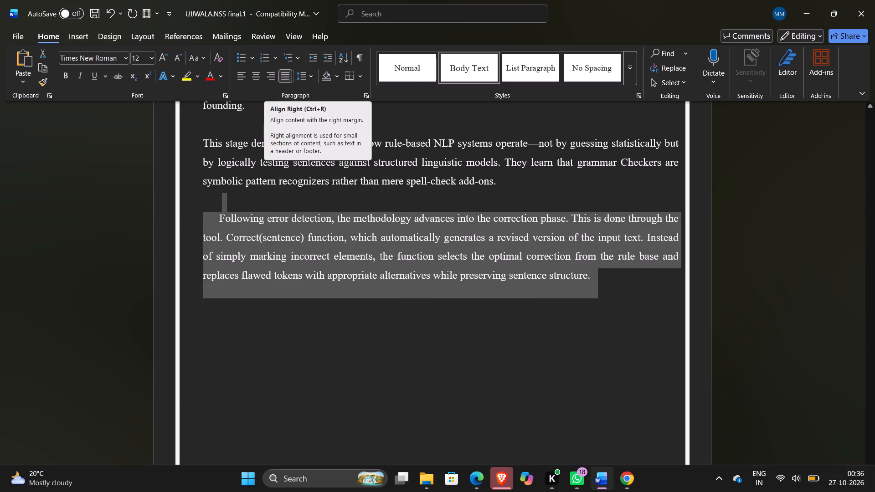
# Remove the extra leading spaces before "Following" in the pasted paragraph, leaving a single space.
pyautogui.click(216, 217)
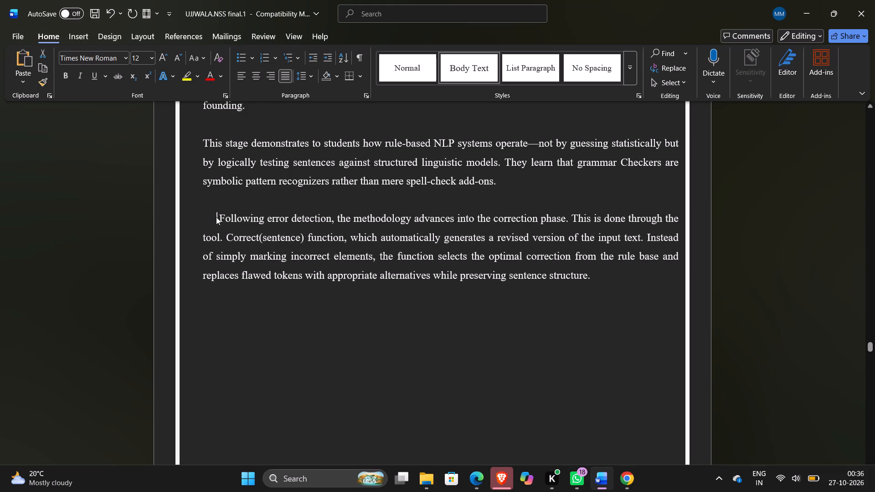
pyautogui.press('BackSpace')
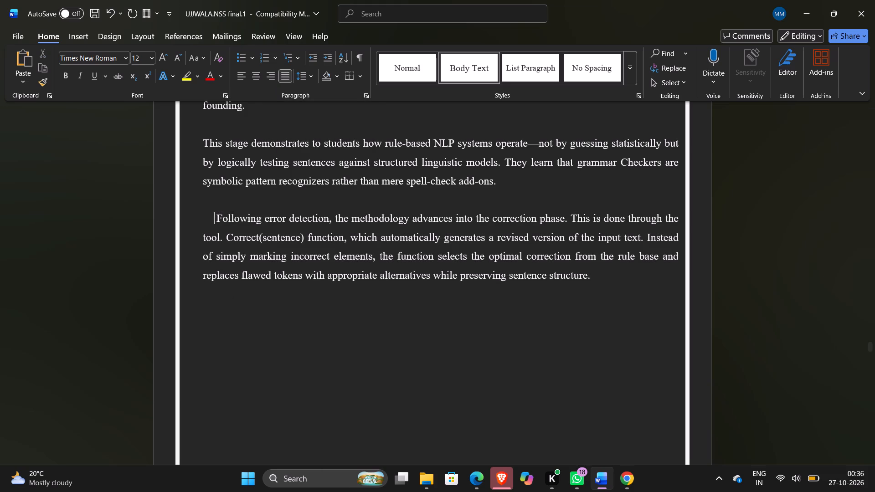
pyautogui.press('BackSpace')
pyautogui.press('BackSpace')
pyautogui.press('BackSpace')
pyautogui.press('BackSpace')
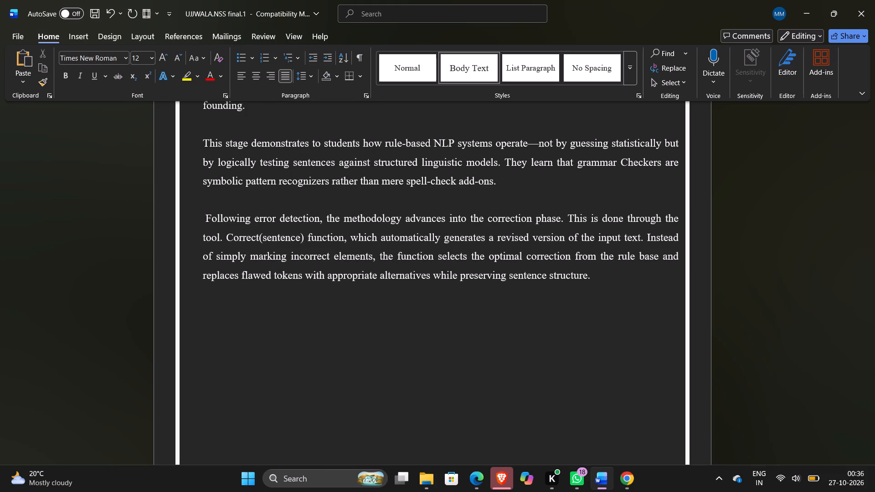
# Delete the duplicate "Following error detection" paragraph from the start of page 8.
pyautogui.scroll(1, 370, 376)
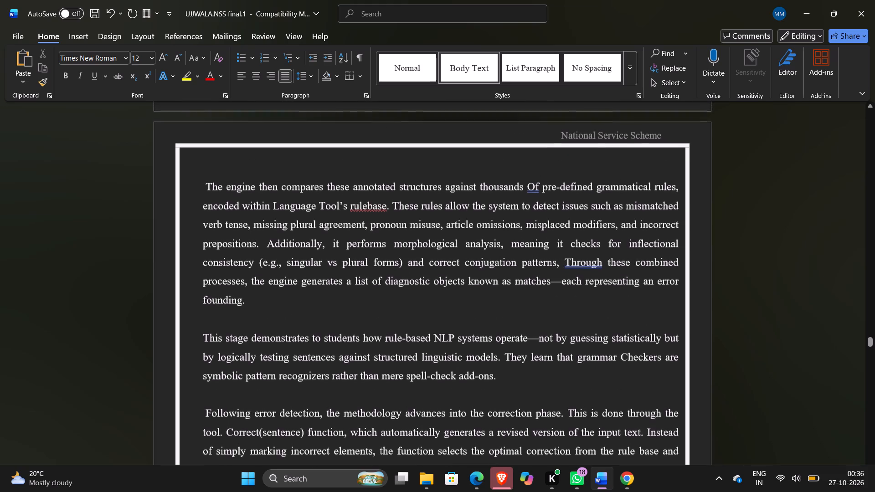
pyautogui.scroll(-5, 370, 376)
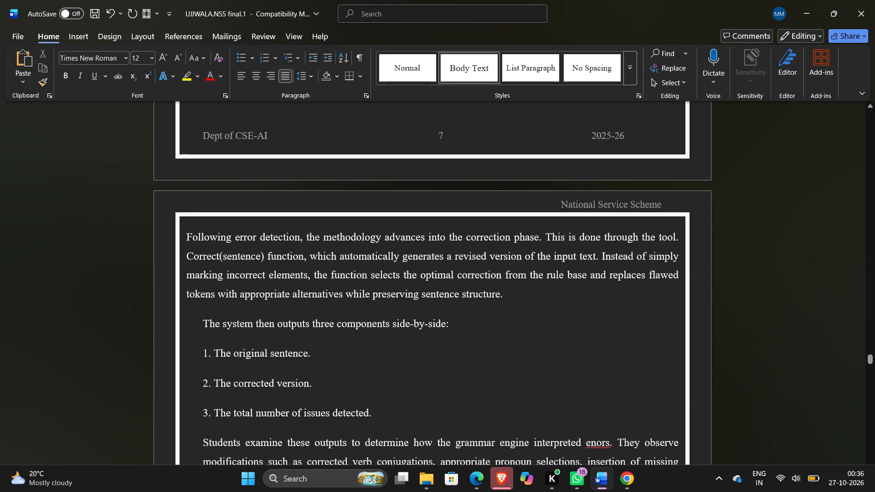
pyautogui.moveTo(509, 300); pyautogui.dragTo(268, 232)
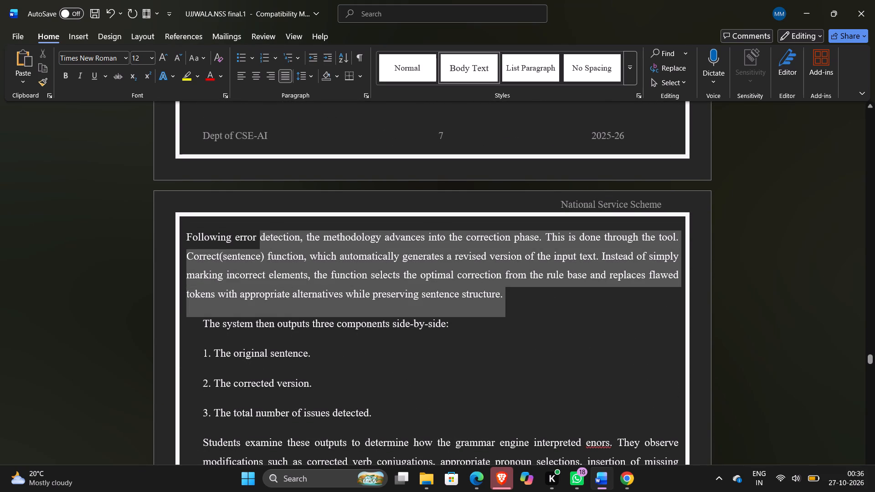
pyautogui.moveTo(268, 232); pyautogui.dragTo(194, 237)
pyautogui.press('BackSpace')
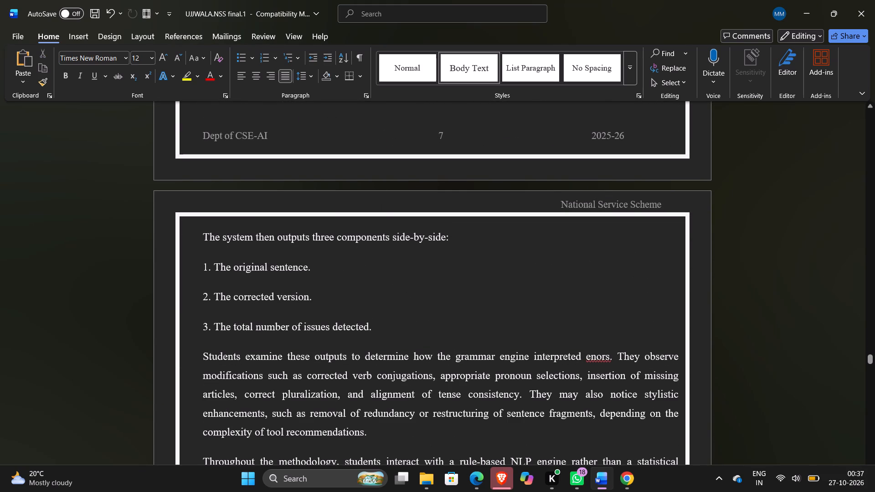
# Examine how the text and blank space are distributed across pages 7 and 8.
pyautogui.scroll(-3, 194, 237)
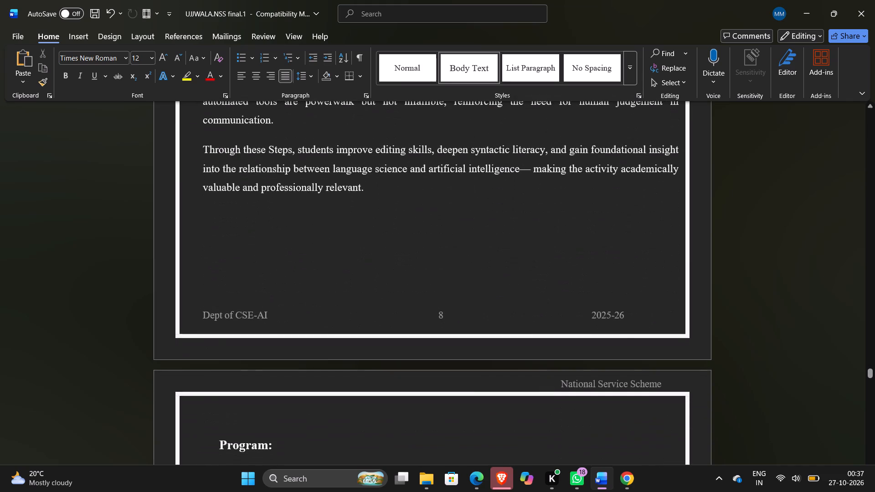
pyautogui.scroll(5, 194, 237)
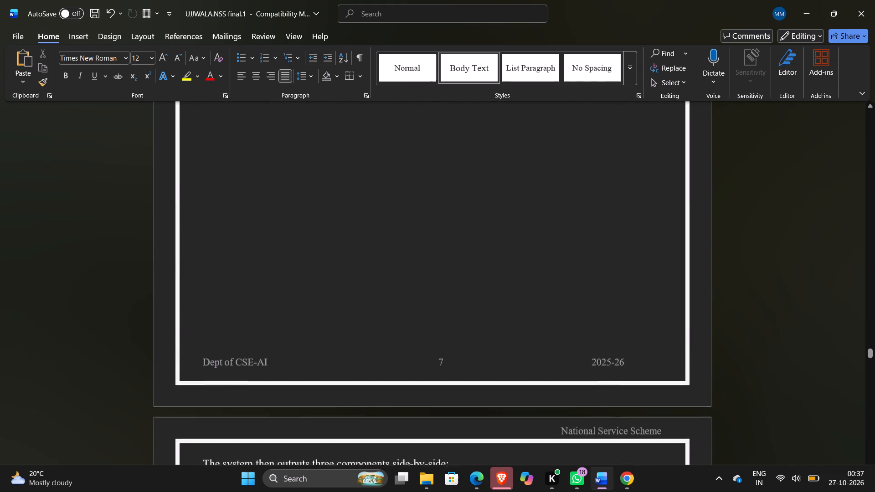
pyautogui.scroll(1, 194, 237)
pyautogui.scroll(-2, 194, 237)
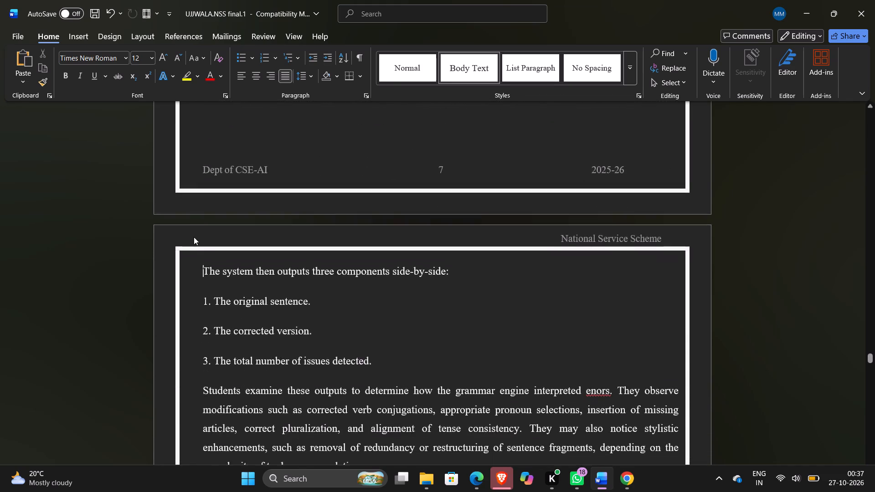
pyautogui.scroll(-1, 194, 237)
pyautogui.scroll(-3, 356, 307)
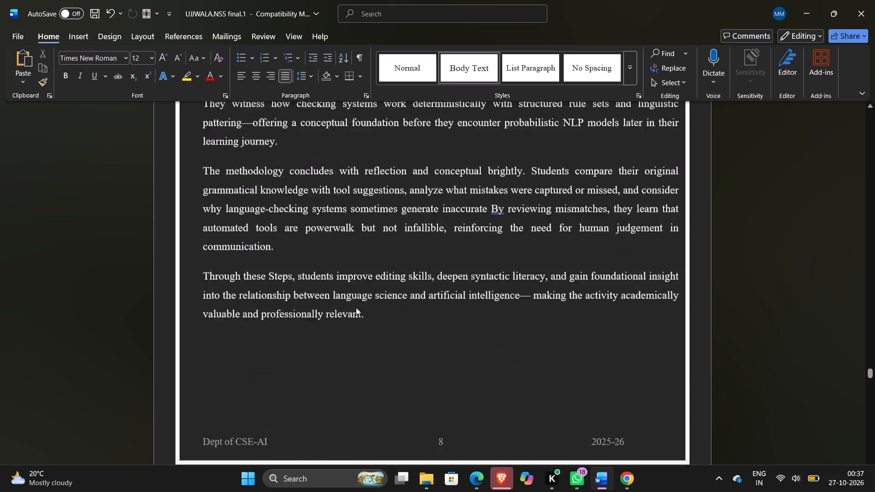
pyautogui.scroll(-1, 356, 307)
pyautogui.scroll(2, 356, 307)
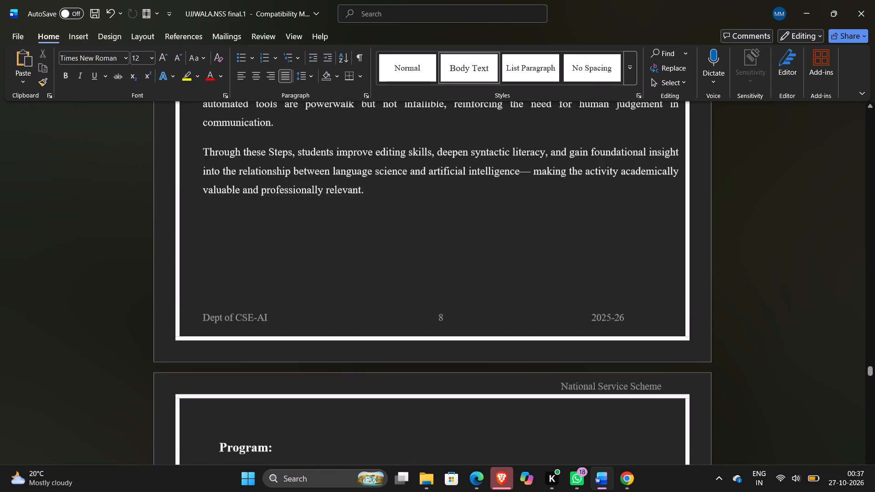
# Copy the "The system then outputs three components side-by-side:" line and its three numbered items at the start of page 8.
pyautogui.scroll(3, 356, 307)
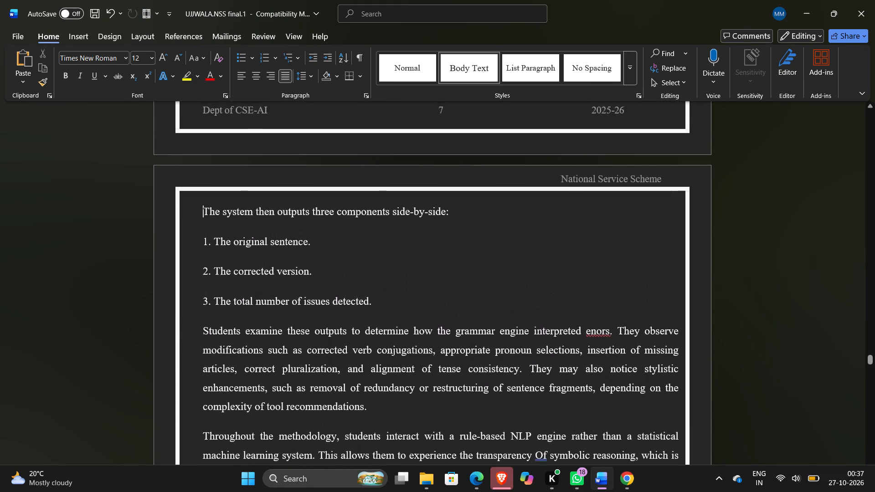
pyautogui.moveTo(386, 308); pyautogui.dragTo(201, 212)
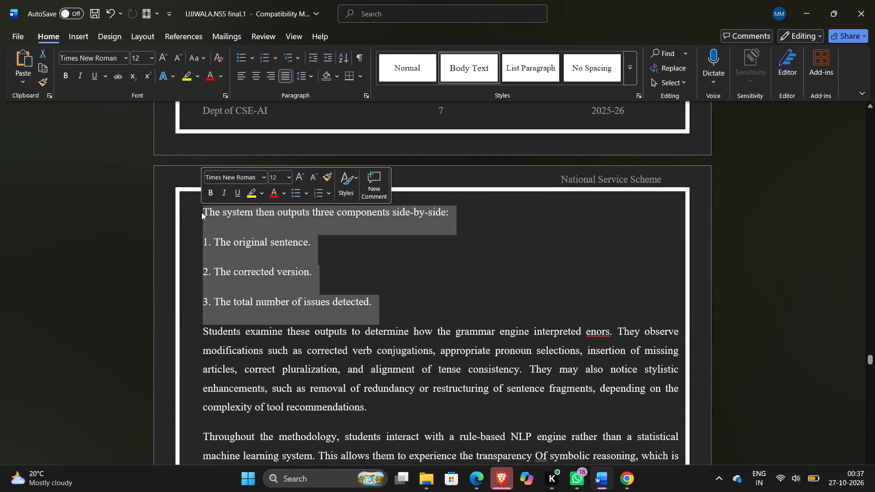
pyautogui.hotkey('ctrl', 'c')
# Paste the copied lines on page 7 below the "Following error detection" paragraph, after a blank line and with leading spaces before the first line.
pyautogui.scroll(1, 201, 212)
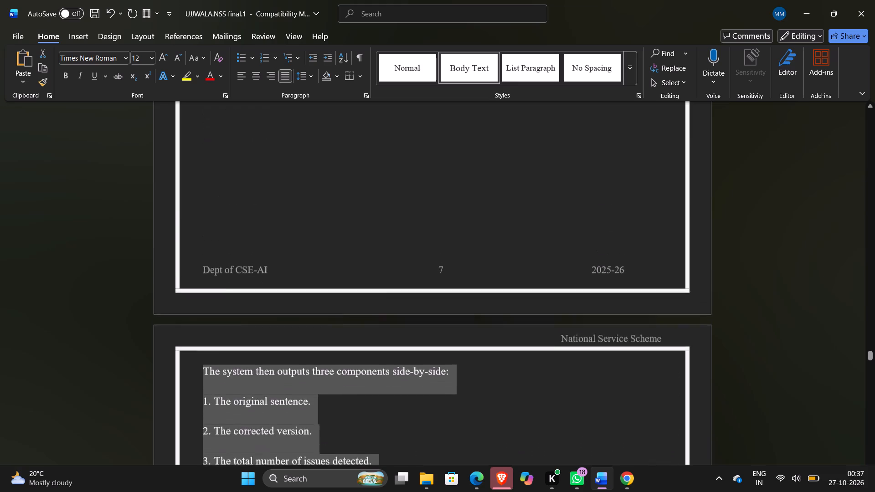
pyautogui.scroll(3, 201, 212)
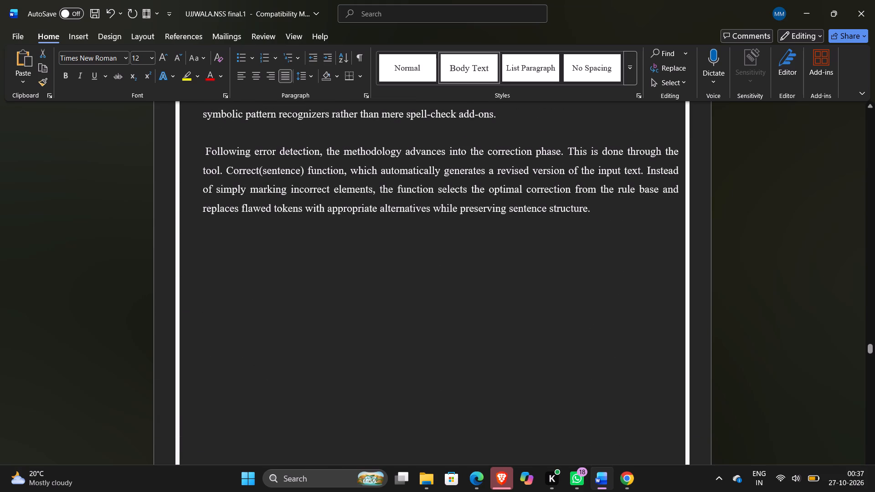
pyautogui.click(212, 274)
pyautogui.press('BackSpace')
pyautogui.press('BackSpace')
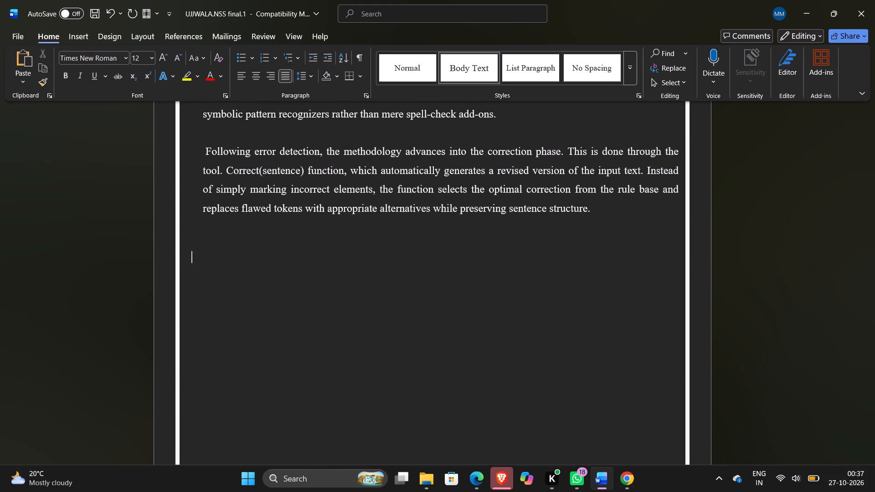
pyautogui.press('BackSpace')
pyautogui.press('Tab')
pyautogui.press('BackSpace')
pyautogui.press('space')
pyautogui.press('space')
pyautogui.press('space')
pyautogui.press('space')
pyautogui.press('space')
pyautogui.press('space')
pyautogui.press('space')
pyautogui.press('BackSpace')
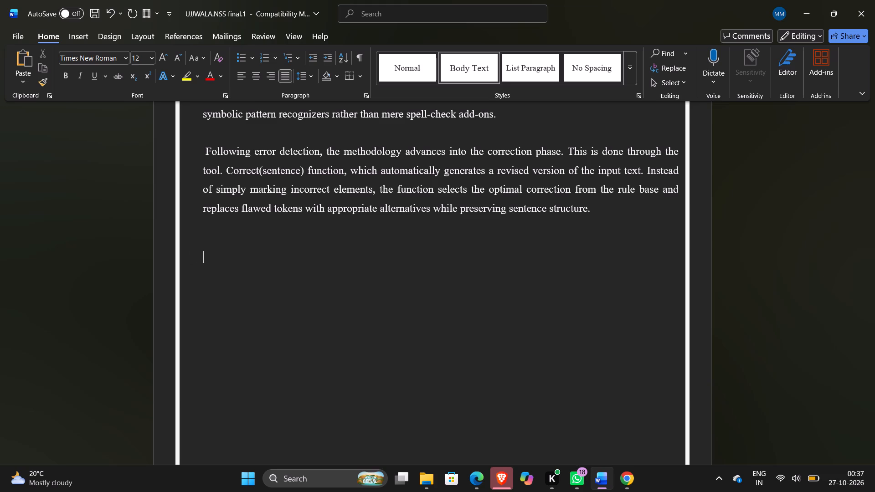
pyautogui.hotkey('ctrl', 'v')
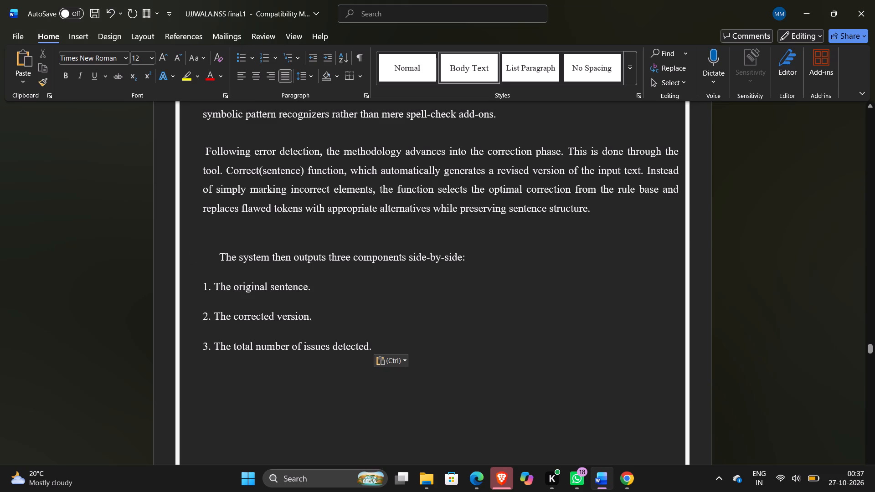
# Remove the extra leading spaces before the pasted "The system then outputs" line on page 7, leaving a single space.
pyautogui.click(223, 261)
pyautogui.press('Left')
pyautogui.press('Left')
pyautogui.press('BackSpace')
pyautogui.press('BackSpace')
pyautogui.press('BackSpace')
pyautogui.press('BackSpace')
pyautogui.press('BackSpace')
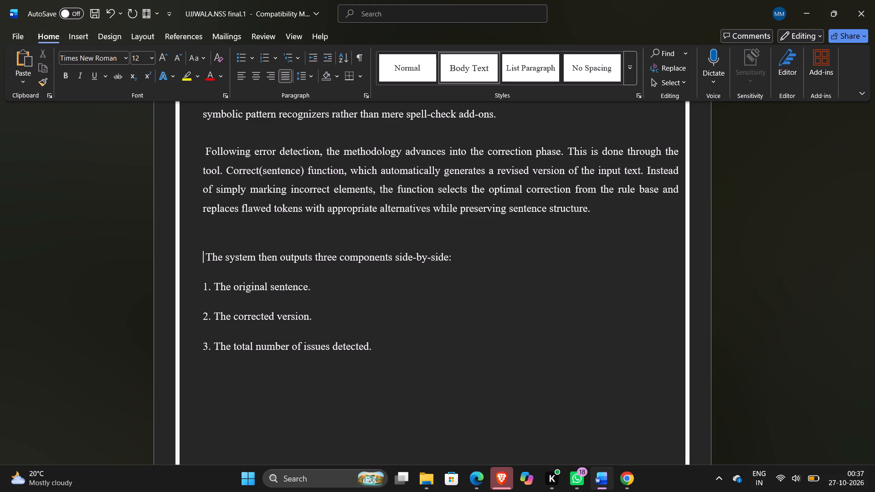
pyautogui.press('BackSpace')
pyautogui.press('Tab')
# Delete the duplicate "The system then outputs" line and numbered items from page 8, leaving one blank line above "Students examine these outputs".
pyautogui.scroll(-3, 223, 261)
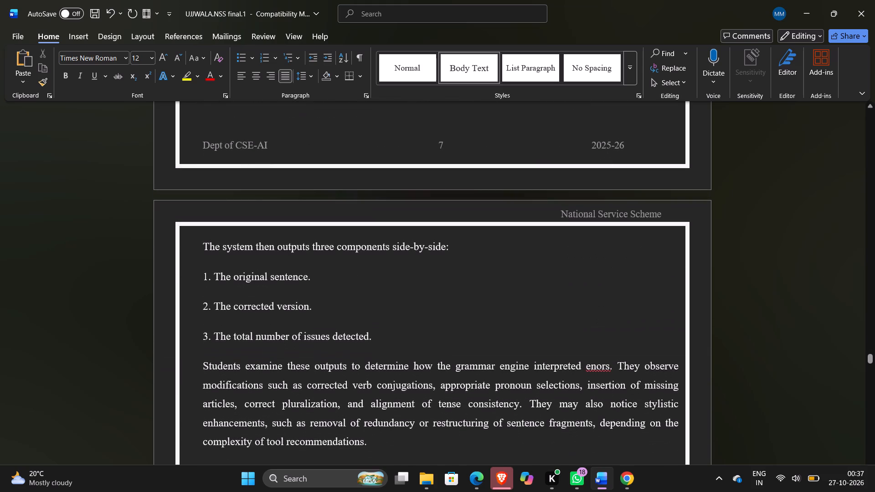
pyautogui.moveTo(385, 337); pyautogui.dragTo(196, 254)
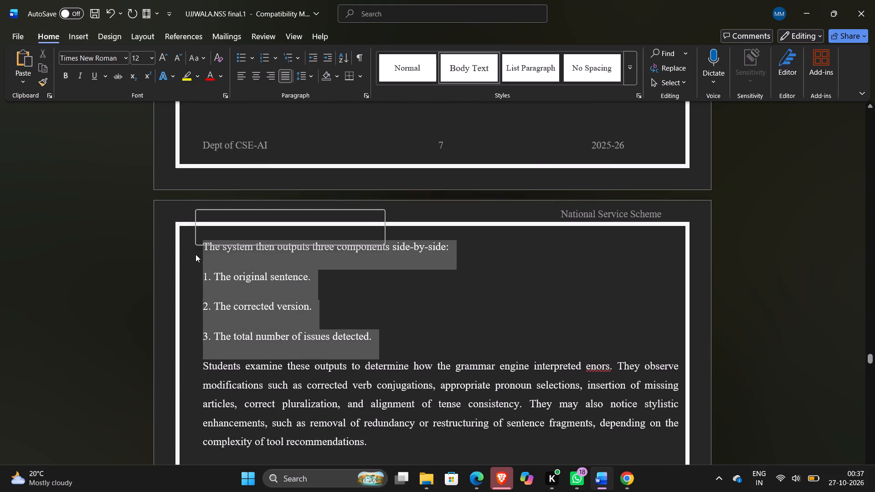
pyautogui.press('BackSpace')
pyautogui.press('Return')
pyautogui.press('Return')
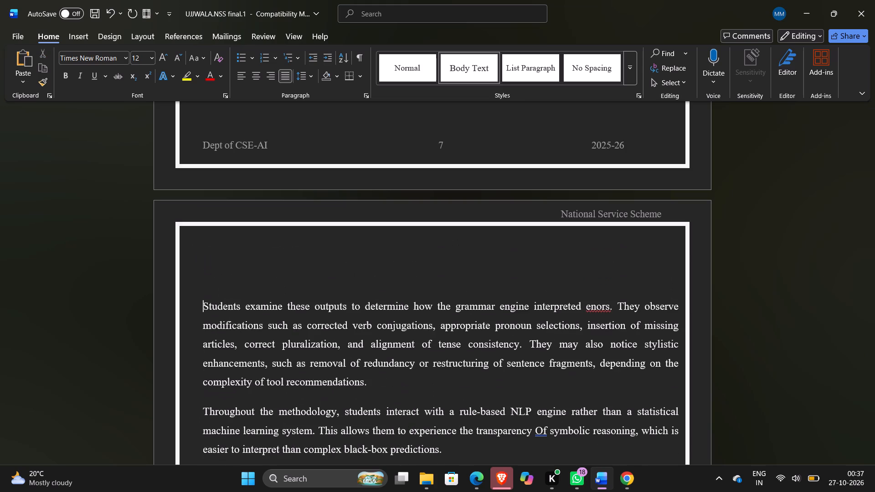
pyautogui.press('BackSpace')
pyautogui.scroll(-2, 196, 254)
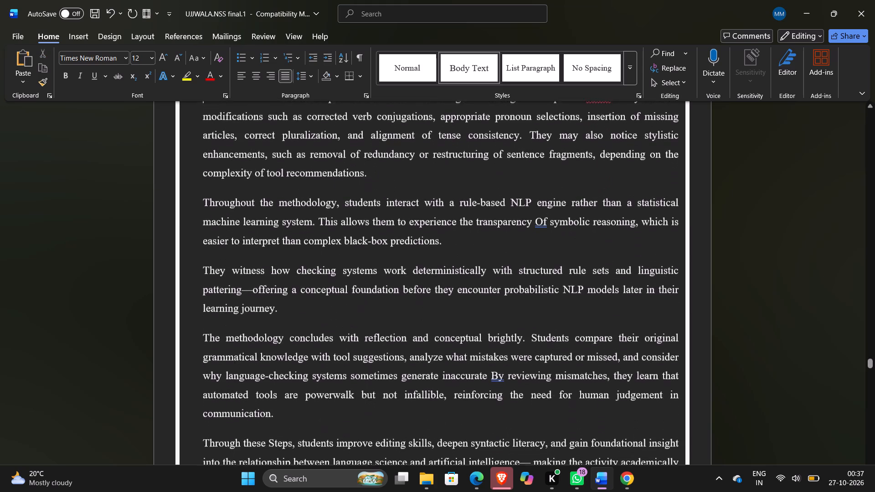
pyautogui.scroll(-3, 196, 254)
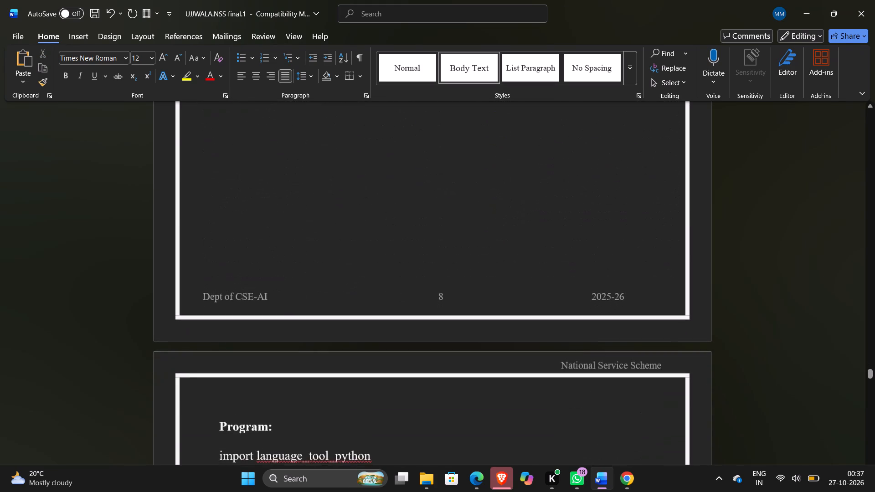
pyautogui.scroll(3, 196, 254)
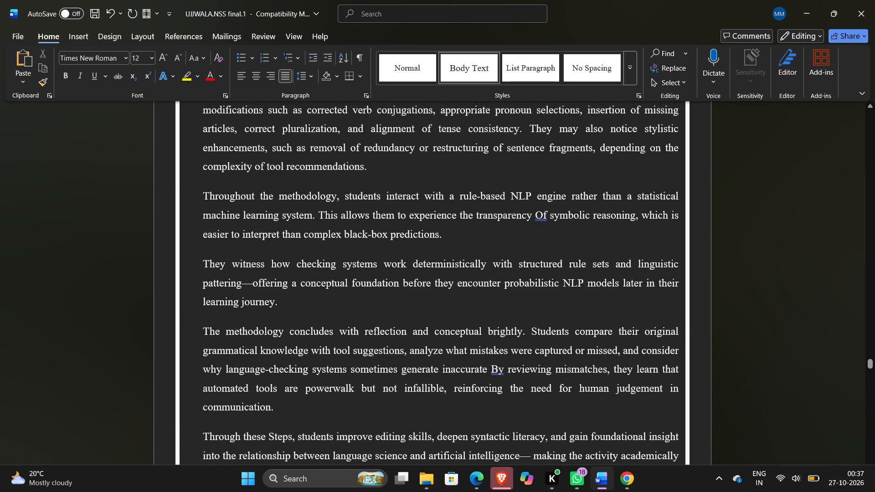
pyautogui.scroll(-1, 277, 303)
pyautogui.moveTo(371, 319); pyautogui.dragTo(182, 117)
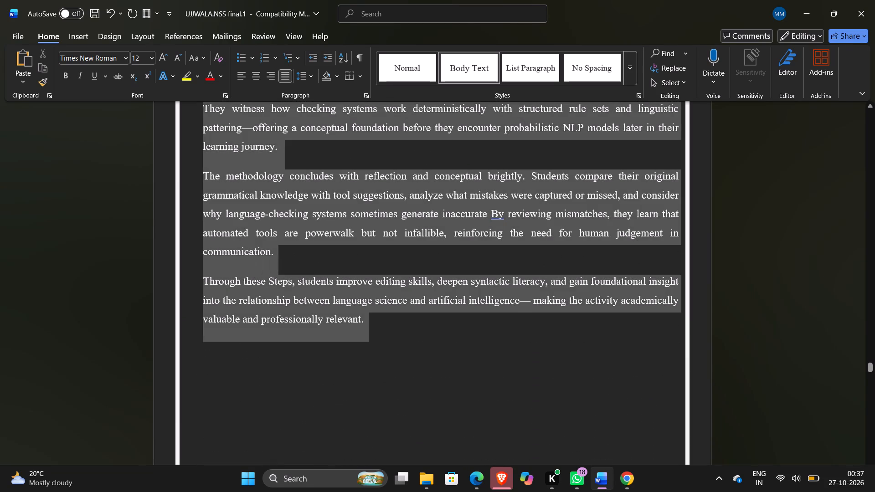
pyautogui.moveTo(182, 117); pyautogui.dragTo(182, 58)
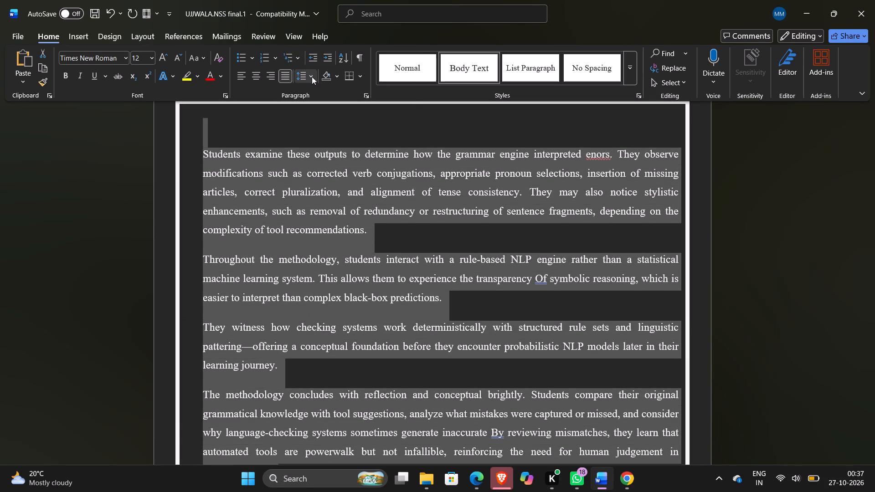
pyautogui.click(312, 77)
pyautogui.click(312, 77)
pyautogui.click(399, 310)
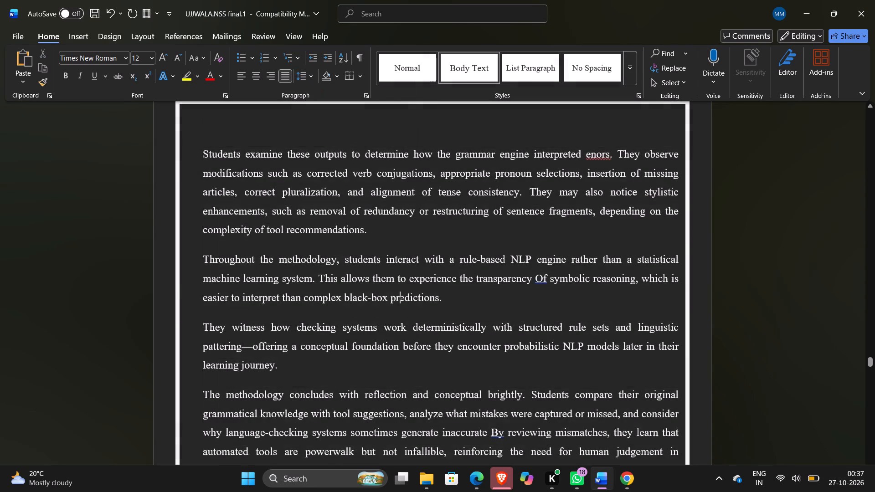
# Check the line spacing applied to all the text on page 7, from "The engine then compares" through the third numbered item.
pyautogui.scroll(6, 399, 310)
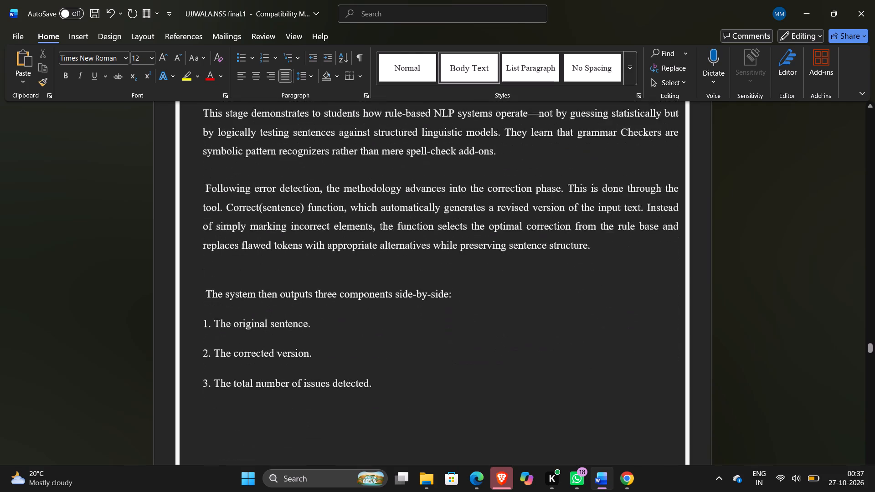
pyautogui.scroll(3, 399, 310)
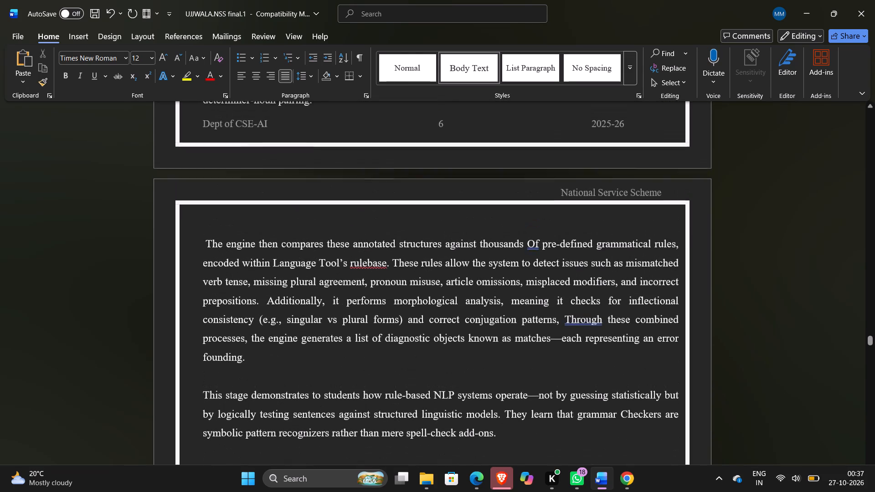
pyautogui.moveTo(200, 240); pyautogui.dragTo(401, 491)
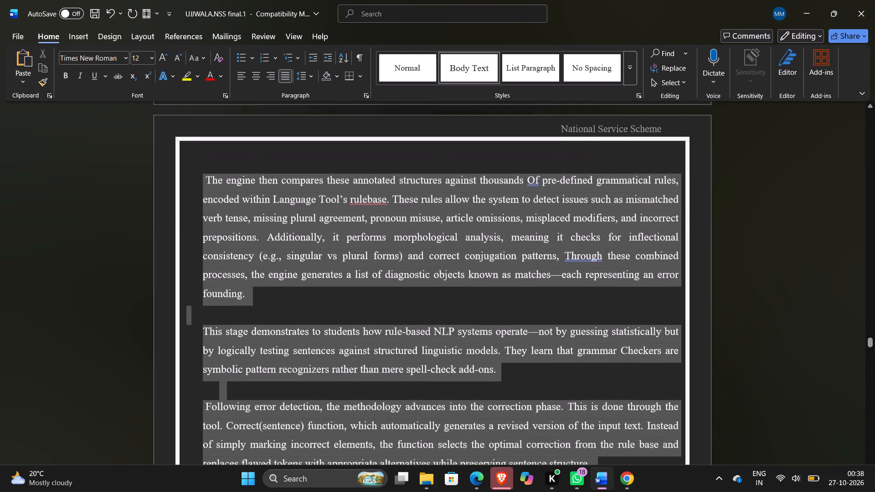
pyautogui.moveTo(401, 491); pyautogui.dragTo(387, 322)
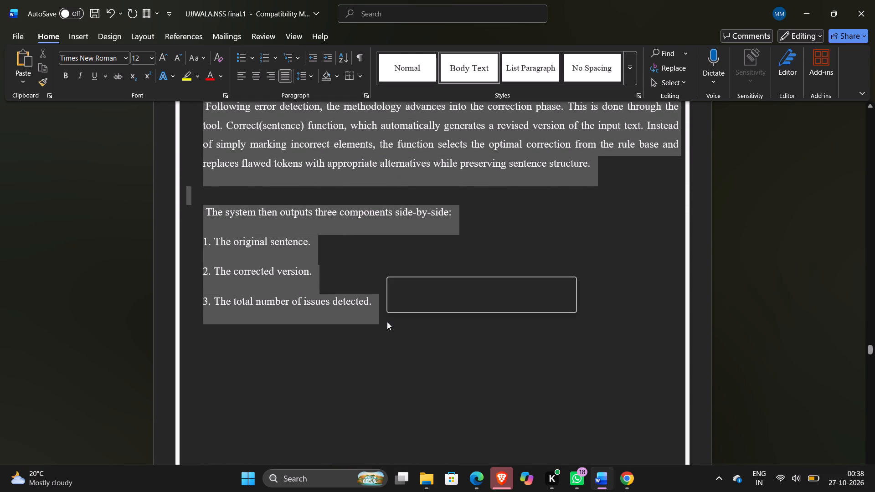
pyautogui.click(308, 82)
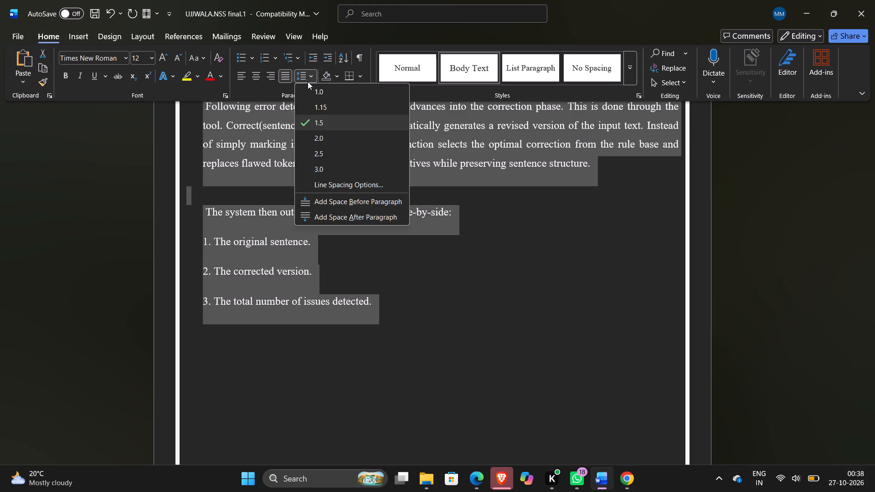
pyautogui.click(308, 82)
pyautogui.click(476, 302)
# Correct the misspelled "rulebase" to "rule base" in the first paragraph on page 7.
pyautogui.scroll(1, 476, 302)
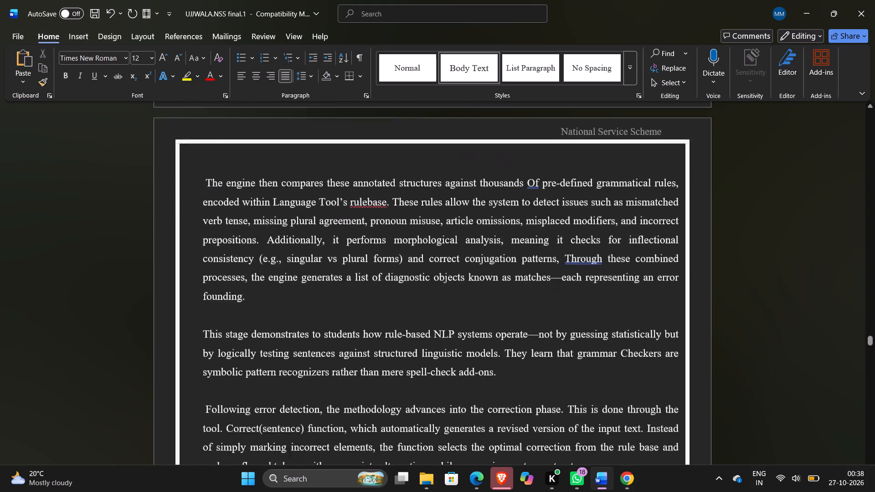
pyautogui.scroll(1, 476, 302)
pyautogui.click(364, 265)
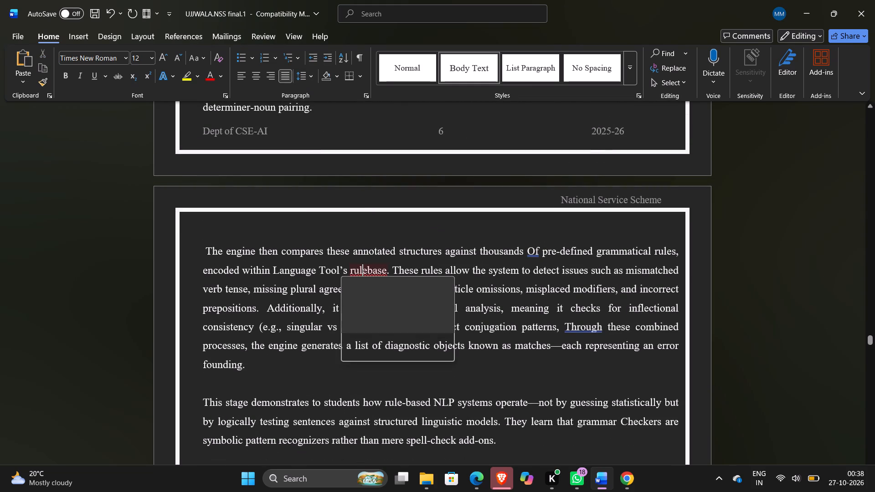
pyautogui.click(367, 300)
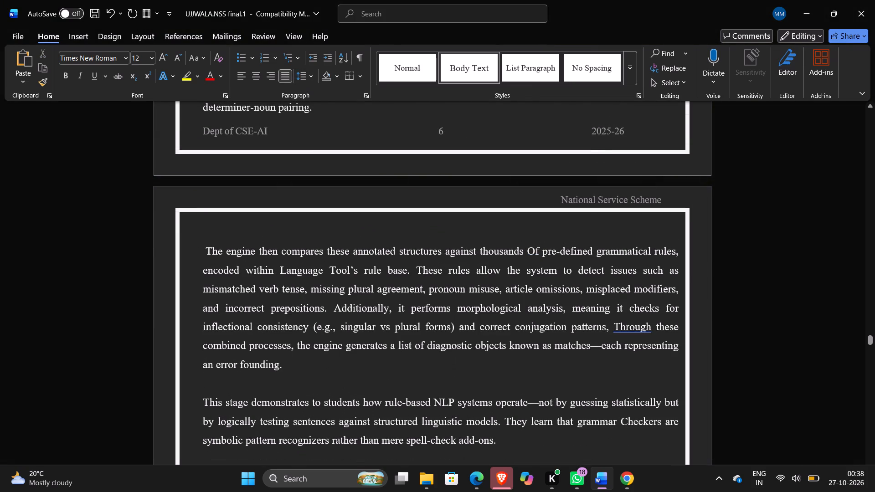
pyautogui.click(313, 372)
# Check the line spacing of the "Once the error-rich dataset is prepared" paragraph in the Methodology section.
pyautogui.scroll(2, 313, 372)
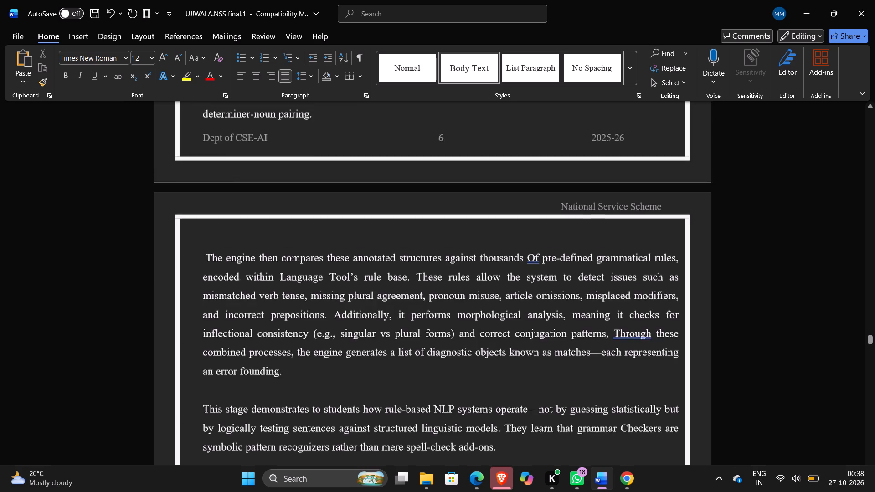
pyautogui.scroll(3, 313, 372)
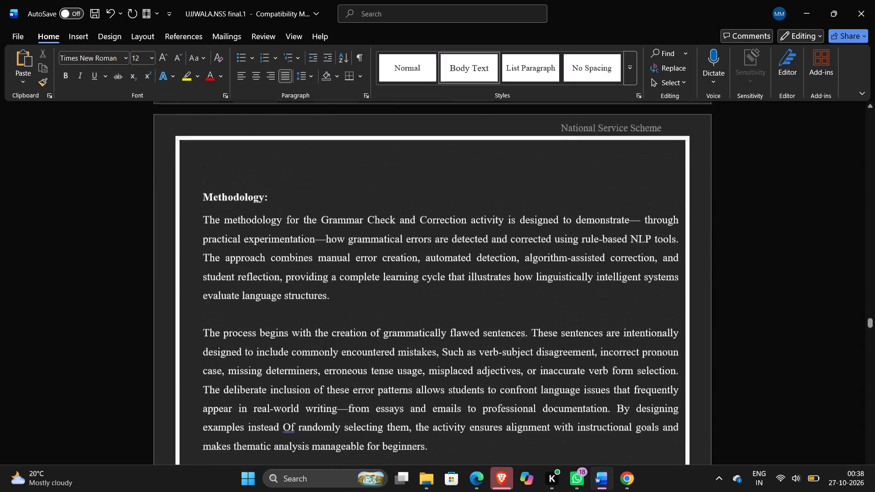
pyautogui.scroll(1, 313, 372)
pyautogui.scroll(-2, 313, 372)
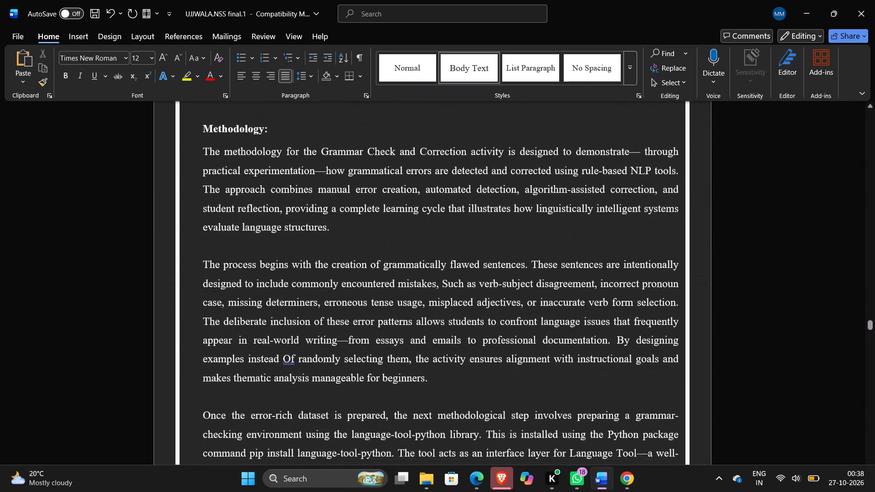
pyautogui.scroll(-1, 313, 372)
pyautogui.moveTo(313, 372); pyautogui.dragTo(255, 261)
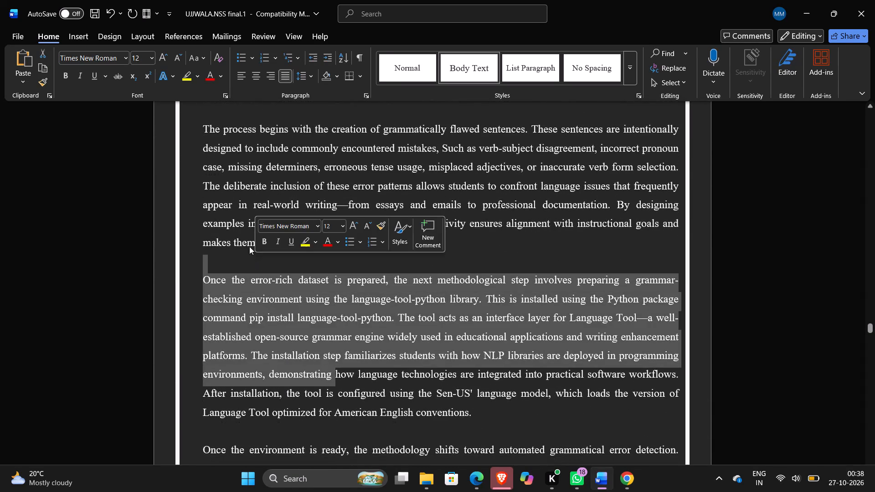
pyautogui.click(314, 78)
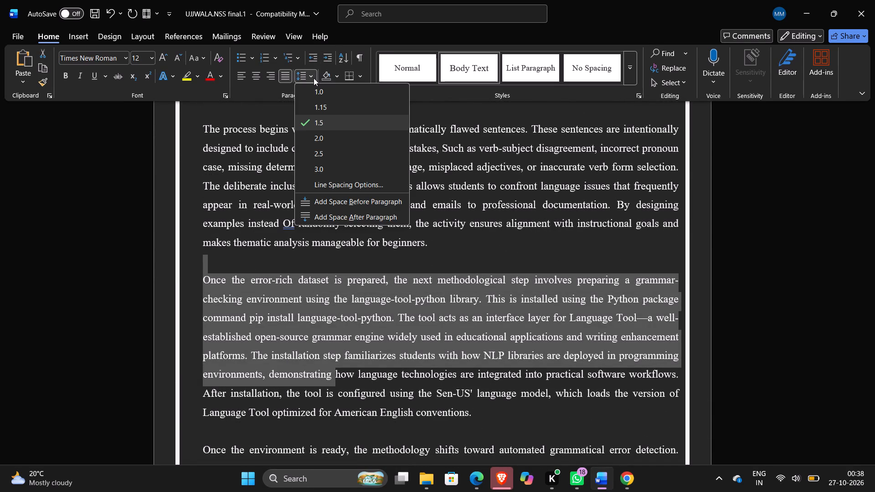
pyautogui.click(314, 78)
pyautogui.click(416, 228)
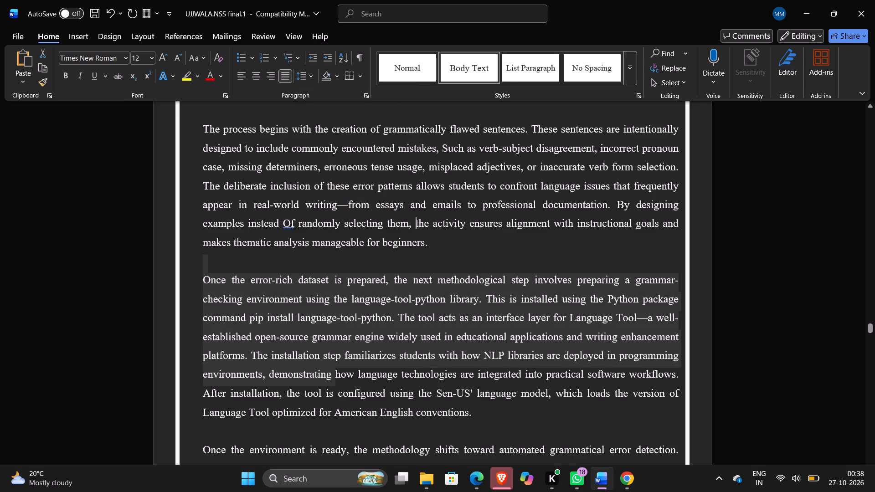
# Review the layout of the earlier pages, from the Methodology section back through the Activity section to the cover page.
pyautogui.scroll(4, 416, 228)
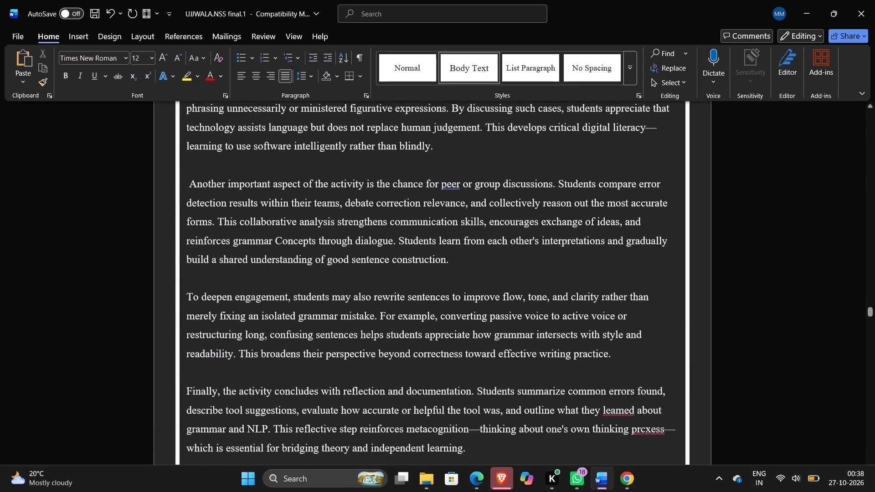
pyautogui.scroll(4, 416, 228)
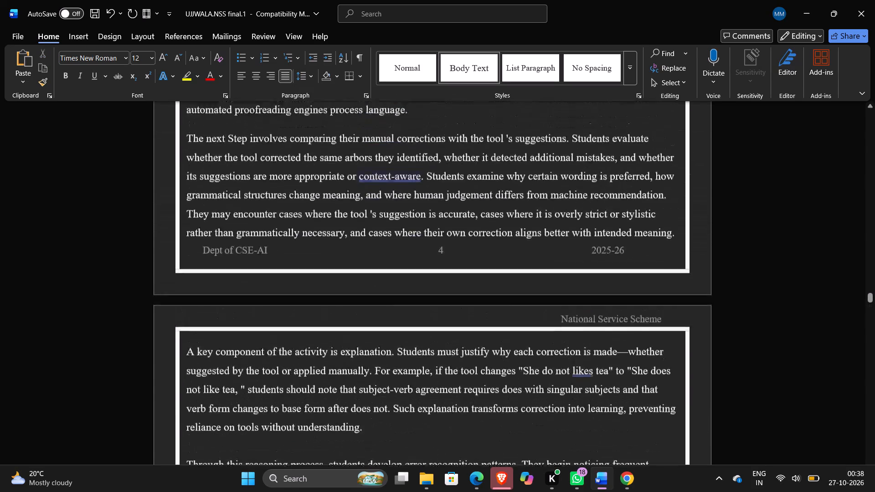
pyautogui.scroll(4, 416, 228)
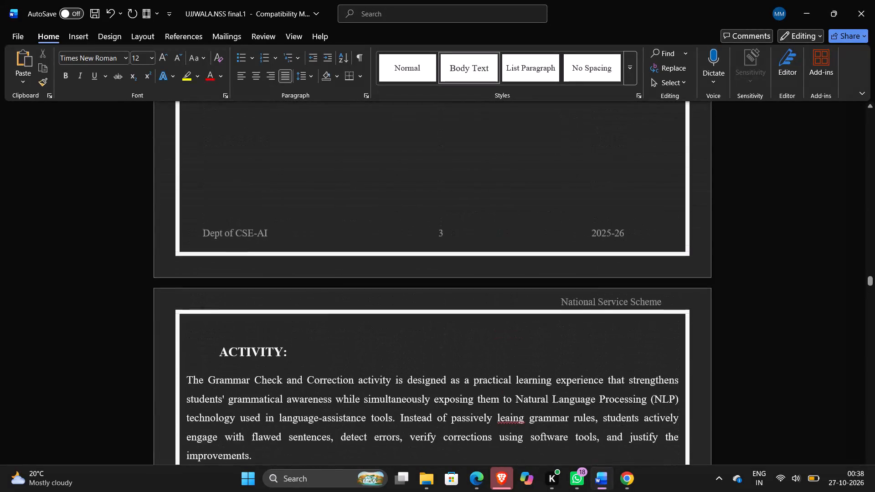
pyautogui.scroll(5, 416, 228)
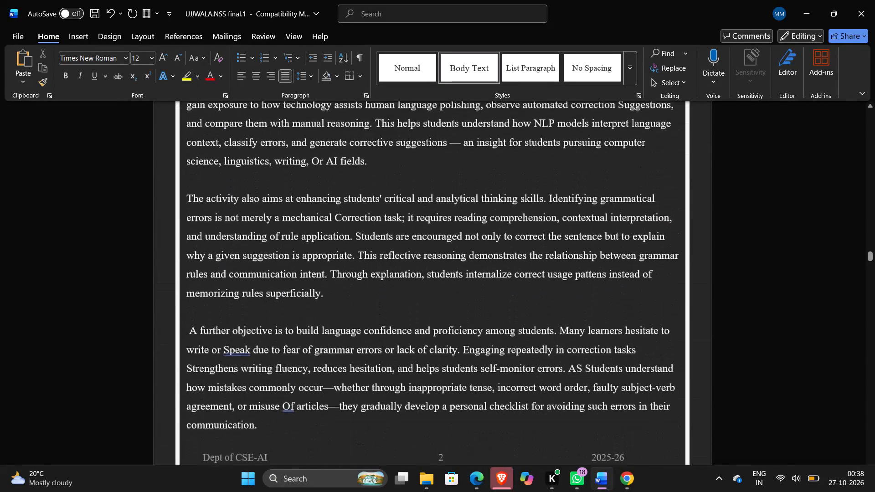
pyautogui.scroll(20, 416, 228)
pyautogui.scroll(20, 416, 228)
pyautogui.scroll(20, 416, 228)
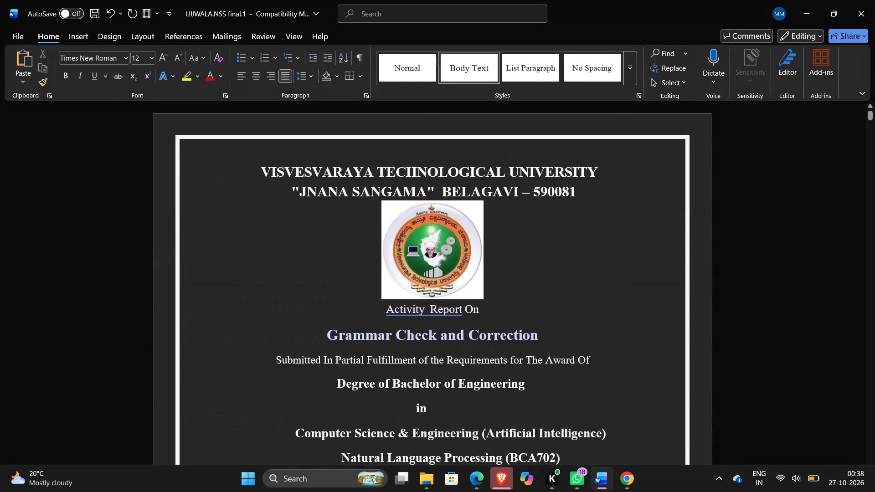
pyautogui.scroll(-2, 416, 228)
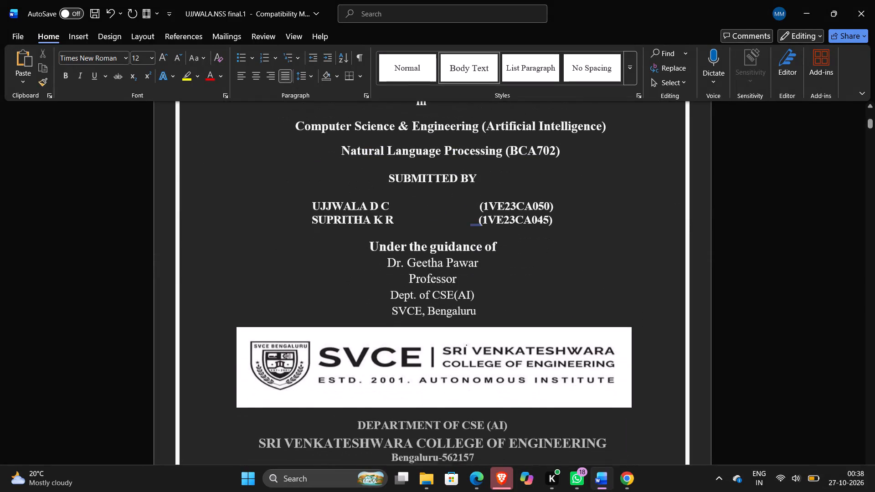
# Remove the stray spaces just inside the quotation marks around "Grammar Check and Correction" in the certificate paragraph.
pyautogui.scroll(-3, 416, 228)
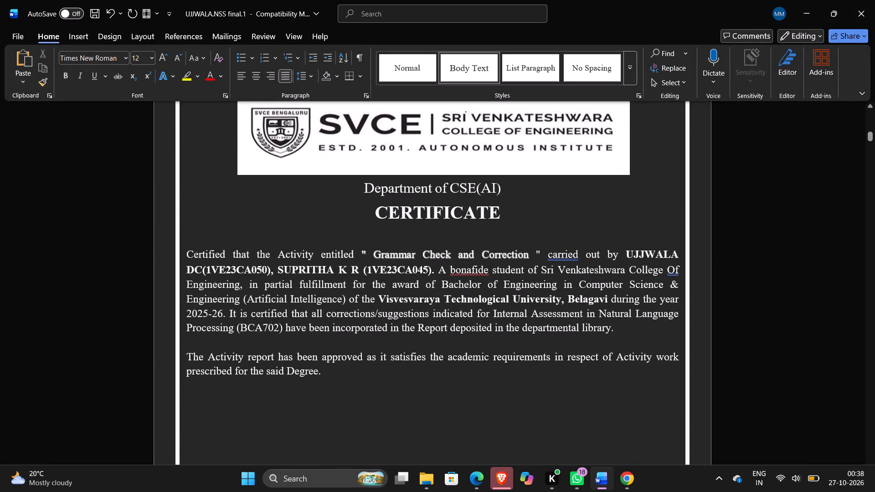
pyautogui.click(372, 254)
pyautogui.press('BackSpace')
pyautogui.click(533, 252)
pyautogui.press('BackSpace')
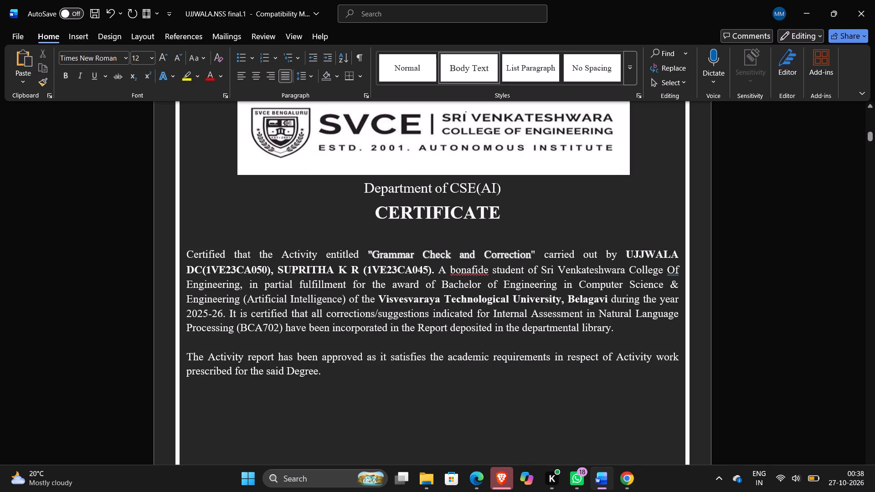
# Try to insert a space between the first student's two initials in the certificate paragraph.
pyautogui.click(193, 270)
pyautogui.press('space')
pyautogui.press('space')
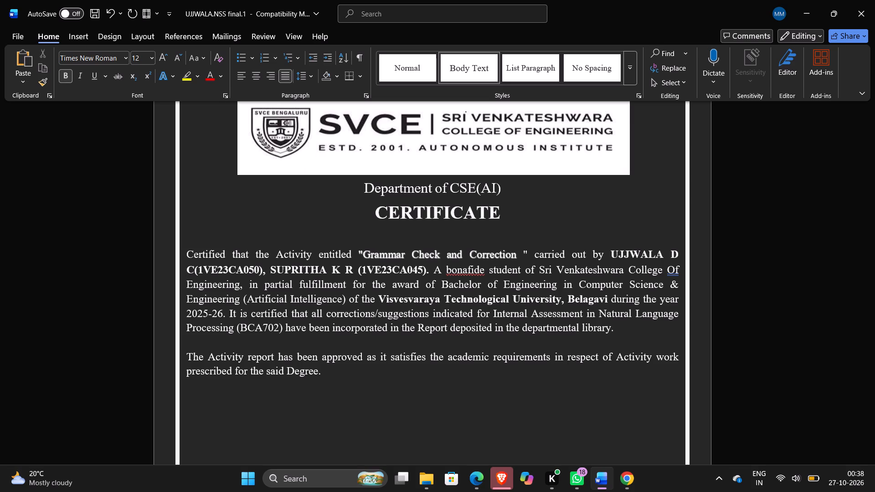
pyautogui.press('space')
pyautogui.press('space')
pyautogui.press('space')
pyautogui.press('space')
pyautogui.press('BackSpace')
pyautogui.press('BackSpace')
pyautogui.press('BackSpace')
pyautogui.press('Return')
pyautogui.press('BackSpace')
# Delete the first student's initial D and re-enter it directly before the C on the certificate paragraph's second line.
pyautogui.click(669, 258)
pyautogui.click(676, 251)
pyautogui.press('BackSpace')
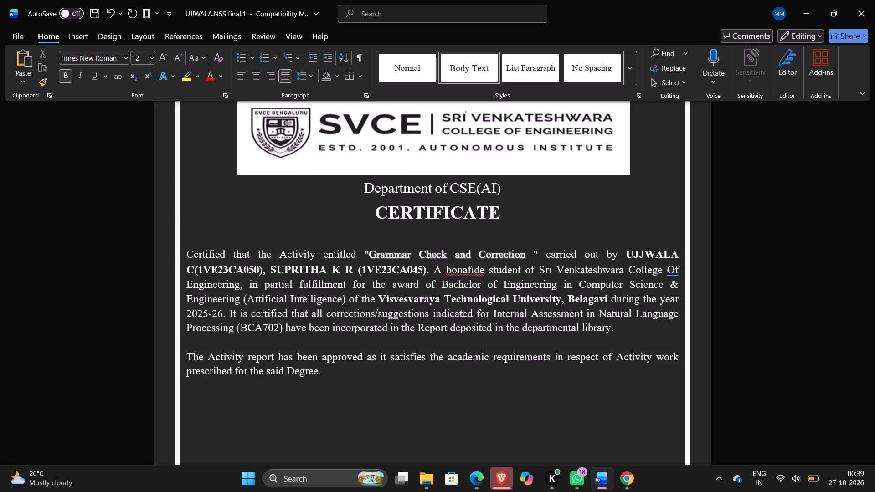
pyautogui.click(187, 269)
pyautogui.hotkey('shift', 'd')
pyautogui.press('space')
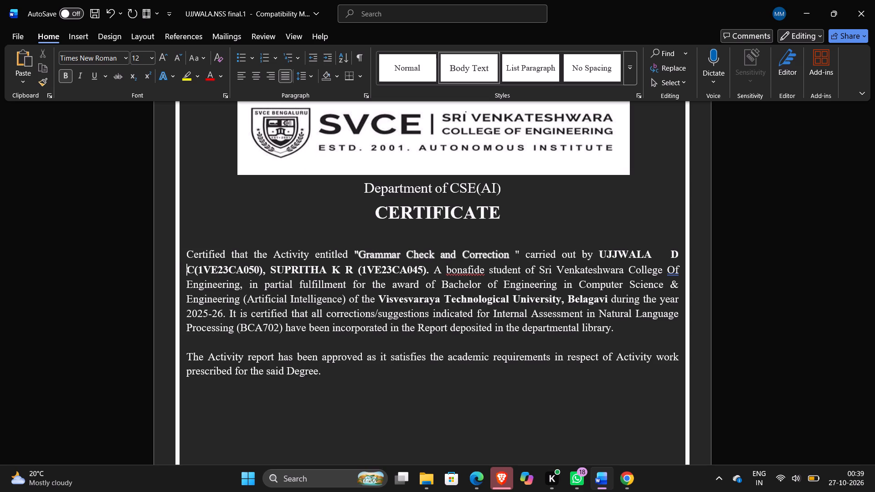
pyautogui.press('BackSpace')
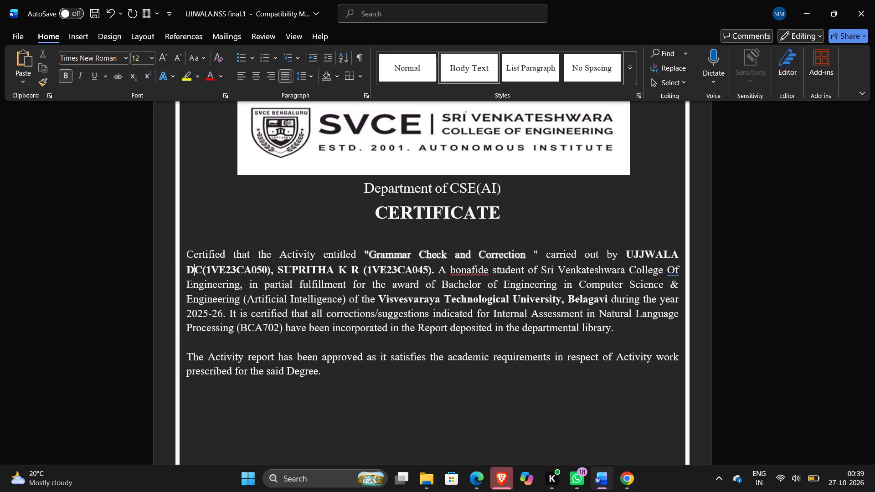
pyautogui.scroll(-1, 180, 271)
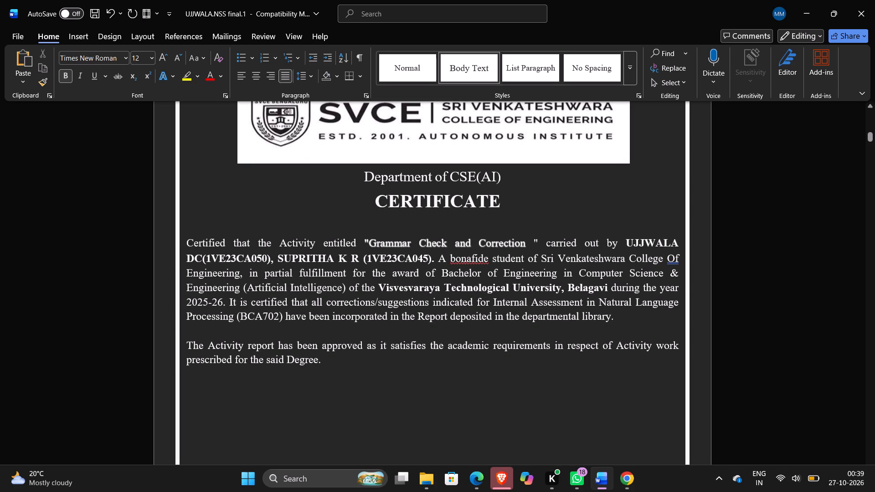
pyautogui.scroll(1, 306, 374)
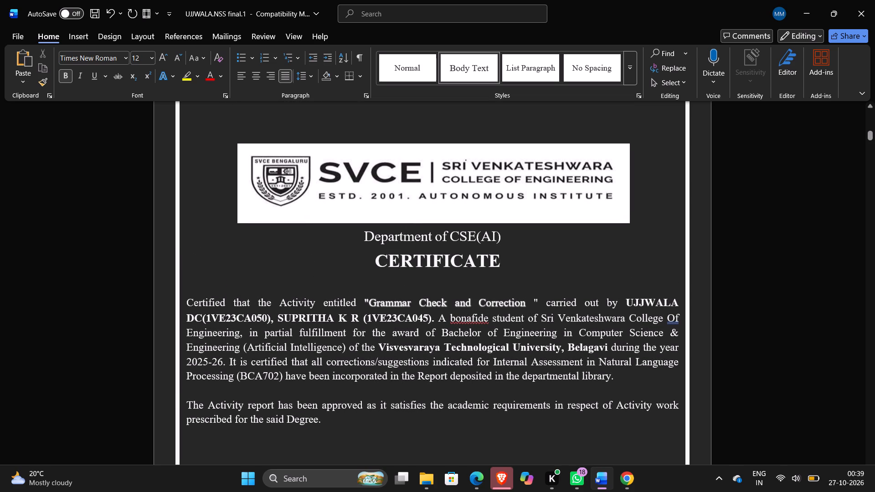
# Insert two blank lines between the "Department of CSE(AI)" line and the CERTIFICATE heading.
pyautogui.click(510, 236)
pyautogui.press('Return')
pyautogui.press('Return')
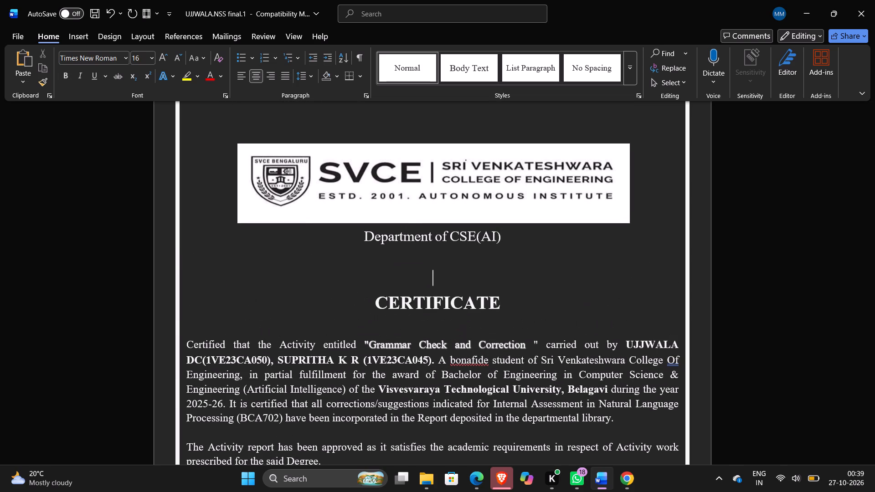
# Set the line spacing of the certificate's two body paragraphs to 1.5.
pyautogui.scroll(-1, 510, 236)
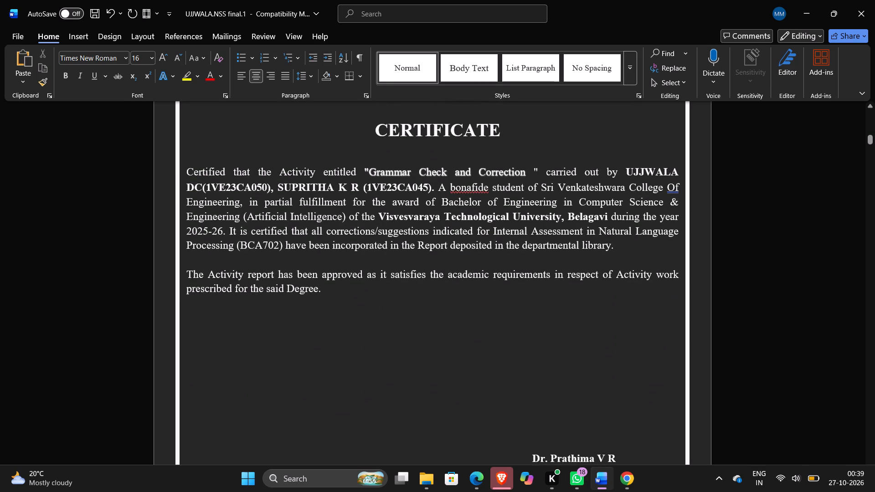
pyautogui.moveTo(426, 297); pyautogui.dragTo(398, 284)
pyautogui.moveTo(398, 284); pyautogui.dragTo(196, 171)
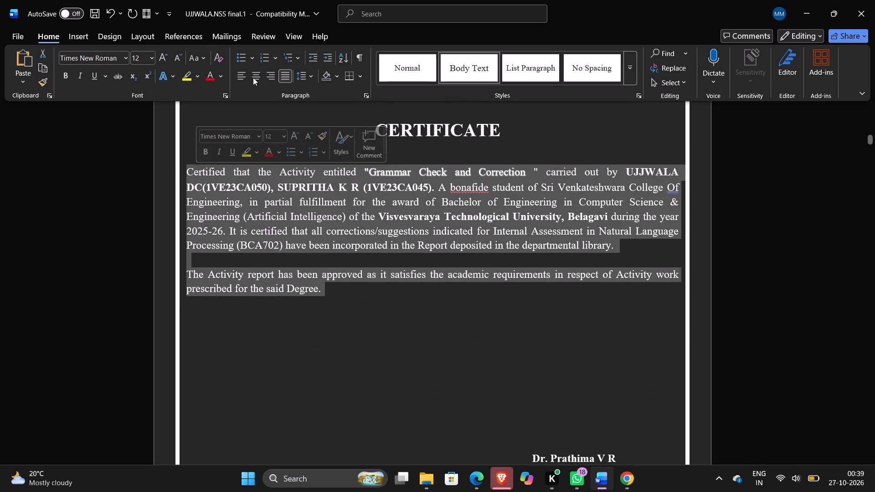
pyautogui.click(308, 77)
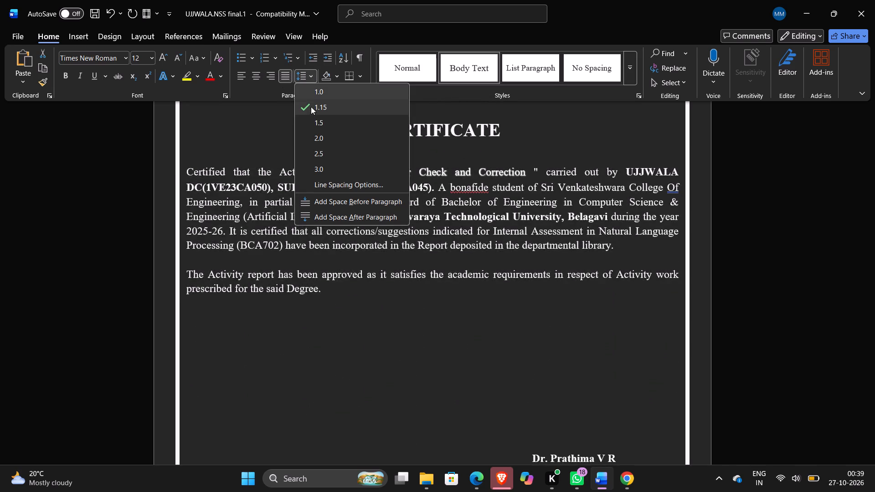
pyautogui.click(309, 118)
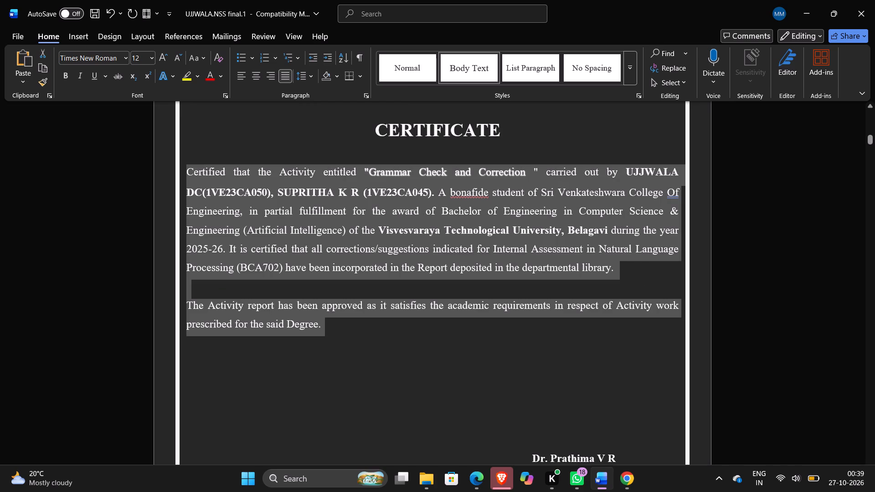
pyautogui.click(446, 341)
# Set the line spacing of the body paragraph on the Declaration page to 1.5.
pyautogui.scroll(2, 446, 341)
pyautogui.scroll(-1, 446, 341)
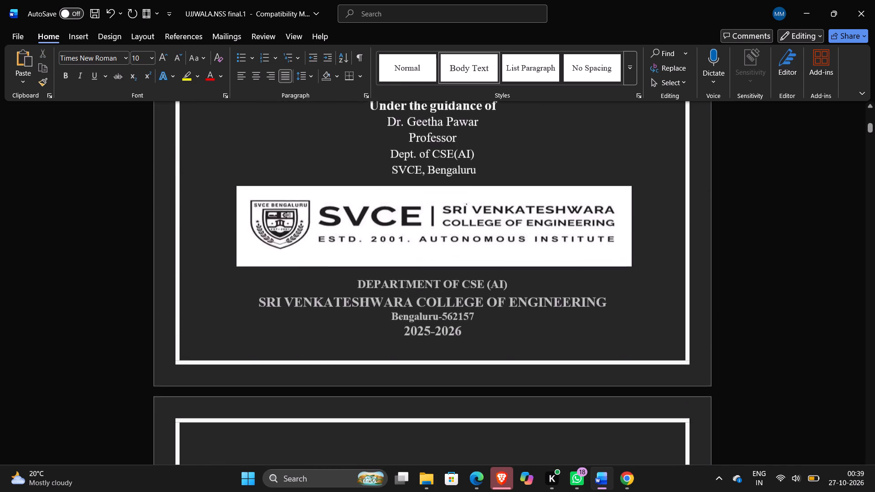
pyautogui.scroll(-1, 446, 341)
pyautogui.scroll(1, 446, 341)
pyautogui.scroll(-2, 446, 341)
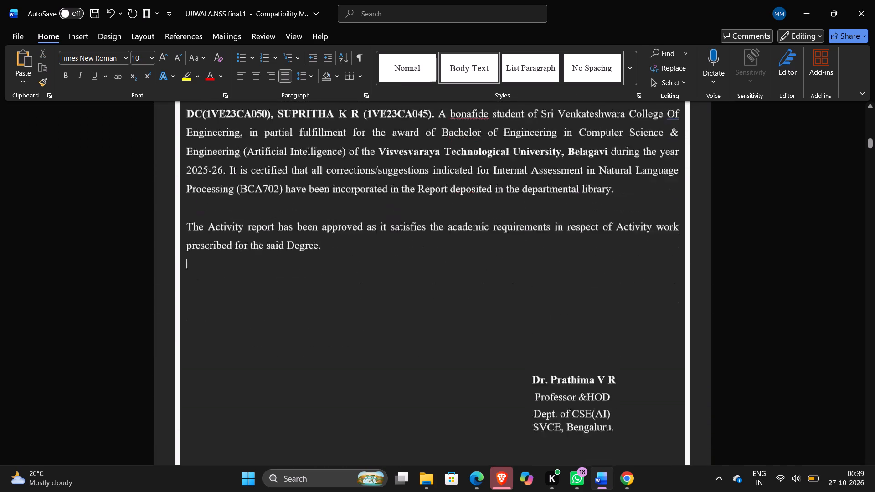
pyautogui.scroll(-5, 446, 341)
pyautogui.scroll(1, 446, 341)
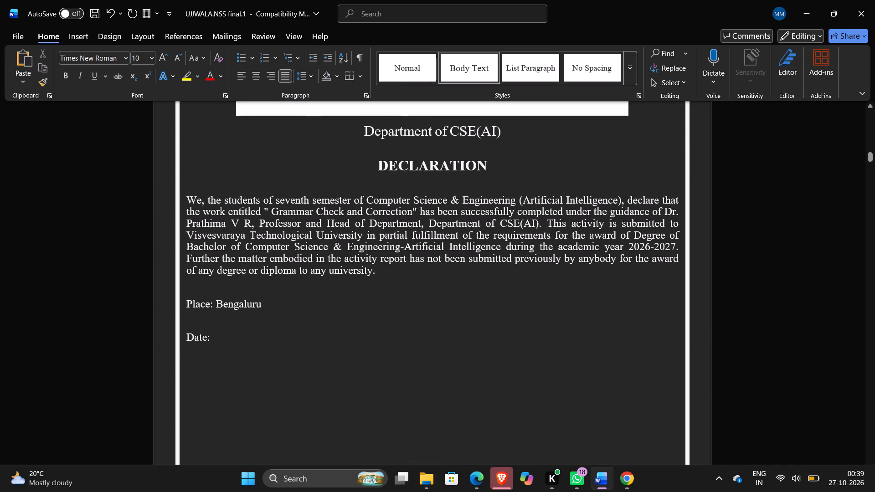
pyautogui.moveTo(386, 274); pyautogui.dragTo(172, 198)
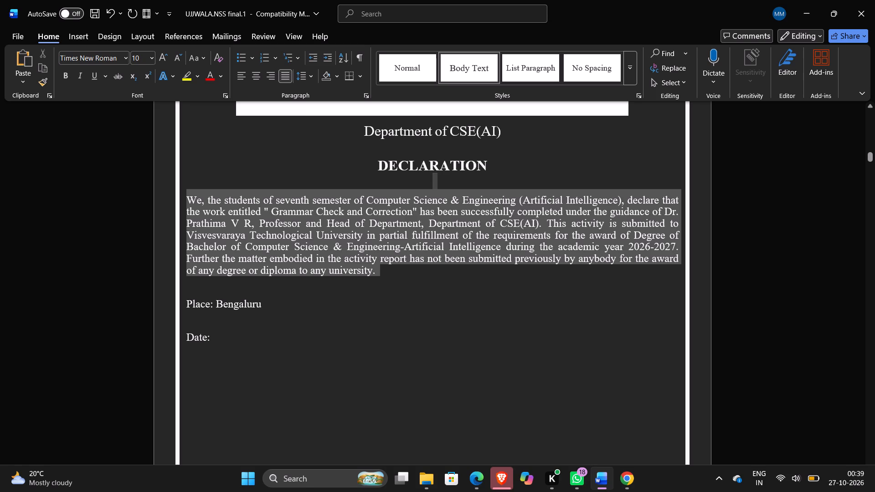
pyautogui.moveTo(172, 198); pyautogui.dragTo(172, 204)
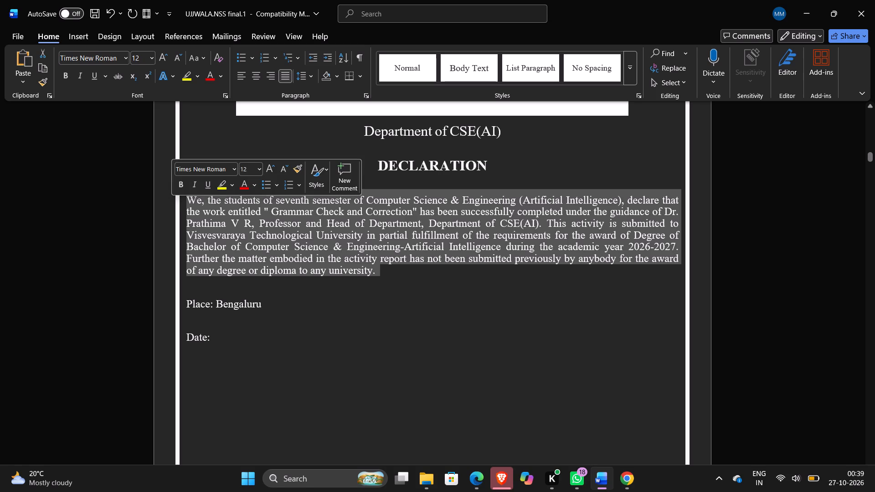
pyautogui.click(311, 80)
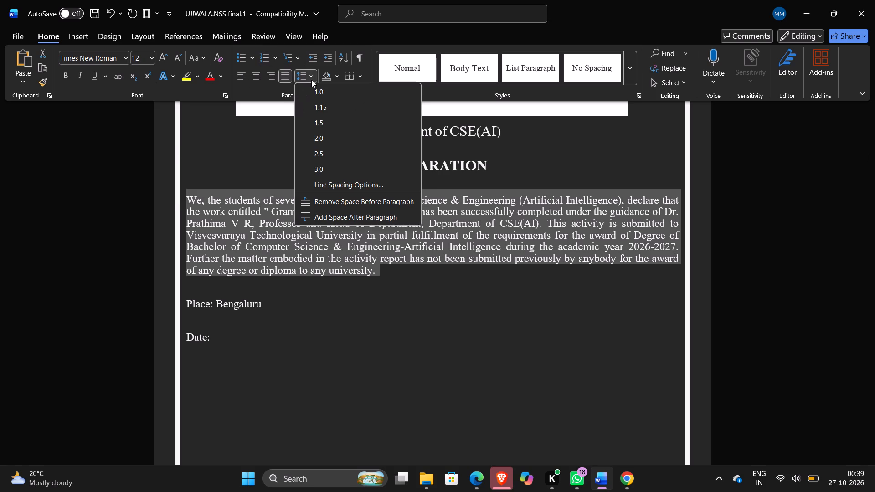
pyautogui.click(315, 122)
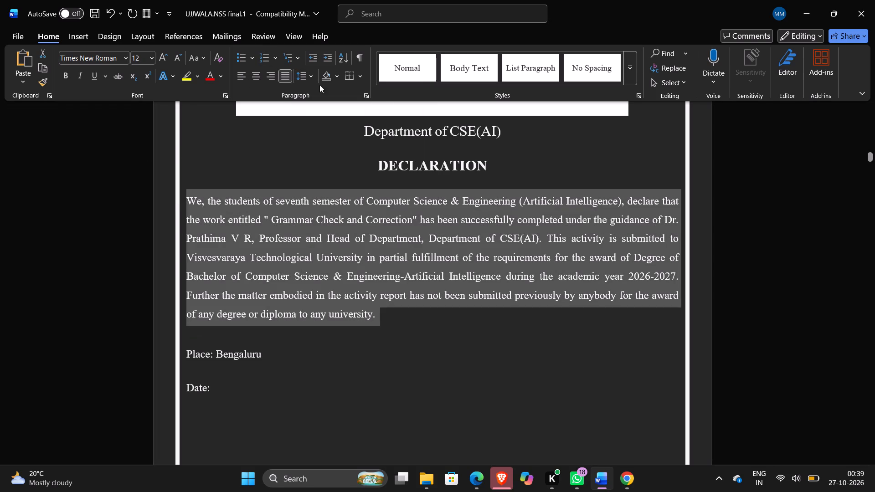
# Increase the left indent of the Declaration body paragraph by one level.
pyautogui.click(331, 59)
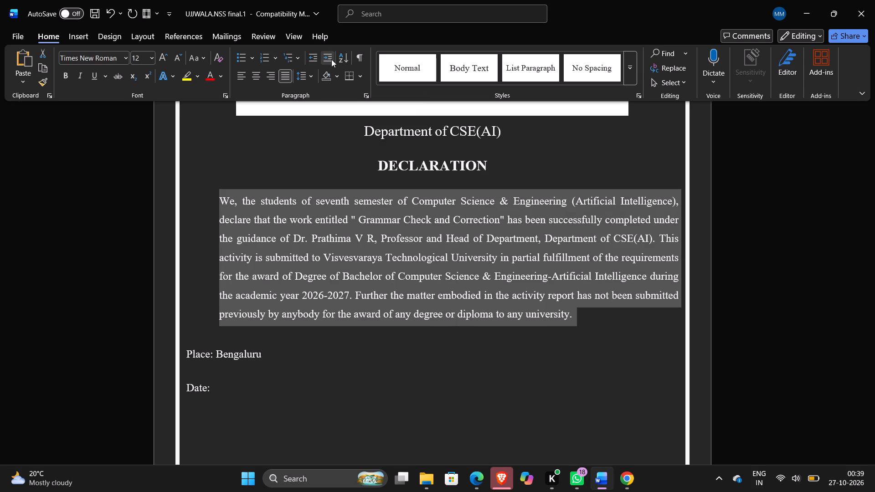
pyautogui.click(436, 385)
# Indent the "Place: Bengaluru" and "Date:" lines by one tab to align with the Declaration paragraph.
pyautogui.scroll(2, 436, 385)
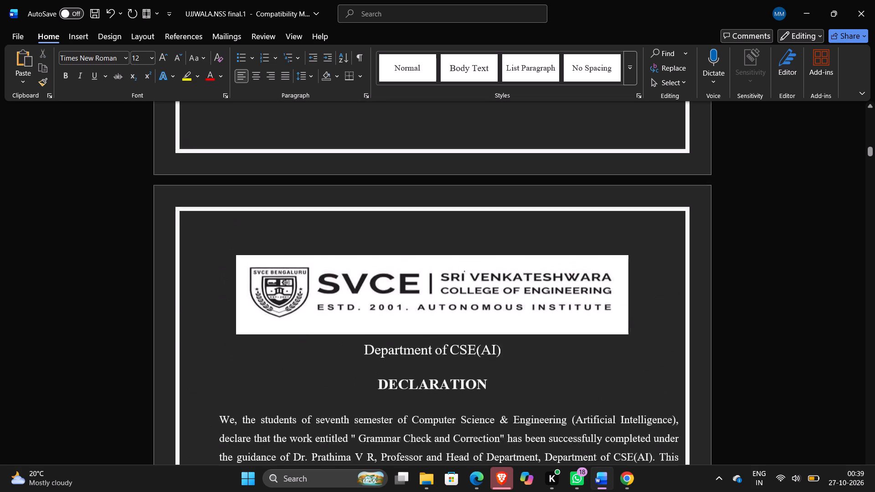
pyautogui.scroll(2, 436, 385)
pyautogui.scroll(-3, 436, 385)
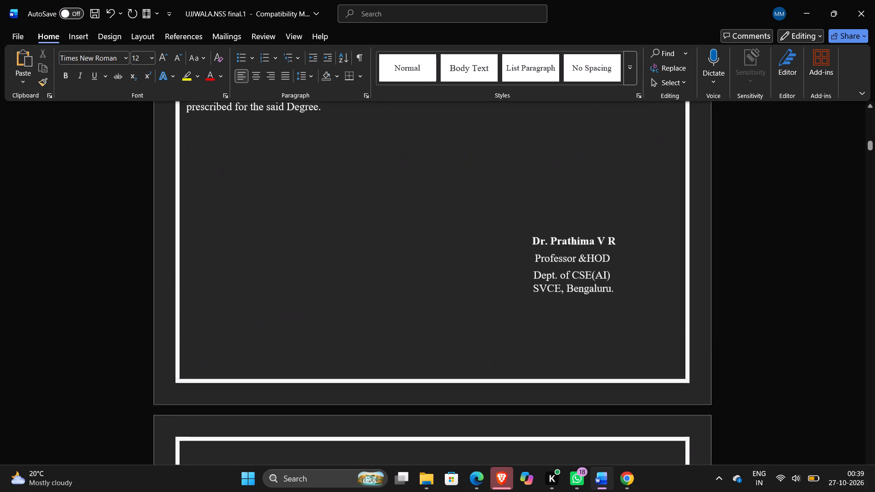
pyautogui.scroll(-1, 436, 385)
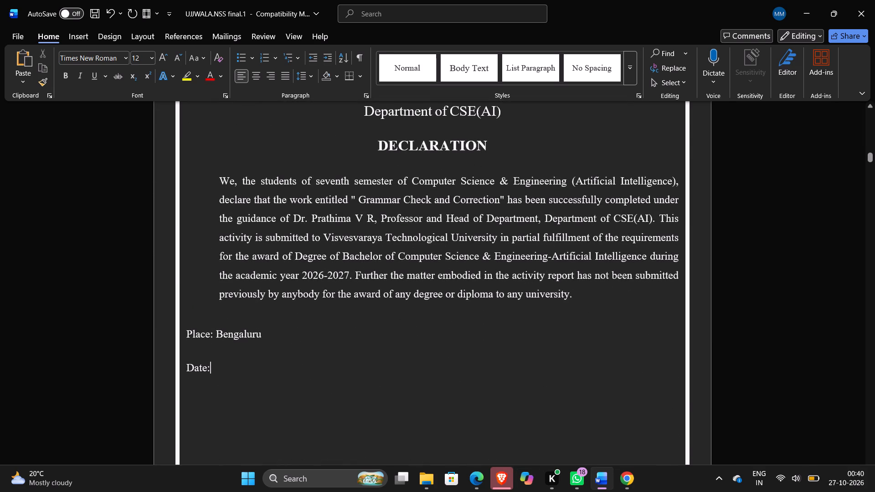
pyautogui.click(185, 329)
pyautogui.press('Tab')
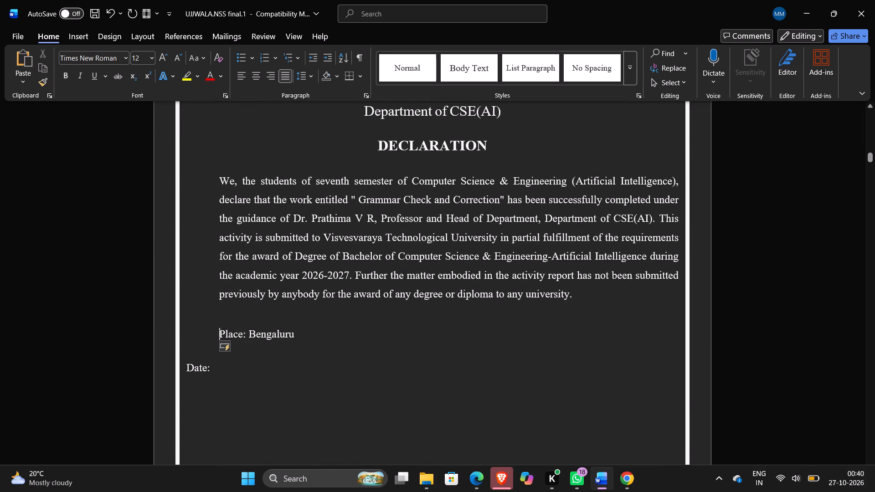
pyautogui.click(185, 368)
pyautogui.press('Tab')
# Shift both student name lines at the bottom of the Declaration page to the right by two tabs each.
pyautogui.scroll(-3, 185, 368)
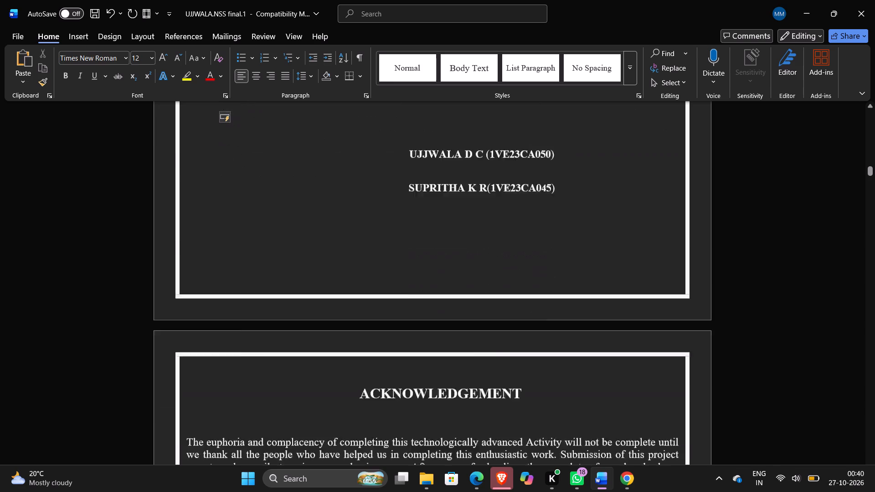
pyautogui.scroll(-1, 185, 368)
pyautogui.scroll(2, 185, 368)
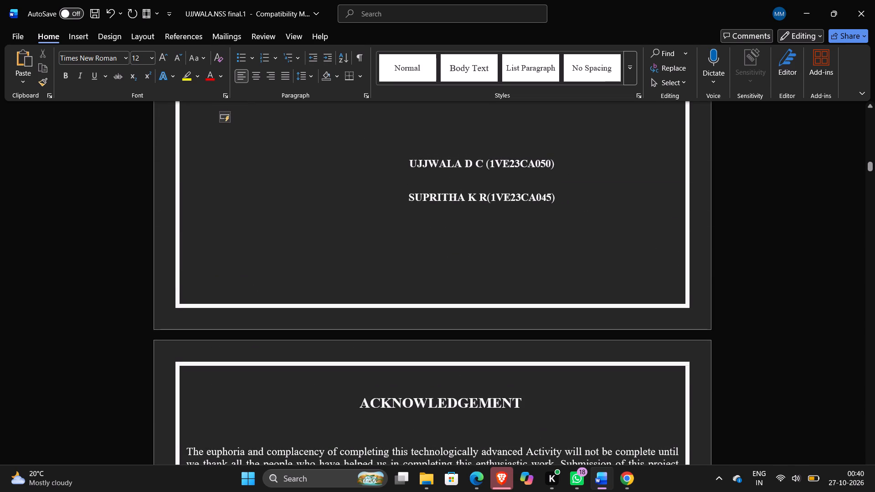
pyautogui.click(396, 148)
pyautogui.click(402, 160)
pyautogui.press('Tab')
pyautogui.click(402, 199)
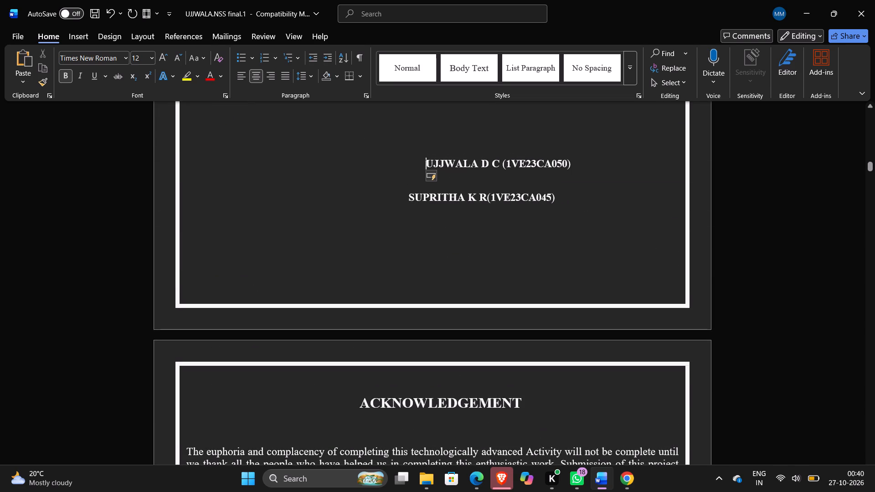
pyautogui.press('Tab')
pyautogui.click(402, 199)
pyautogui.press('Tab')
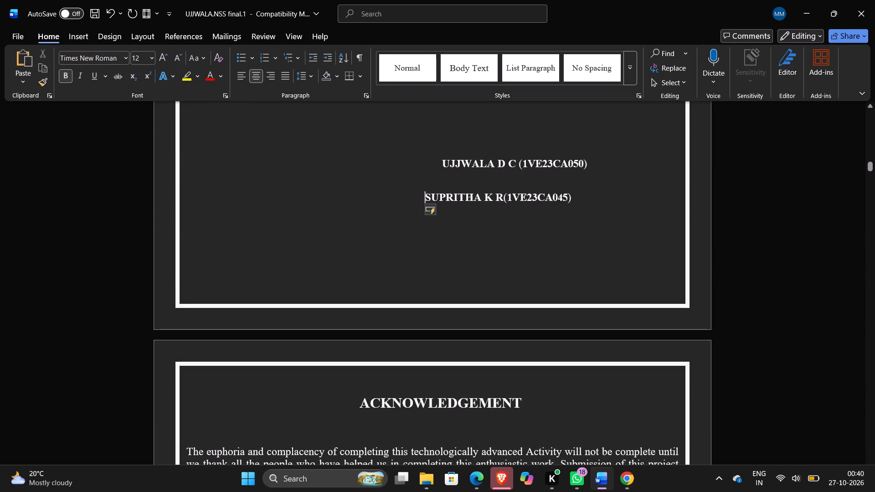
pyautogui.press('Tab')
# Review the layout and text of the Acknowledgement page against the end of the Declaration page.
pyautogui.scroll(-2, 402, 199)
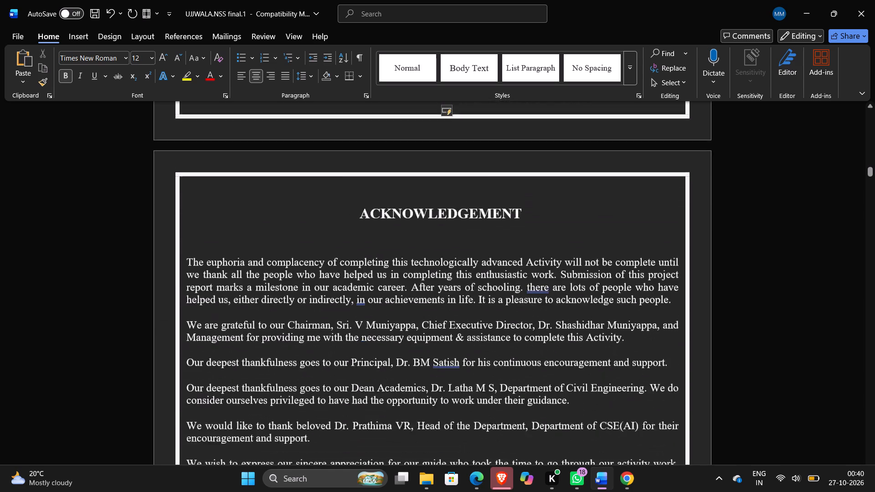
pyautogui.scroll(-1, 402, 199)
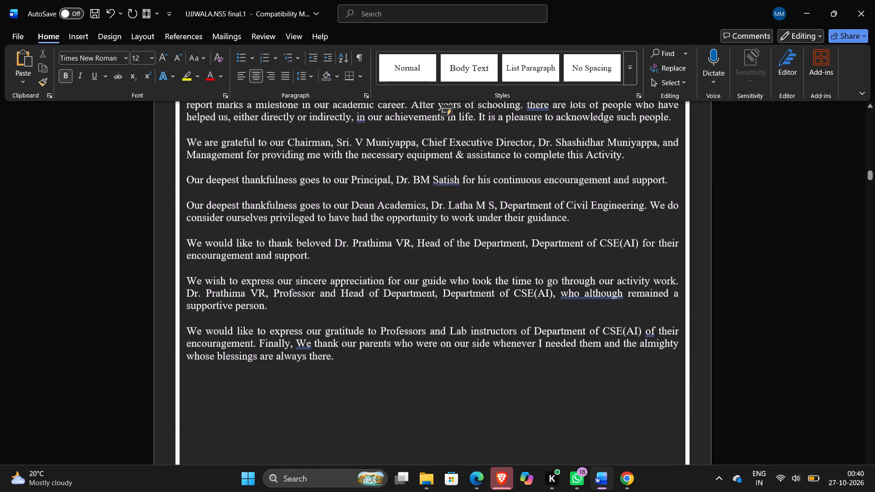
pyautogui.scroll(1, 216, 111)
pyautogui.scroll(2, 254, 179)
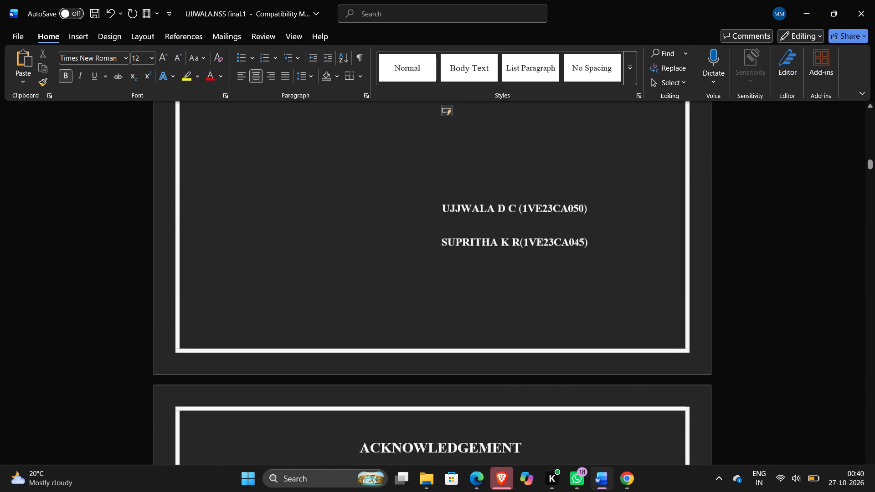
pyautogui.scroll(2, 254, 179)
pyautogui.scroll(-2, 254, 179)
pyautogui.scroll(3, 254, 179)
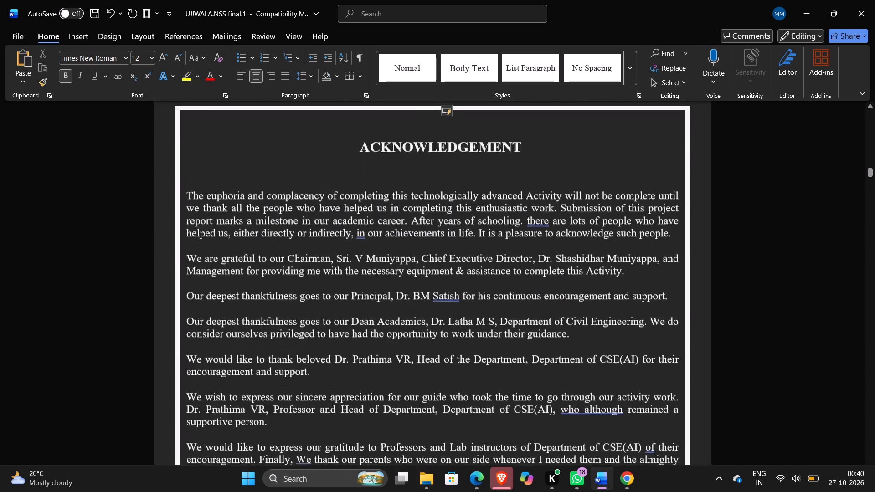
# Increase the left indent of the certificate's body paragraphs by one level.
pyautogui.scroll(6, 254, 179)
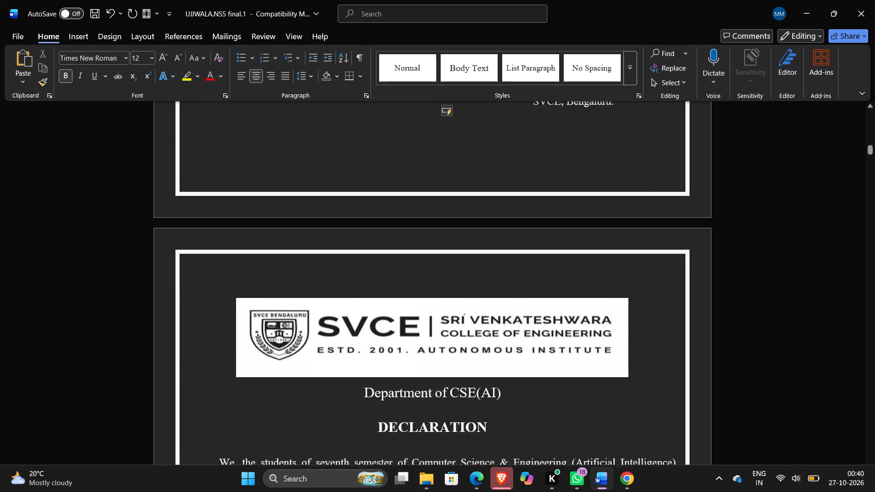
pyautogui.scroll(2, 254, 179)
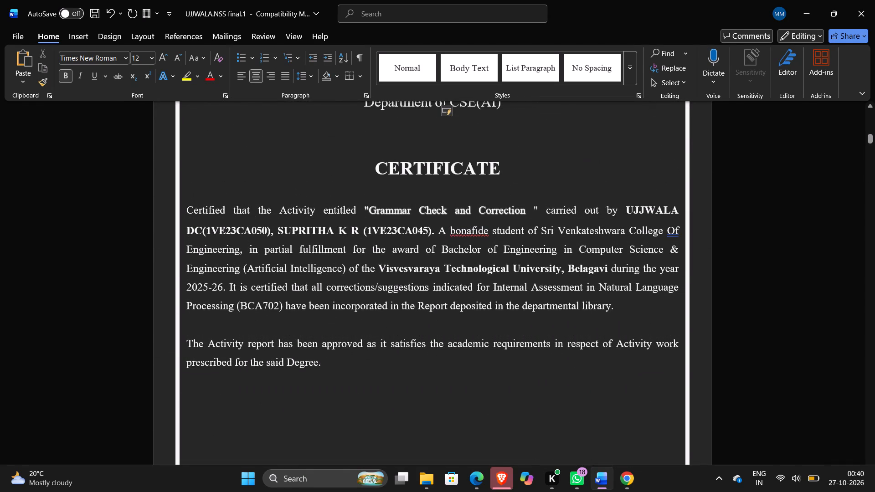
pyautogui.moveTo(183, 204); pyautogui.dragTo(367, 394)
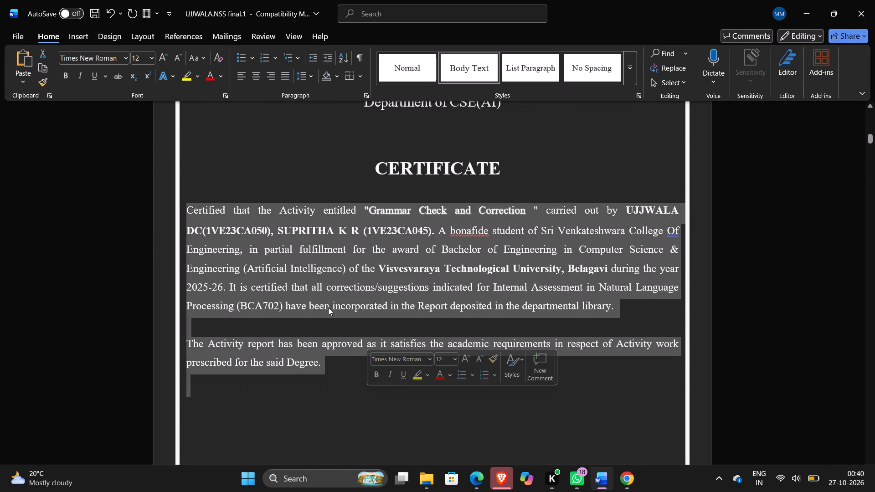
pyautogui.click(321, 60)
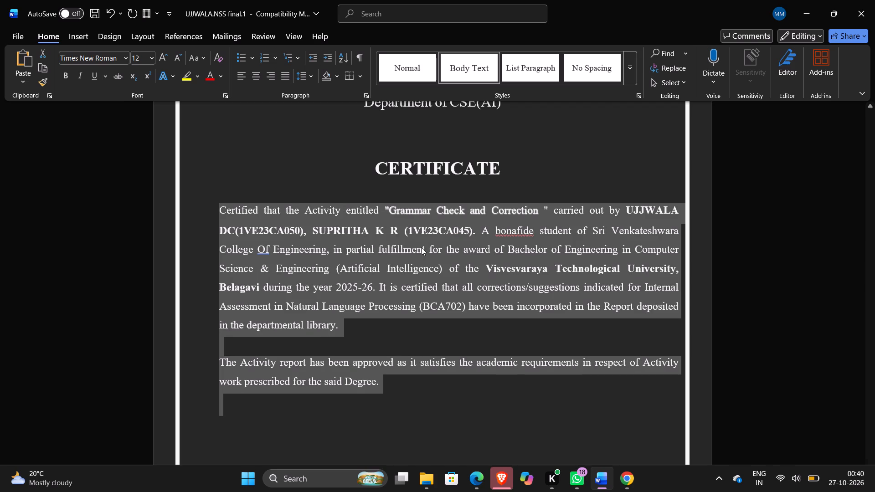
pyautogui.click(421, 429)
# Shift the HOD signature table at the bottom of the certificate page slightly to the right, nearer the page border.
pyautogui.scroll(-2, 421, 429)
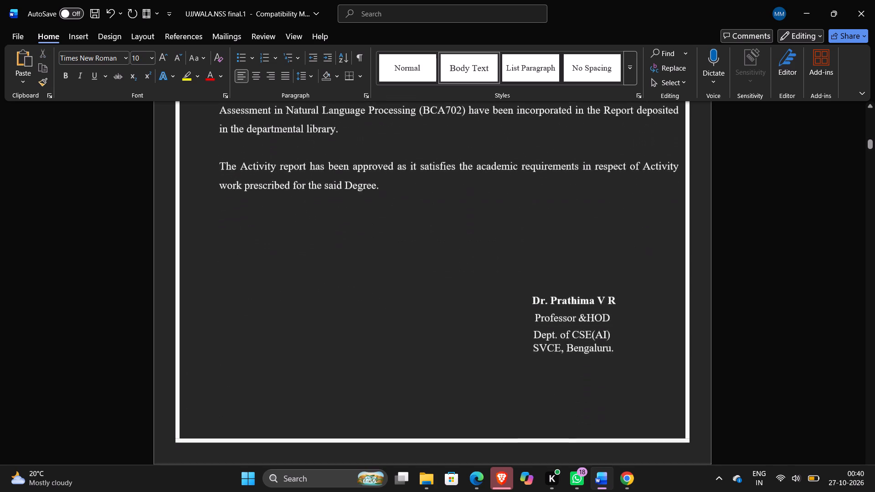
pyautogui.scroll(-1, 421, 429)
pyautogui.scroll(1, 421, 429)
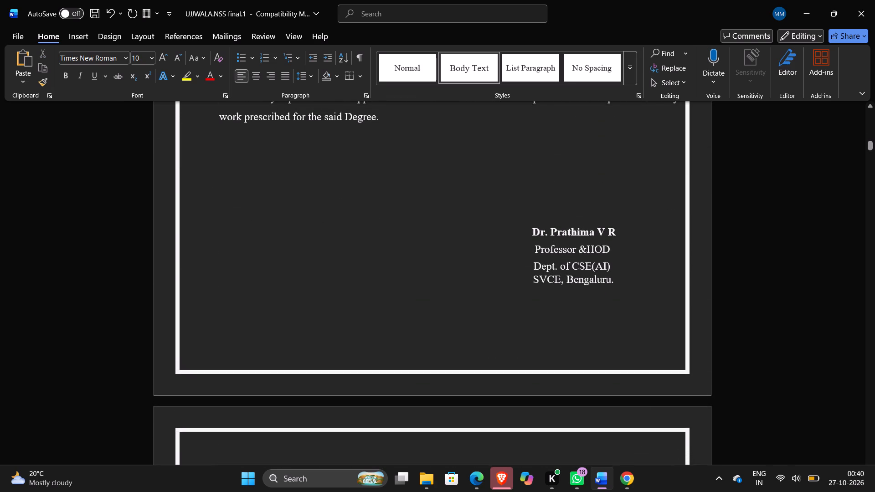
pyautogui.click(510, 227)
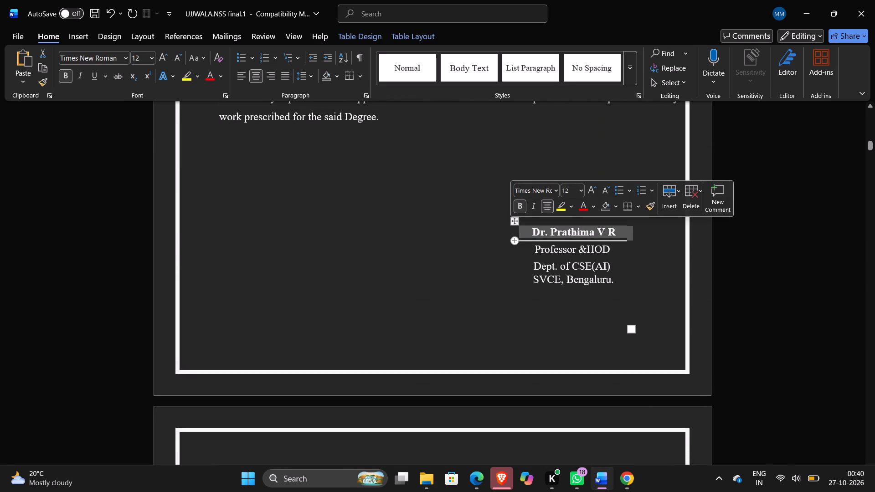
pyautogui.moveTo(516, 224); pyautogui.dragTo(548, 224)
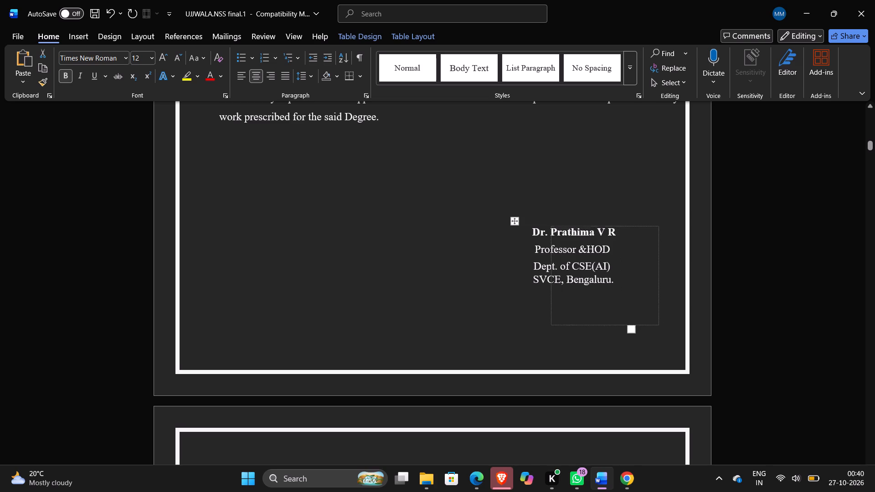
pyautogui.moveTo(548, 224); pyautogui.dragTo(547, 224)
pyautogui.click(491, 270)
pyautogui.scroll(1, 491, 270)
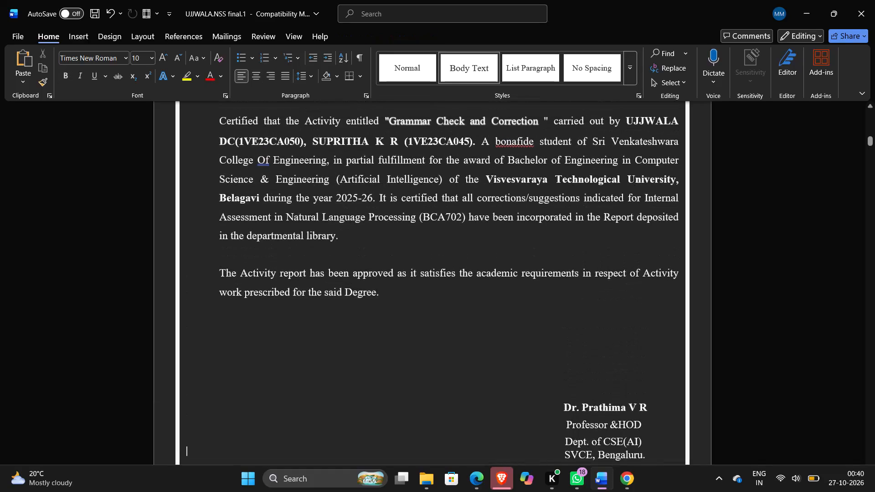
# Set the line spacing of all the Acknowledgement page's body paragraphs to 1.5.
pyautogui.scroll(-5, 491, 270)
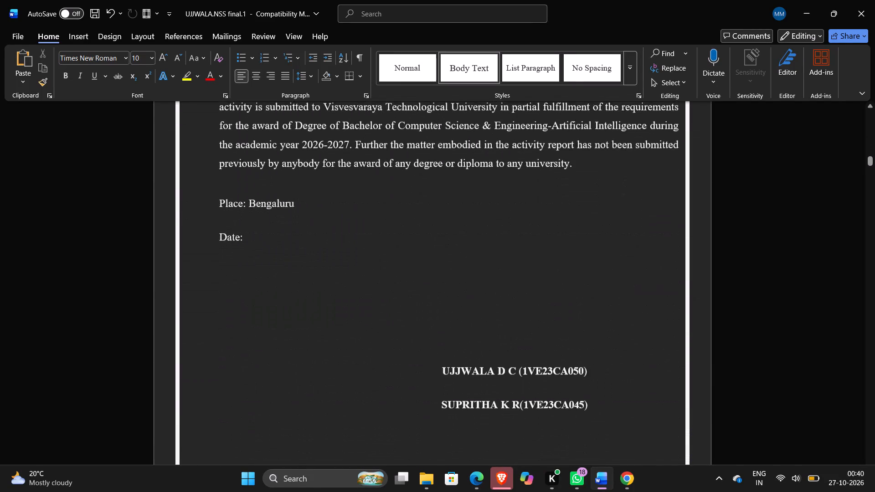
pyautogui.scroll(-3, 491, 270)
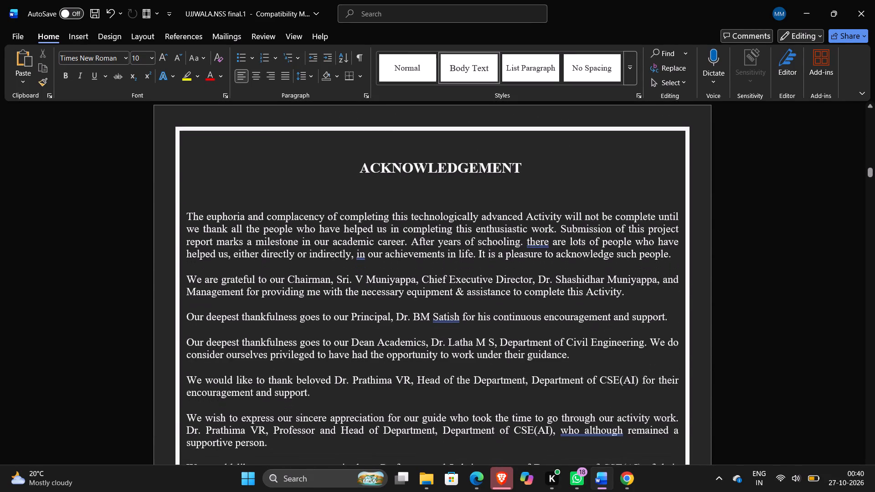
pyautogui.scroll(-1, 250, 203)
pyautogui.scroll(1, 250, 203)
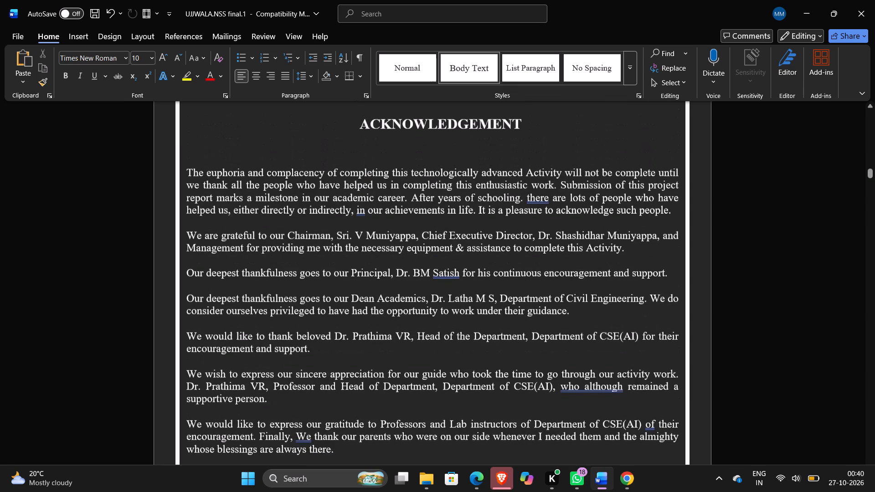
pyautogui.moveTo(185, 175); pyautogui.dragTo(350, 473)
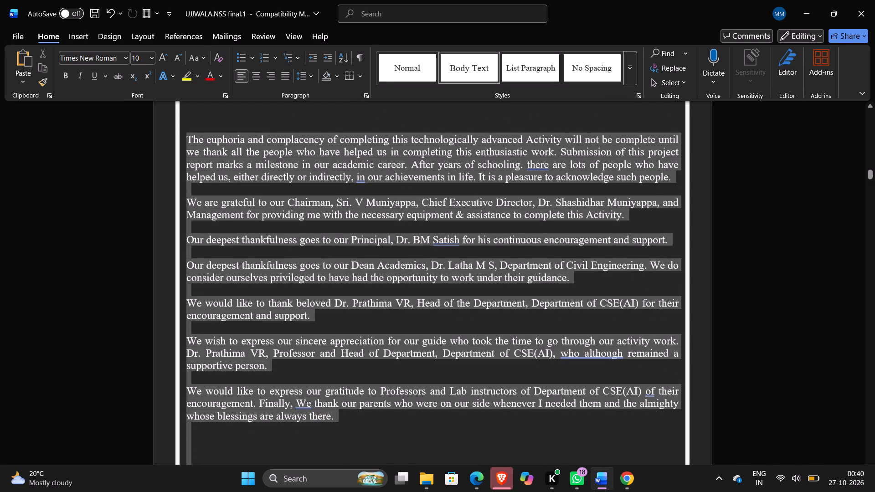
pyautogui.moveTo(350, 473); pyautogui.dragTo(361, 429)
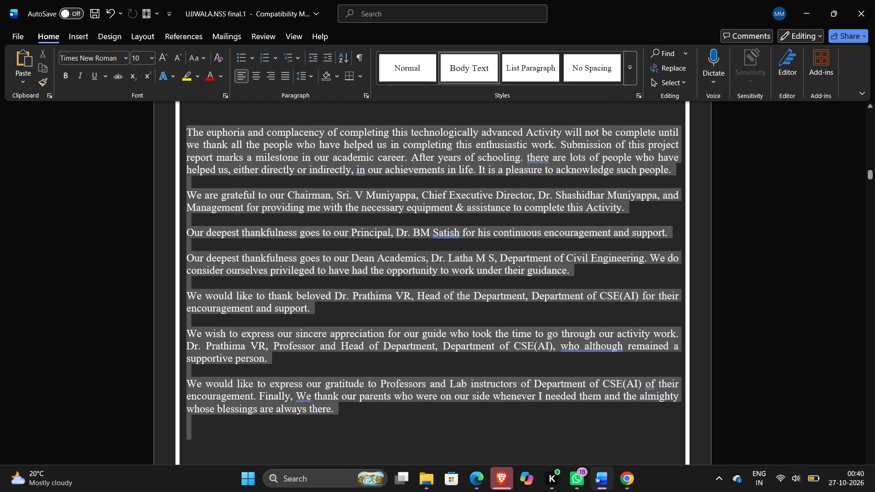
pyautogui.moveTo(361, 429); pyautogui.dragTo(354, 415)
pyautogui.moveTo(354, 415); pyautogui.dragTo(354, 410)
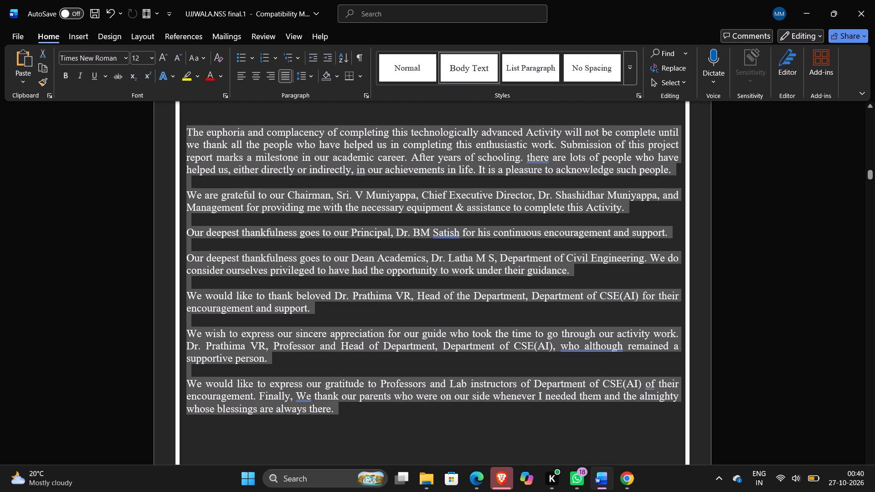
pyautogui.click(307, 79)
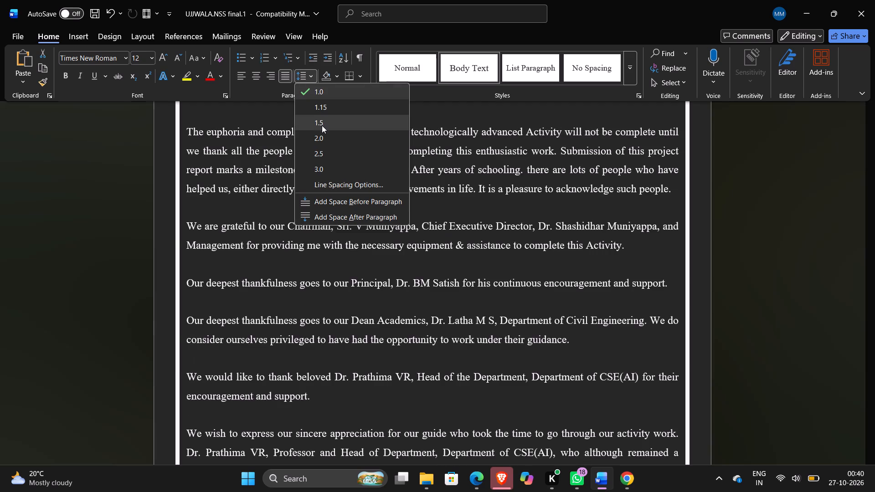
pyautogui.click(322, 125)
pyautogui.scroll(1, 343, 157)
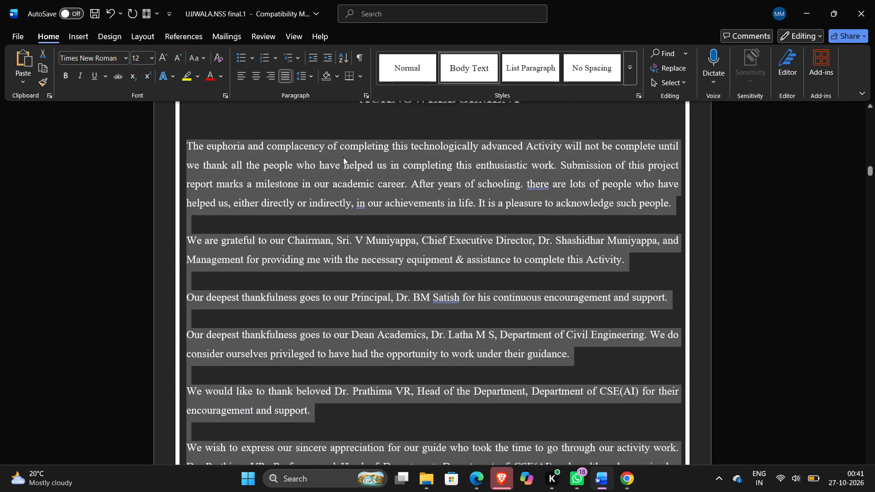
pyautogui.scroll(1, 343, 157)
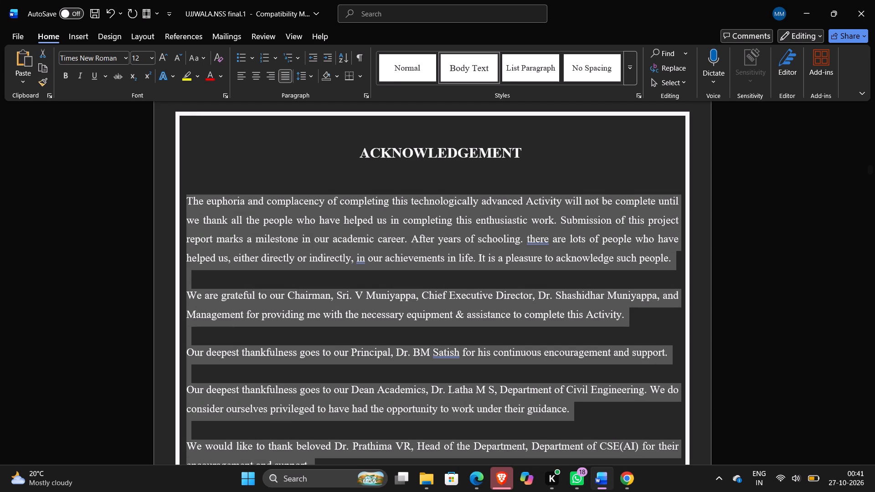
pyautogui.click(316, 76)
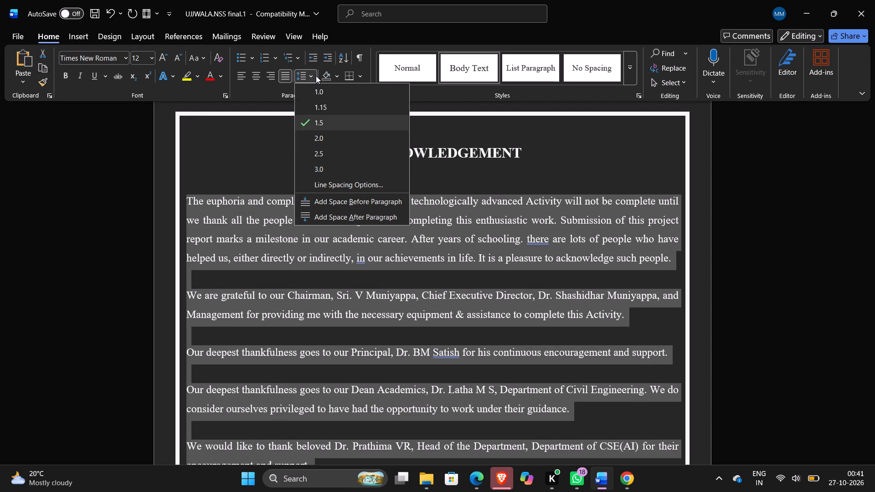
pyautogui.click(316, 76)
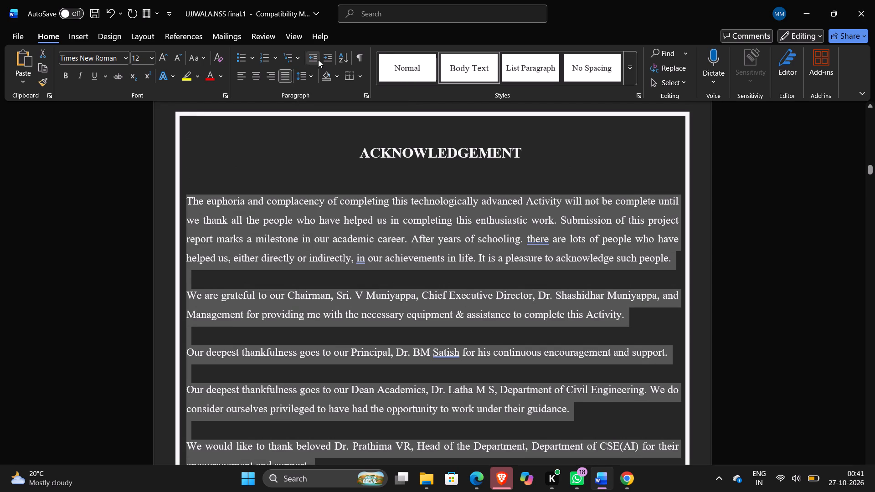
# Increase the left indent of the Acknowledgement body paragraphs by one level.
pyautogui.click(314, 60)
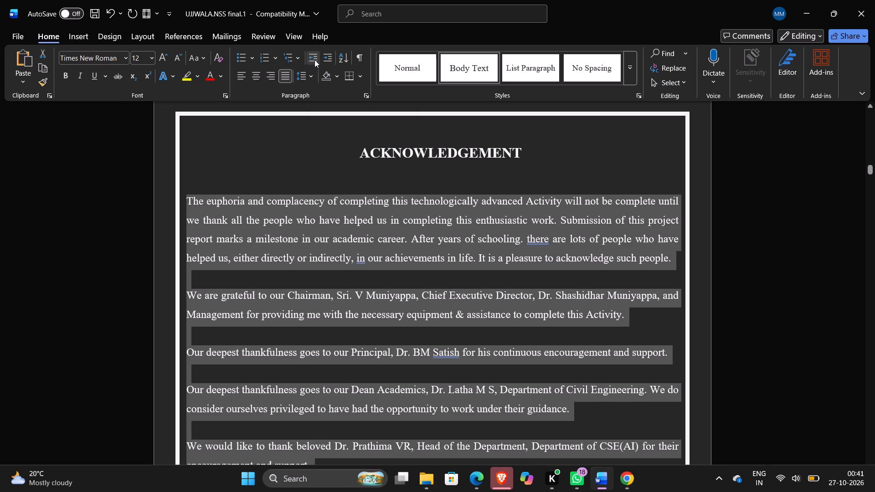
pyautogui.click(322, 59)
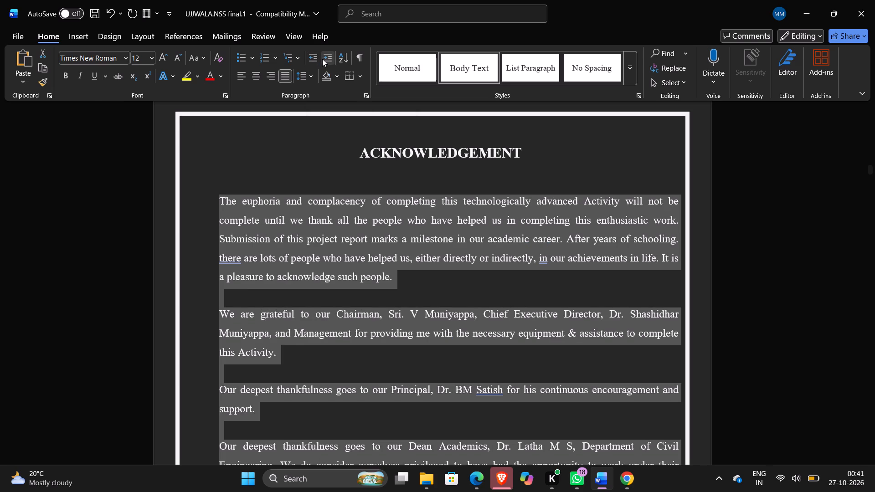
pyautogui.scroll(-1, 322, 59)
# Delete the blank line between the ACKNOWLEDGEMENT heading and its first paragraph.
pyautogui.click(411, 165)
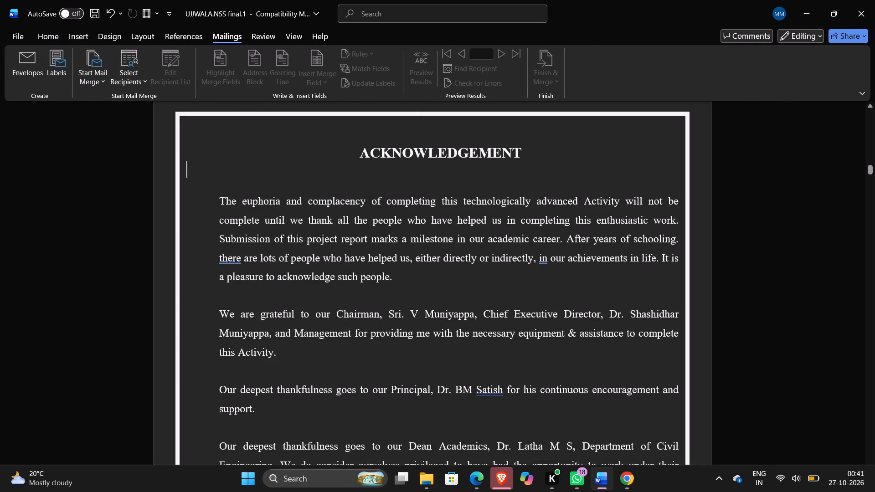
pyautogui.scroll(-2, 411, 165)
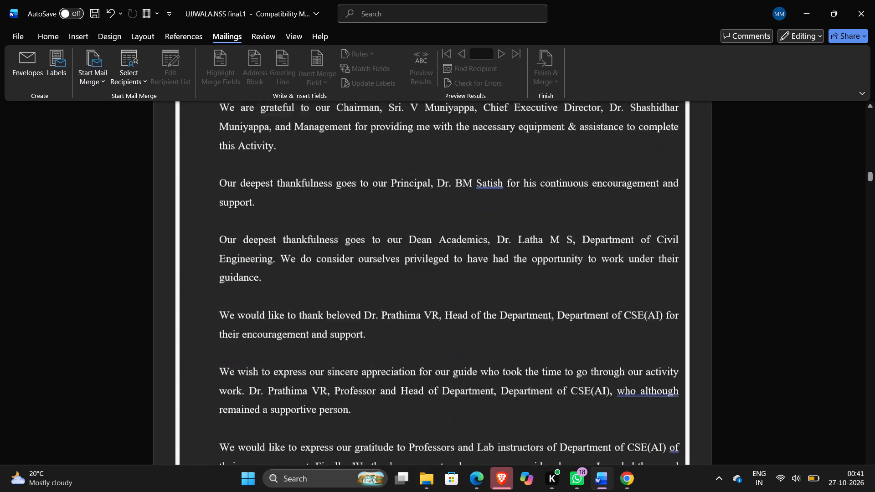
pyautogui.scroll(-3, 411, 165)
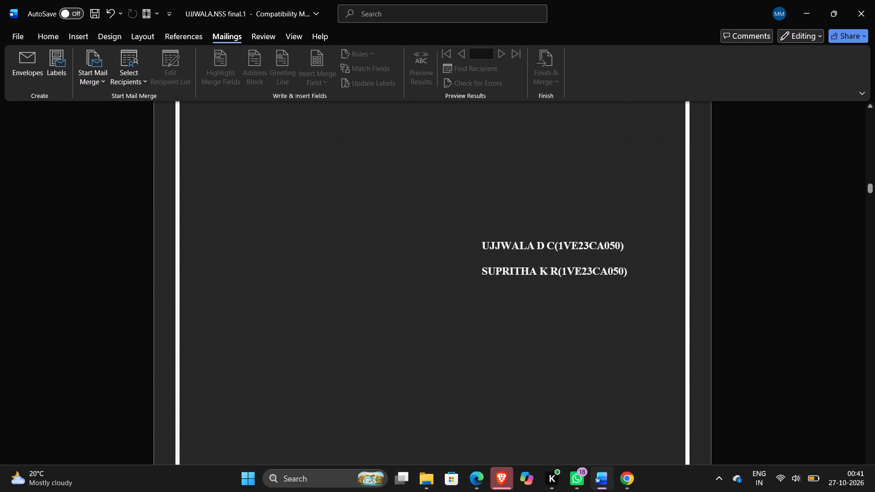
pyautogui.scroll(4, 411, 165)
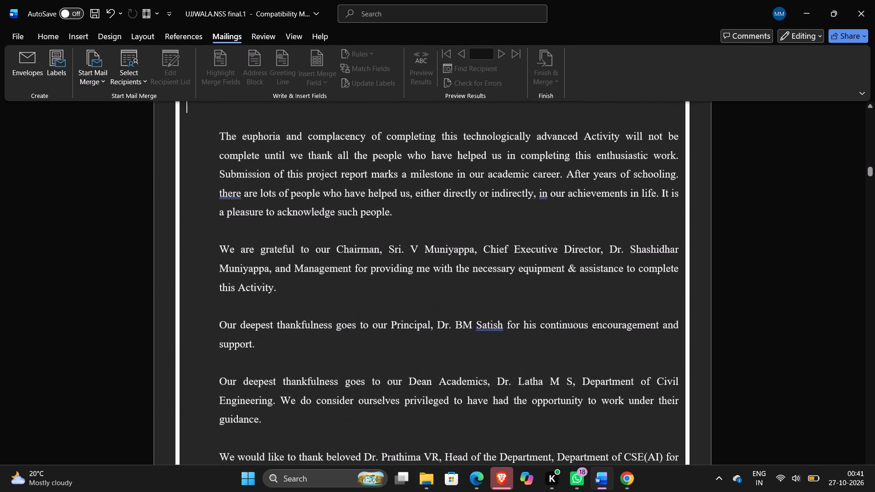
pyautogui.scroll(1, 340, 152)
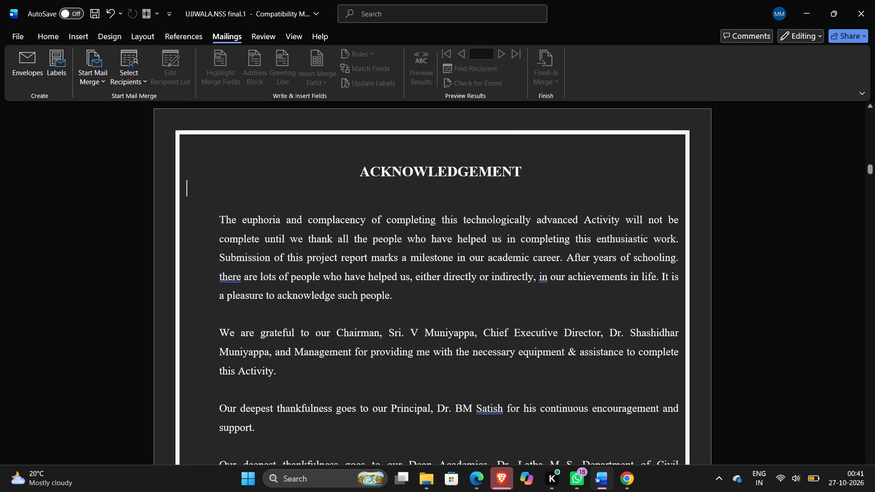
pyautogui.press('BackSpace')
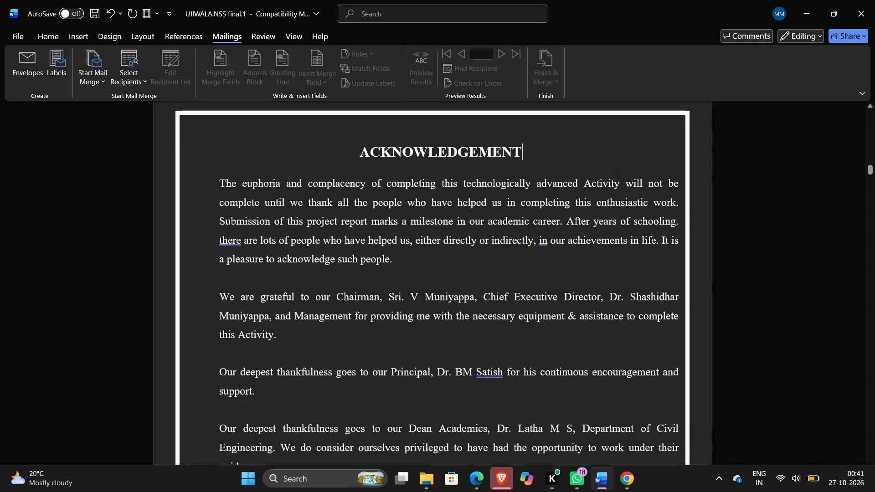
# Remove the space before paragraph from all the Acknowledgement body text, from the first paragraph through "blessings are always there.".
pyautogui.scroll(-1, 343, 199)
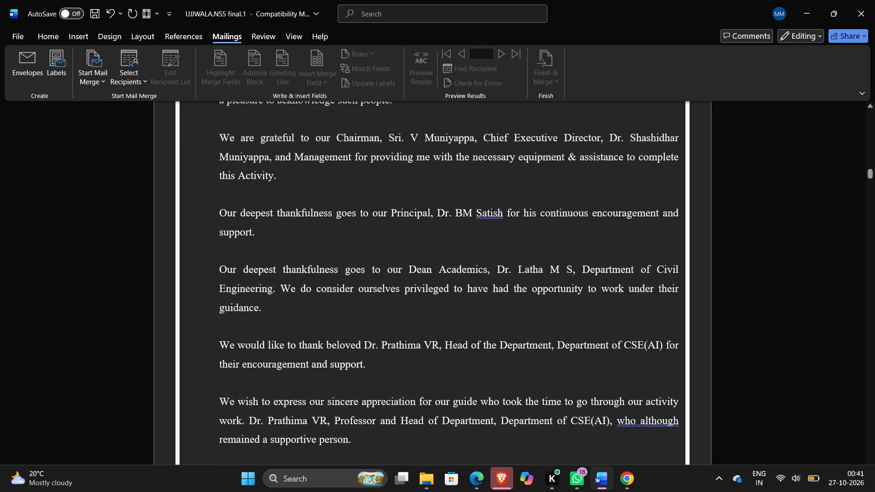
pyautogui.scroll(1, 282, 207)
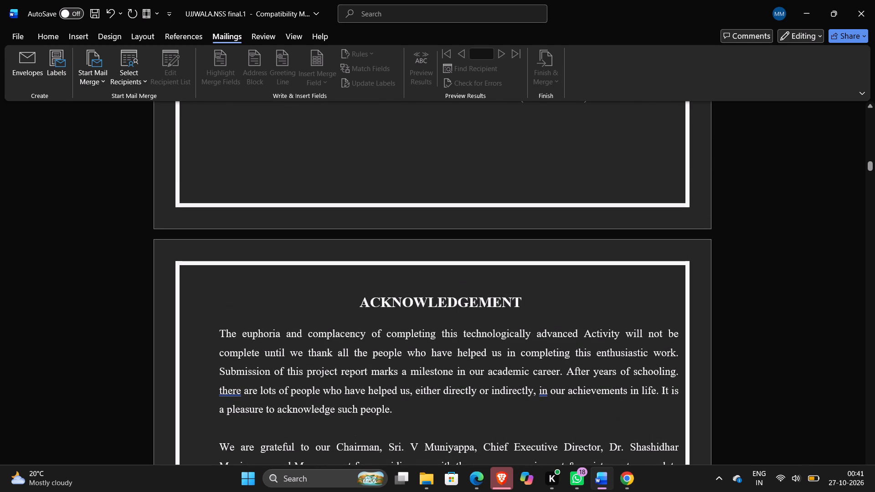
pyautogui.moveTo(216, 326); pyautogui.dragTo(346, 490)
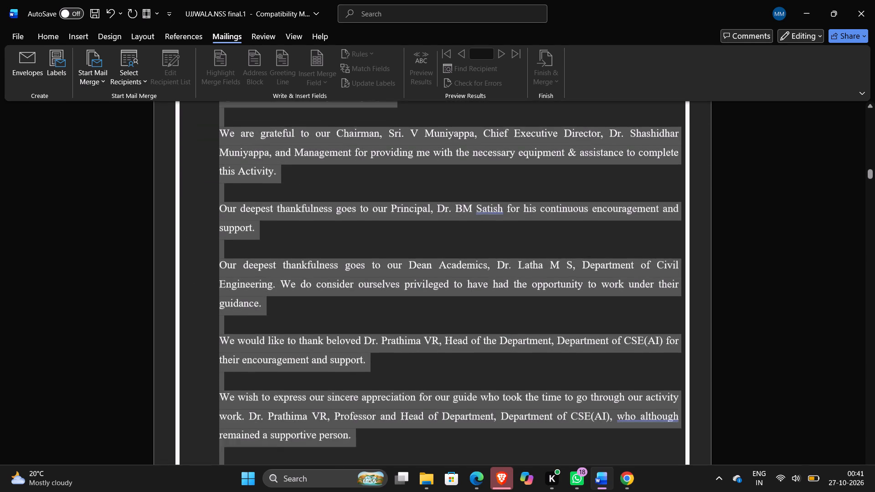
pyautogui.moveTo(346, 490); pyautogui.dragTo(446, 237)
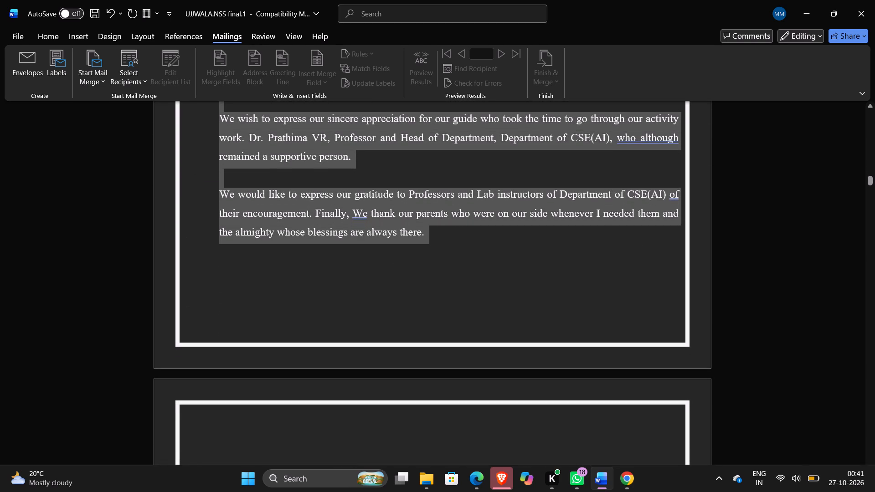
pyautogui.moveTo(446, 237); pyautogui.dragTo(446, 238)
pyautogui.click(49, 35)
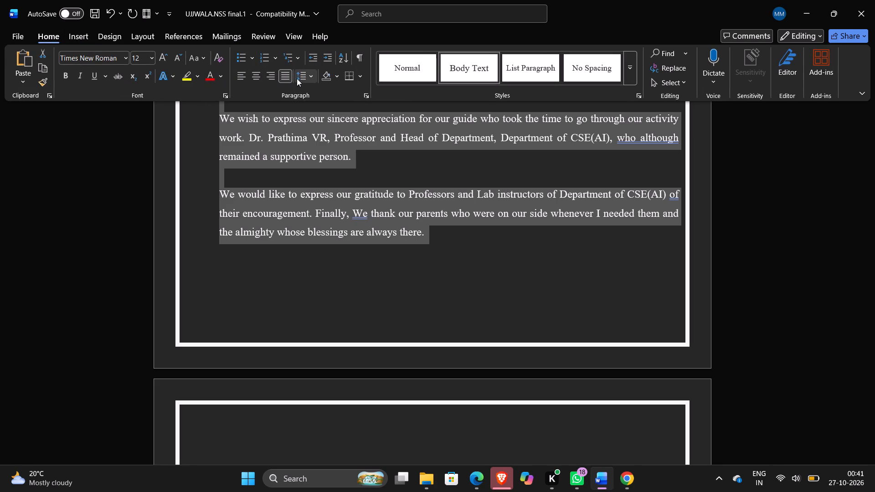
pyautogui.click(309, 81)
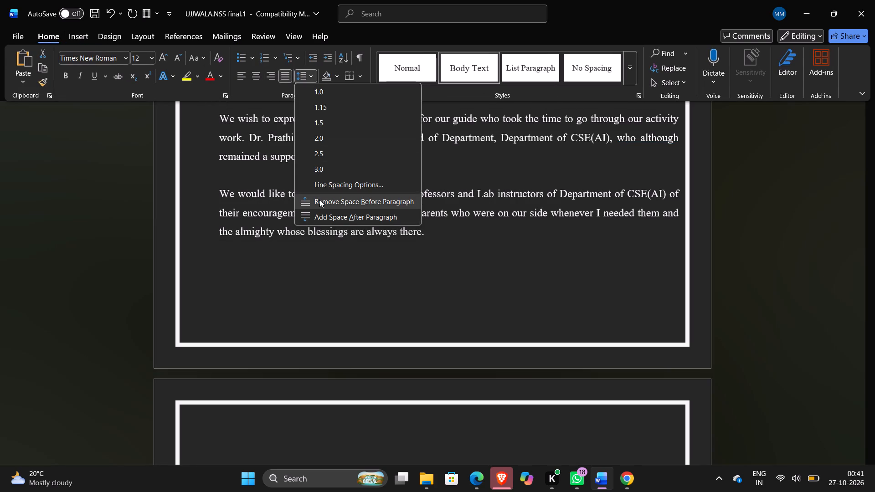
pyautogui.click(319, 200)
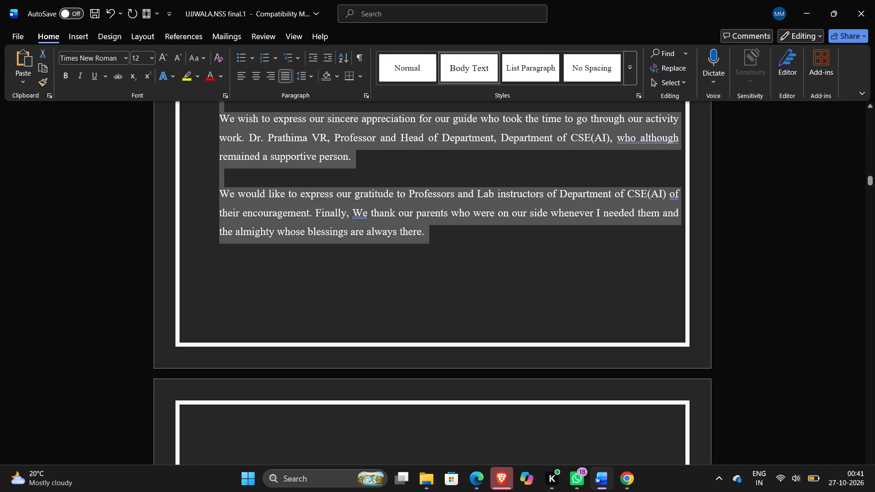
pyautogui.click(378, 262)
pyautogui.scroll(2, 378, 262)
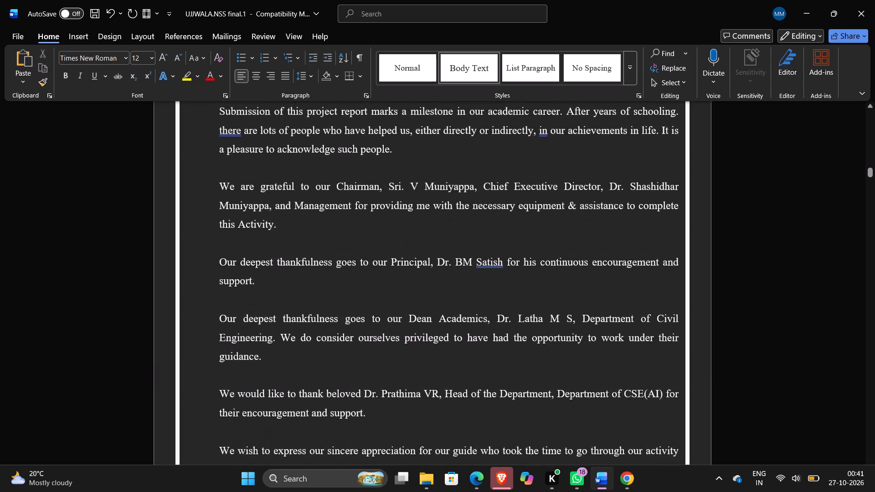
pyautogui.scroll(1, 378, 262)
pyautogui.scroll(-3, 378, 262)
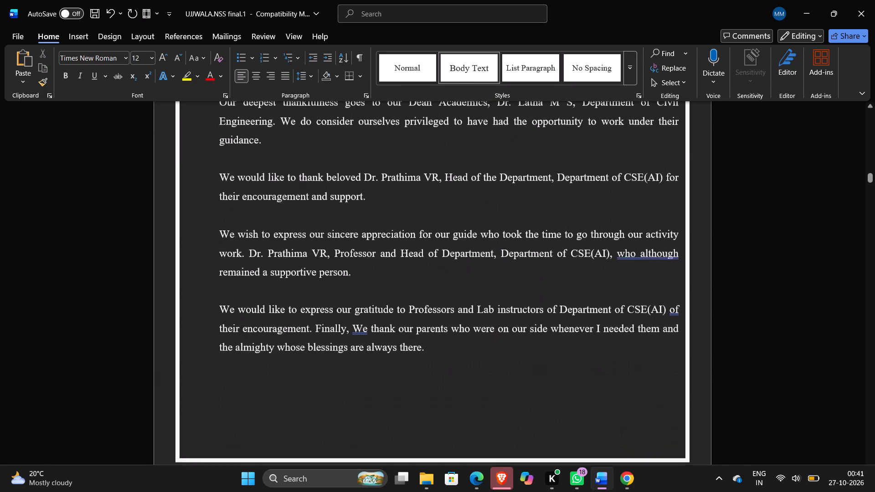
# Delete the blank lines after the last Acknowledgement paragraph so both student name lines fit on the same page, keeping the paragraph's final period.
pyautogui.scroll(-1, 378, 262)
pyautogui.scroll(1, 378, 262)
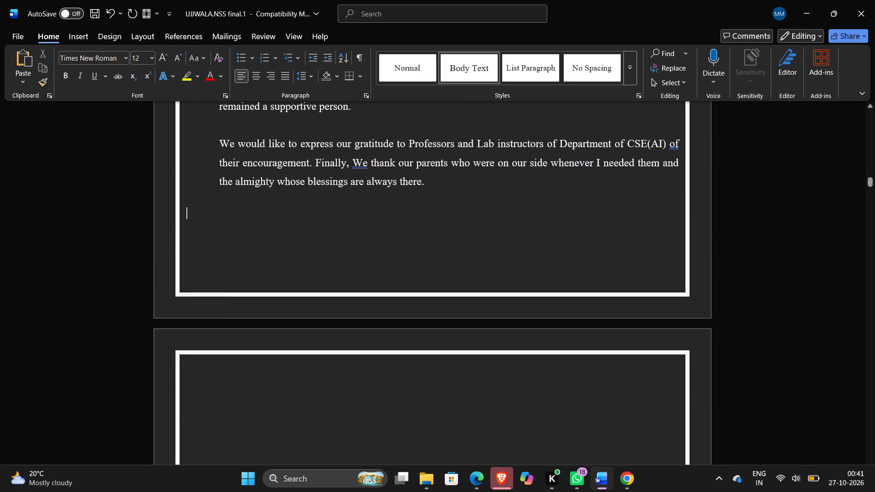
pyautogui.click(452, 436)
pyautogui.press('BackSpace')
pyautogui.press('BackSpace')
pyautogui.press('BackSpace')
pyautogui.press('BackSpace')
pyautogui.press('BackSpace')
pyautogui.press('BackSpace')
pyautogui.press('BackSpace')
pyautogui.press('BackSpace')
pyautogui.press('BackSpace')
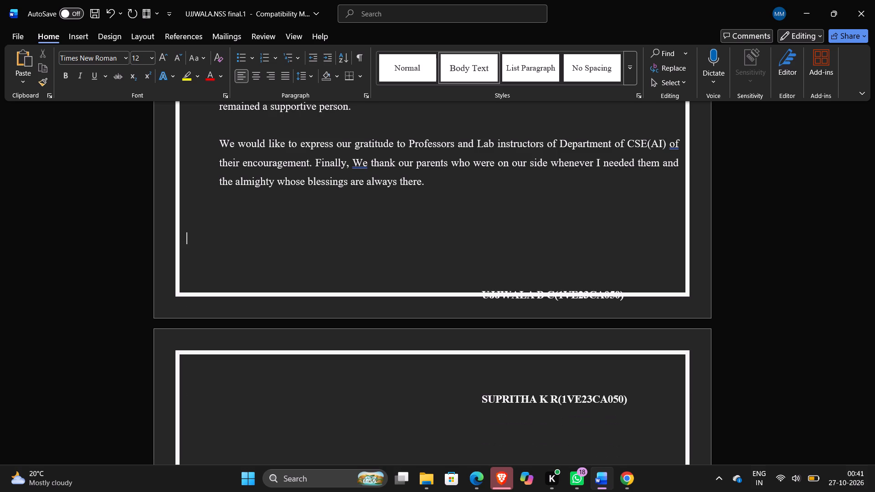
pyautogui.press('BackSpace')
pyautogui.press('BackSpace')
pyautogui.press('BackSpace')
pyautogui.press('BackSpace')
pyautogui.press('BackSpace')
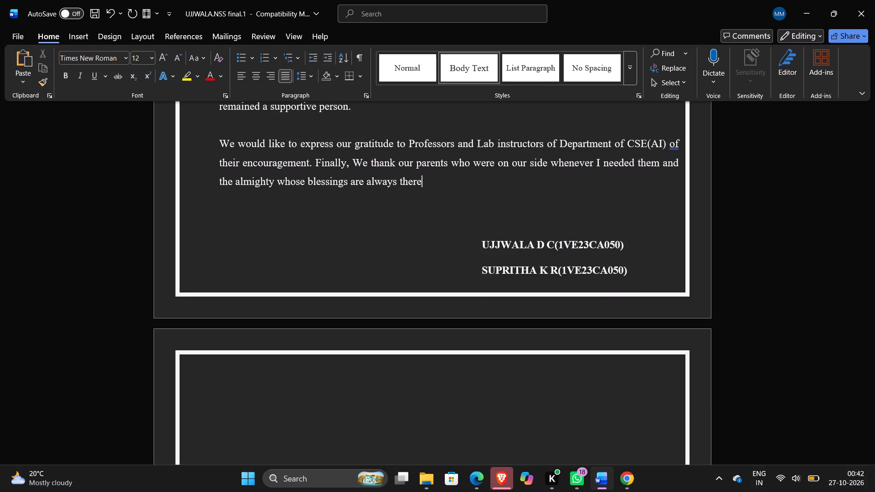
pyautogui.press('.')
# Remove the blank page between the Acknowledgement page and the INSTITUTE VISION page by deleting its empty paragraphs.
pyautogui.scroll(-3, 452, 436)
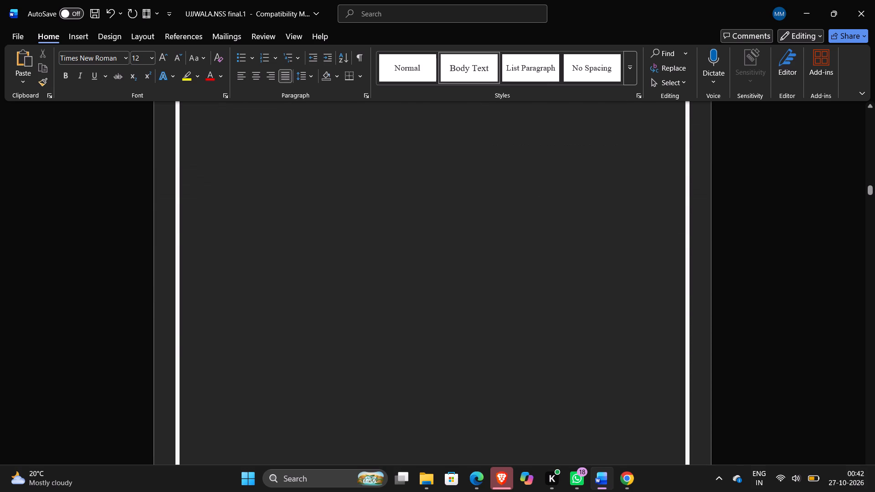
pyautogui.scroll(-4, 452, 436)
pyautogui.scroll(1, 452, 436)
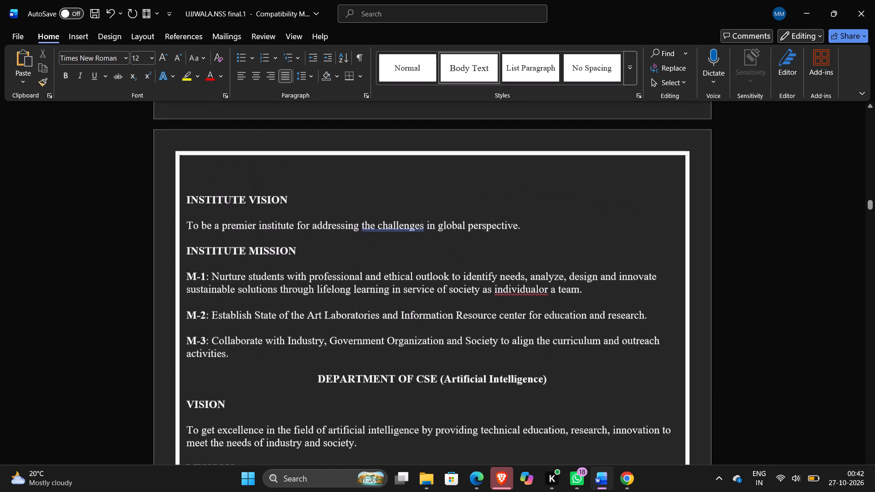
pyautogui.scroll(1, 452, 436)
pyautogui.rightClick(316, 207)
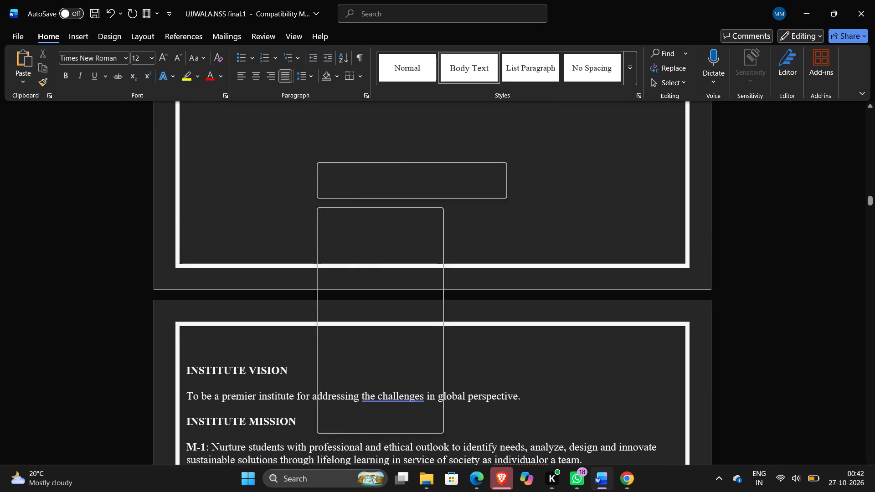
pyautogui.rightClick(199, 277)
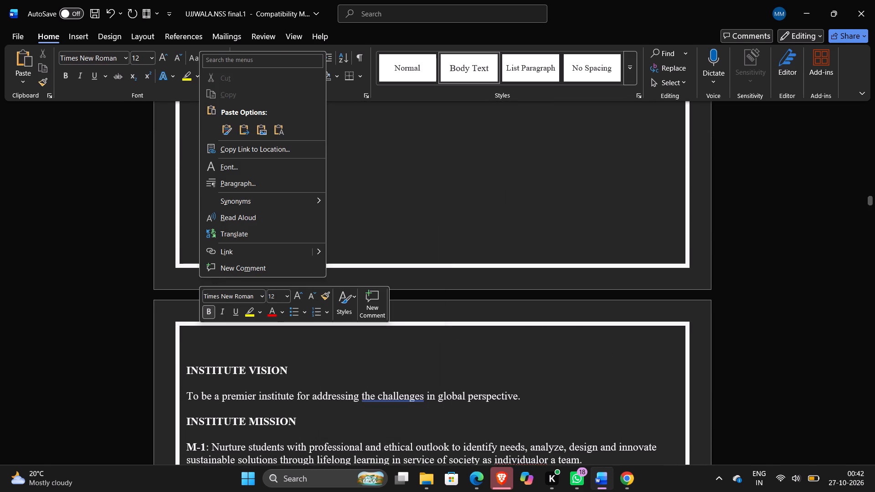
pyautogui.click(233, 79)
pyautogui.click(185, 246)
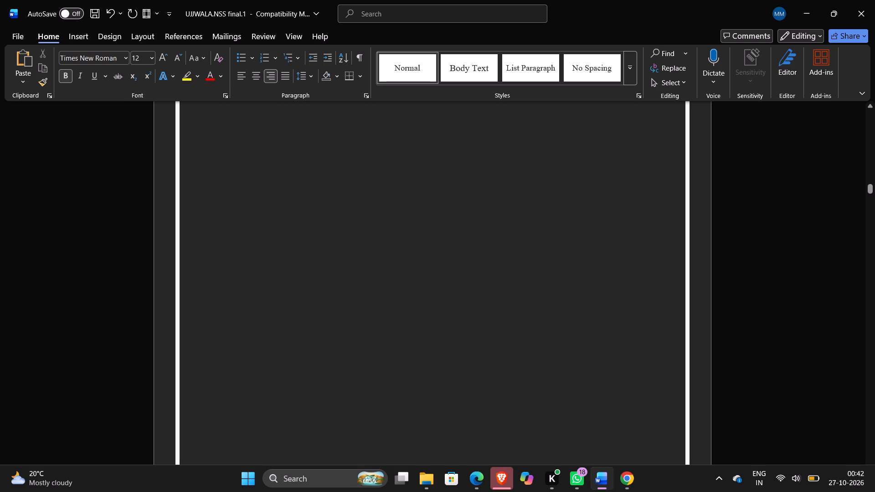
pyautogui.scroll(-5, 185, 246)
pyautogui.scroll(1, 185, 246)
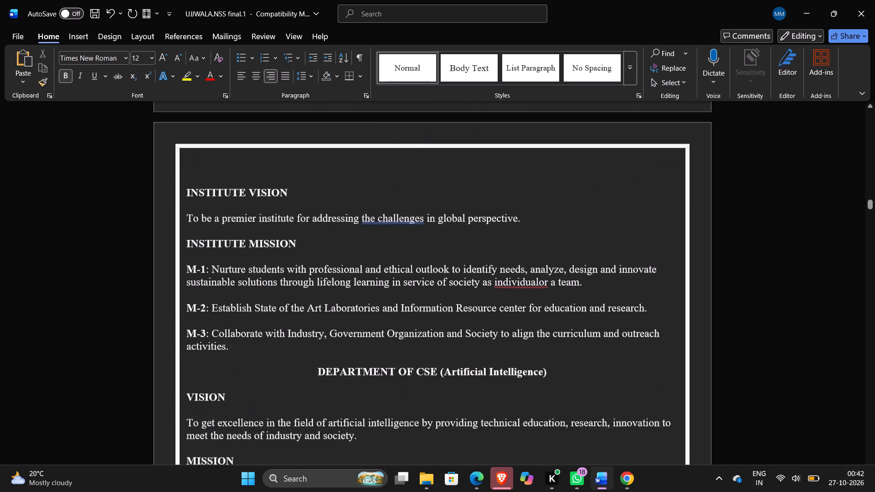
pyautogui.scroll(1, 200, 196)
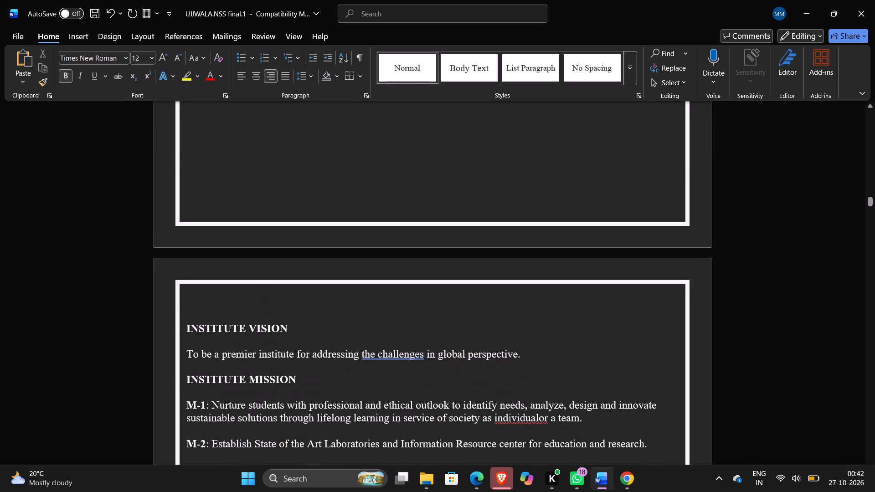
pyautogui.click(197, 200)
pyautogui.click(197, 200)
pyautogui.click(208, 177)
pyautogui.click(208, 177)
pyautogui.tripleClick(208, 177)
pyautogui.press('BackSpace')
pyautogui.press('BackSpace')
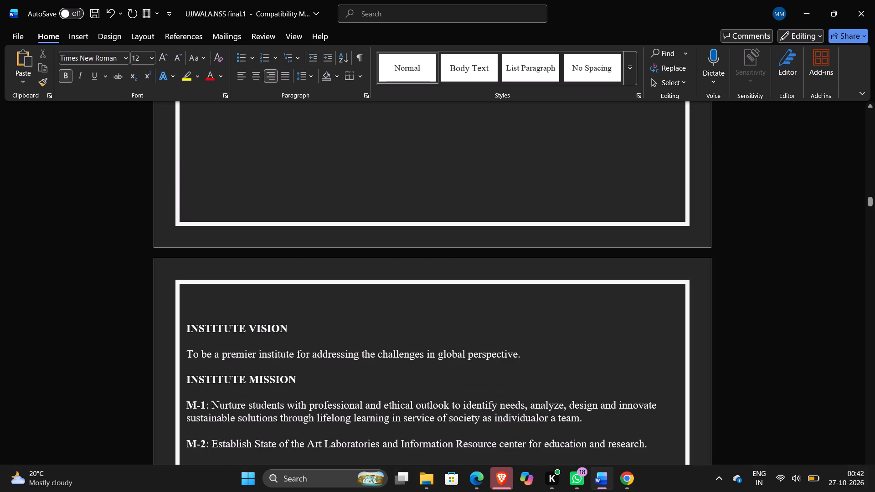
pyautogui.click(216, 138)
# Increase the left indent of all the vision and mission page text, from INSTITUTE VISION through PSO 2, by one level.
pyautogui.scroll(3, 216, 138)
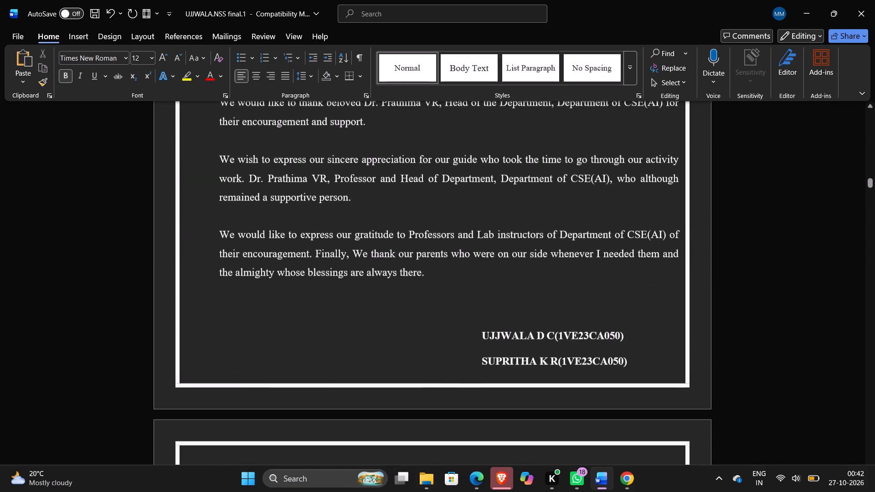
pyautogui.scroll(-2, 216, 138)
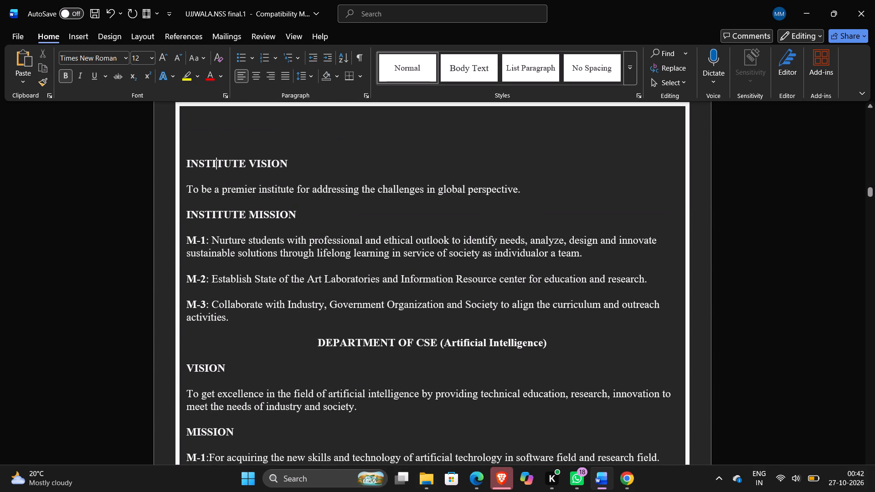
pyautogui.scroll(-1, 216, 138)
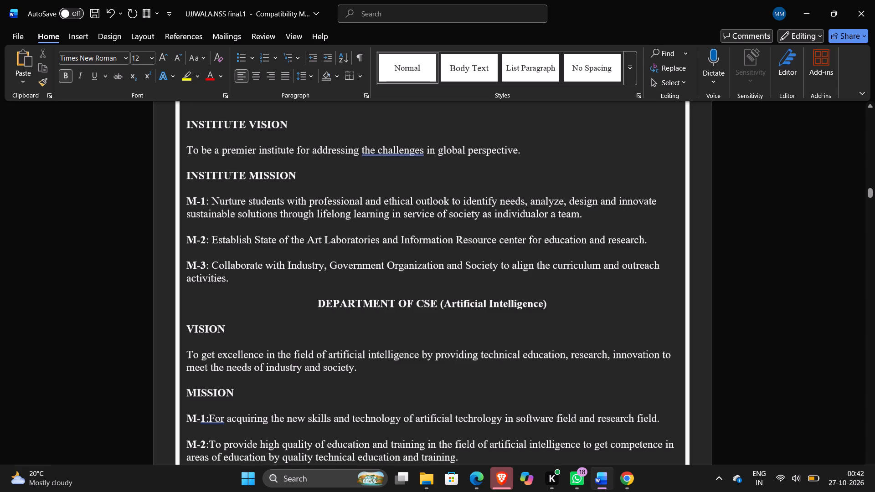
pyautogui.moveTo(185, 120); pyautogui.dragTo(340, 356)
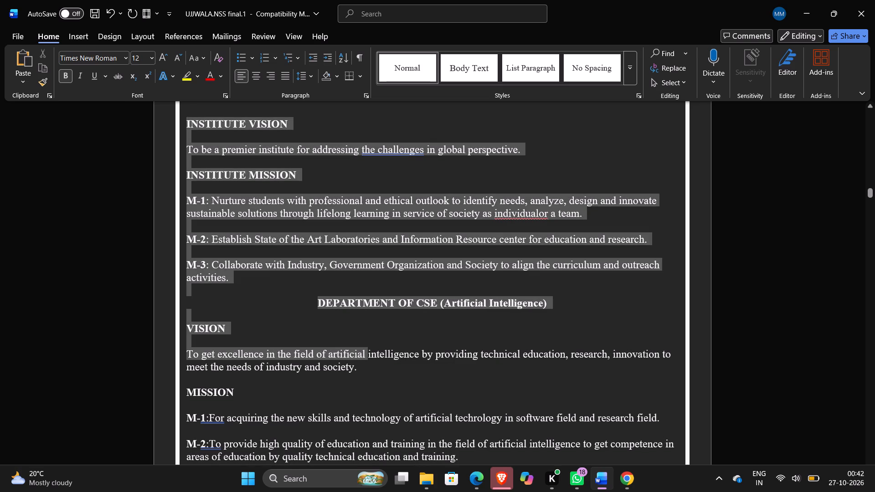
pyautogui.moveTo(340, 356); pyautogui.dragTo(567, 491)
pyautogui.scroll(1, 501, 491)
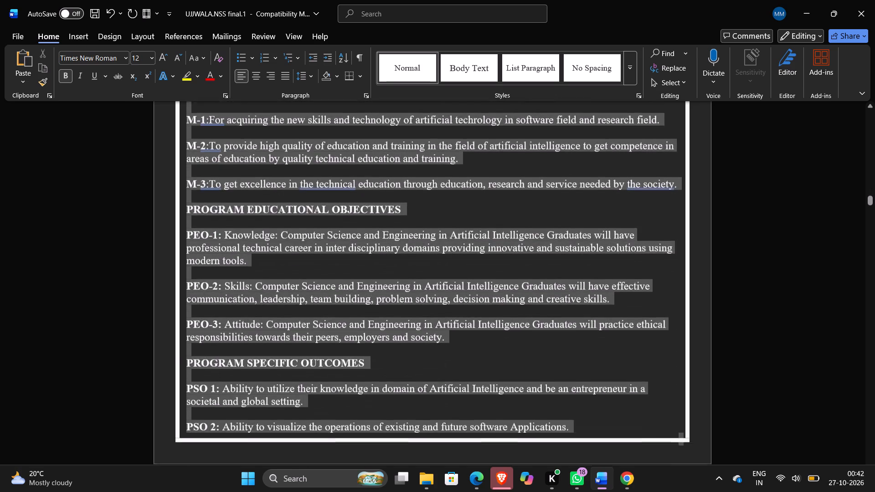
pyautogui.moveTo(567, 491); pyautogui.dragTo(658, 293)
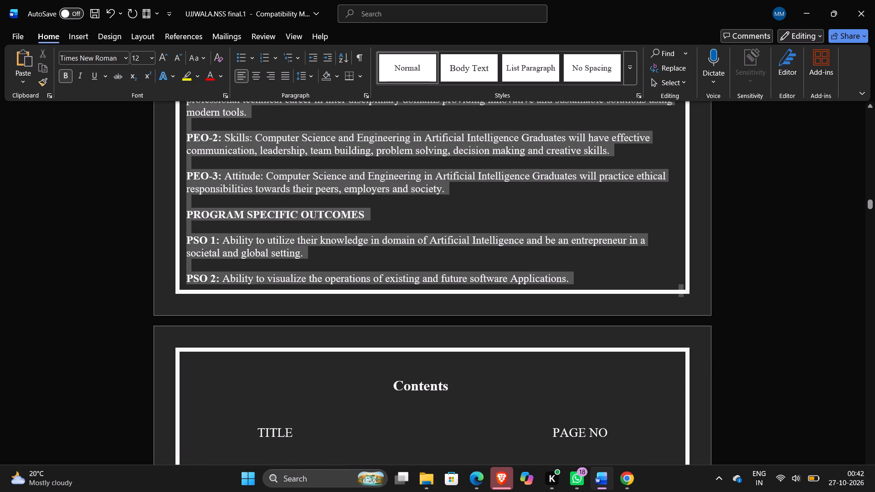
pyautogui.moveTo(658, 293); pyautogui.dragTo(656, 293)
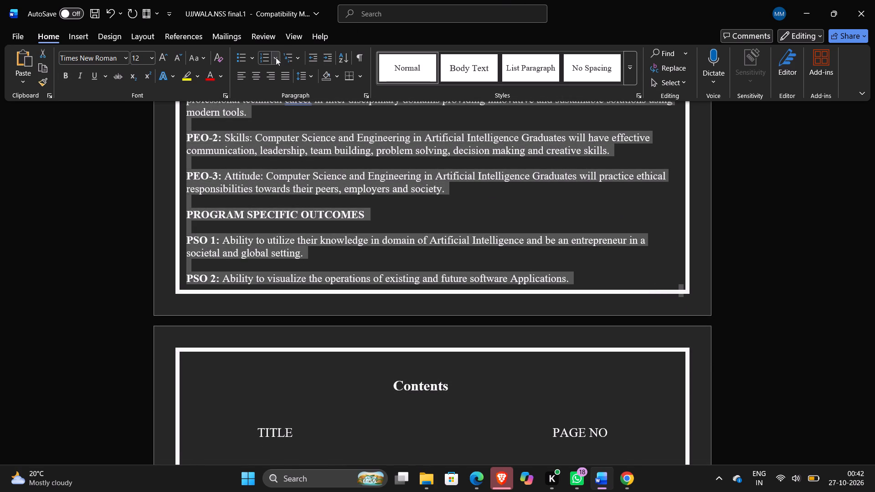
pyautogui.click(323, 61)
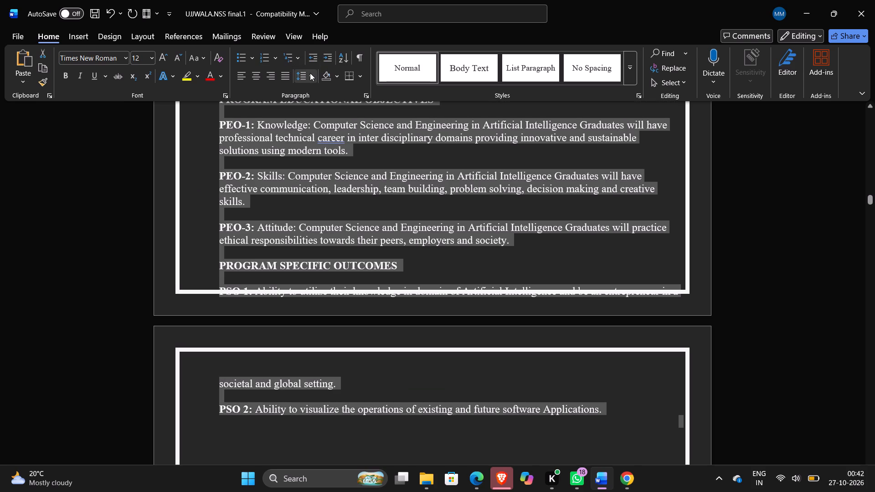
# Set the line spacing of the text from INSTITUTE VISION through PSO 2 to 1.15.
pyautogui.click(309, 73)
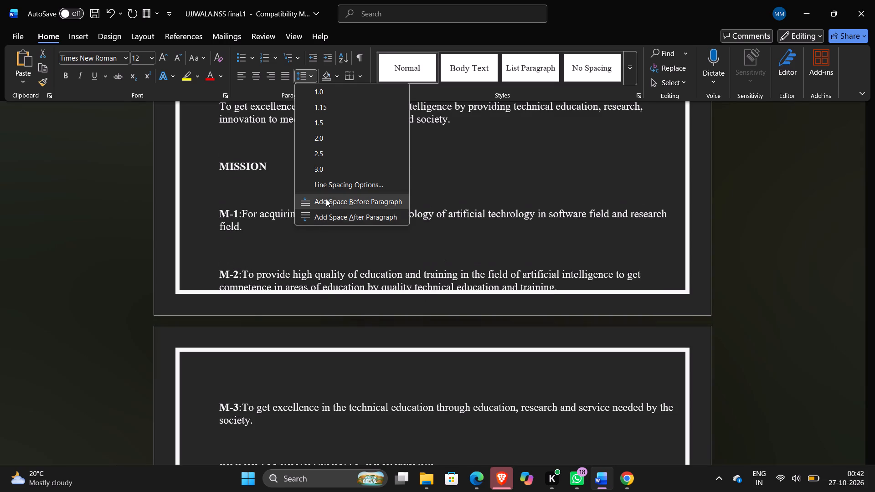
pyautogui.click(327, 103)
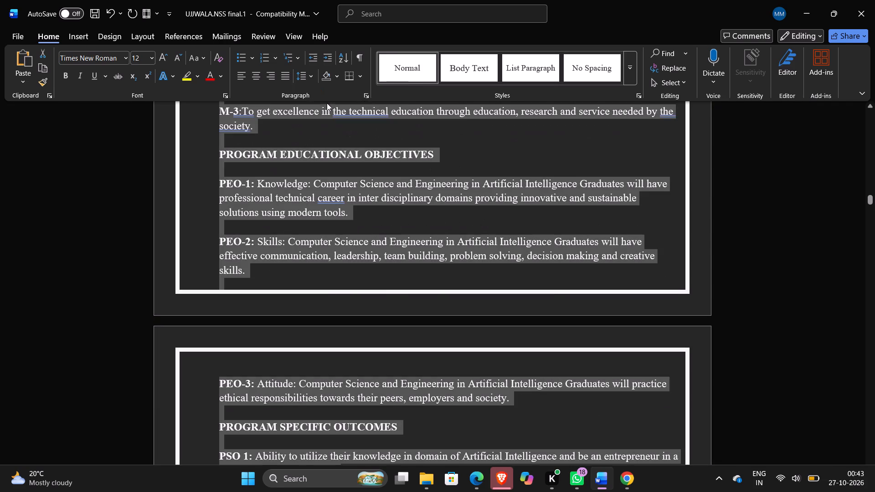
# Compare the indentation and spacing of the vision and mission page with the Acknowledgement page.
pyautogui.click(402, 180)
pyautogui.scroll(5, 402, 180)
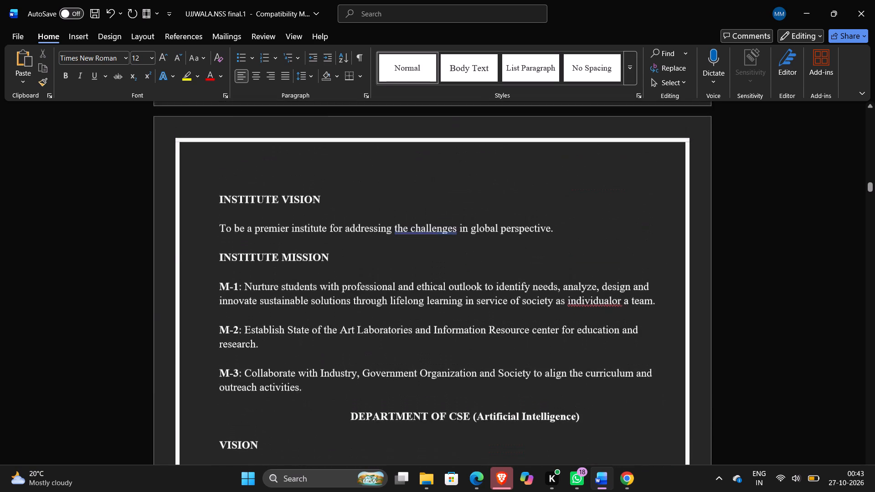
pyautogui.scroll(3, 402, 180)
pyautogui.scroll(-1, 402, 180)
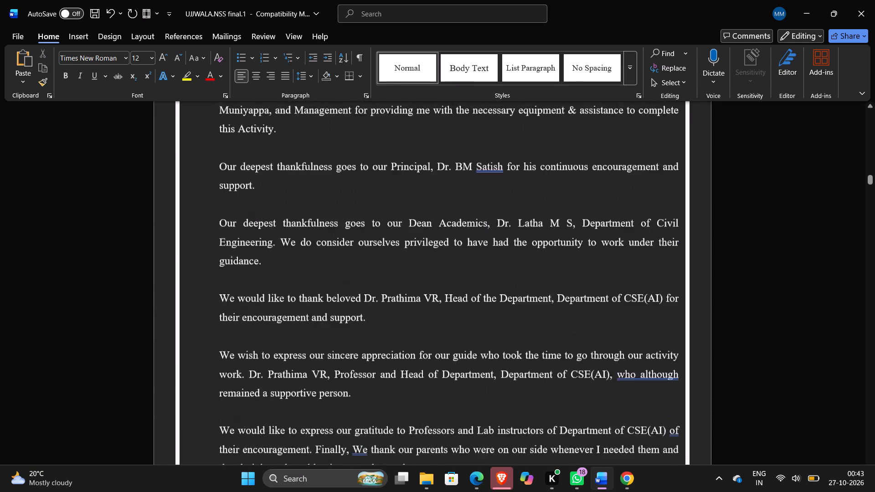
pyautogui.scroll(-2, 402, 180)
pyautogui.scroll(1, 402, 180)
pyautogui.scroll(1, 256, 118)
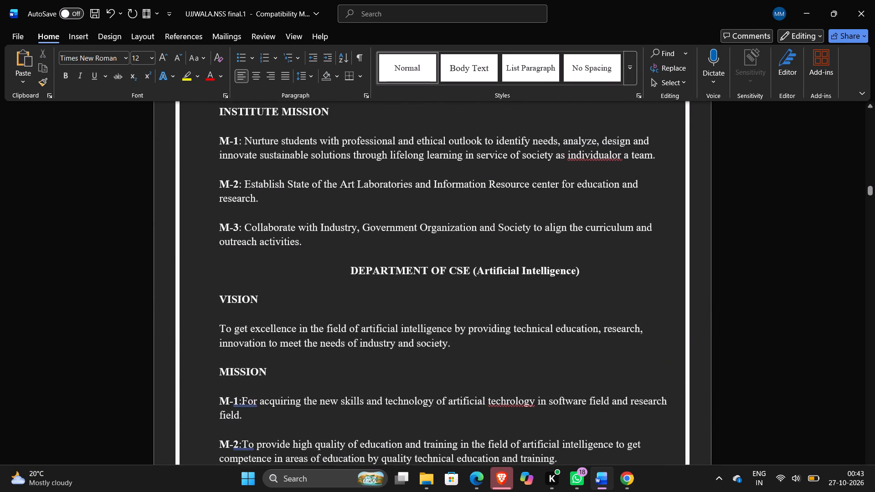
pyautogui.scroll(1, 256, 118)
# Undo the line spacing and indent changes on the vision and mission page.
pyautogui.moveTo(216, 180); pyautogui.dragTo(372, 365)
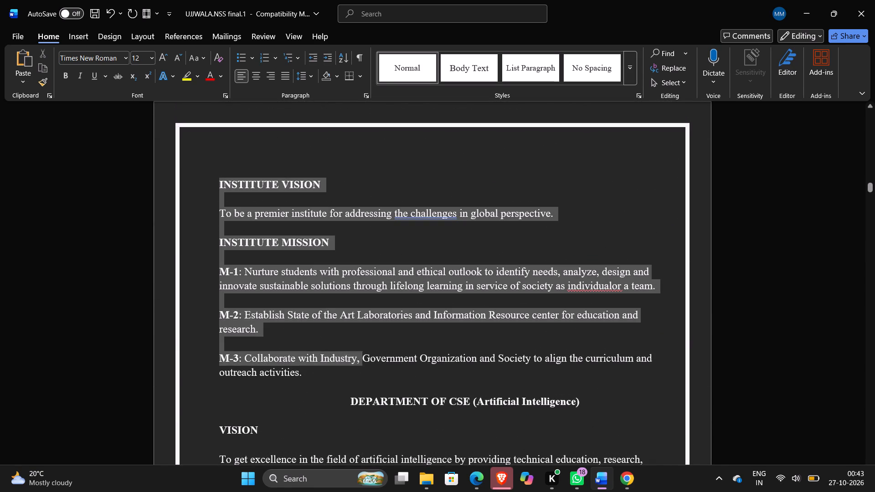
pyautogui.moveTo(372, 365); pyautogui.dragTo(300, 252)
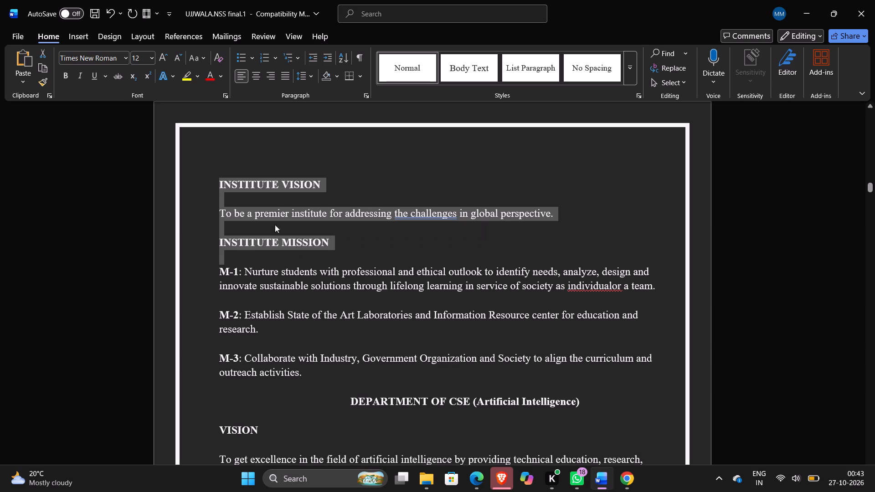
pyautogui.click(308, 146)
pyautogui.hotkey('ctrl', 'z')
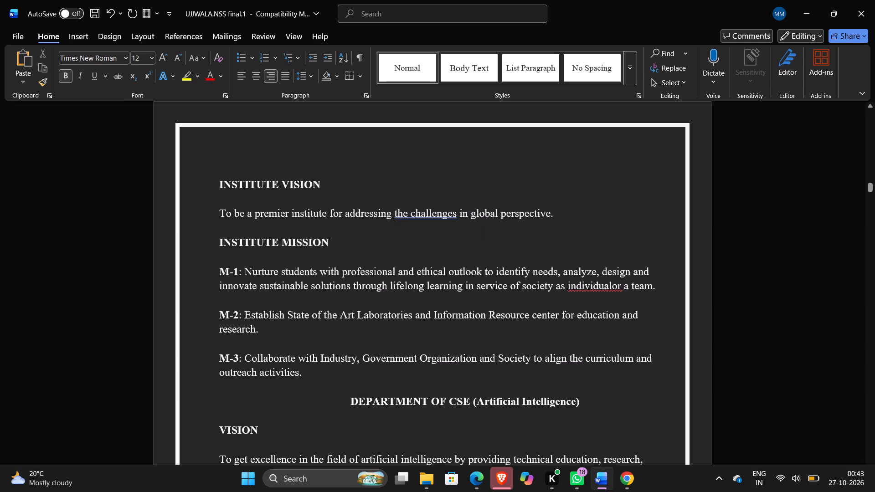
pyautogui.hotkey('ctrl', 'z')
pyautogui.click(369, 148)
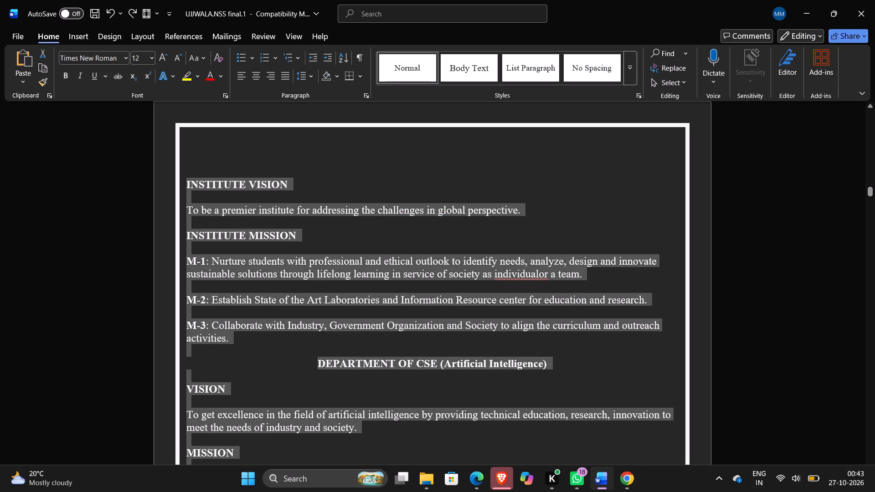
# Add a dot leader after CERTIFICATE on the contents page, reaching the start of the PAGE NO column.
pyautogui.scroll(-4, 369, 148)
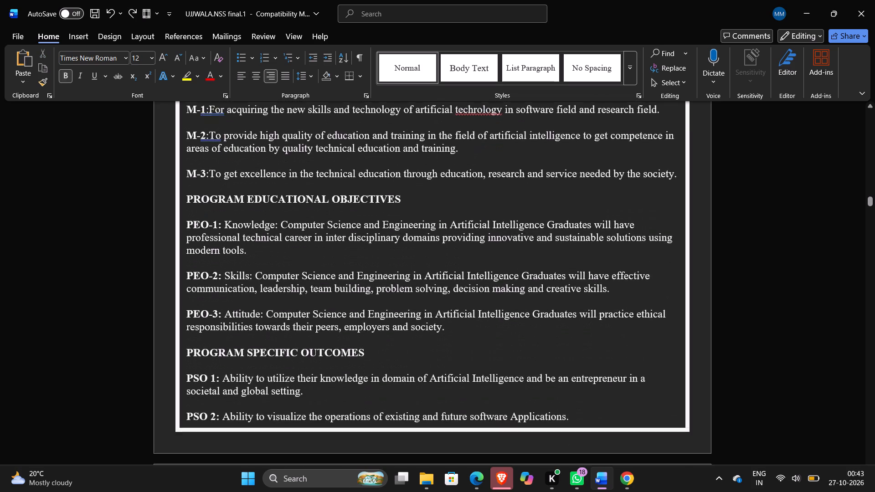
pyautogui.scroll(-3, 369, 148)
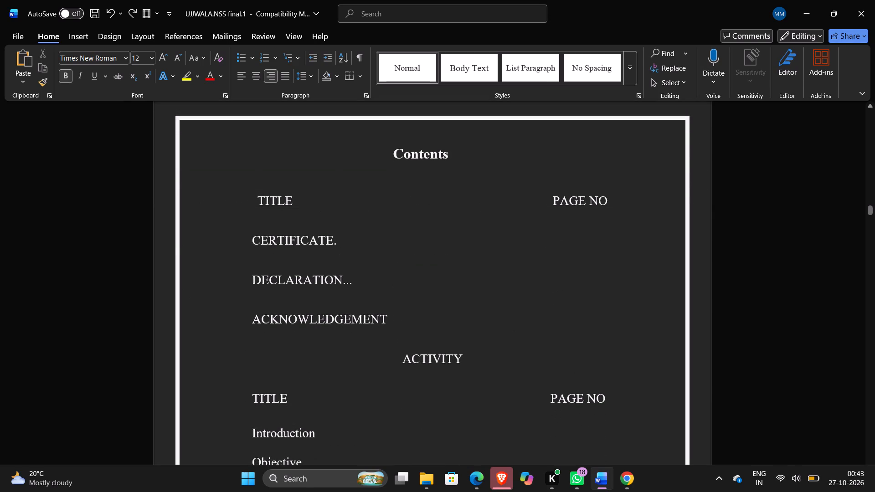
pyautogui.scroll(1, 382, 244)
pyautogui.scroll(-1, 382, 244)
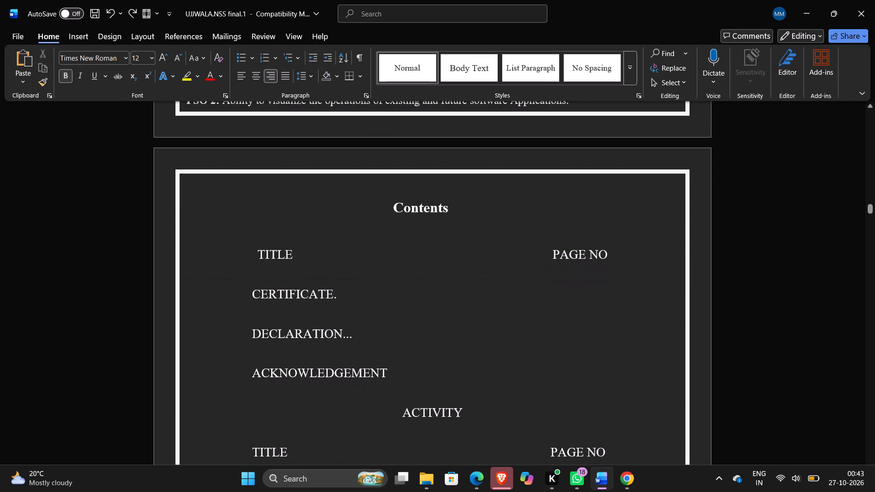
pyautogui.click(353, 293)
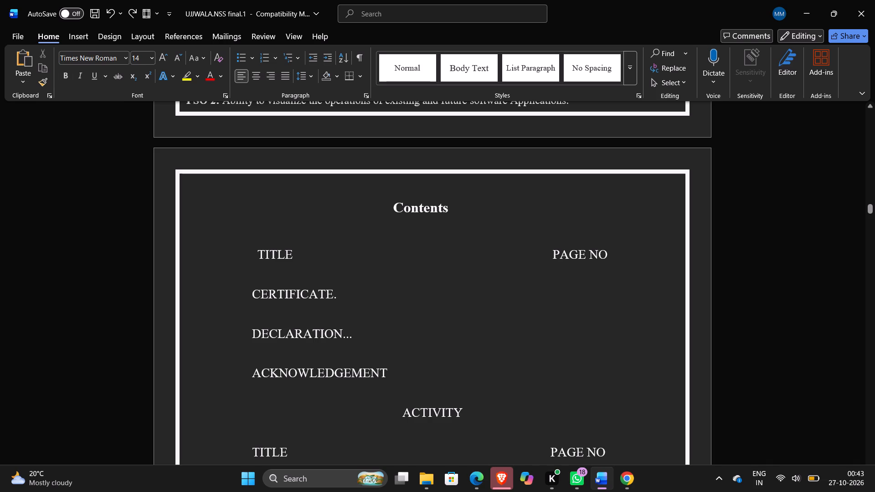
pyautogui.press('.')
pyautogui.press('.')
pyautogui.press('.')
pyautogui.press('.')
pyautogui.press('.')
pyautogui.press('.')
pyautogui.press('.')
pyautogui.press('.')
pyautogui.press('.')
pyautogui.press('.')
pyautogui.press('.')
pyautogui.press('.')
pyautogui.press('.')
pyautogui.press('.')
pyautogui.press('.')
pyautogui.press('.')
pyautogui.press('.')
pyautogui.press('.')
pyautogui.press('.')
pyautogui.press('.')
pyautogui.press('.')
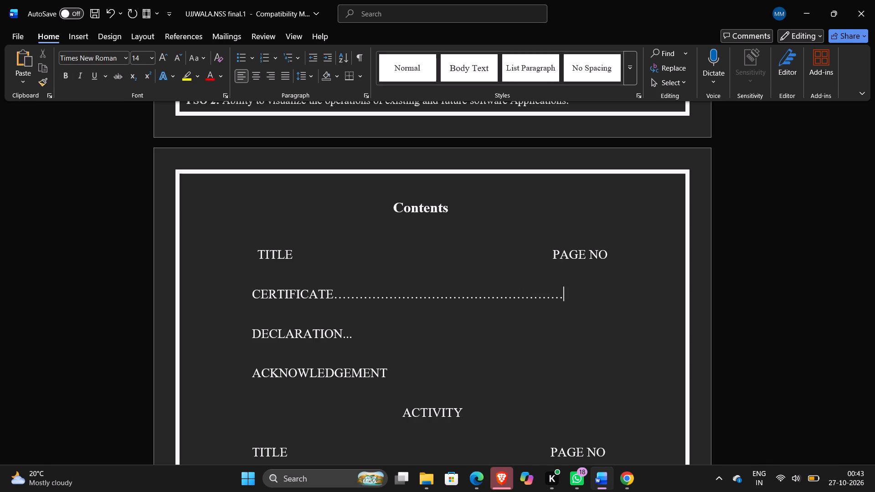
pyautogui.press('BackSpace')
pyautogui.press('BackSpace')
pyautogui.press('BackSpace')
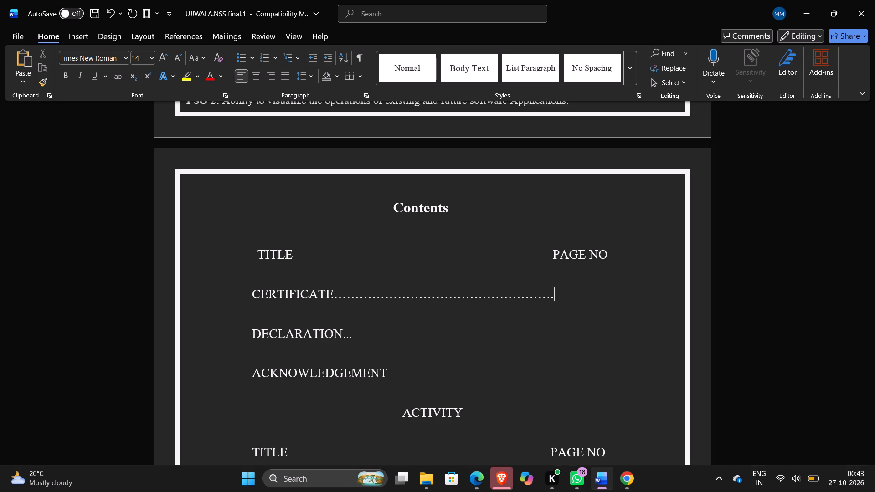
# Extend the dot leader after DECLARATION in the contents to the same end point as the CERTIFICATE leader.
pyautogui.click(358, 331)
pyautogui.press('.')
pyautogui.press('.')
pyautogui.press('.')
pyautogui.press('.')
pyautogui.press('.')
pyautogui.press('.')
pyautogui.press('.')
pyautogui.press('.')
pyautogui.press('.')
pyautogui.press('.')
pyautogui.press('.')
pyautogui.press('.')
pyautogui.press('.')
pyautogui.press('.')
pyautogui.press('.')
pyautogui.press('.')
pyautogui.press('.')
pyautogui.press('.')
pyautogui.press('.')
pyautogui.press('.')
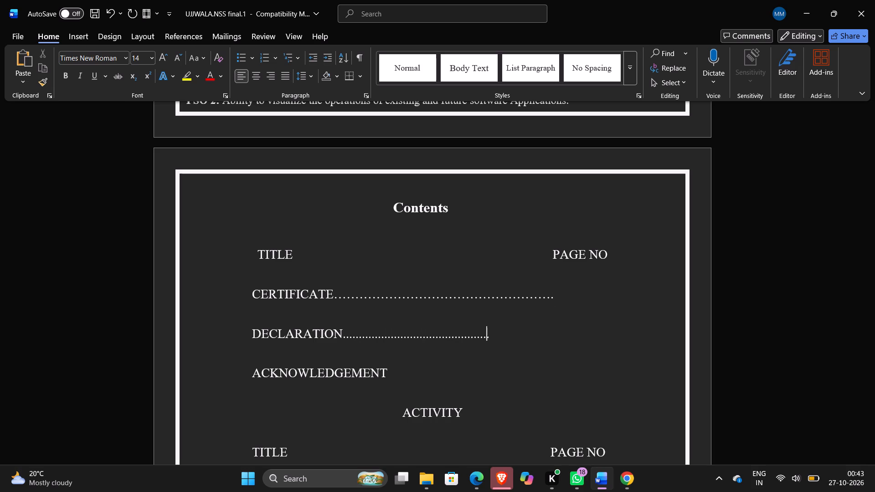
pyautogui.press('.')
# Add a dot leader after ACKNOWLEDGEMENT in the contents, ending level with the two leaders above it.
pyautogui.click(390, 369)
pyautogui.press('.')
pyautogui.press('.')
pyautogui.press('.')
pyautogui.press('.')
pyautogui.press('.')
pyautogui.press('.')
pyautogui.press('.')
pyautogui.press('.')
pyautogui.press('.')
pyautogui.press('.')
pyautogui.press('.')
pyautogui.press('.')
pyautogui.press('.')
pyautogui.press('.')
pyautogui.press('.')
pyautogui.press('.')
pyautogui.press('.')
pyautogui.press('.')
pyautogui.press('.')
pyautogui.press('.')
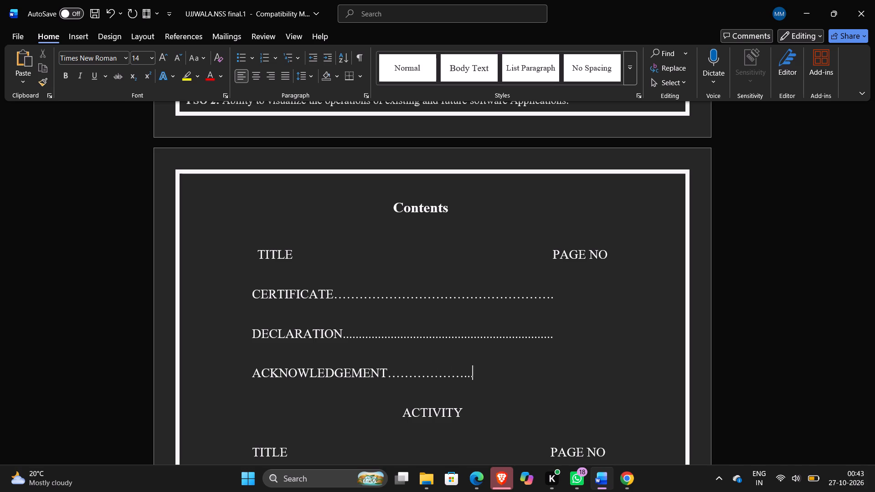
pyautogui.write('...')
# Review the order of the front pages, from the cover through the certificate, declaration and acknowledgement to the contents page.
pyautogui.scroll(2, 390, 369)
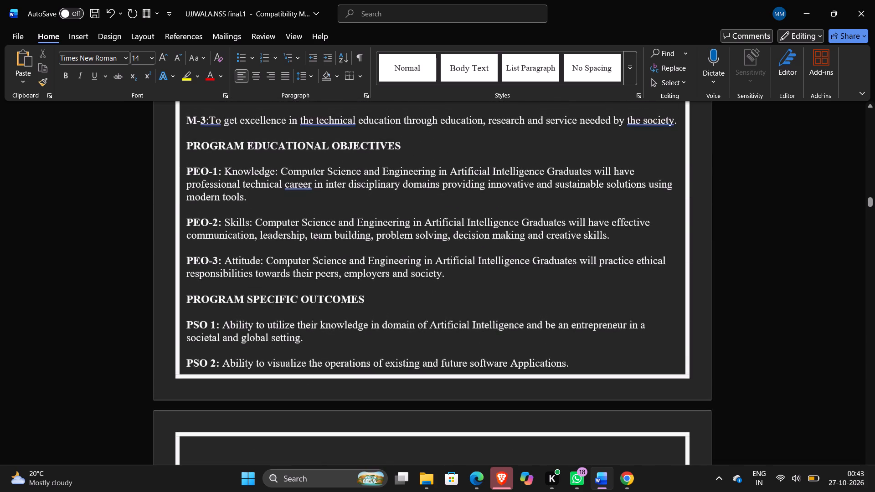
pyautogui.scroll(5, 390, 369)
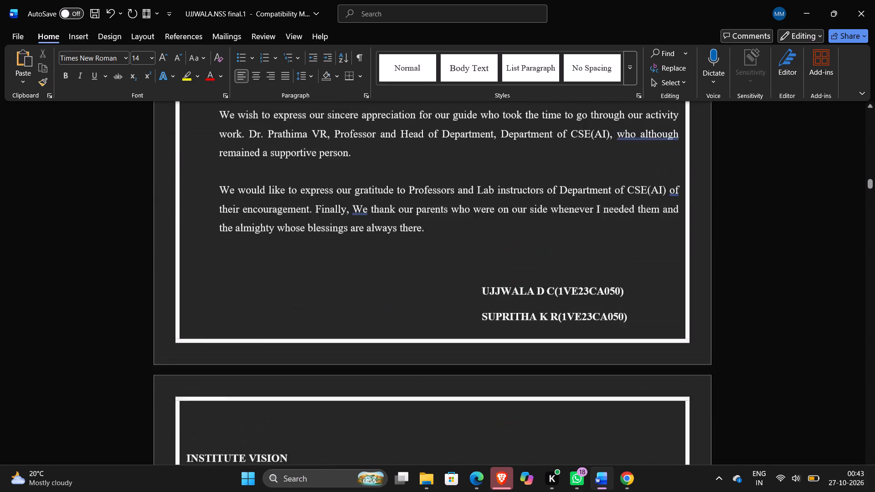
pyautogui.scroll(8, 390, 369)
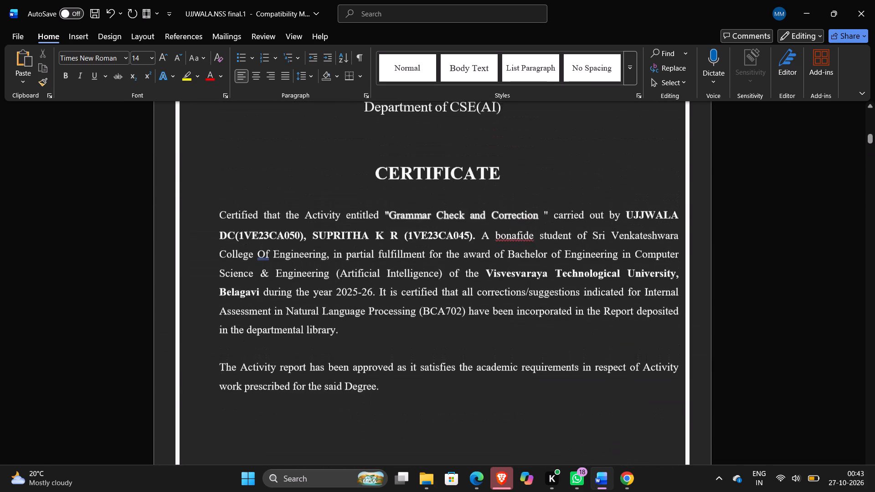
pyautogui.scroll(11, 390, 369)
pyautogui.scroll(-2, 390, 369)
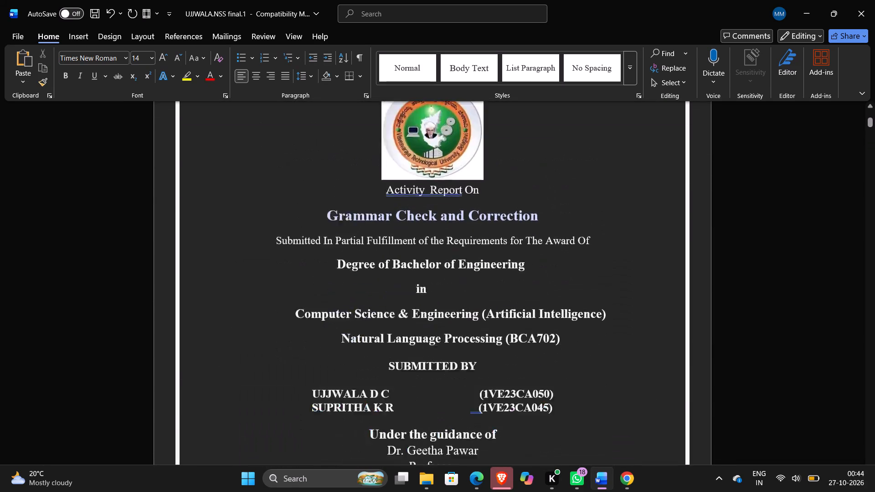
pyautogui.scroll(-3, 390, 369)
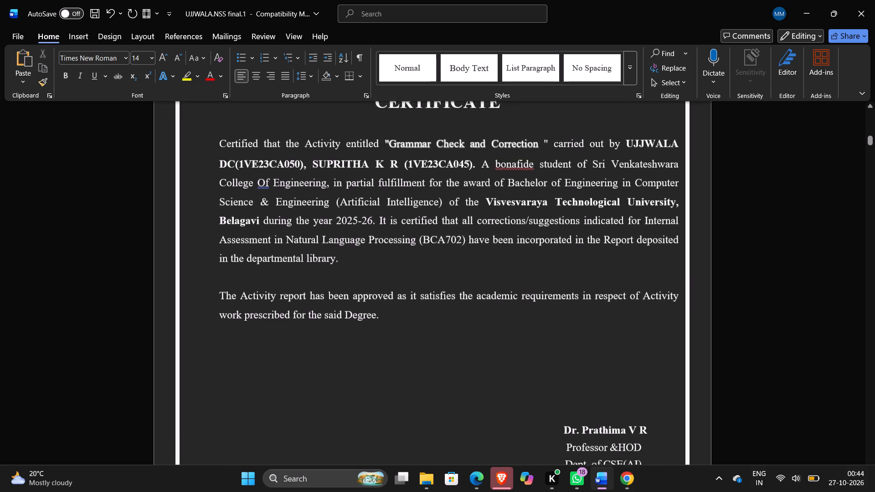
pyautogui.scroll(-3, 390, 369)
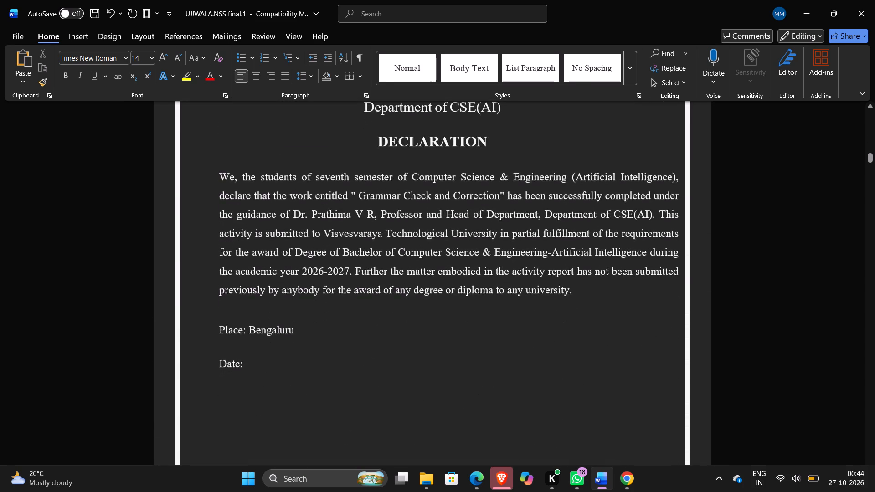
pyautogui.scroll(-6, 390, 369)
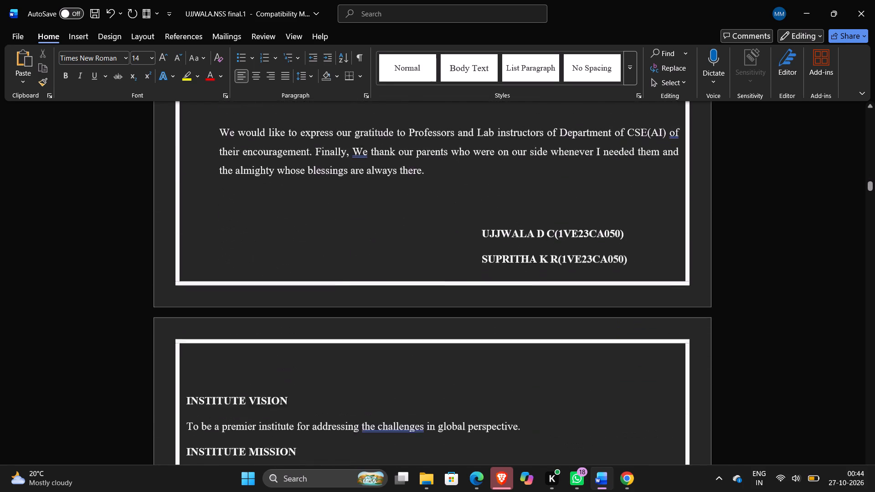
pyautogui.scroll(-4, 390, 369)
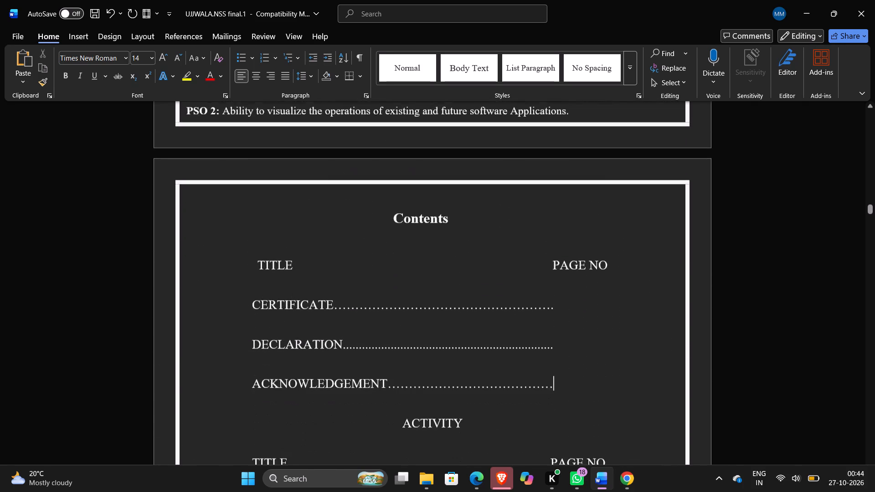
# Lengthen the CERTIFICATE dot leader by four dots and enter page number I at its end.
pyautogui.scroll(-1, 390, 369)
pyautogui.click(571, 240)
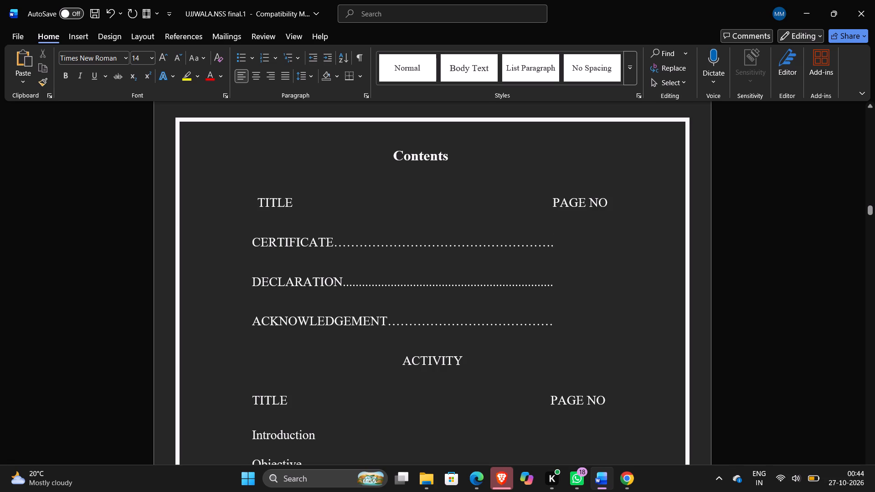
pyautogui.press('i')
pyautogui.press('BackSpace')
pyautogui.write('...')
pyautogui.press('.')
pyautogui.press('i')
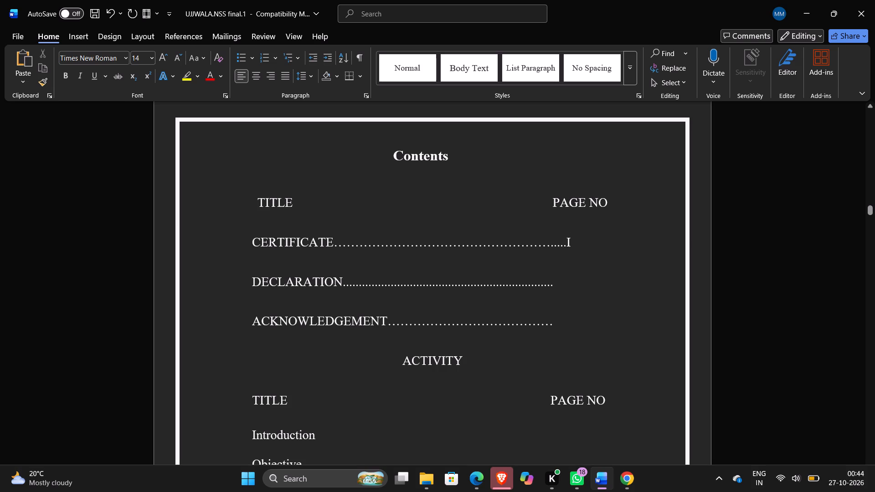
pyautogui.moveTo(585, 242); pyautogui.dragTo(556, 242)
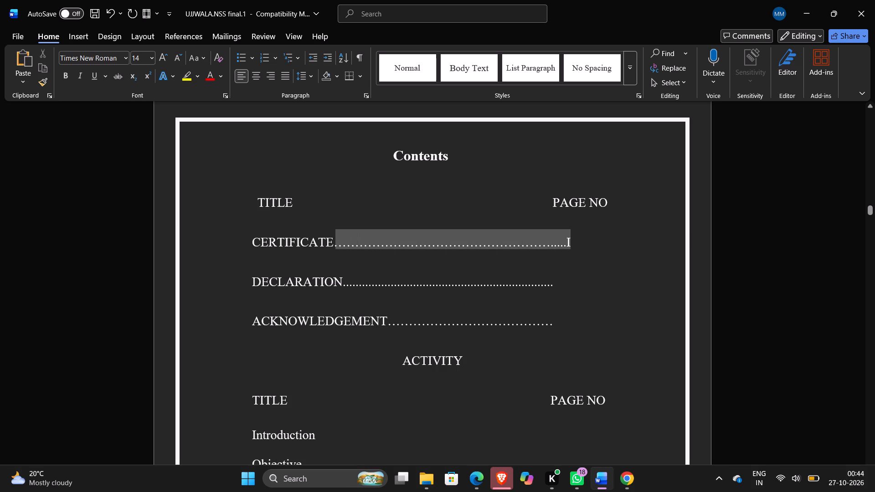
pyautogui.moveTo(556, 242); pyautogui.dragTo(570, 244)
pyautogui.click(598, 246)
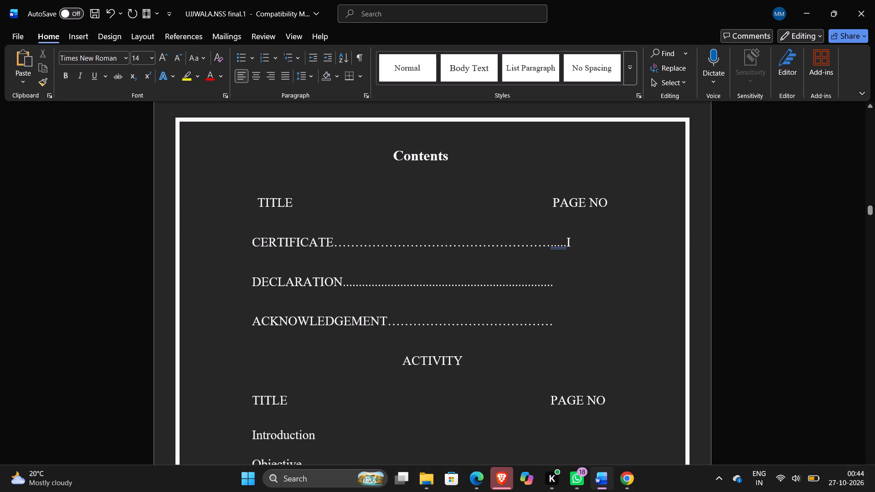
# Lengthen the DECLARATION dot leader by four dots and enter page number II at its end.
pyautogui.click(563, 284)
pyautogui.write('....')
pyautogui.write('II')
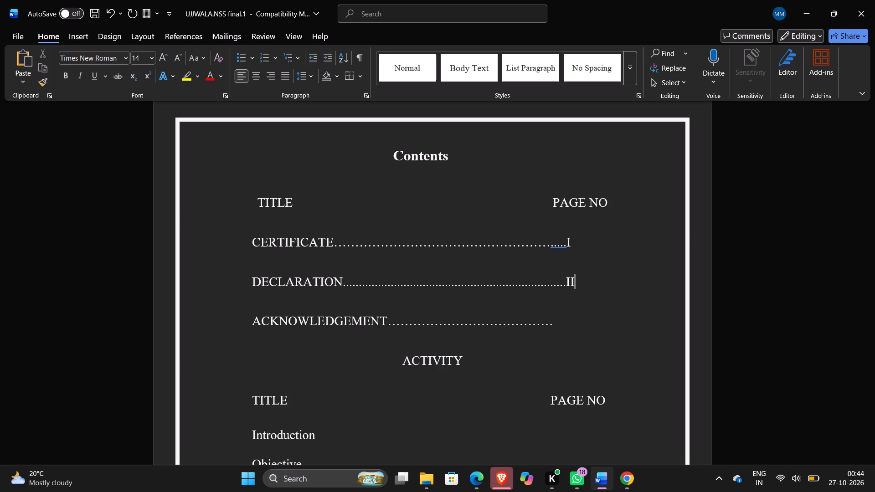
# Lengthen the ACKNOWLEDGEMENT dot leader by four dots and enter page number III at its end.
pyautogui.click(560, 323)
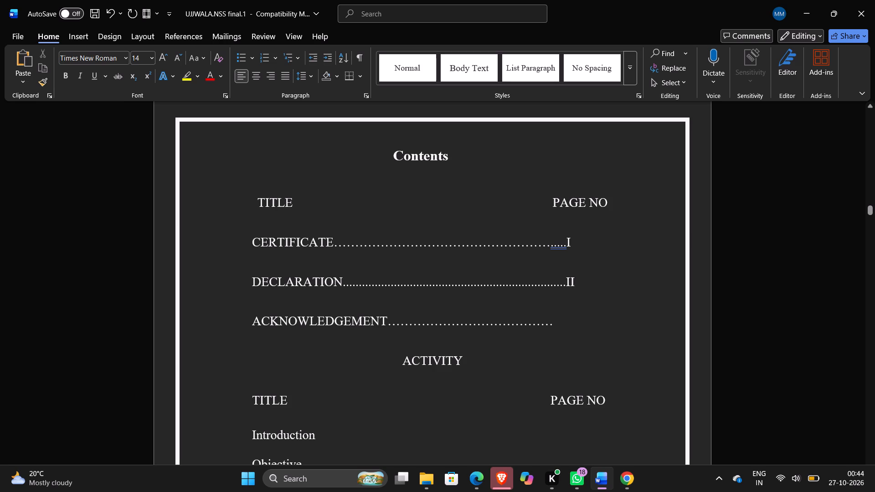
pyautogui.write('....')
pyautogui.write('III')
# Accept the grammar suggestion that shortens the trailing dots before the CERTIFICATE page number to four.
pyautogui.click(558, 247)
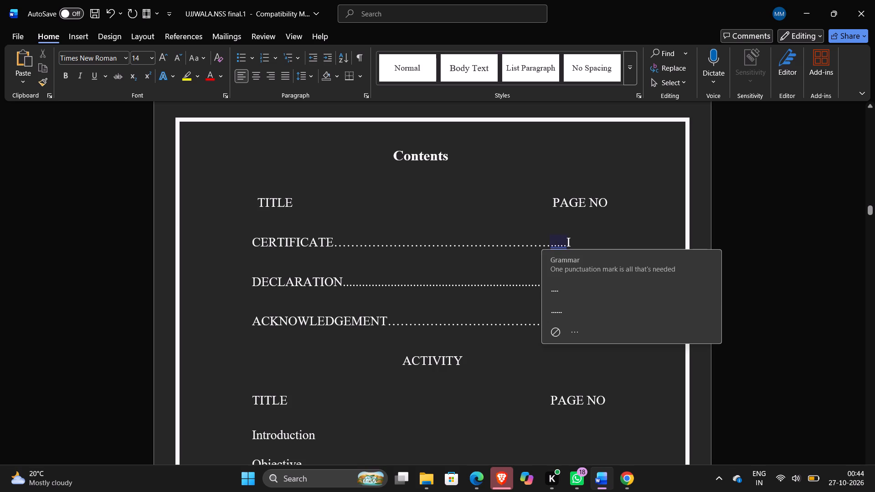
pyautogui.click(575, 290)
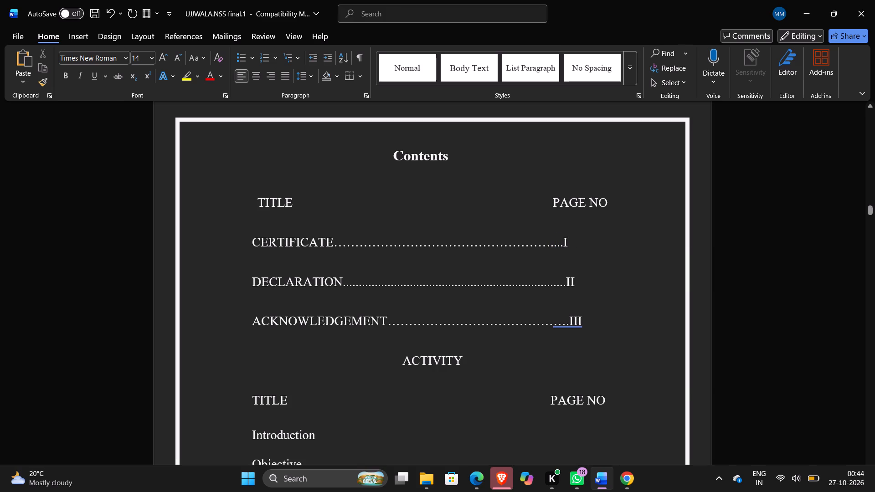
# Insert a space between the dot leader and the page number on the ACKNOWLEDGEMENT, DECLARATION and CERTIFICATE contents lines.
pyautogui.click(576, 331)
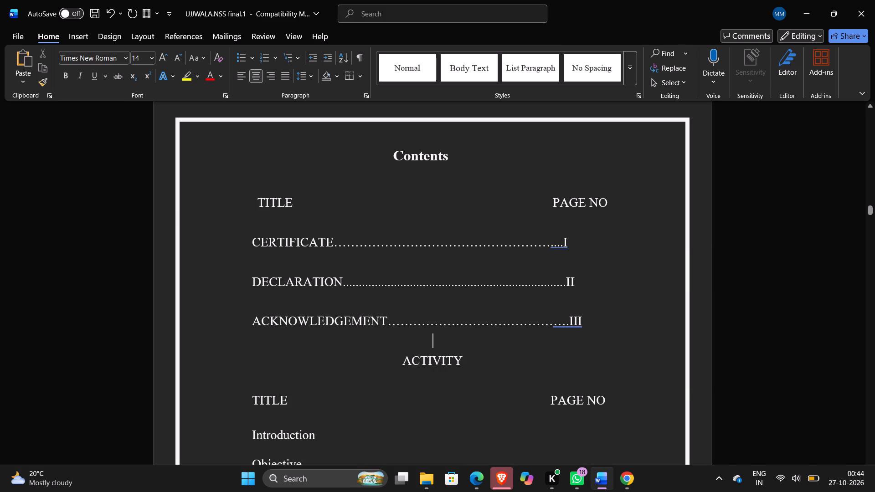
pyautogui.click(573, 327)
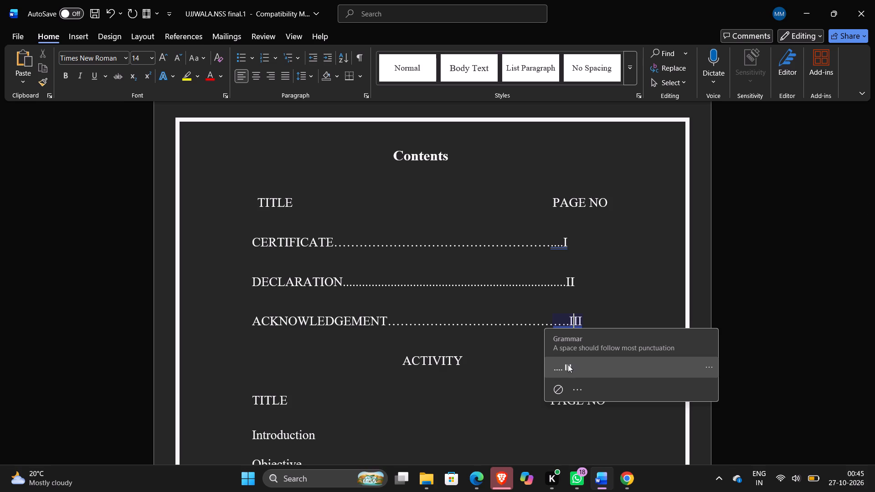
pyautogui.click(568, 364)
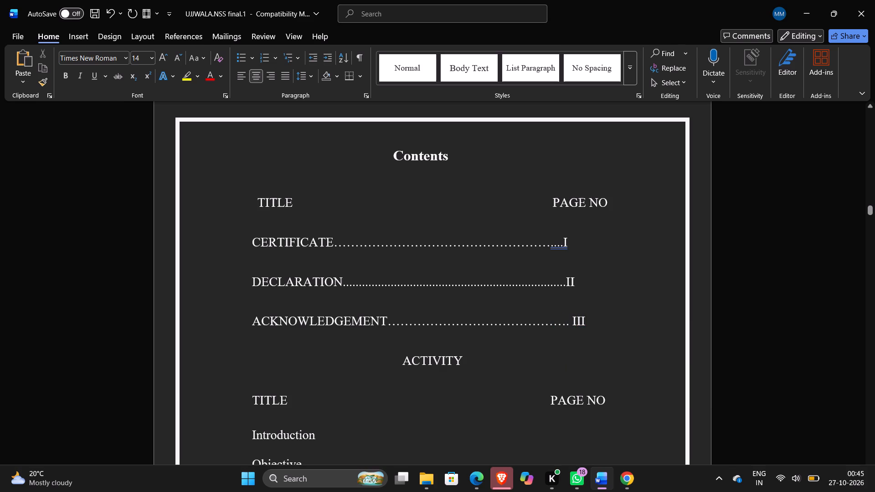
pyautogui.click(567, 287)
pyautogui.press('space')
pyautogui.click(563, 243)
pyautogui.press('space')
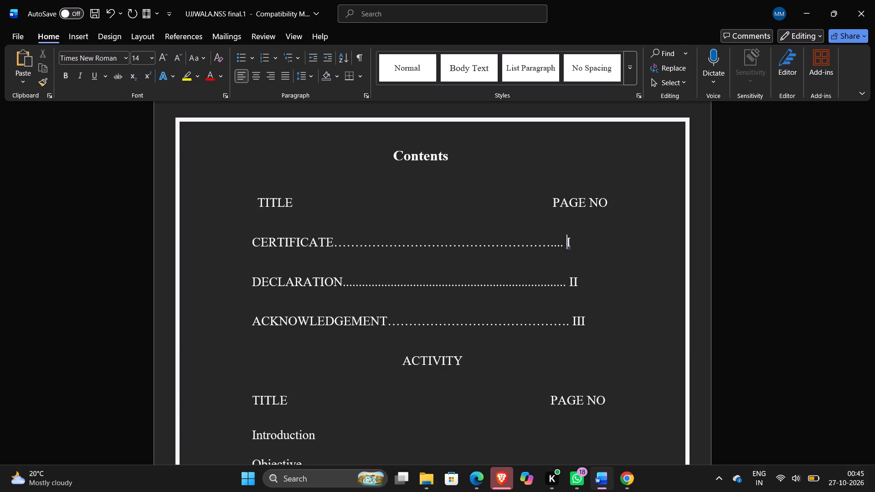
# Add a colon after the Introduction heading on the Grammar Check and Correction activity page.
pyautogui.scroll(-2, 563, 243)
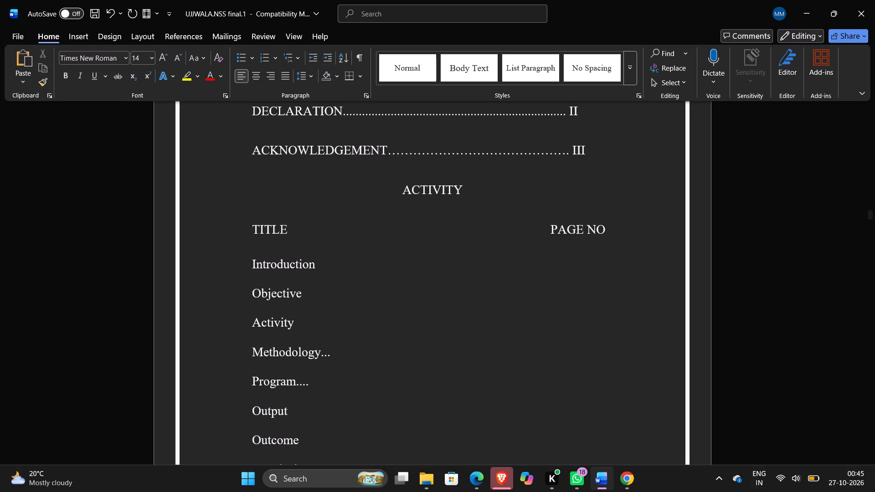
pyautogui.scroll(-3, 563, 243)
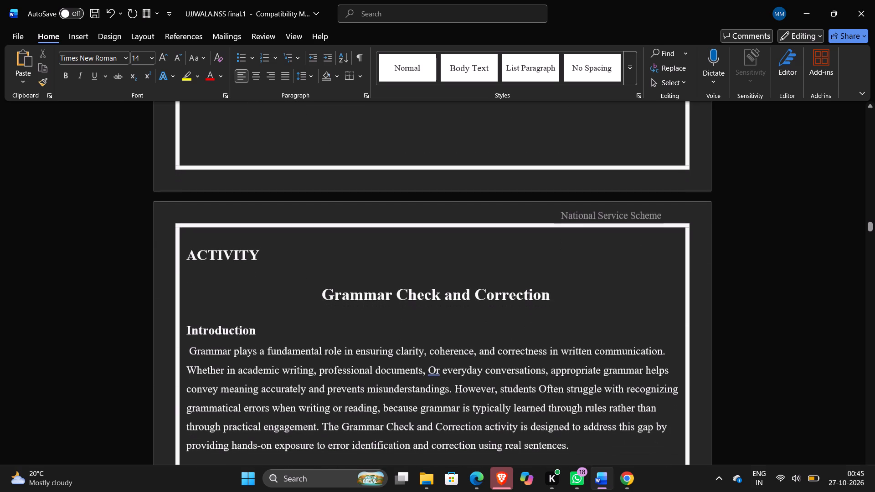
pyautogui.scroll(3, 563, 243)
pyautogui.scroll(-3, 563, 243)
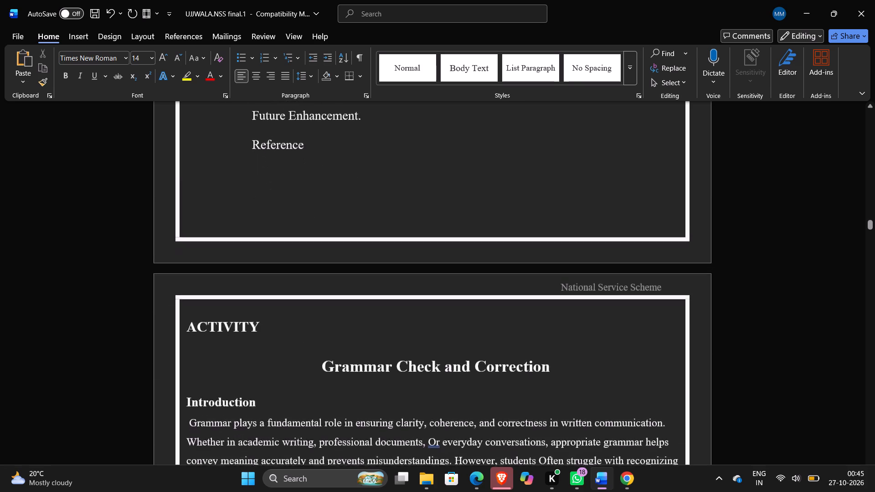
pyautogui.scroll(-1, 563, 243)
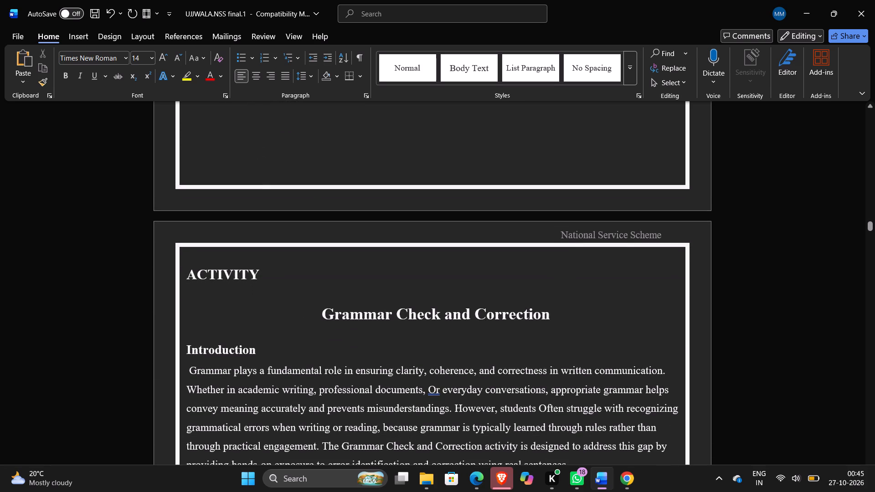
pyautogui.scroll(-3, 302, 329)
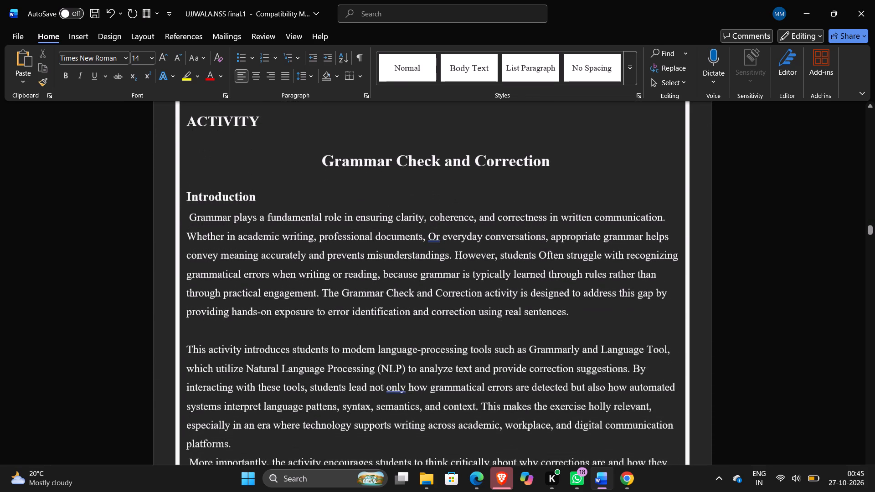
pyautogui.scroll(-1, 302, 329)
pyautogui.moveTo(185, 171); pyautogui.dragTo(244, 172)
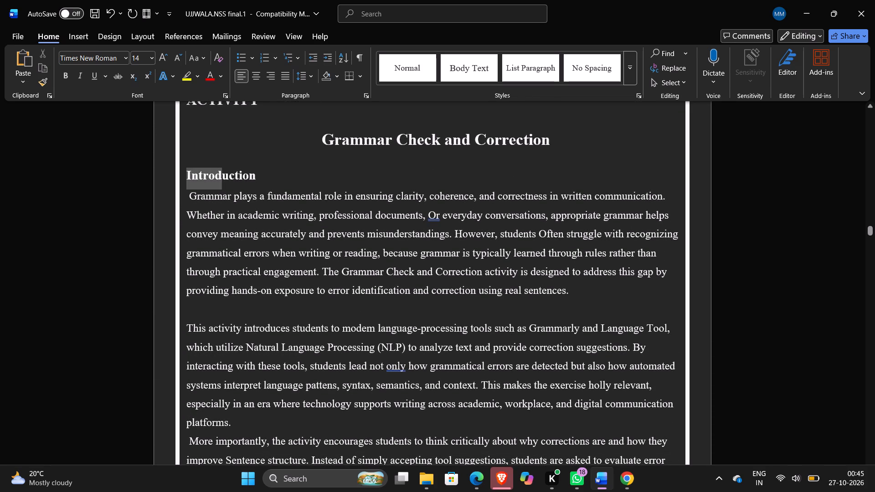
pyautogui.moveTo(244, 172); pyautogui.dragTo(273, 172)
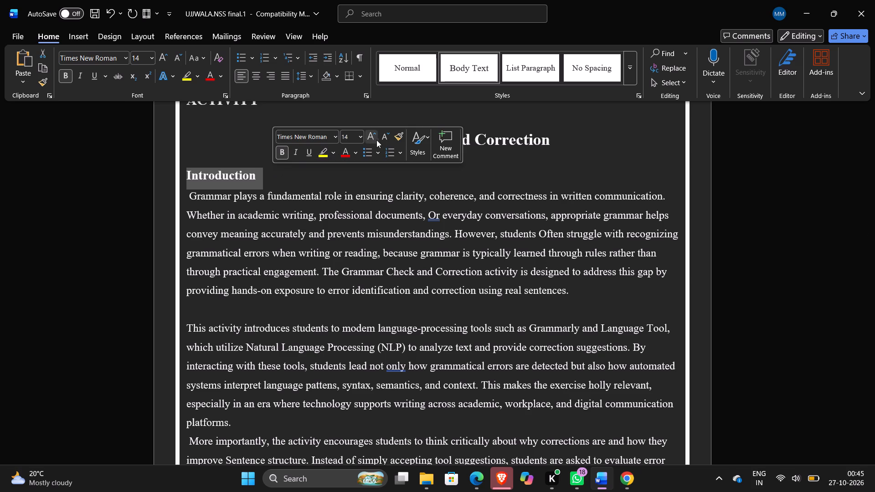
pyautogui.click(265, 172)
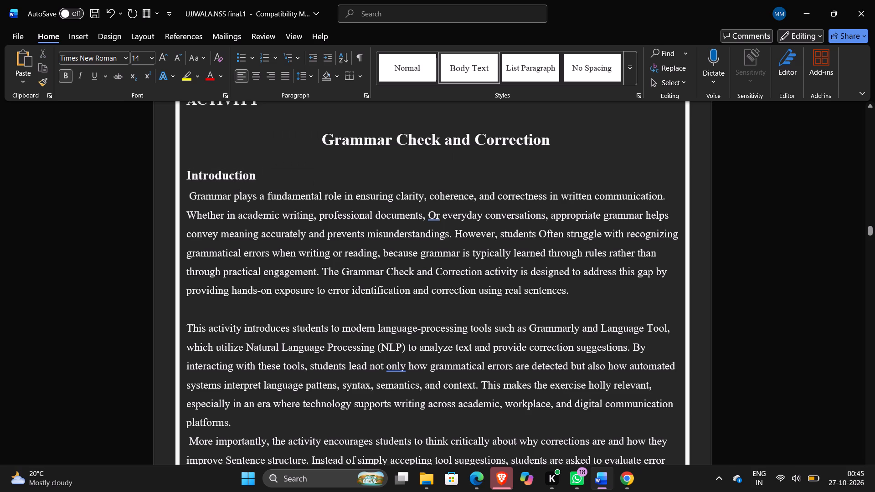
pyautogui.hotkey('shift', ':')
# Justify all the body paragraphs under the Introduction heading.
pyautogui.moveTo(187, 193); pyautogui.dragTo(494, 491)
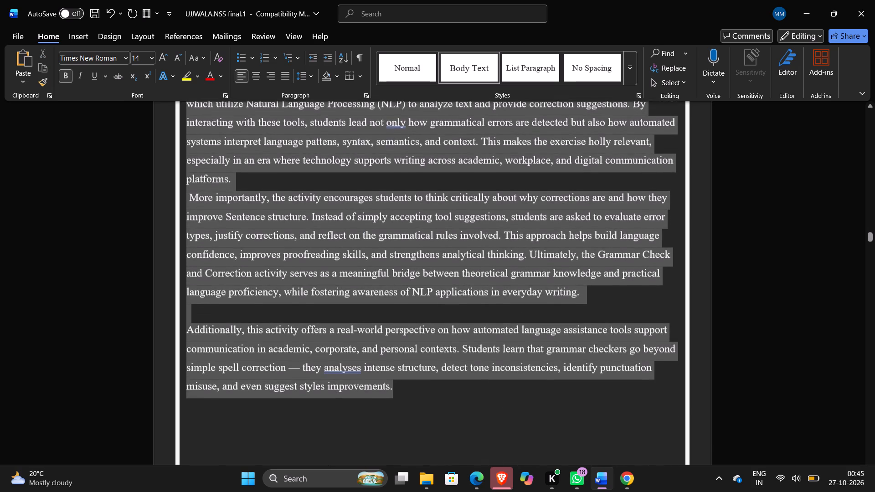
pyautogui.moveTo(494, 491); pyautogui.dragTo(403, 322)
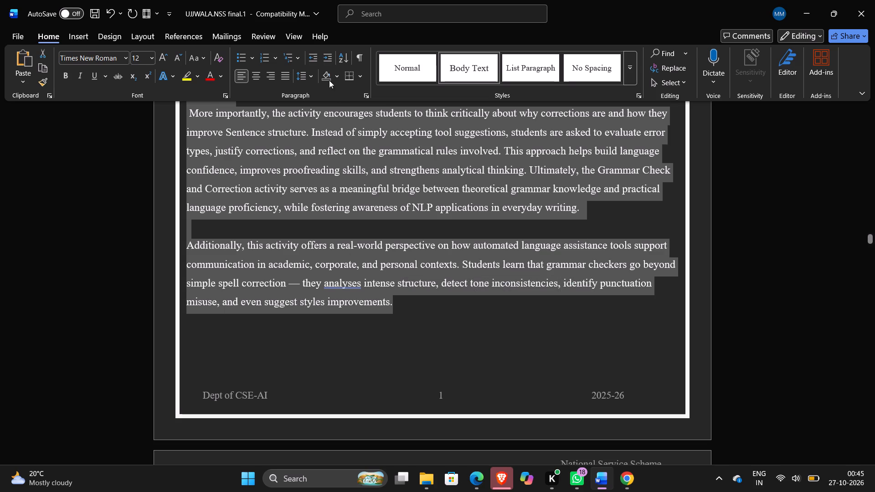
pyautogui.click(288, 72)
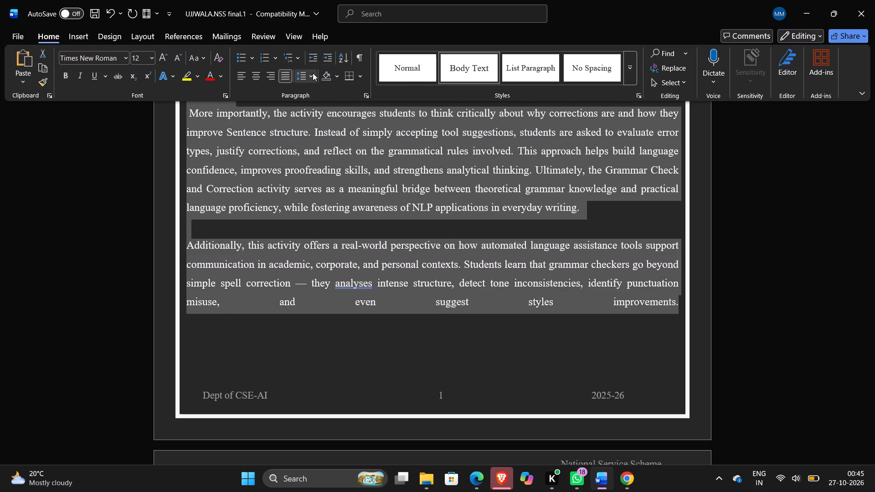
pyautogui.click(313, 73)
pyautogui.click(313, 73)
pyautogui.click(340, 388)
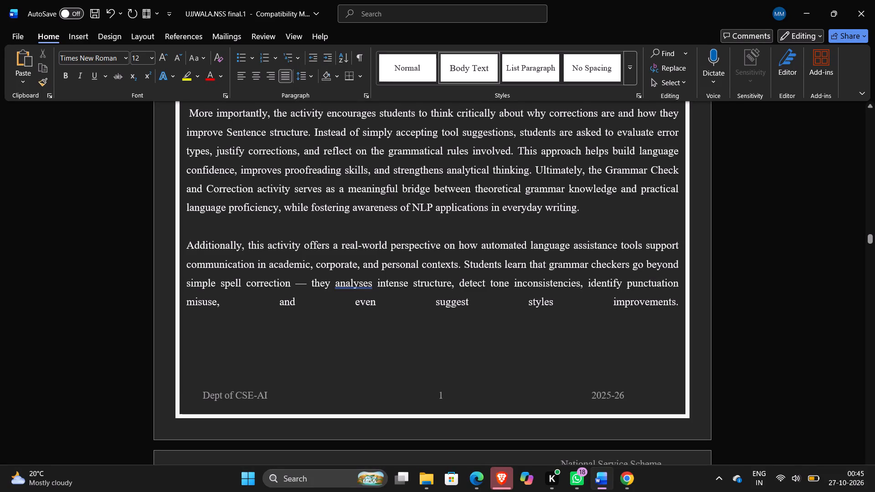
# Insert a paragraph break after "styles improvements." to fix the stretched last line of the Introduction.
pyautogui.click(680, 302)
pyautogui.press('Return')
# Review the justified Introduction text against the neighbouring contents page and Objective section.
pyautogui.scroll(-1, 680, 302)
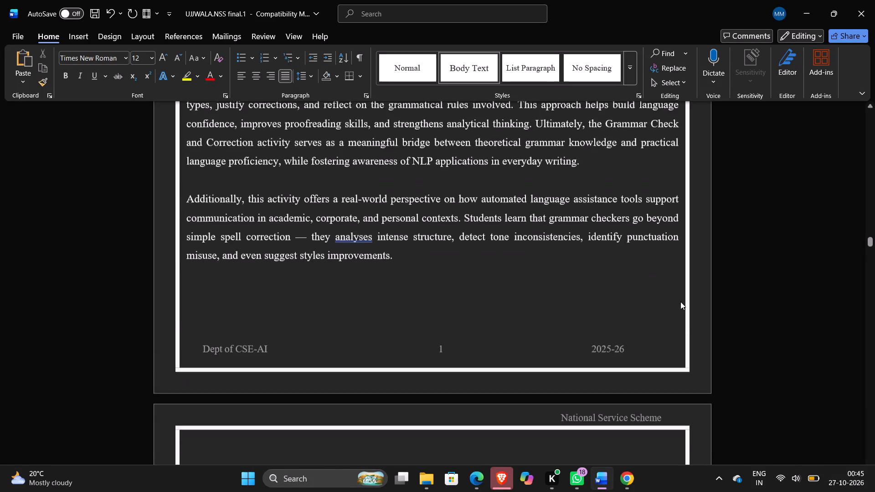
pyautogui.scroll(-1, 680, 302)
pyautogui.click(680, 302)
pyautogui.rightClick(680, 302)
pyautogui.scroll(-1, 680, 302)
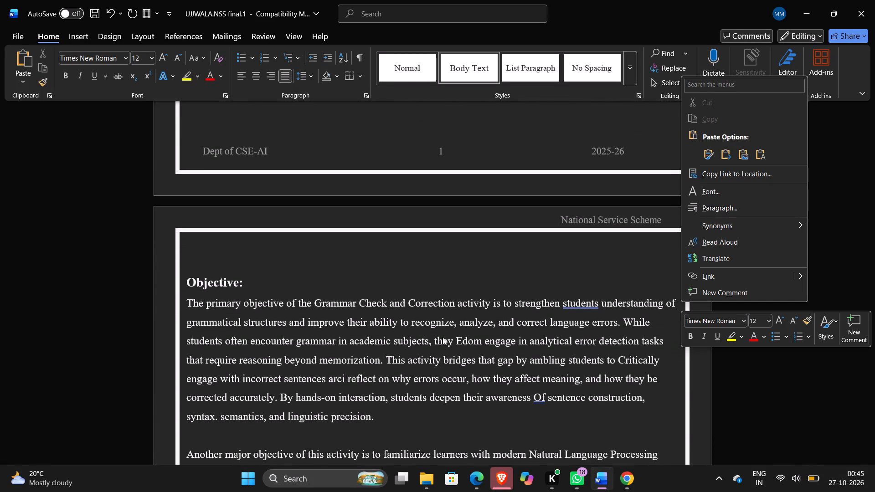
pyautogui.scroll(3, 255, 323)
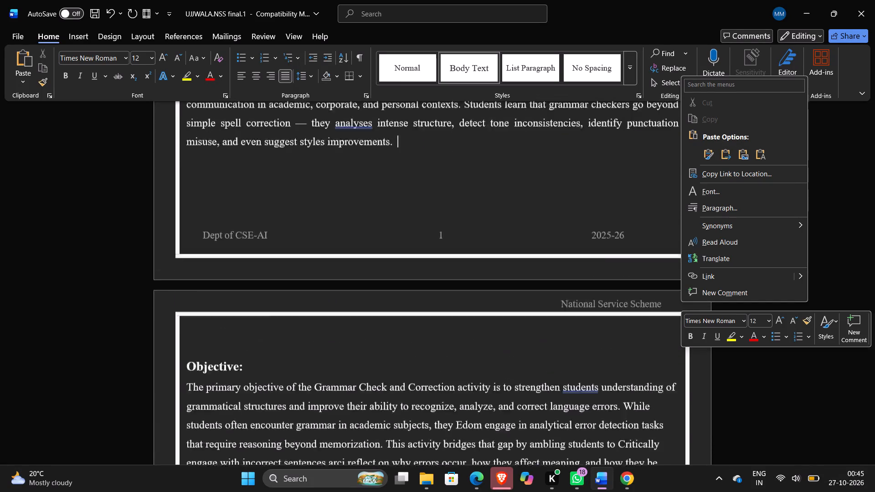
pyautogui.scroll(5, 255, 323)
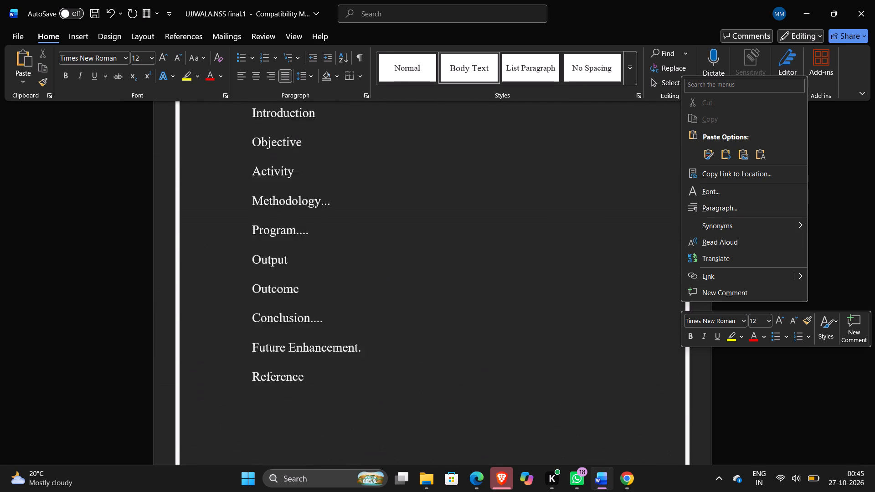
pyautogui.scroll(1, 255, 323)
pyautogui.scroll(-5, 255, 323)
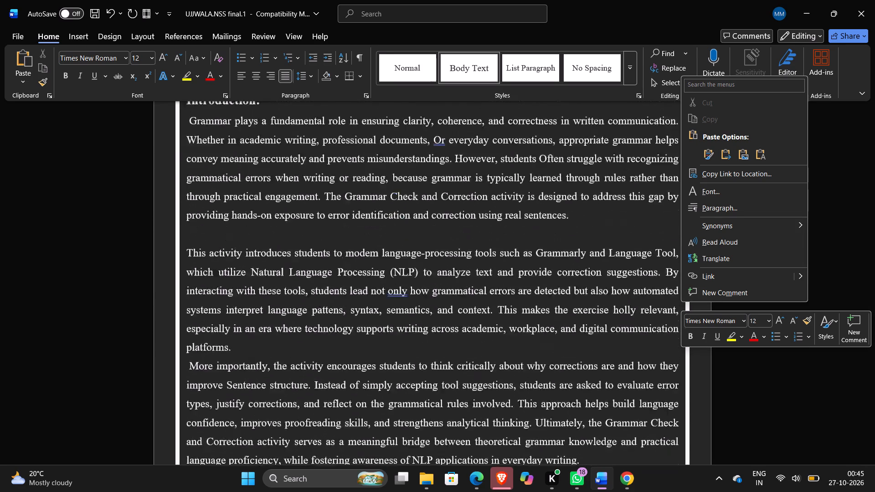
pyautogui.scroll(1, 255, 323)
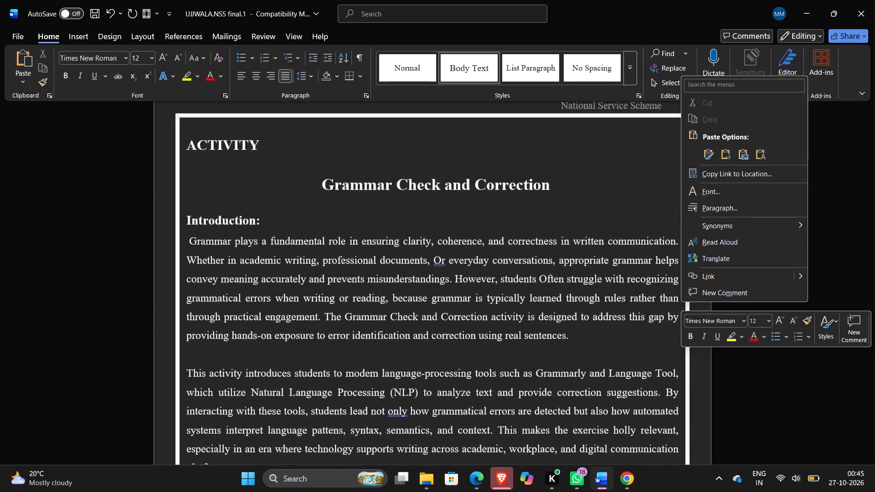
pyautogui.scroll(-2, 255, 323)
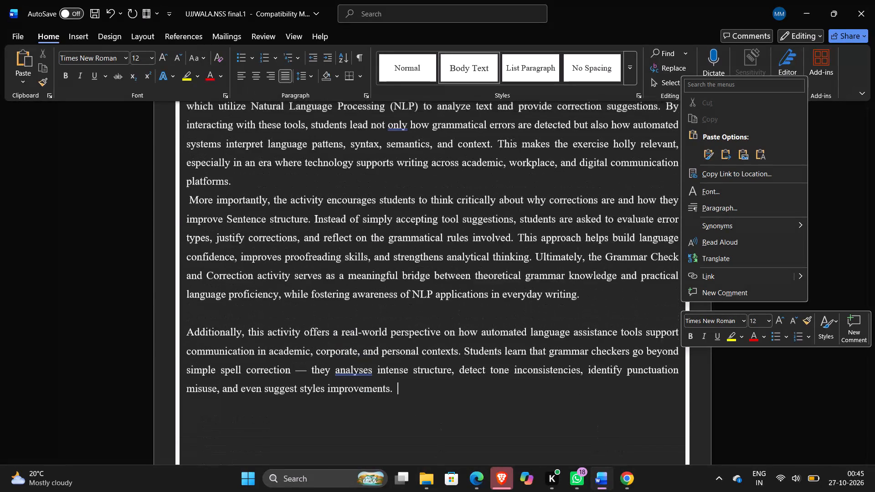
# Increase the left indent of all the Introduction body paragraphs by one level.
pyautogui.moveTo(397, 397); pyautogui.dragTo(237, 277)
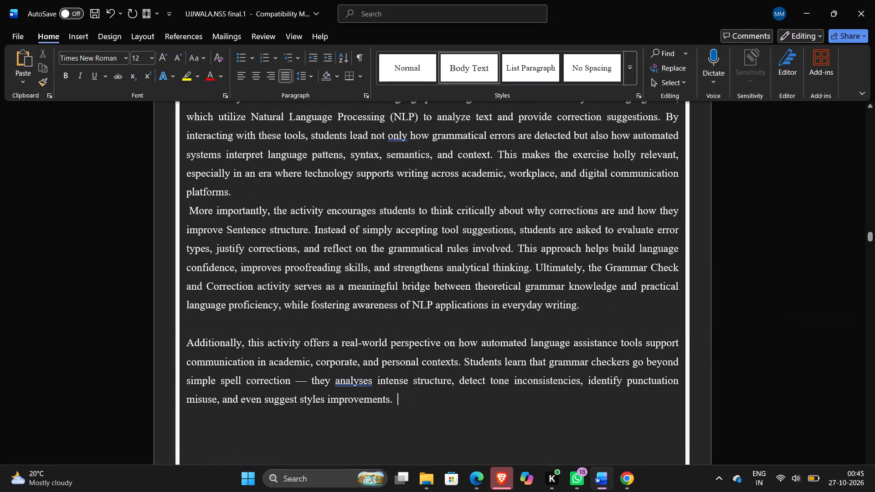
pyautogui.moveTo(237, 277); pyautogui.dragTo(401, 404)
pyautogui.moveTo(401, 404); pyautogui.dragTo(399, 401)
pyautogui.moveTo(399, 401); pyautogui.dragTo(225, 170)
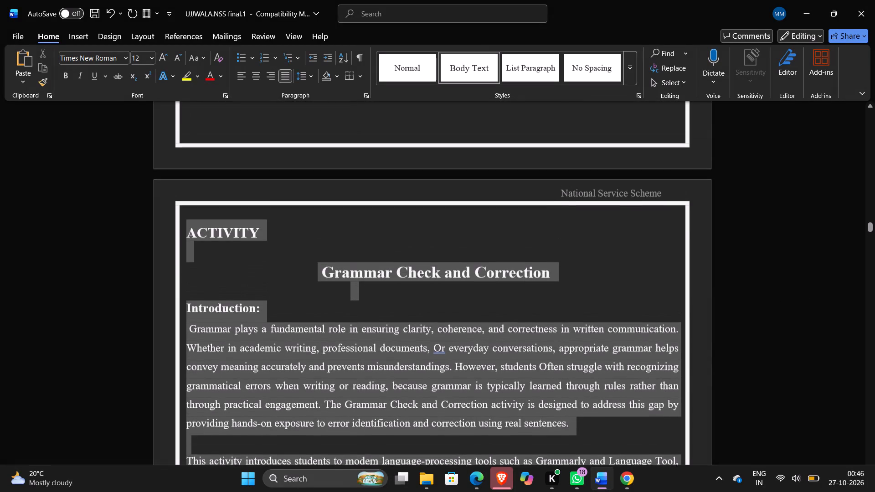
pyautogui.moveTo(225, 170); pyautogui.dragTo(89, 333)
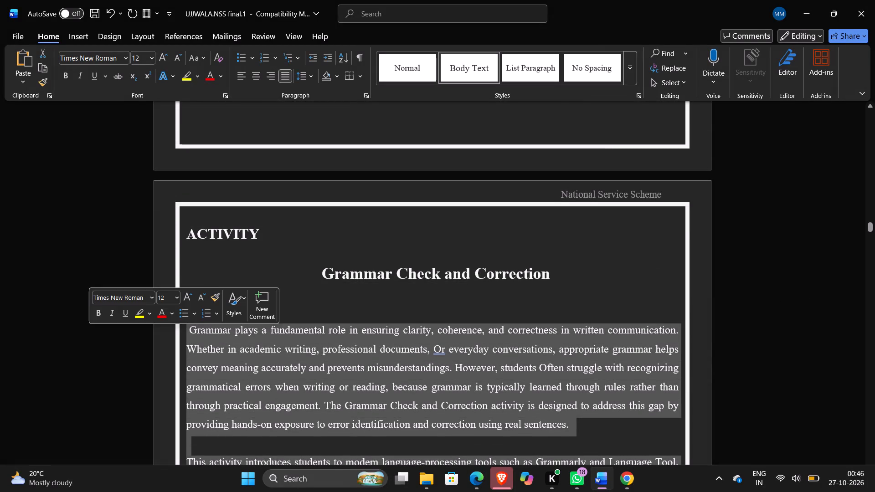
pyautogui.click(323, 58)
pyautogui.scroll(-4, 323, 58)
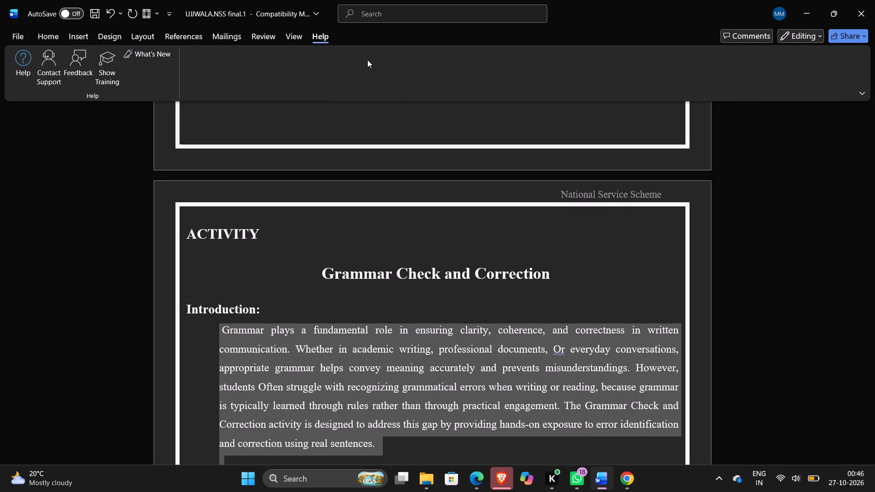
pyautogui.click(360, 251)
pyautogui.scroll(-4, 360, 251)
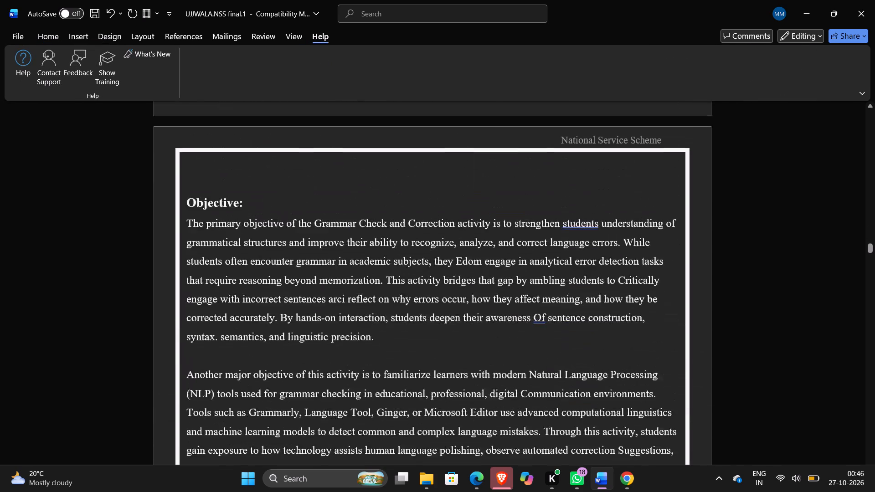
pyautogui.scroll(1, 360, 251)
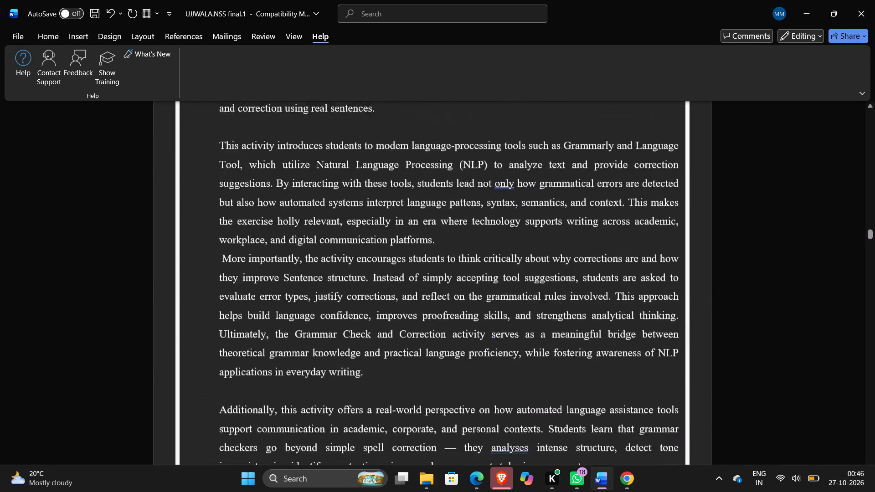
# Indent the Introduction heading by one level so it lines up with its body paragraphs.
pyautogui.scroll(2, 360, 251)
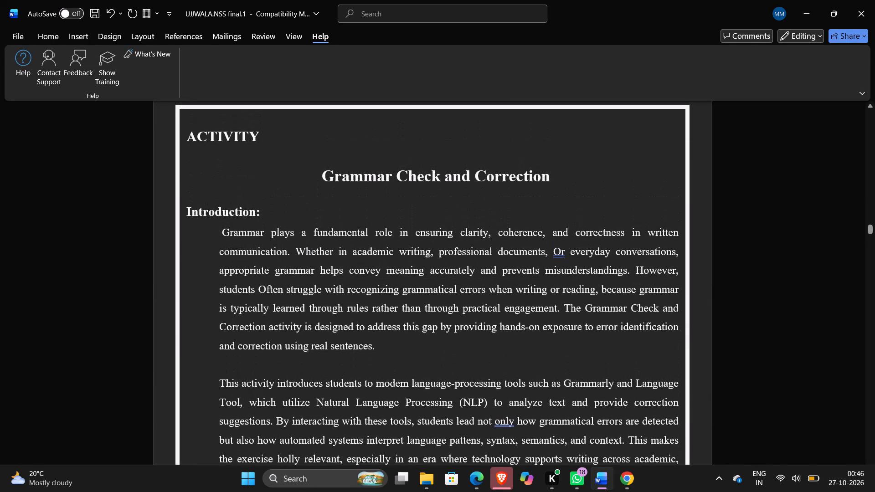
pyautogui.click(184, 209)
pyautogui.press('Tab')
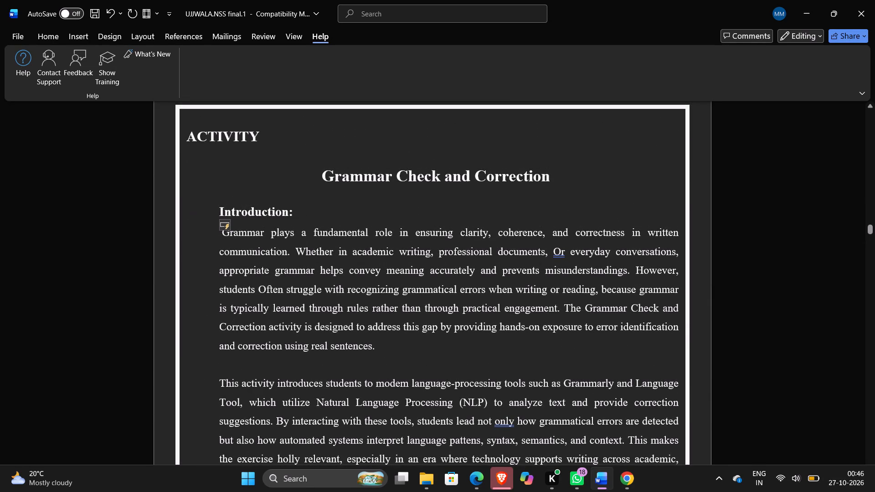
pyautogui.scroll(-1, 184, 209)
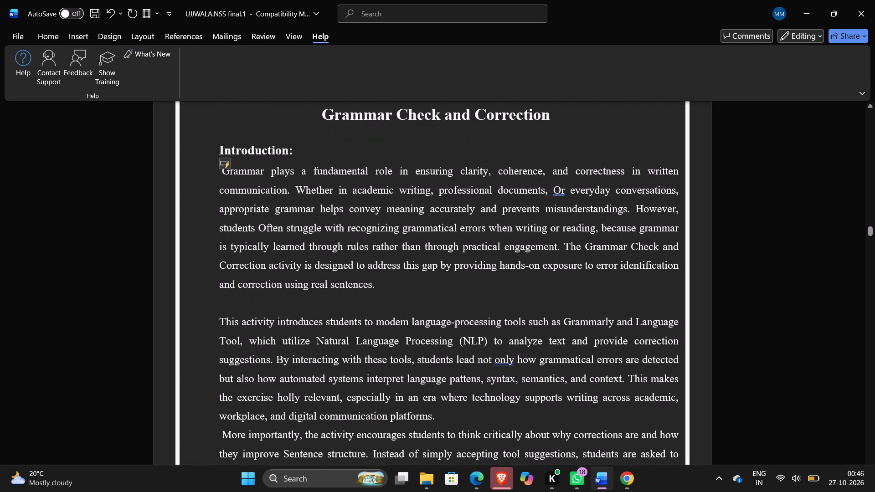
pyautogui.click(331, 299)
# Indent the Objective heading by one level.
pyautogui.scroll(-4, 325, 320)
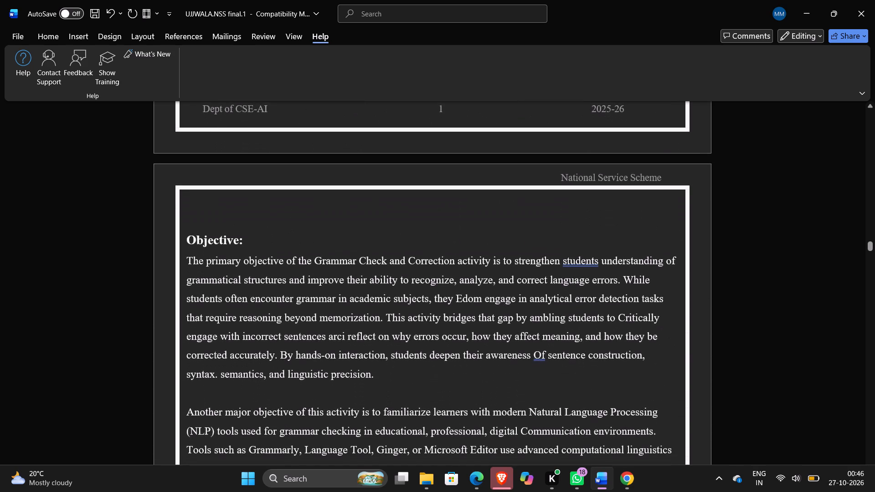
pyautogui.click(189, 239)
pyautogui.press('Tab')
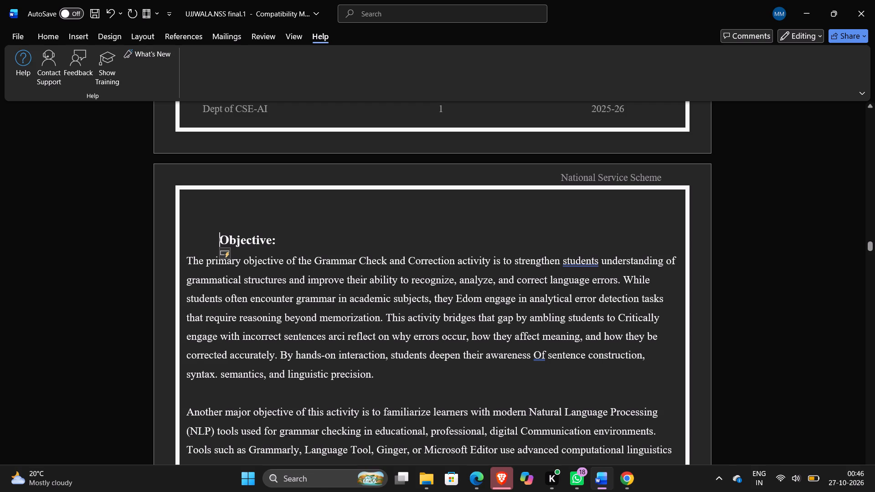
# Increase the left indent of the Objective text on page 2 by one level and justify it.
pyautogui.moveTo(185, 252); pyautogui.dragTo(344, 491)
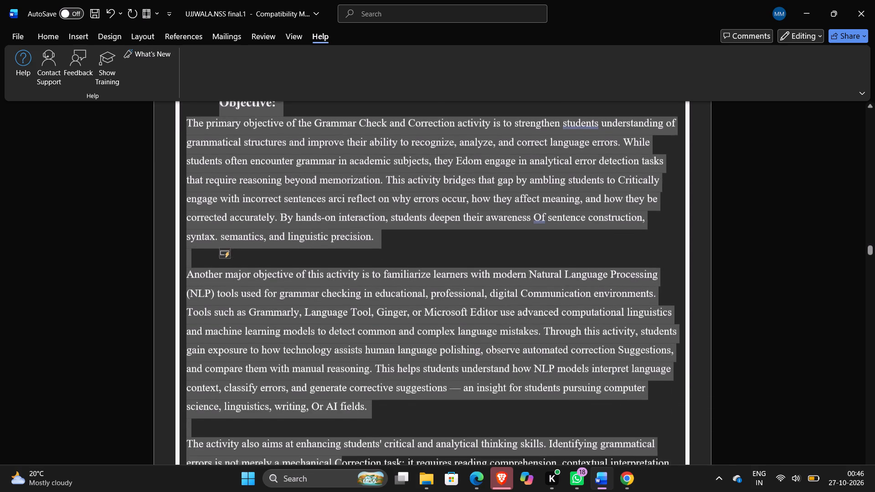
pyautogui.moveTo(344, 491); pyautogui.dragTo(256, 333)
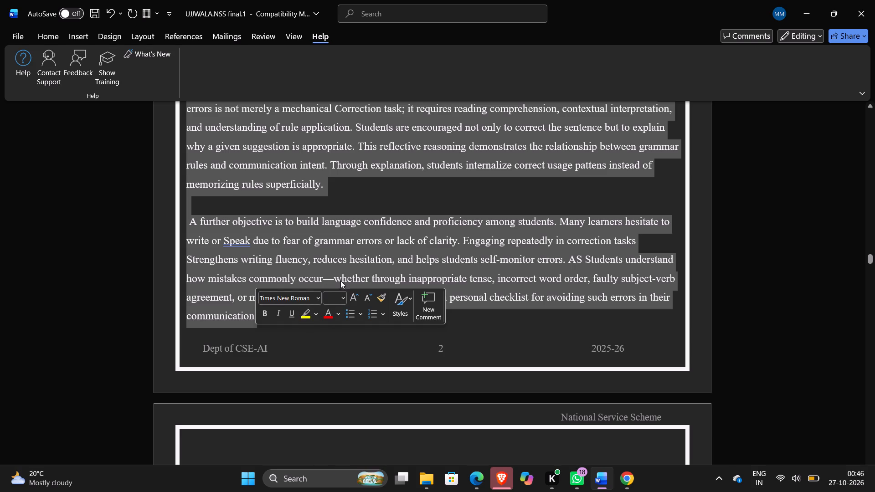
pyautogui.click(45, 42)
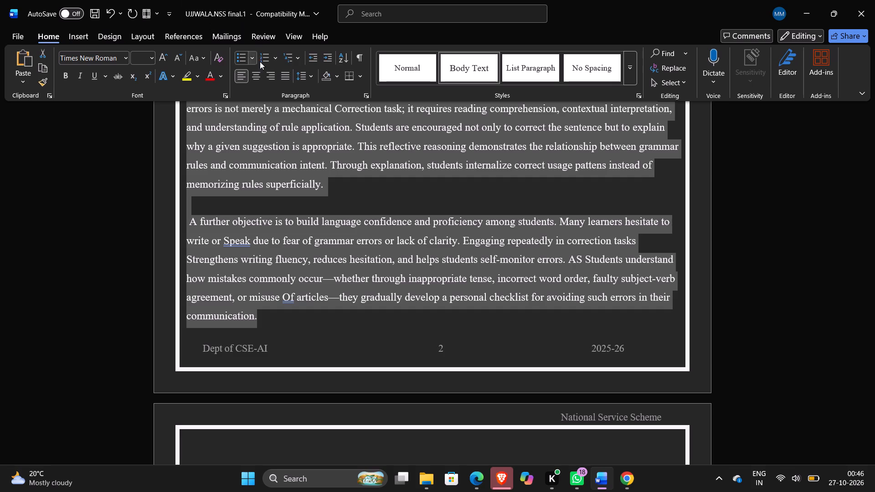
pyautogui.click(323, 57)
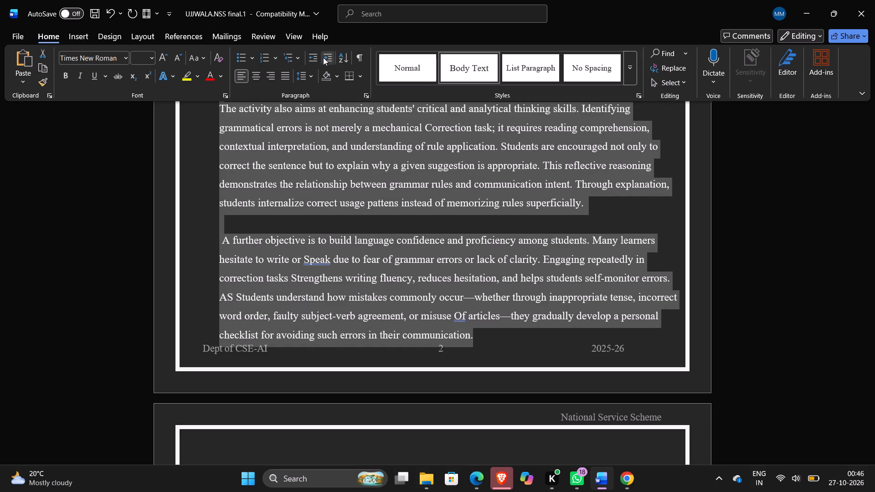
pyautogui.click(285, 77)
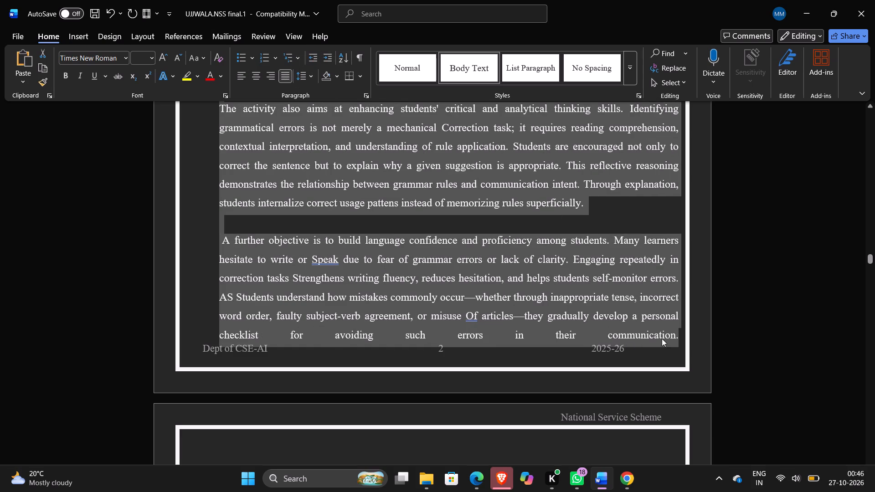
# Insert a paragraph break after "errors in their communication." to fix the stretched last line of the Objective text on page 2.
pyautogui.click(675, 334)
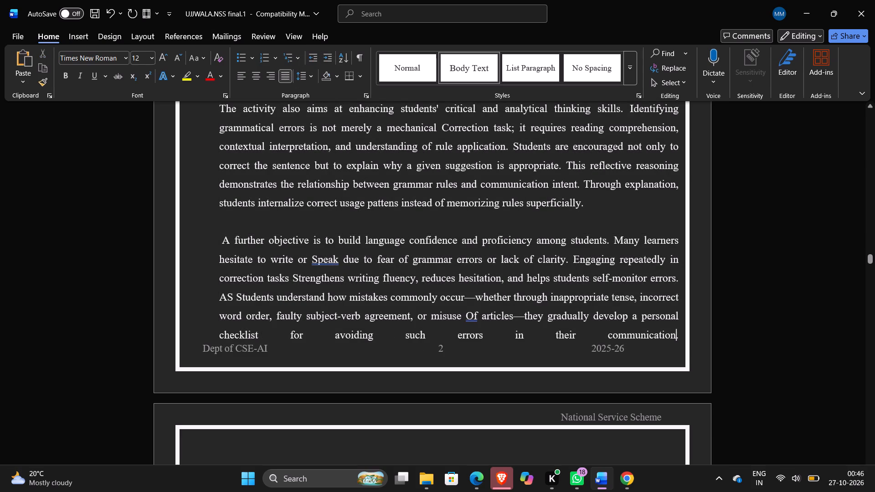
pyautogui.press('Return')
pyautogui.scroll(-1, 675, 334)
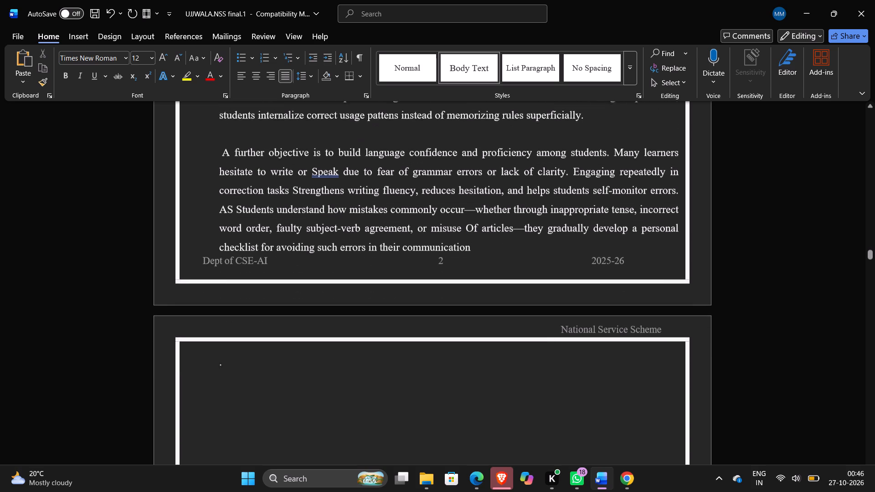
pyautogui.scroll(-2, 675, 334)
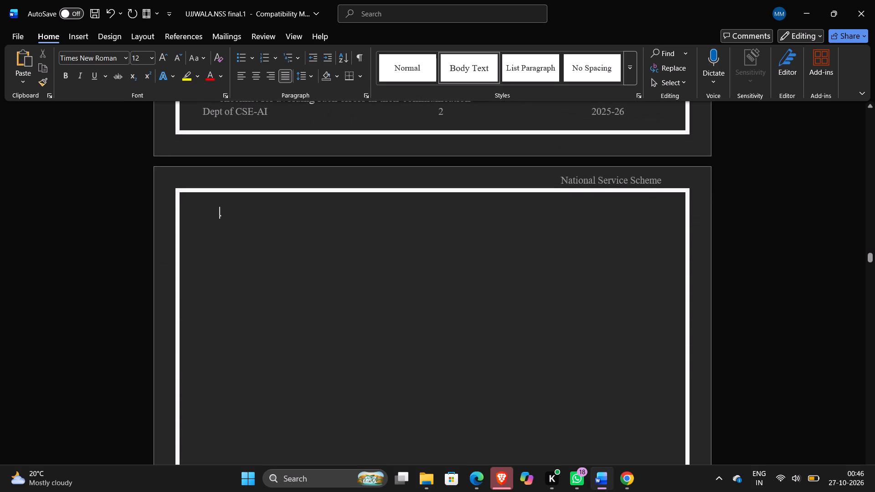
pyautogui.scroll(1, 675, 334)
pyautogui.press('Right')
pyautogui.press('BackSpace')
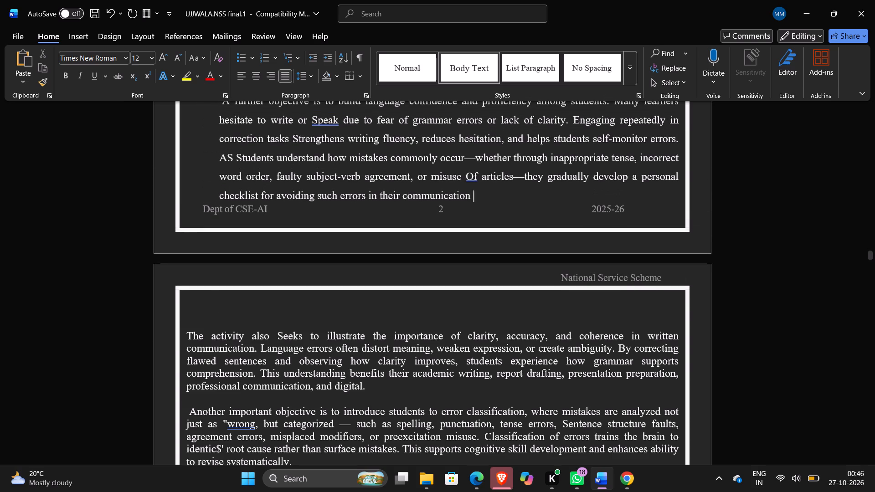
pyautogui.press('BackSpace')
pyautogui.press('BackSpace')
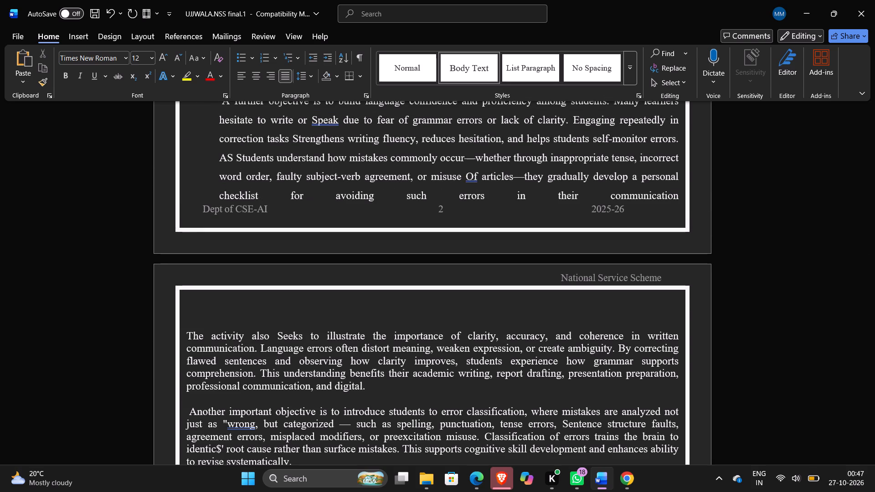
pyautogui.press('.')
pyautogui.press('Return')
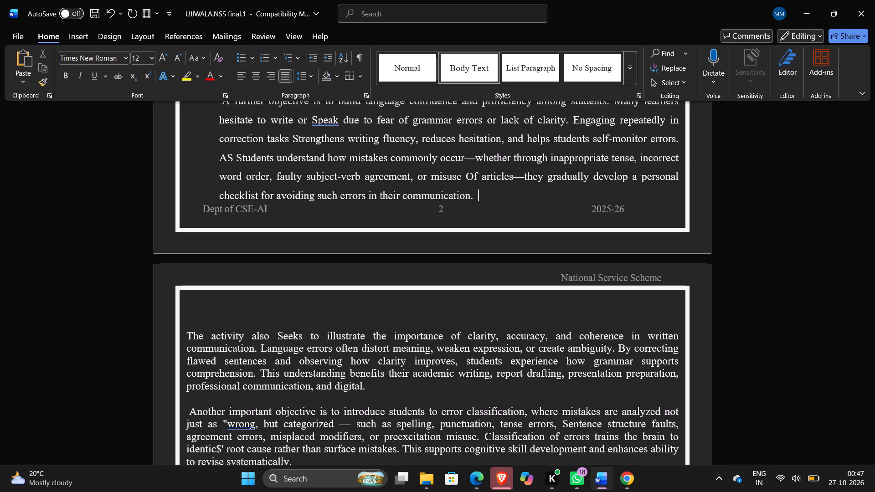
# Reset the Objective heading to a single indent level, in line with its body paragraphs.
pyautogui.scroll(-1, 675, 334)
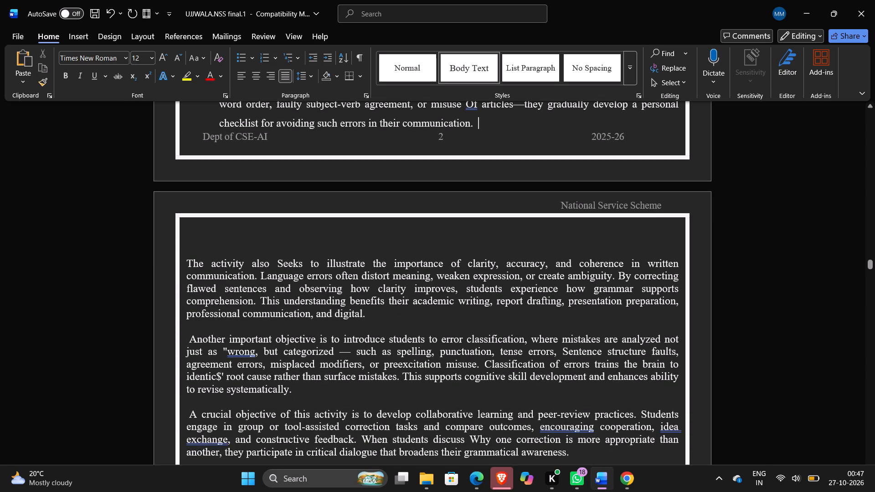
pyautogui.scroll(11, 304, 320)
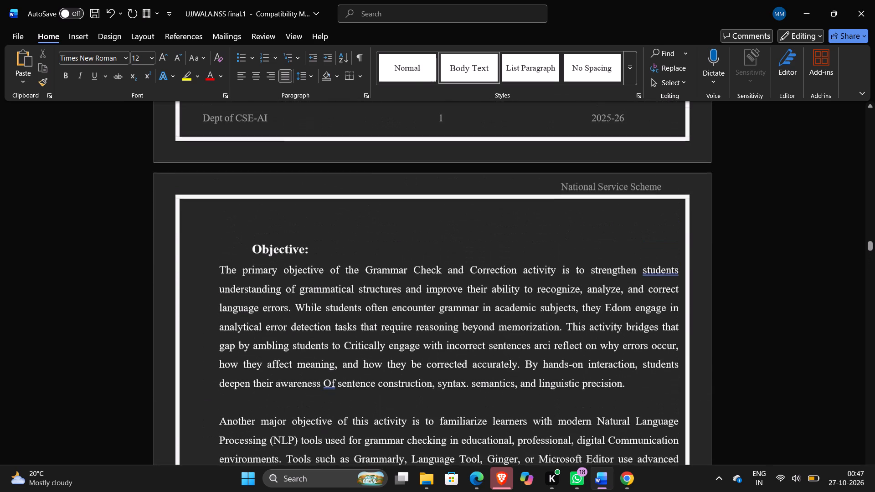
pyautogui.scroll(-1, 304, 320)
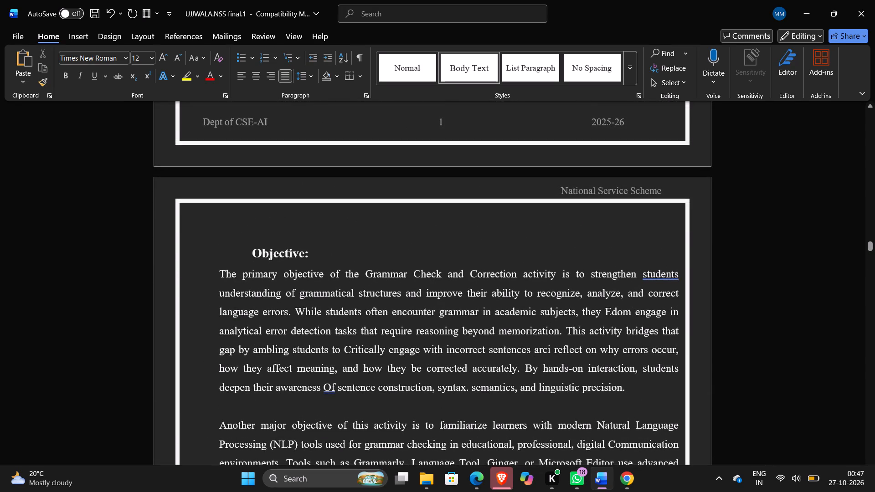
pyautogui.click(254, 256)
pyautogui.press('BackSpace')
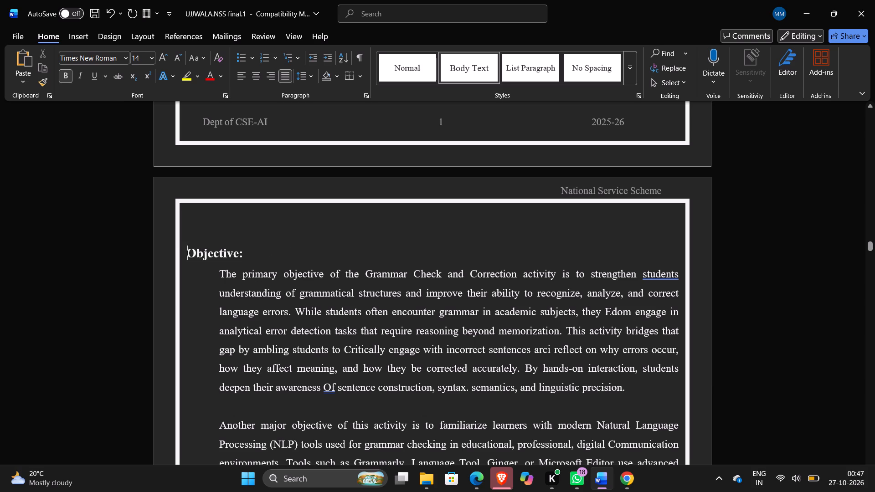
pyautogui.press('Tab')
# Review the indentation and alignment of the Introduction and Objective text across pages 1 to 3.
pyautogui.scroll(1, 254, 256)
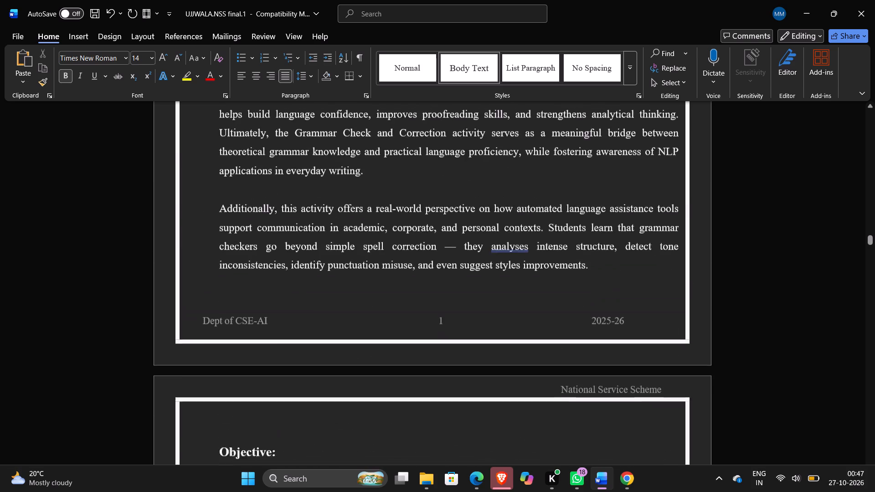
pyautogui.scroll(3, 254, 256)
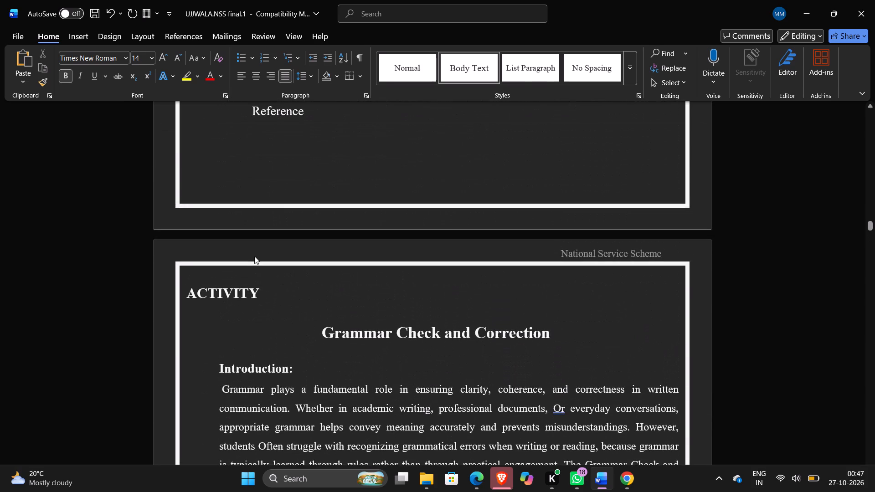
pyautogui.scroll(-5, 254, 256)
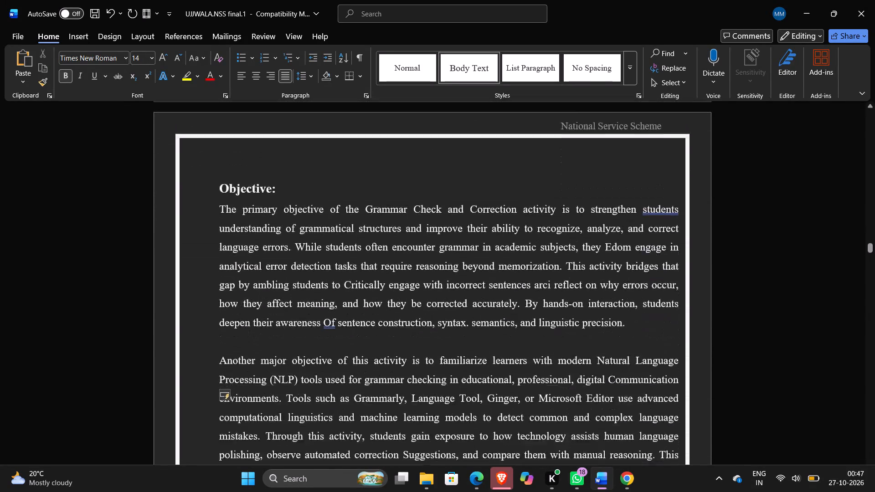
pyautogui.scroll(-3, 254, 256)
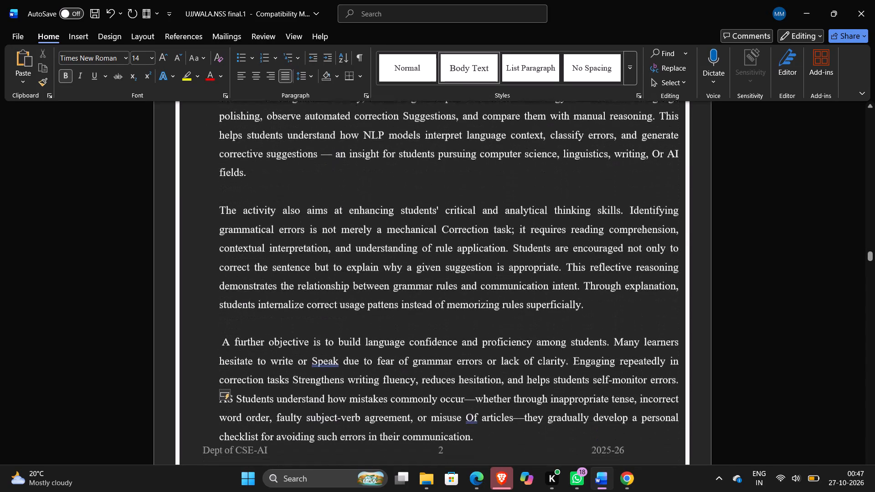
pyautogui.scroll(-3, 254, 256)
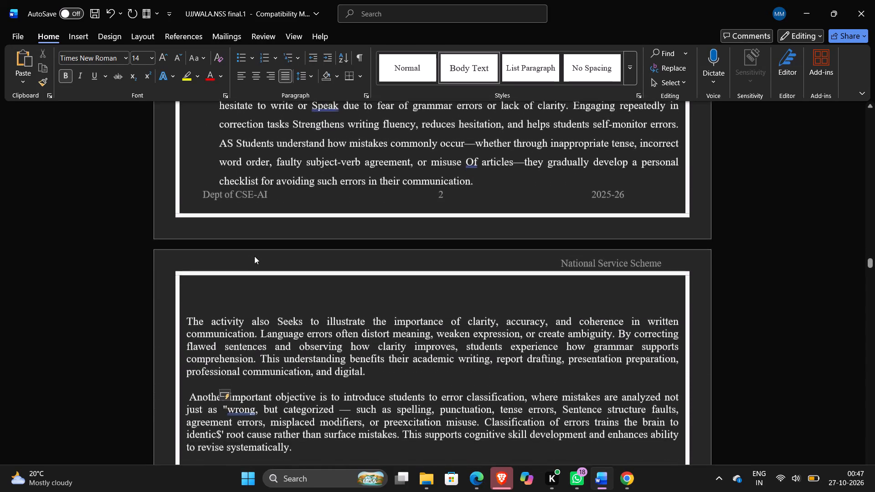
pyautogui.scroll(-1, 254, 256)
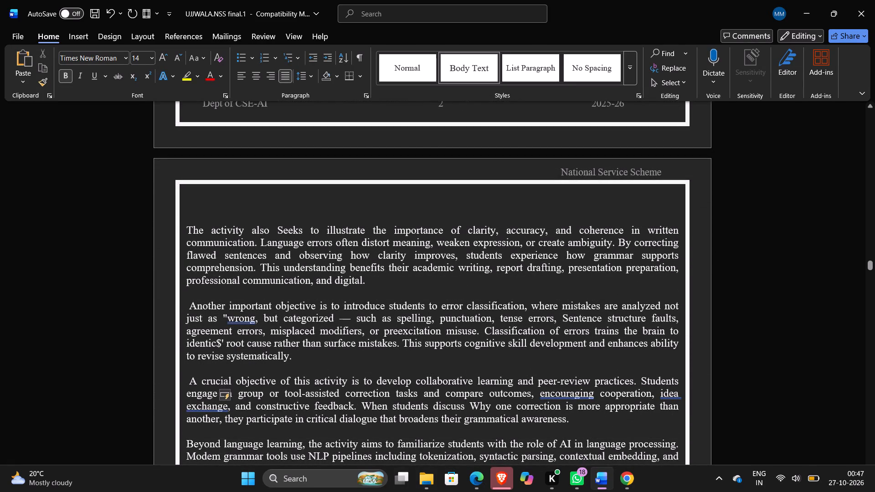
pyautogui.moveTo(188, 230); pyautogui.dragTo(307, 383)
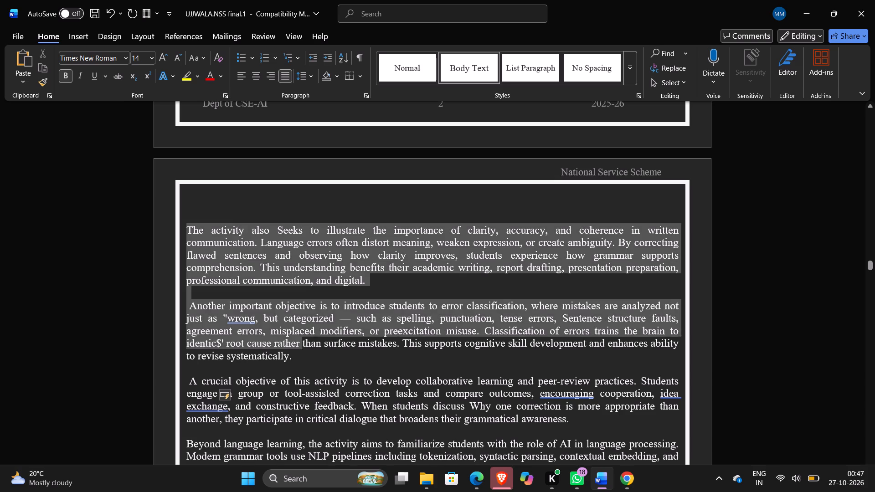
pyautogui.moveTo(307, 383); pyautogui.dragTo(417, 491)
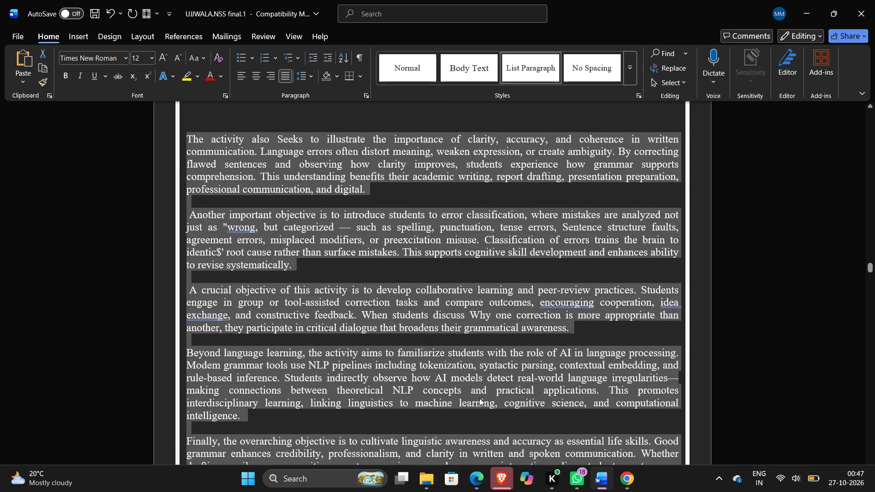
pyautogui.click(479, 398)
# Increase the left indent of all the Objective paragraphs from "The activity also Seeks" through "In essence" by one level.
pyautogui.keyDown('ctrl'); pyautogui.scroll(1, 479, 398); pyautogui.keyUp('ctrl')
pyautogui.scroll(-1, 479, 398)
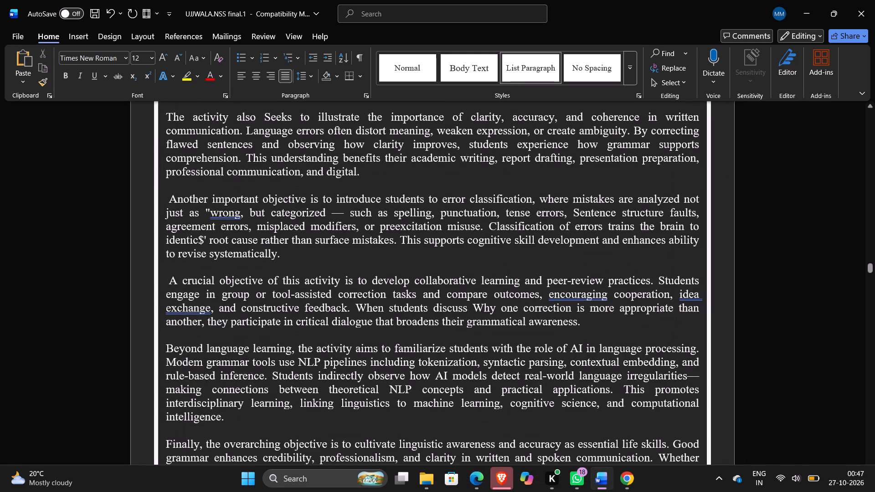
pyautogui.scroll(-1, 479, 398)
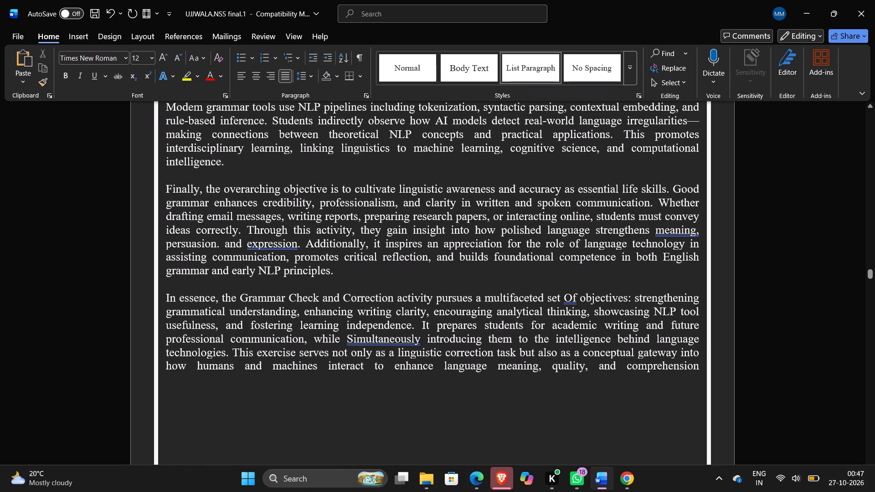
pyautogui.scroll(-2, 701, 364)
pyautogui.scroll(2, 701, 364)
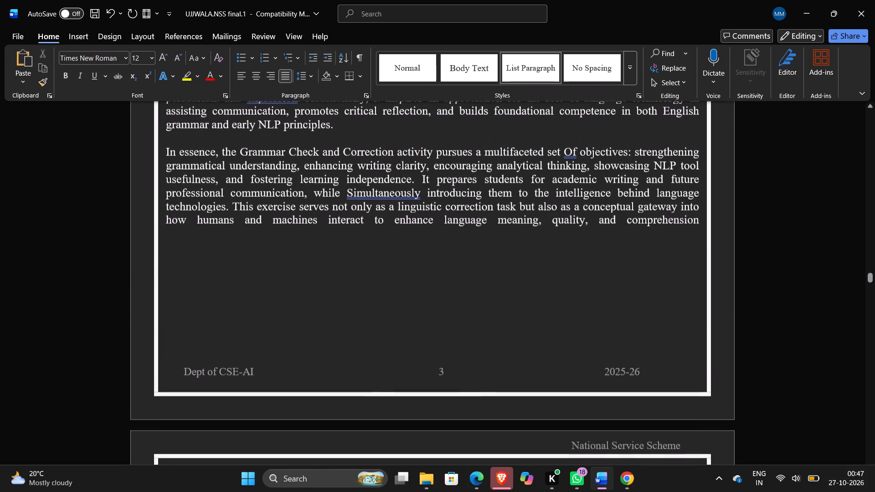
pyautogui.click(699, 223)
pyautogui.moveTo(699, 223); pyautogui.dragTo(567, 157)
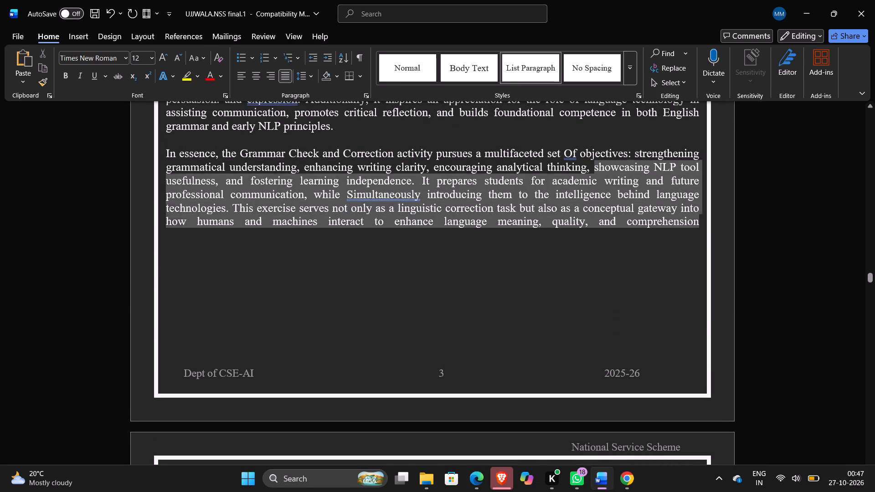
pyautogui.moveTo(567, 157); pyautogui.dragTo(348, 336)
pyautogui.scroll(1, 340, 274)
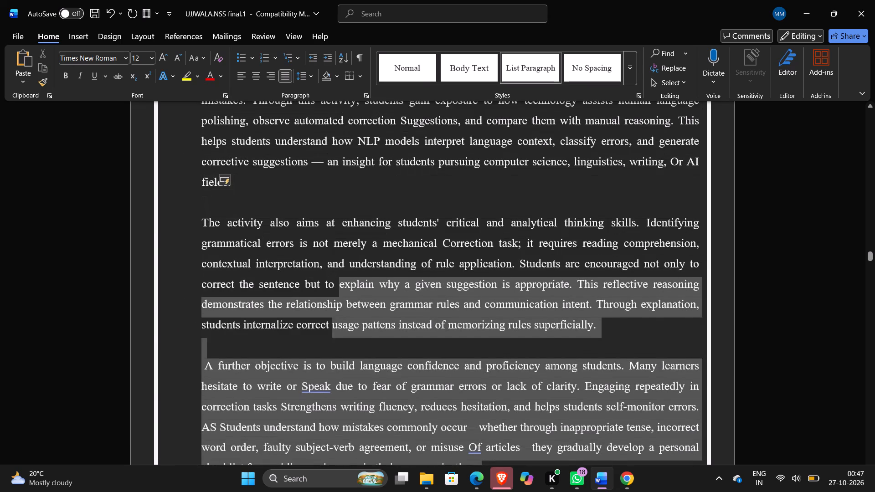
pyautogui.moveTo(348, 336); pyautogui.dragTo(371, 491)
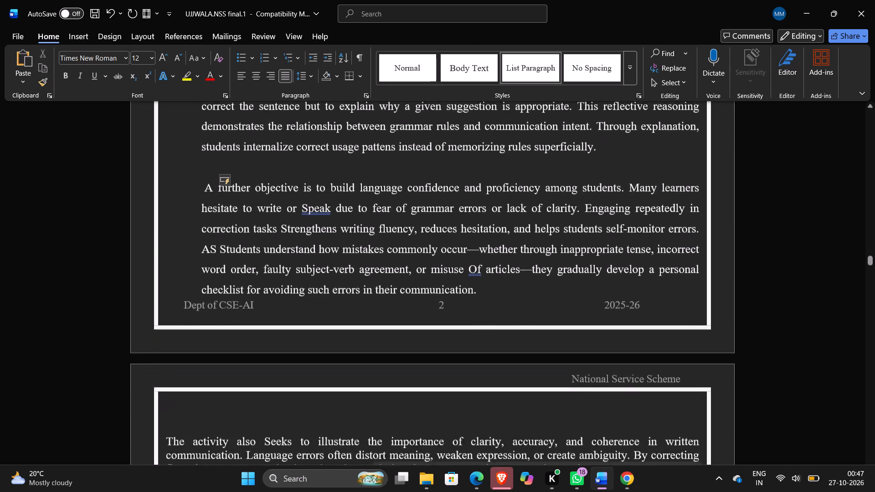
pyautogui.moveTo(371, 491); pyautogui.dragTo(157, 358)
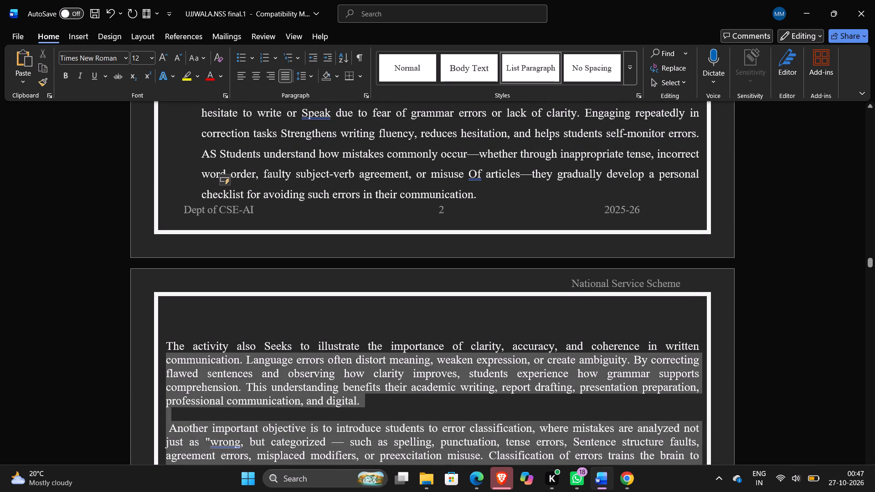
pyautogui.moveTo(157, 358); pyautogui.dragTo(157, 347)
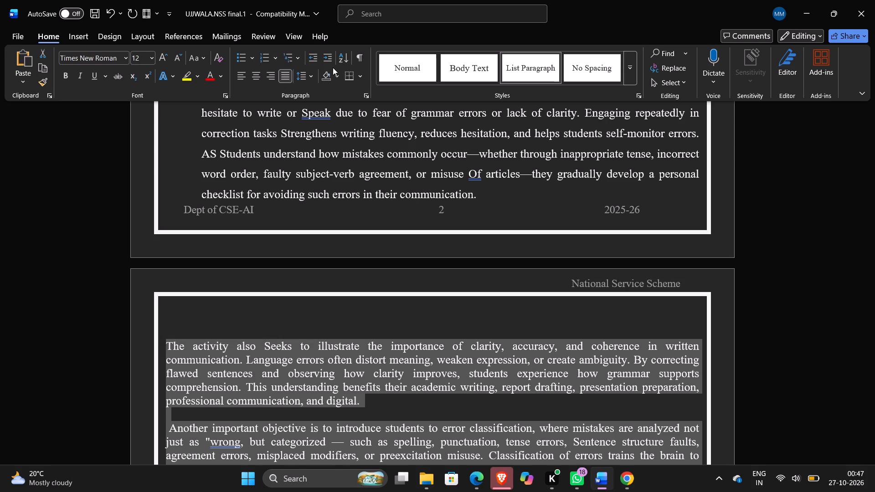
pyautogui.click(321, 61)
# Set the line spacing of those same Objective paragraphs to 1.5.
pyautogui.click(311, 75)
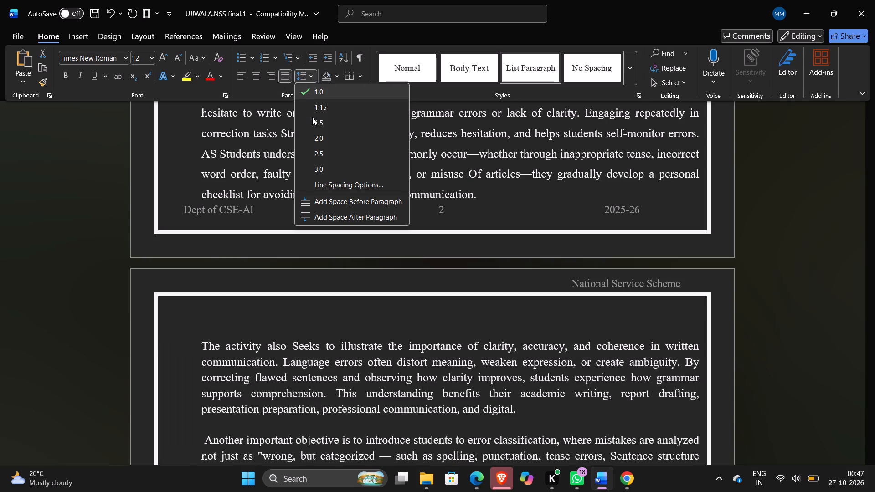
pyautogui.click(312, 118)
pyautogui.click(320, 239)
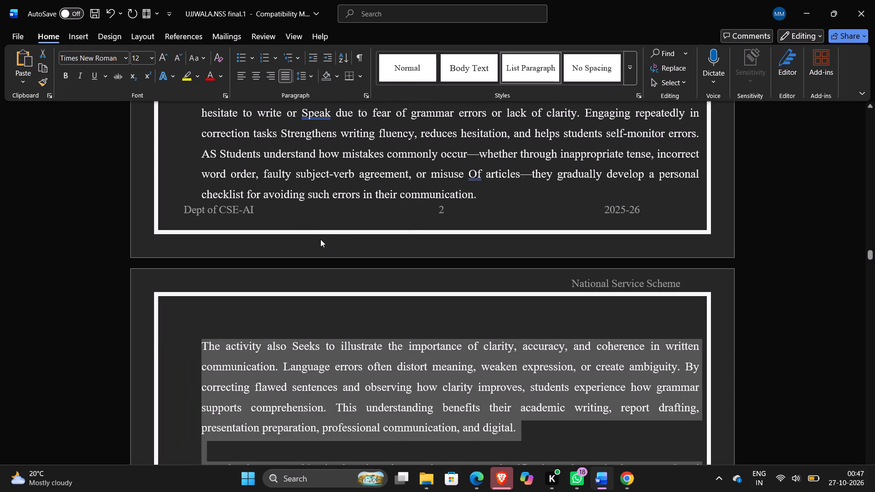
# Review the paragraph indentation, alignment and spacing from the page 3 Objective text through the Activity section to the Methodology section.
pyautogui.scroll(2, 320, 239)
pyautogui.scroll(-4, 320, 239)
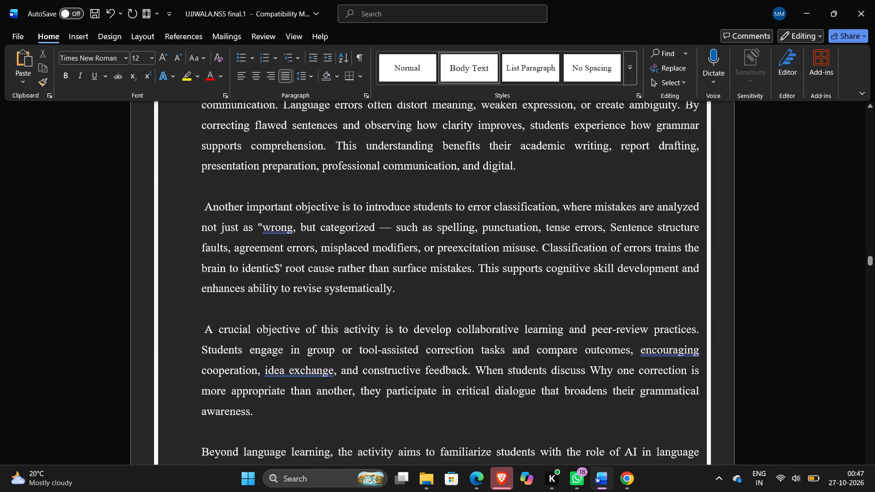
pyautogui.scroll(-3, 320, 239)
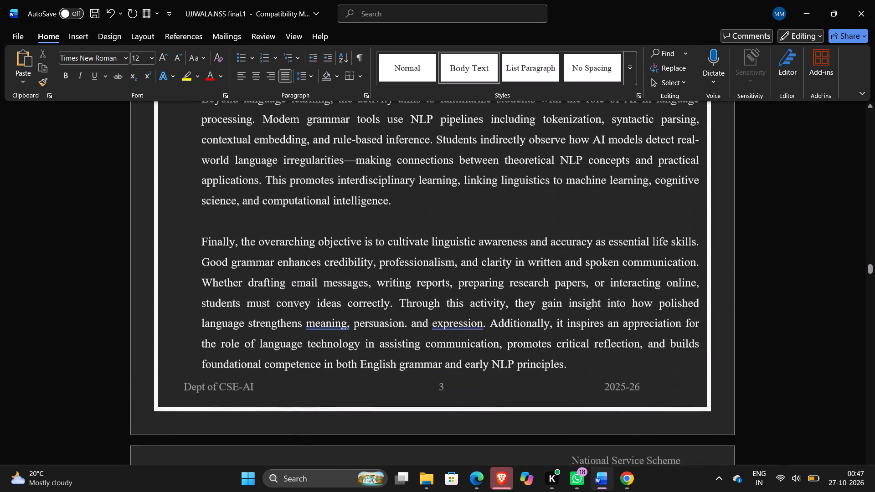
pyautogui.scroll(-3, 320, 239)
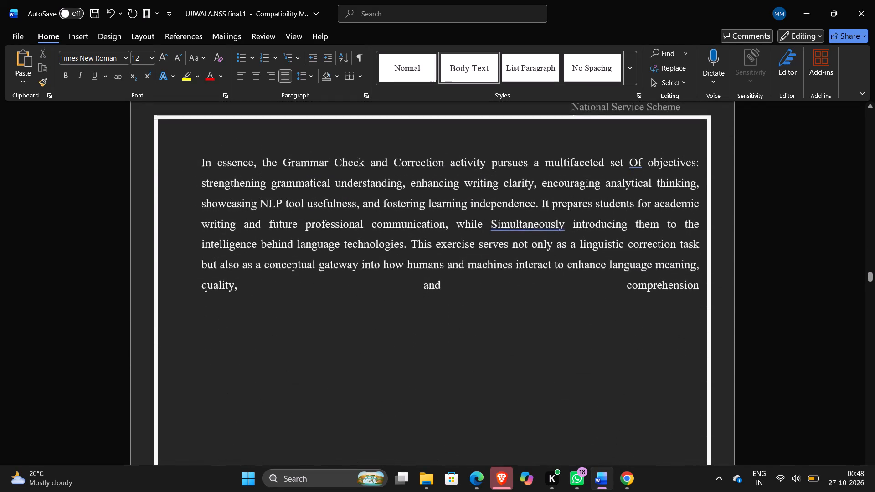
pyautogui.scroll(-5, 320, 239)
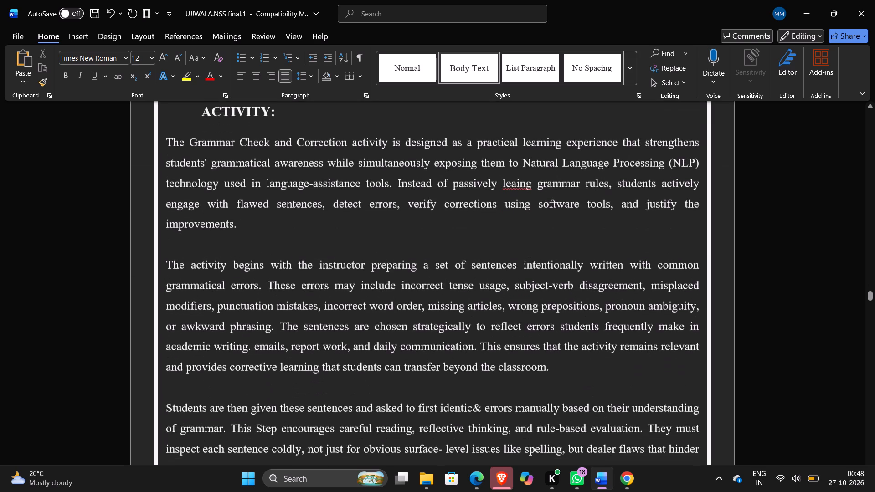
pyautogui.scroll(1, 320, 239)
pyautogui.scroll(-1, 320, 239)
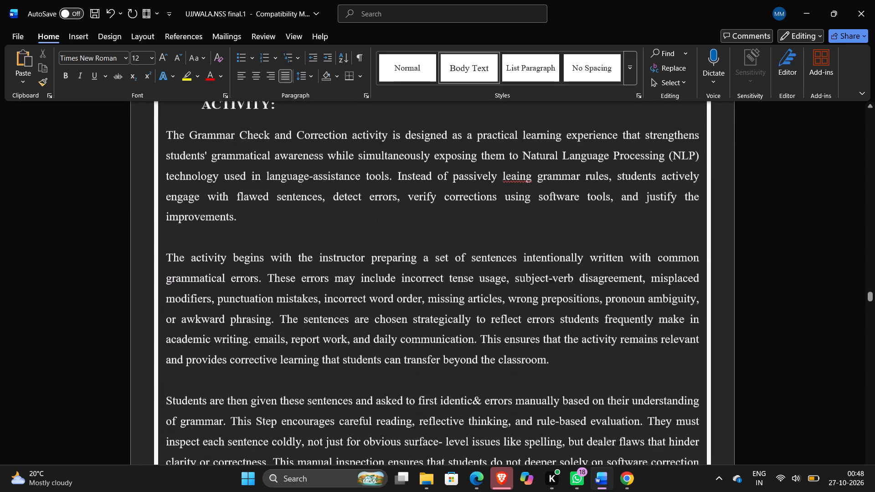
pyautogui.scroll(-5, 320, 239)
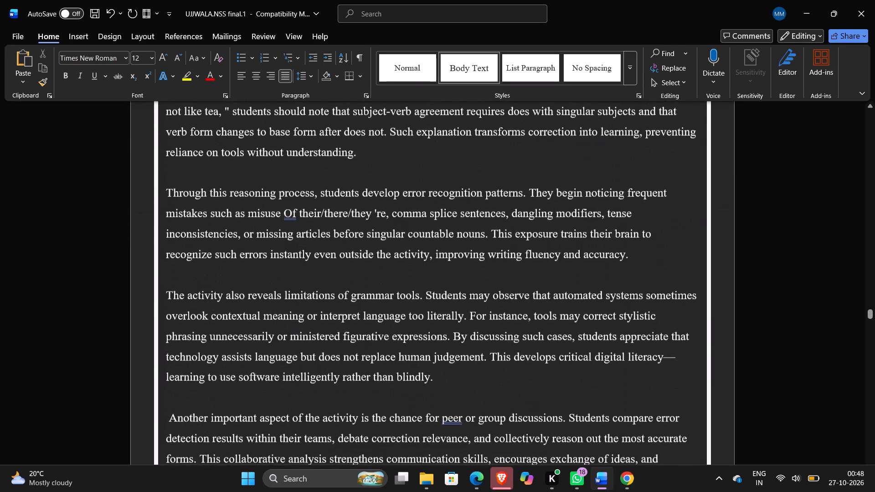
pyautogui.scroll(-3, 320, 239)
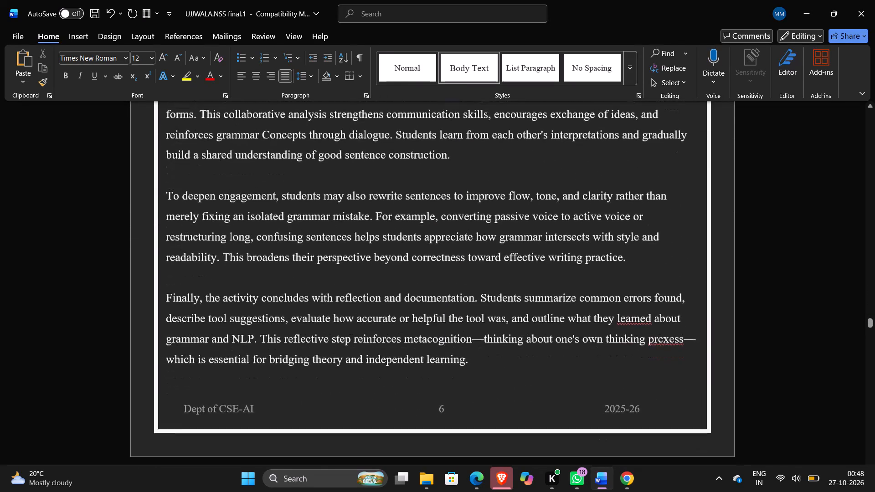
pyautogui.scroll(-3, 320, 239)
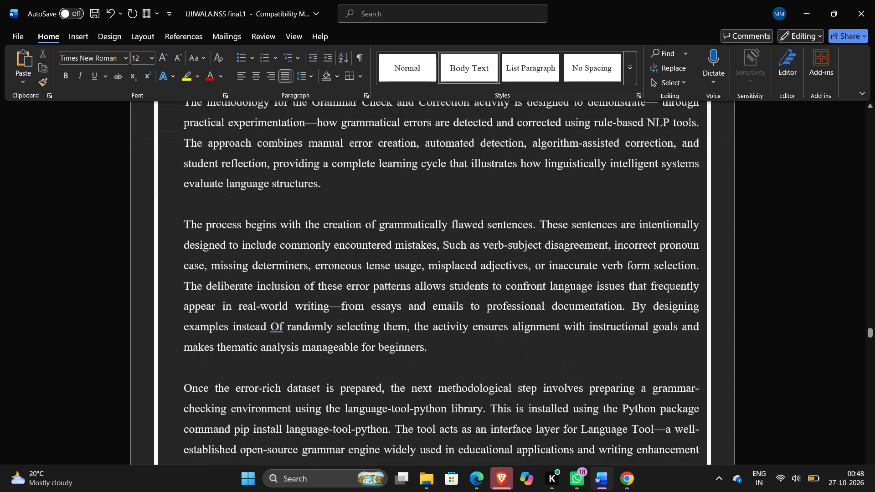
# Look back over the Objective and Introduction text up to page 1 to check the formatting.
pyautogui.scroll(8, 320, 239)
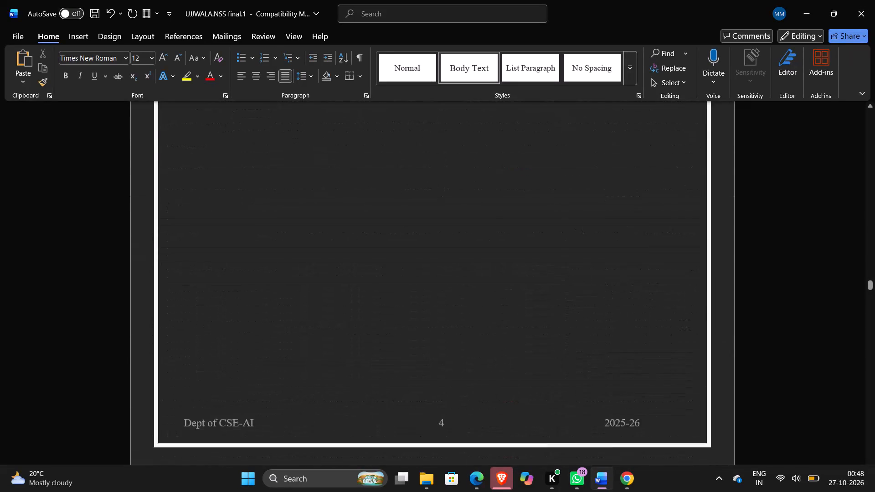
pyautogui.scroll(4, 320, 239)
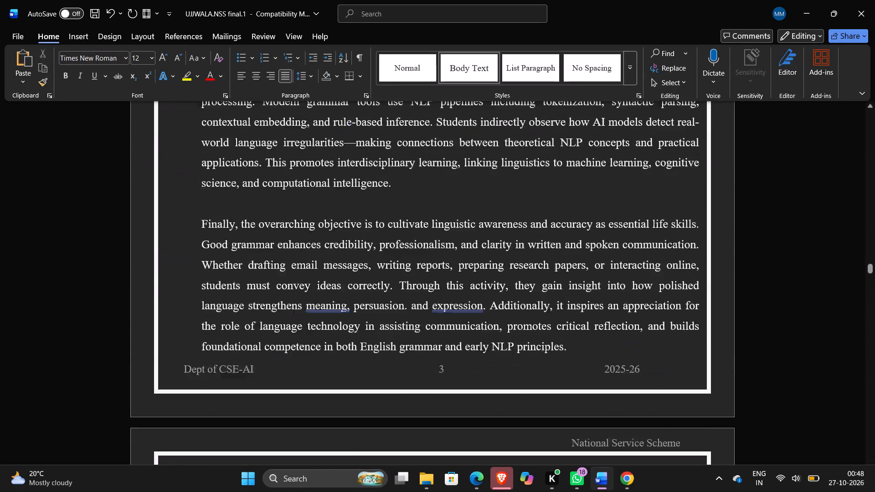
pyautogui.scroll(7, 320, 239)
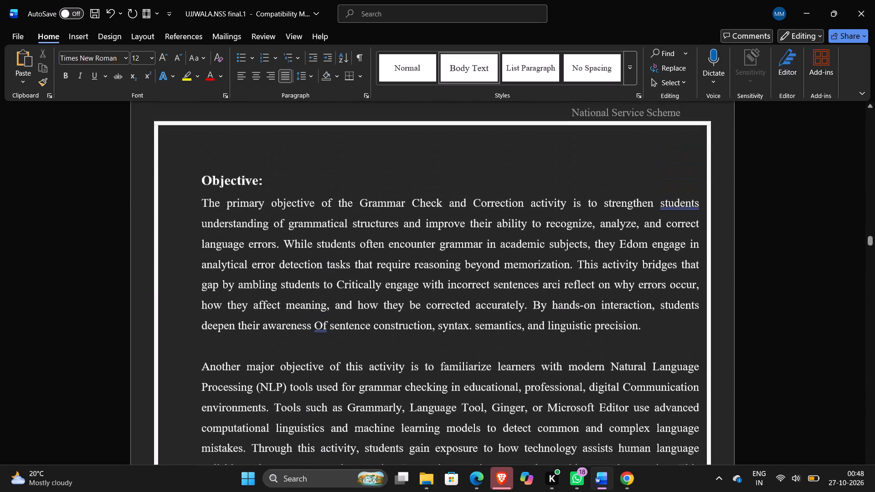
pyautogui.scroll(3, 320, 239)
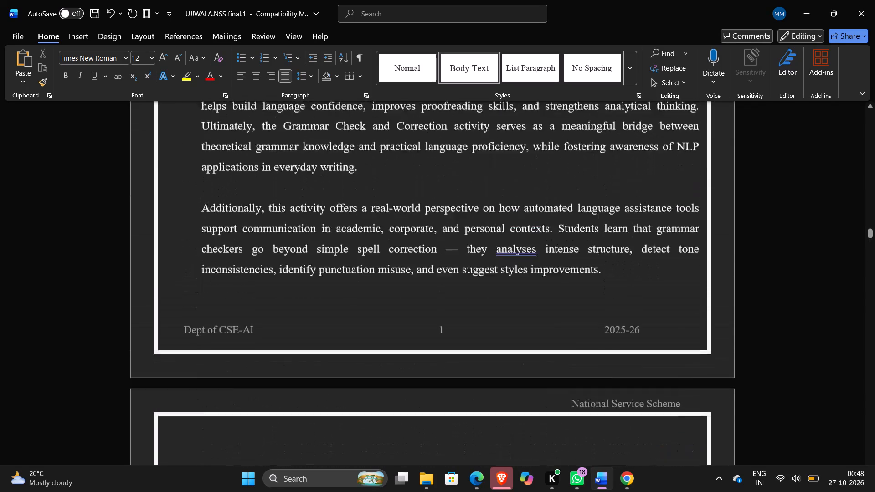
pyautogui.scroll(-2, 331, 37)
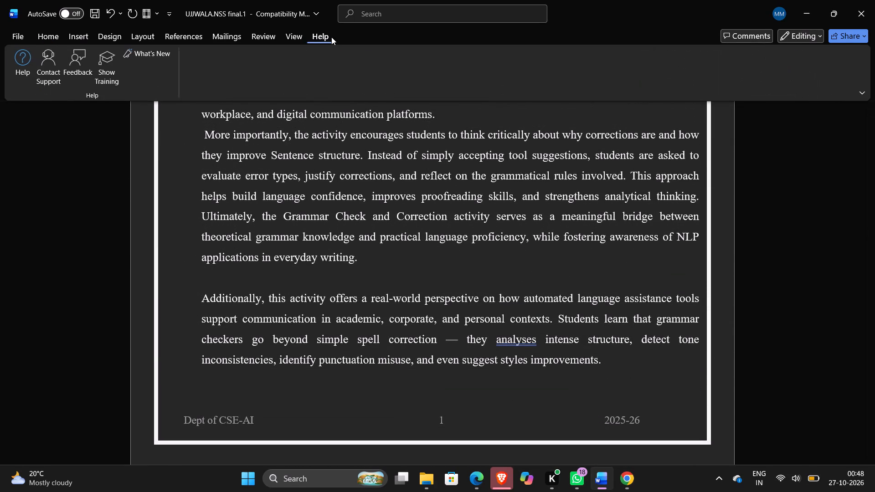
pyautogui.scroll(-1, 331, 37)
pyautogui.click(274, 0)
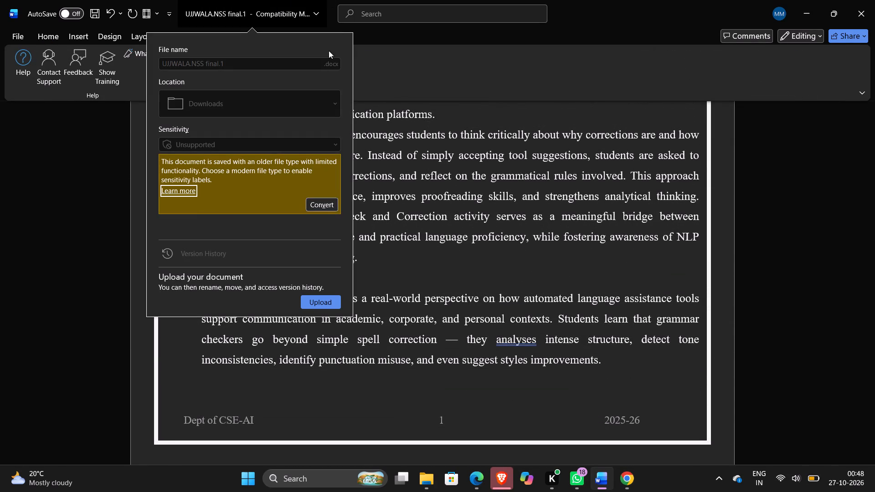
pyautogui.click(453, 228)
# Check the layout from the table of contents through the Introduction and Objective text to page 4.
pyautogui.scroll(-4, 453, 228)
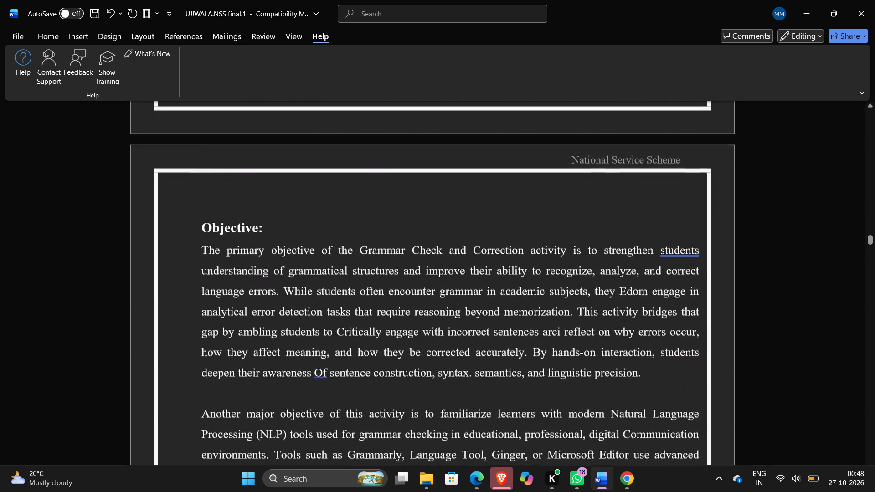
pyautogui.scroll(-3, 453, 228)
pyautogui.scroll(11, 453, 228)
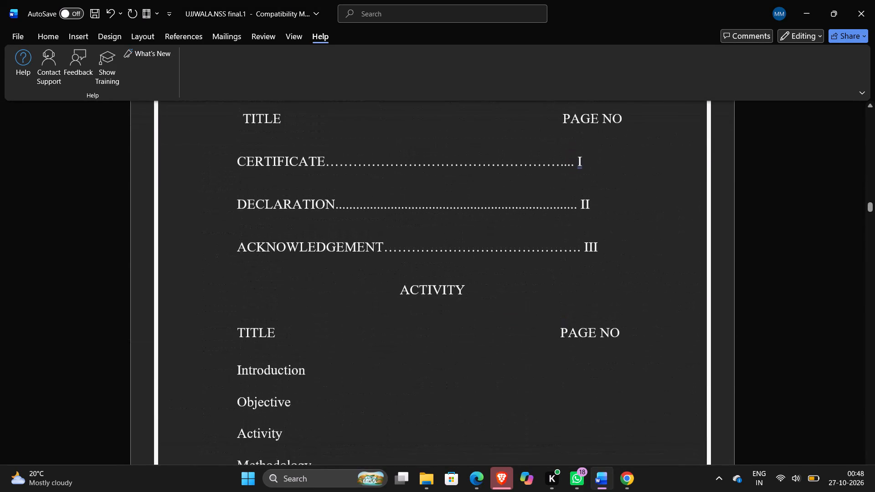
pyautogui.scroll(-6, 453, 228)
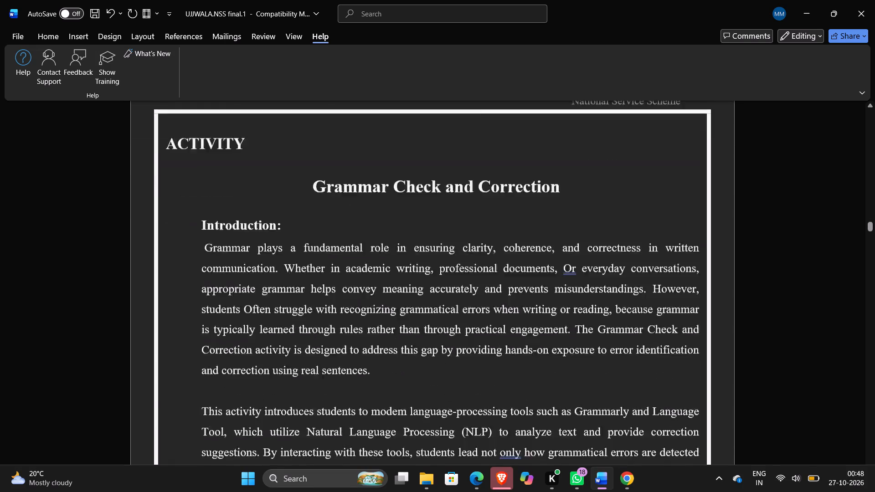
pyautogui.scroll(-4, 453, 228)
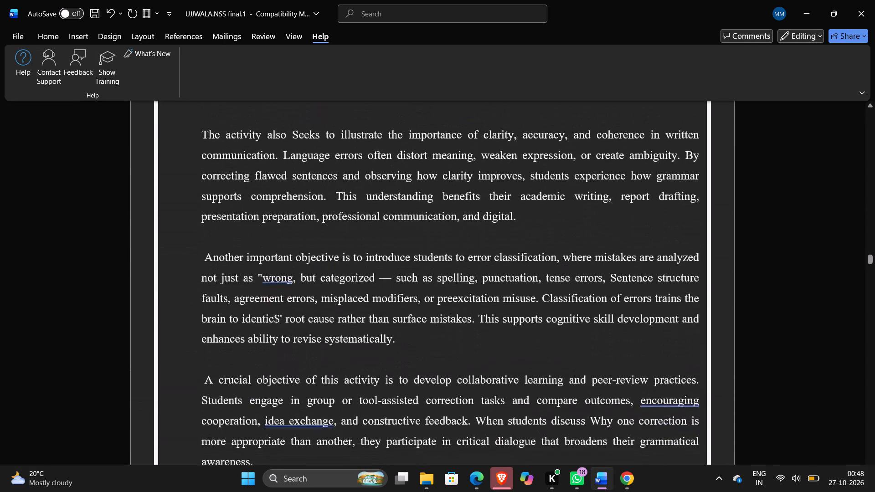
pyautogui.scroll(-5, 453, 228)
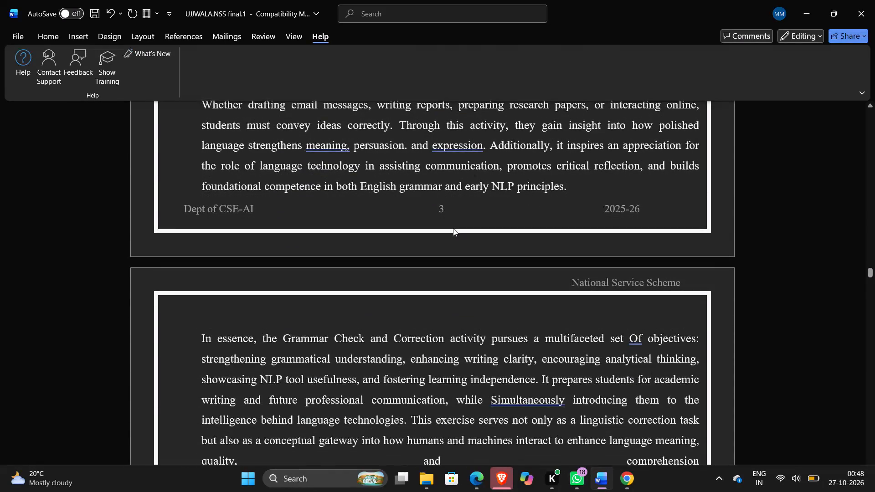
pyautogui.scroll(-3, 453, 228)
# Examine the page layout from the end of page 2 to the start of the ACTIVITY section on page 5.
pyautogui.scroll(4, 453, 228)
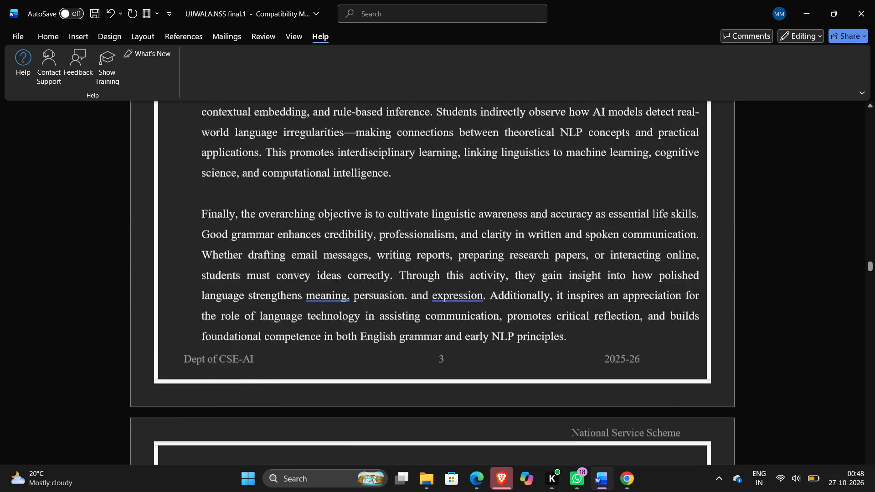
pyautogui.scroll(2, 453, 228)
pyautogui.scroll(-1, 453, 228)
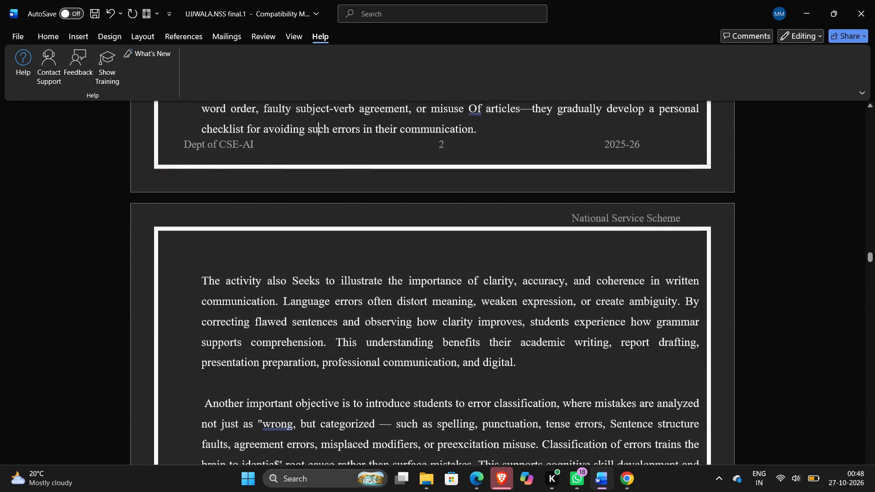
pyautogui.scroll(-5, 453, 228)
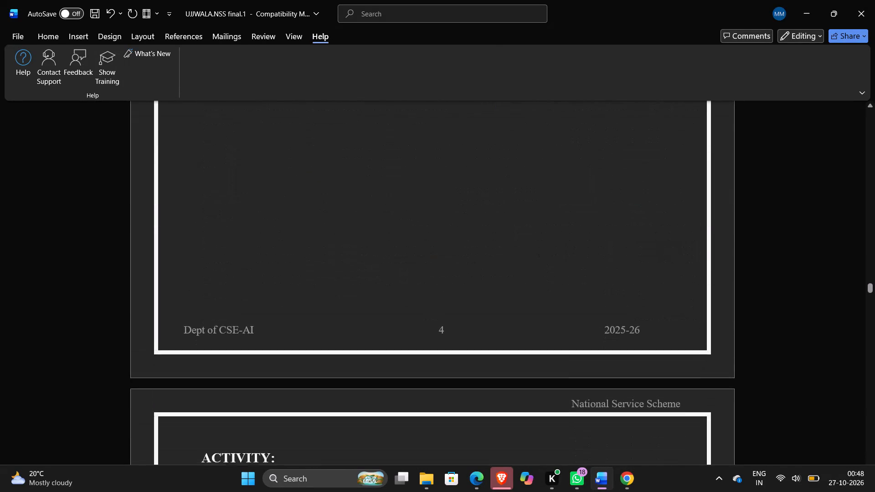
pyautogui.scroll(-1, 453, 228)
pyautogui.scroll(4, 453, 228)
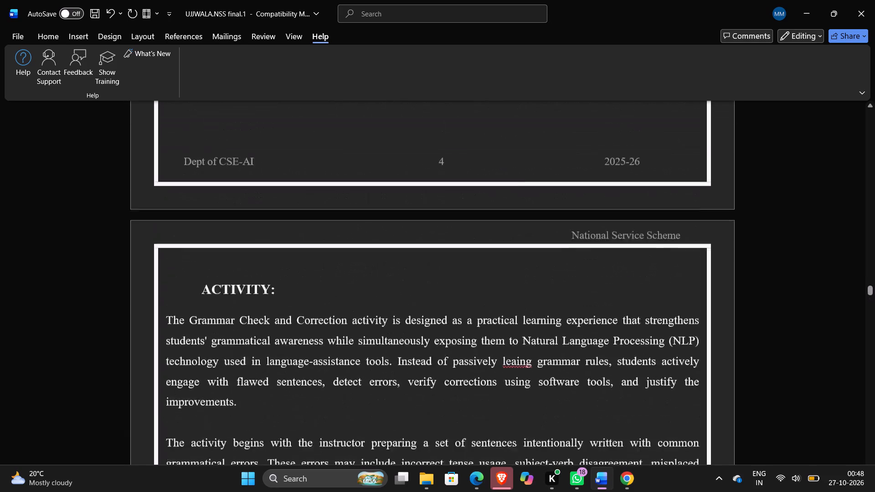
pyautogui.scroll(7, 453, 228)
pyautogui.scroll(-2, 453, 228)
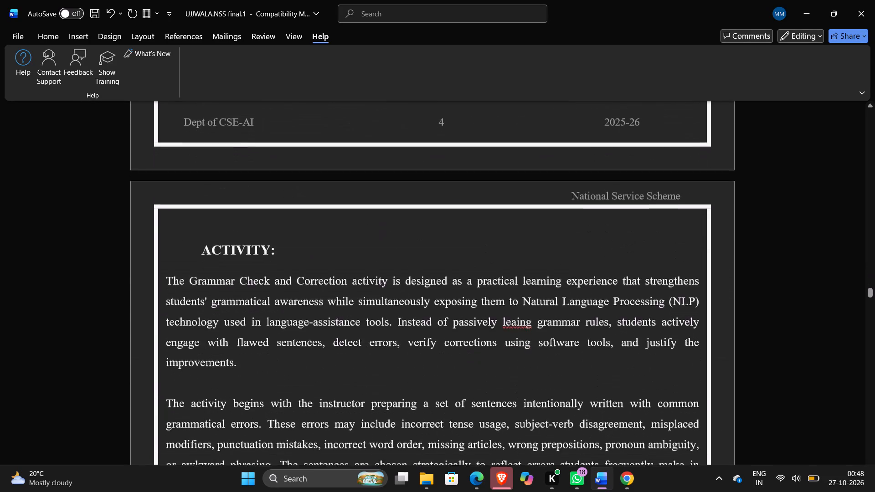
pyautogui.scroll(2, 453, 228)
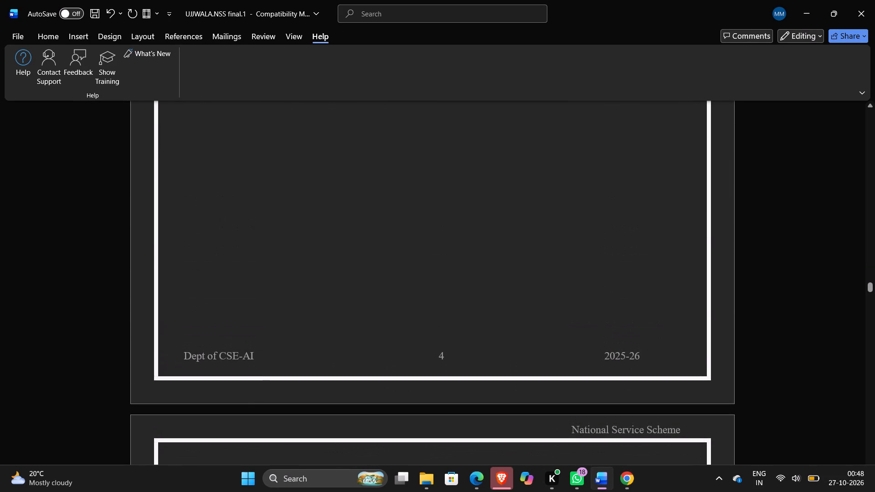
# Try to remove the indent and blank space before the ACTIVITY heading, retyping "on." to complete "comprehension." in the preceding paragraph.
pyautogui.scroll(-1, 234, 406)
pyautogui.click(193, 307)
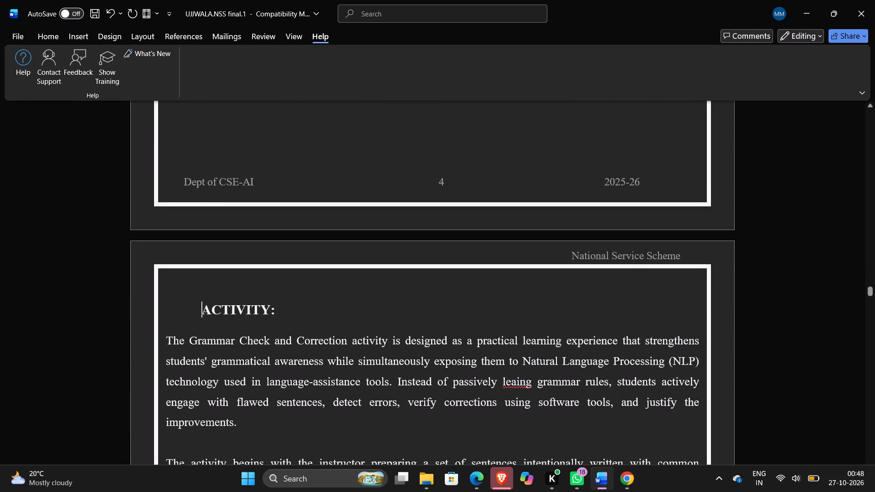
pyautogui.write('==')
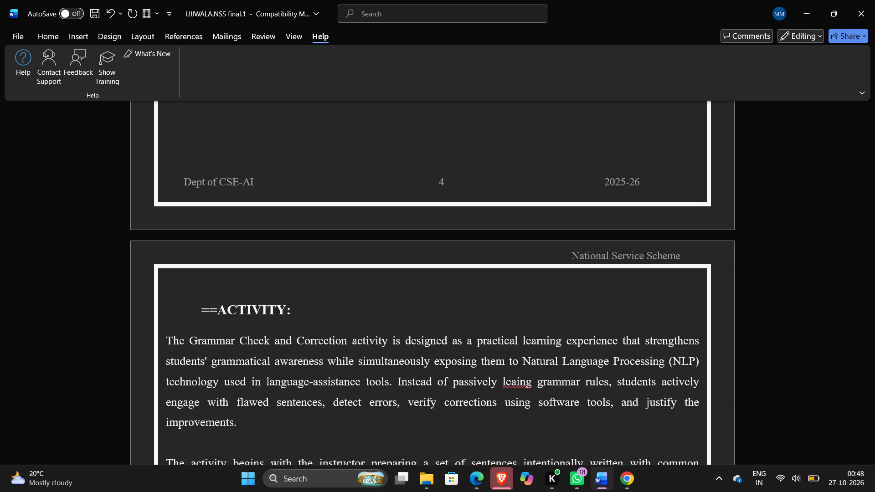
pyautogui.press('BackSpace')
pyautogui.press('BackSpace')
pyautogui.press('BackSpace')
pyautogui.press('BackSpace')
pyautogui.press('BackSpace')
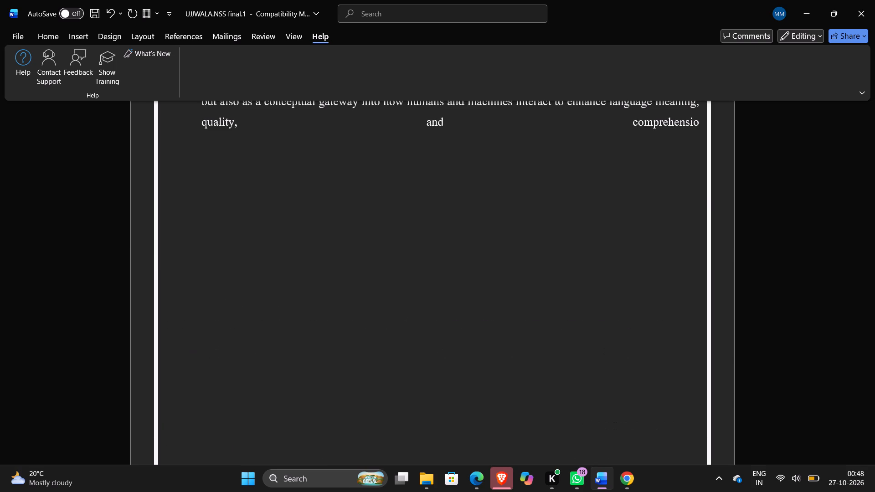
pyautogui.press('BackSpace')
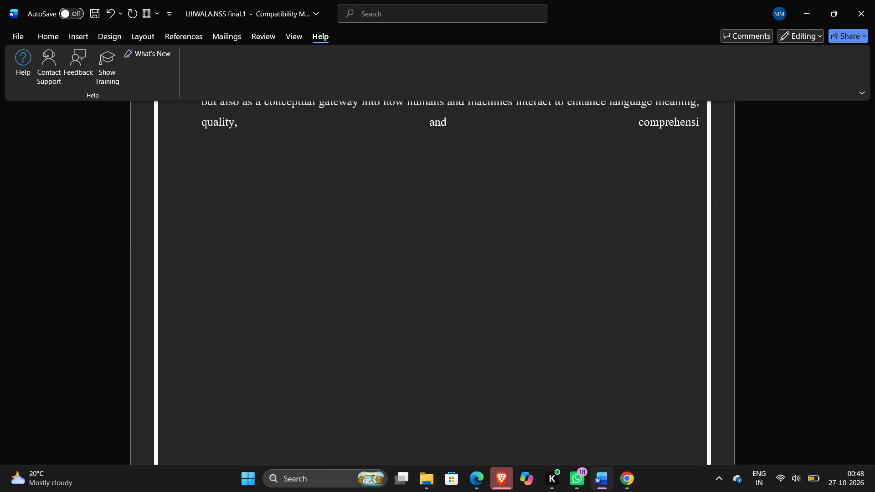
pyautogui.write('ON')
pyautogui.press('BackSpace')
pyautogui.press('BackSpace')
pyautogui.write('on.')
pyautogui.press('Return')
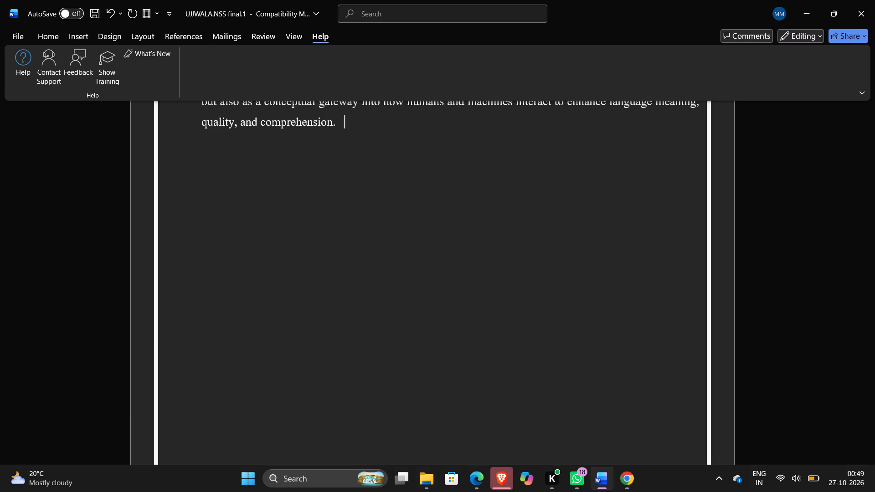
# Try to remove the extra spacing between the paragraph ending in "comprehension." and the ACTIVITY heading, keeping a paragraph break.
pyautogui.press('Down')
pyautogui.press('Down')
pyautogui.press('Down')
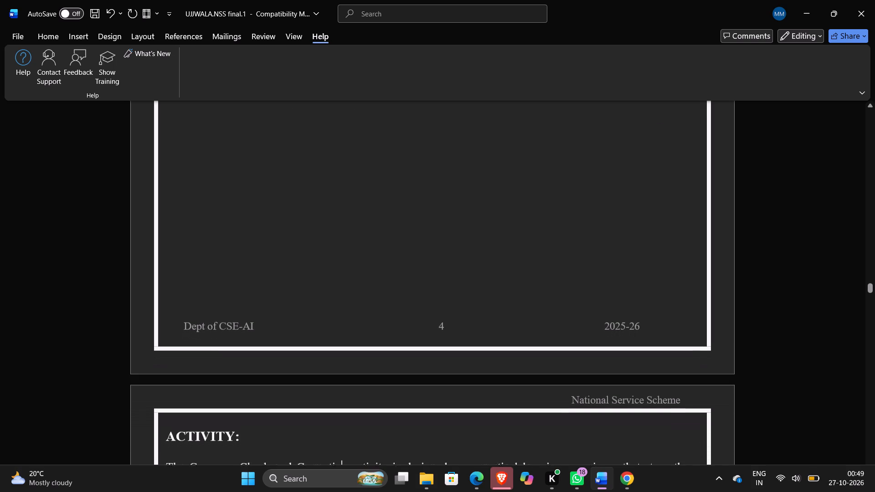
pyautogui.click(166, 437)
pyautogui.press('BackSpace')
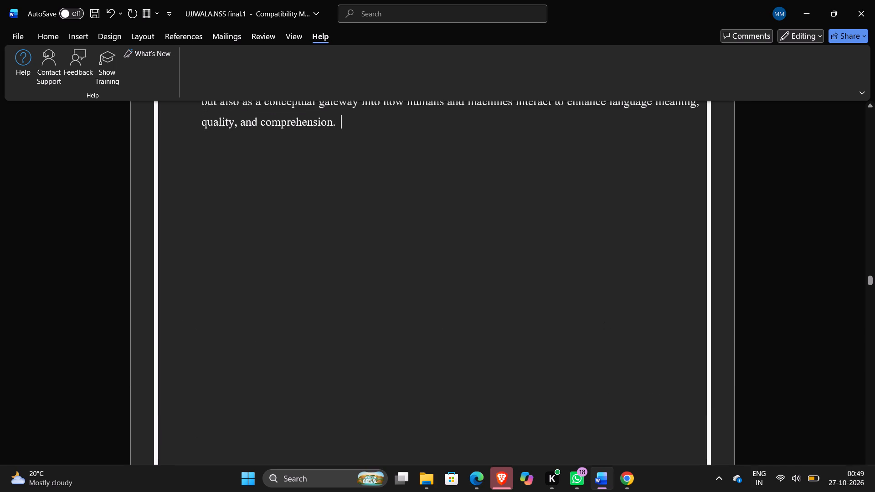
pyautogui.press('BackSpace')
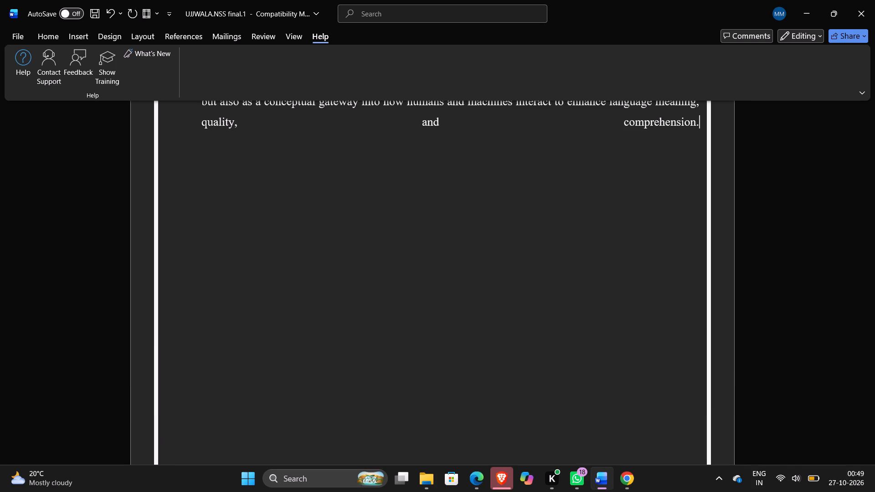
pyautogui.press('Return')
# Review the text layout from the ACTIVITY section back up to the Introduction.
pyautogui.scroll(-3, 166, 437)
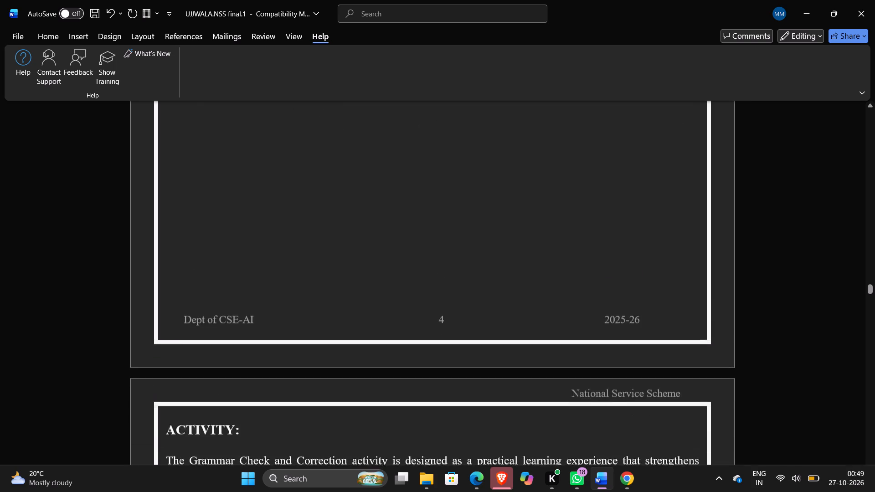
pyautogui.scroll(-5, 166, 437)
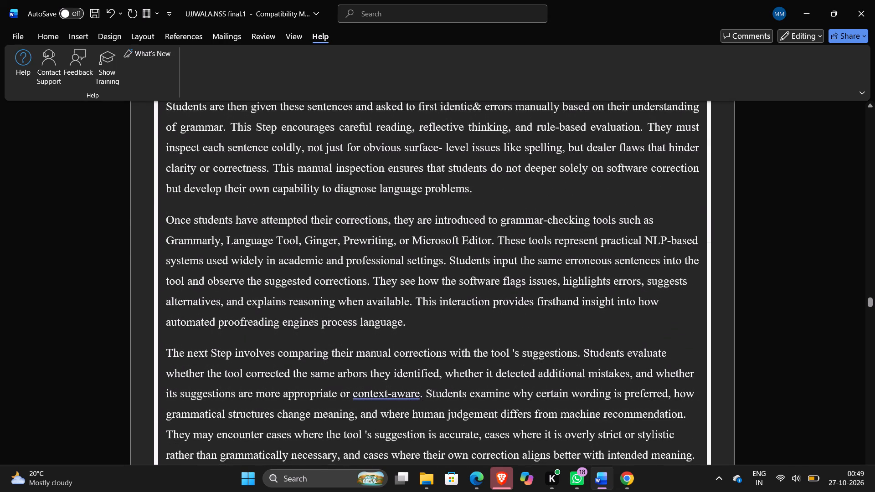
pyautogui.scroll(-1, 166, 437)
pyautogui.scroll(4, 166, 437)
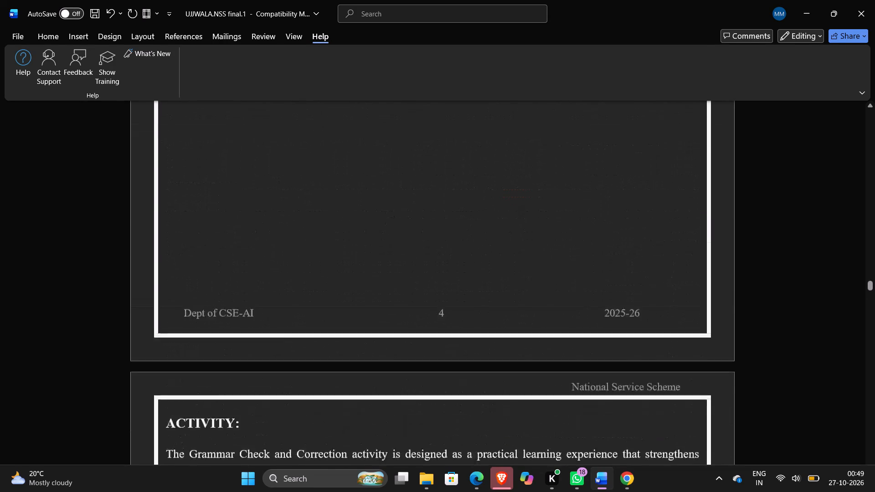
pyautogui.scroll(5, 166, 437)
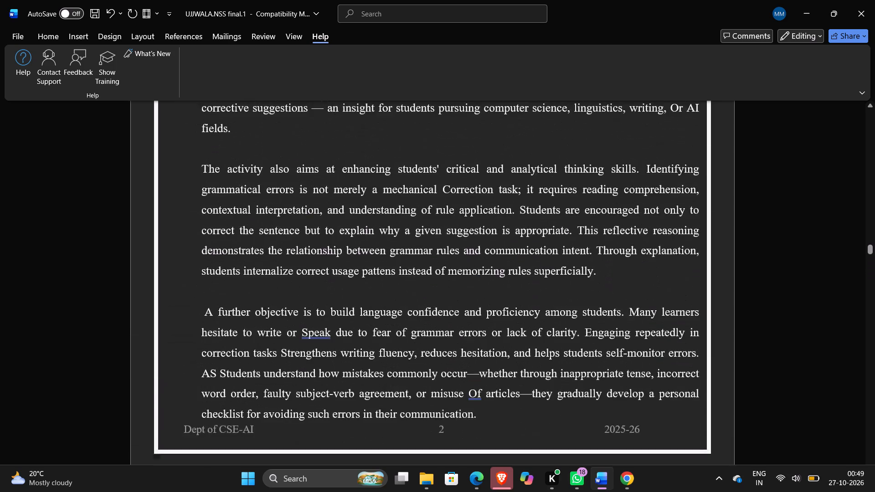
pyautogui.scroll(2, 166, 437)
# Check the spacing and alignment of the Introduction and Objective paragraphs through page 3.
pyautogui.scroll(-3, 166, 437)
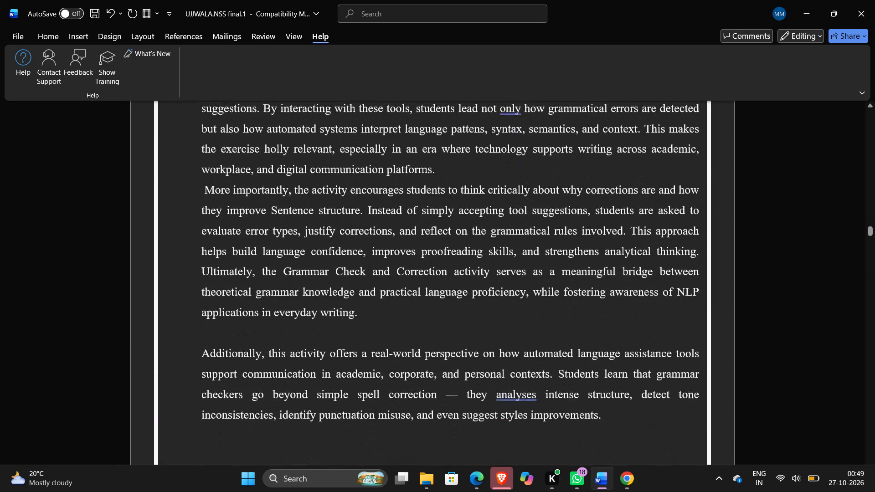
pyautogui.scroll(-3, 166, 437)
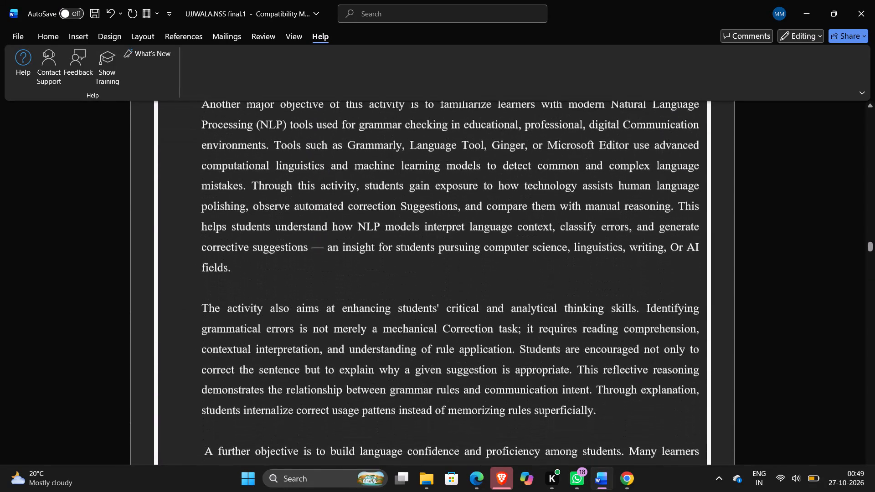
pyautogui.scroll(-3, 166, 437)
pyautogui.scroll(1, 166, 437)
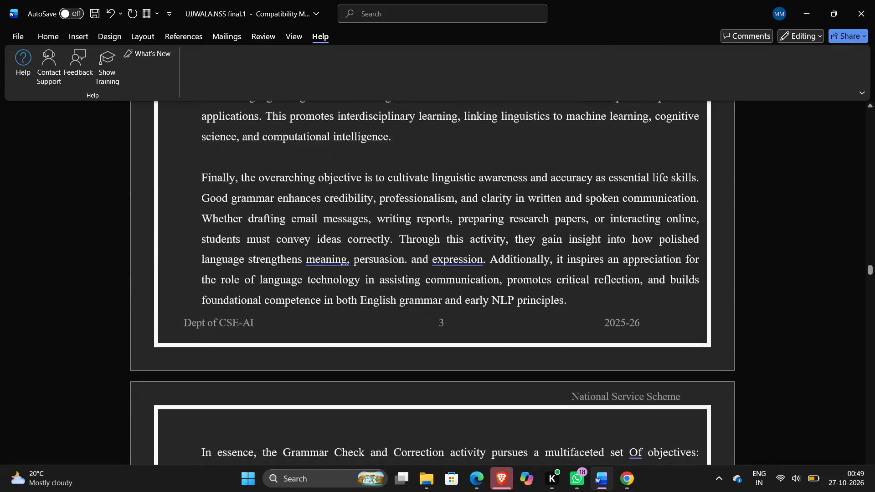
pyautogui.scroll(3, 166, 437)
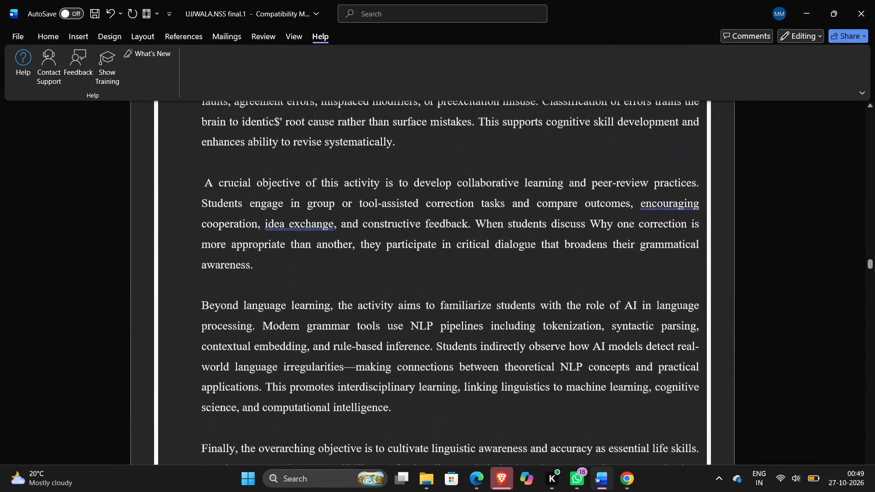
pyautogui.scroll(2, 166, 437)
# Delete the "In essence, the Grammar Check and Correction activity" paragraph on page 4 along with the empty space before it.
pyautogui.scroll(-2, 166, 437)
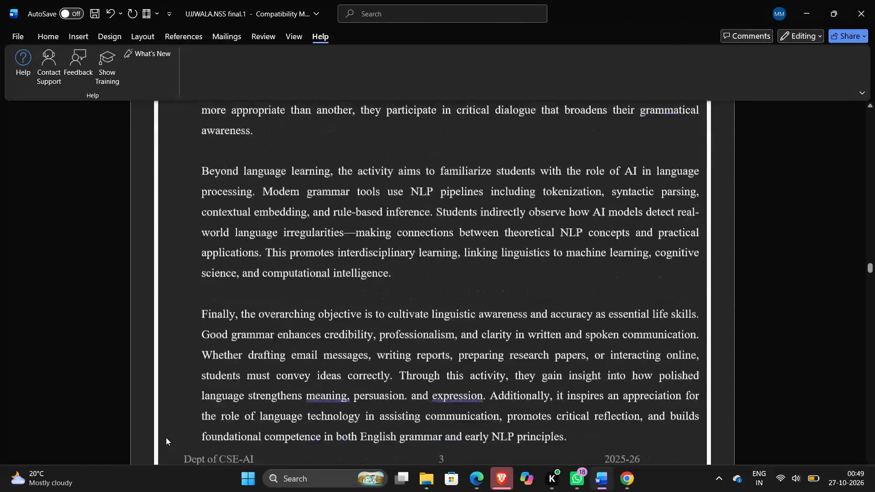
pyautogui.scroll(-1, 166, 437)
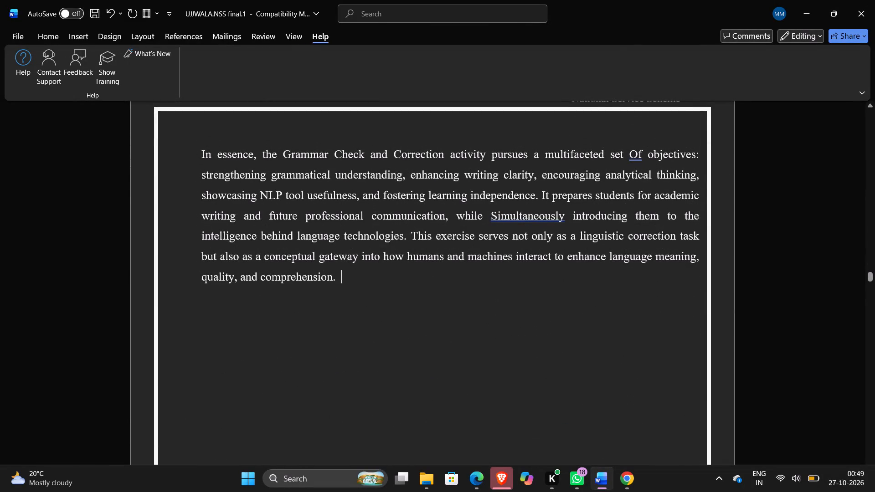
pyautogui.moveTo(346, 281); pyautogui.dragTo(174, 162)
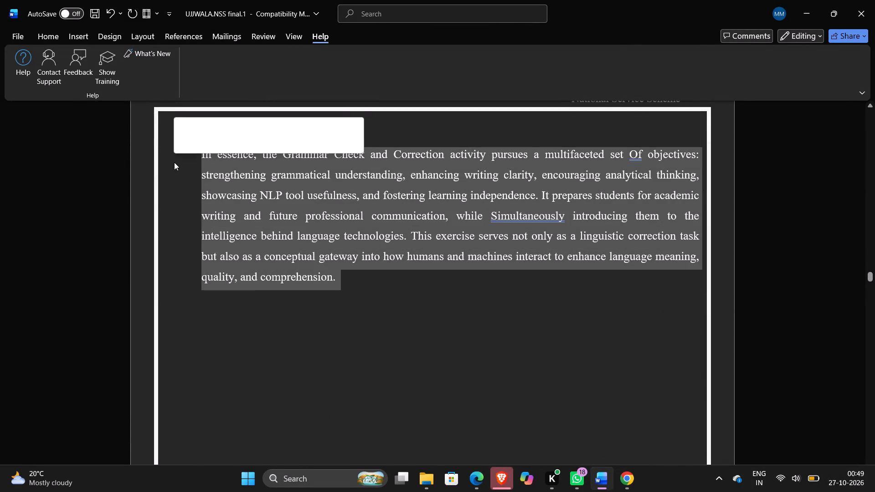
pyautogui.press('BackSpace')
pyautogui.press('BackSpace')
pyautogui.press('BackSpace')
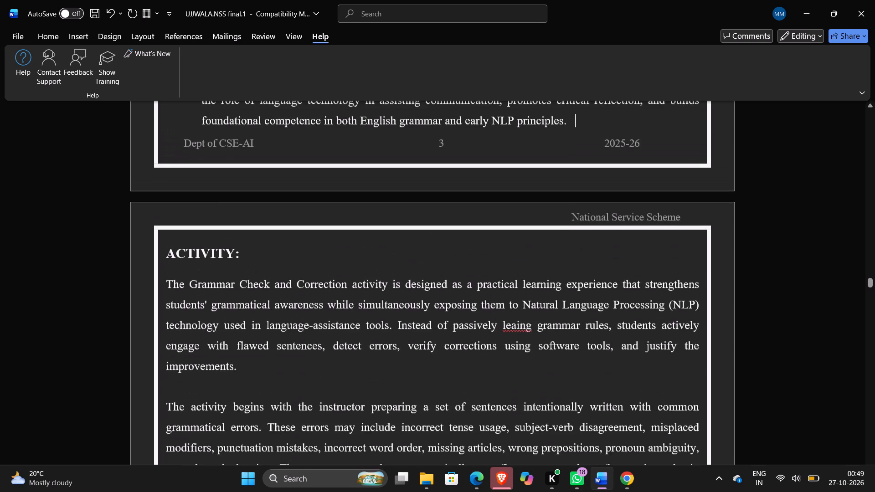
# Indent the ACTIVITY heading by one tab and add a blank line above it.
pyautogui.scroll(1, 174, 162)
pyautogui.scroll(-2, 174, 162)
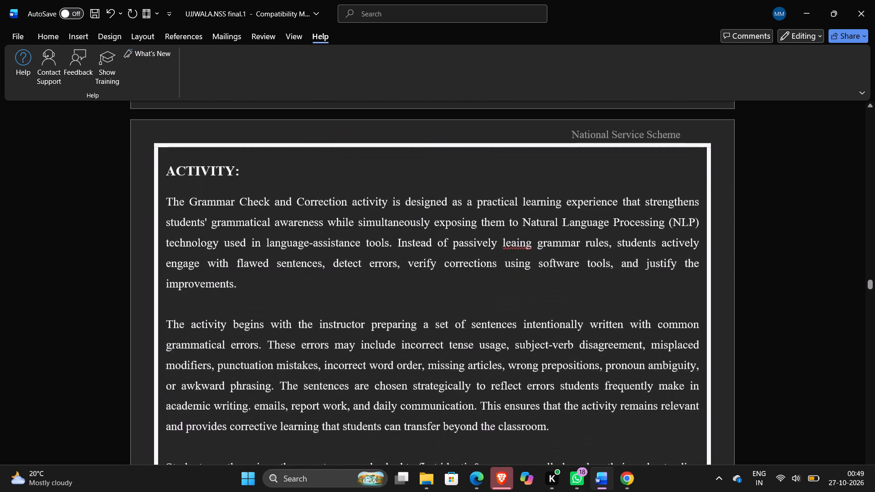
pyautogui.scroll(-1, 174, 162)
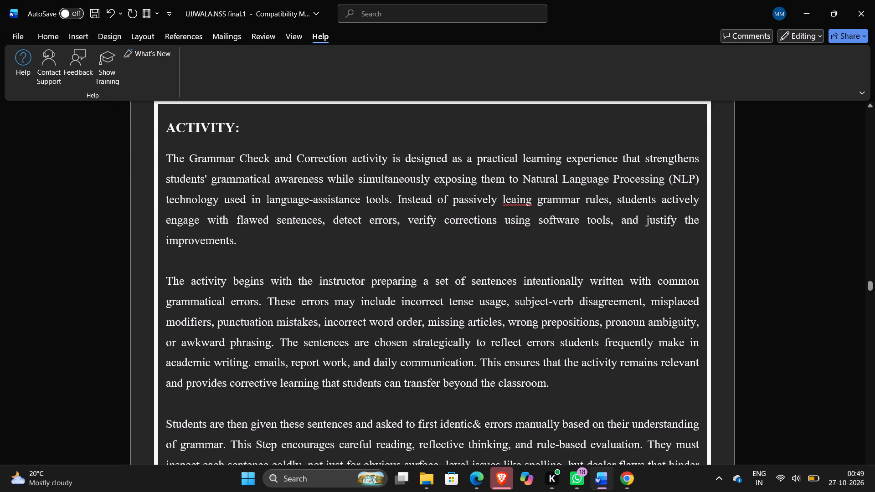
pyautogui.click(164, 127)
pyautogui.press('Tab')
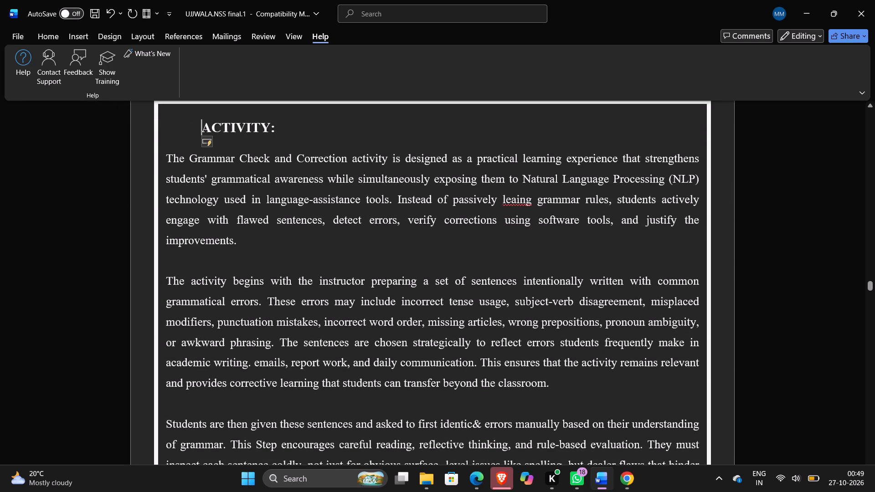
pyautogui.press('Return')
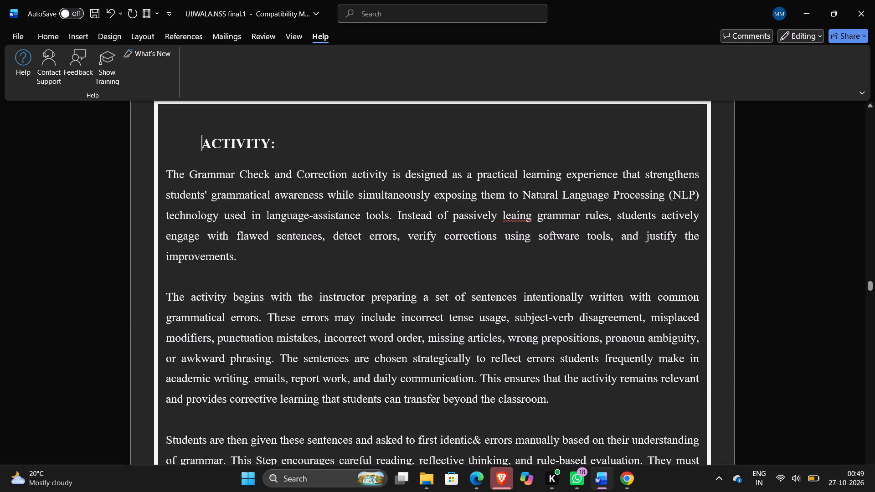
# Indent one level and justify the Activity paragraphs from "The Grammar Check and Correction activity" through "aligns better with intended meaning.".
pyautogui.moveTo(165, 169); pyautogui.dragTo(471, 491)
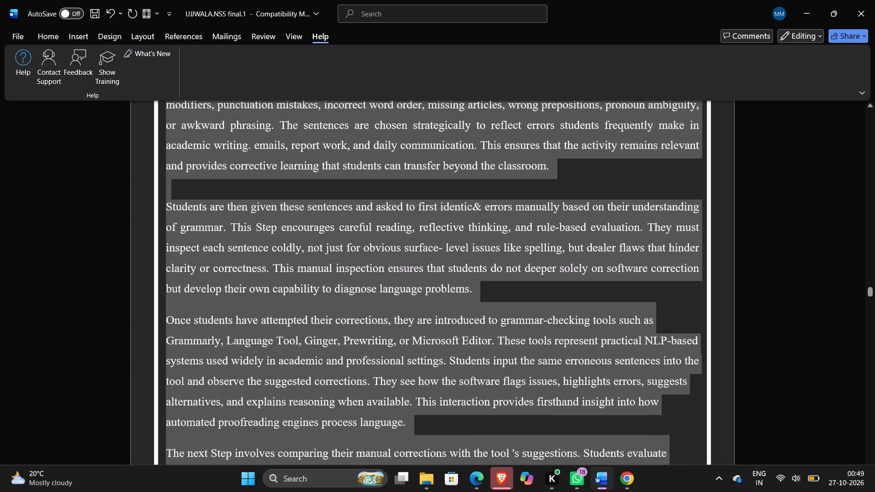
pyautogui.moveTo(471, 491); pyautogui.dragTo(684, 319)
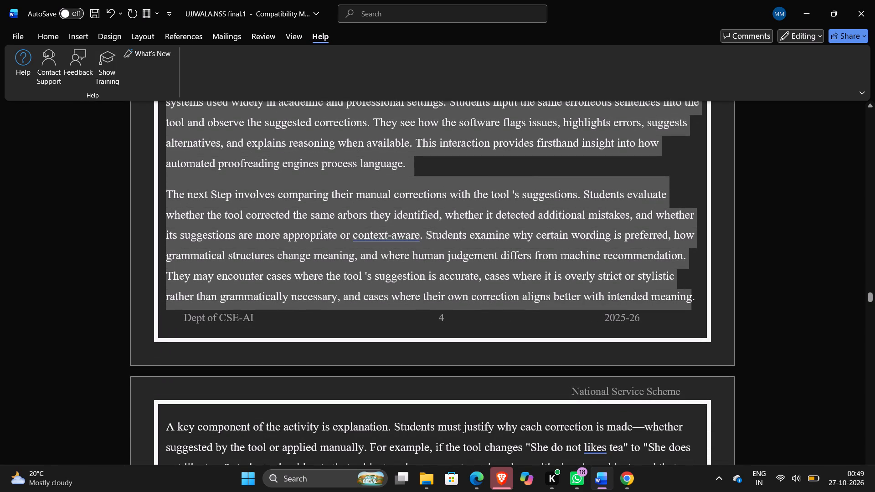
pyautogui.moveTo(684, 319); pyautogui.dragTo(705, 298)
pyautogui.click(58, 33)
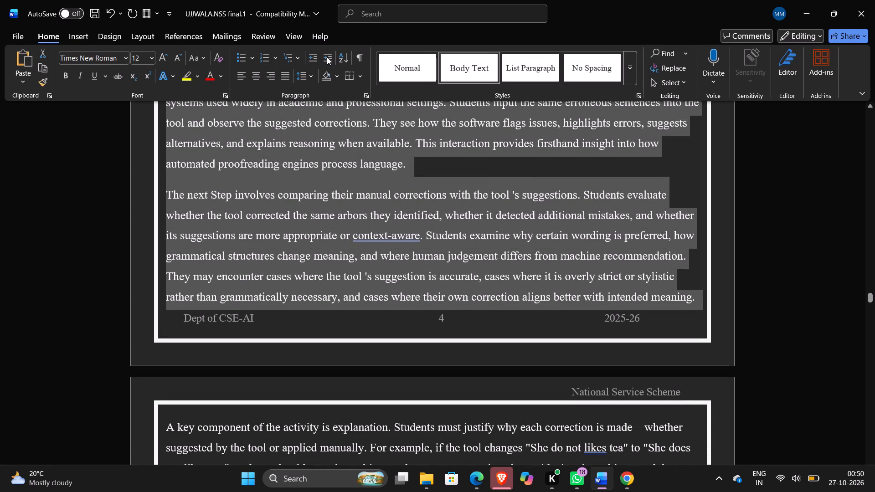
pyautogui.click(327, 57)
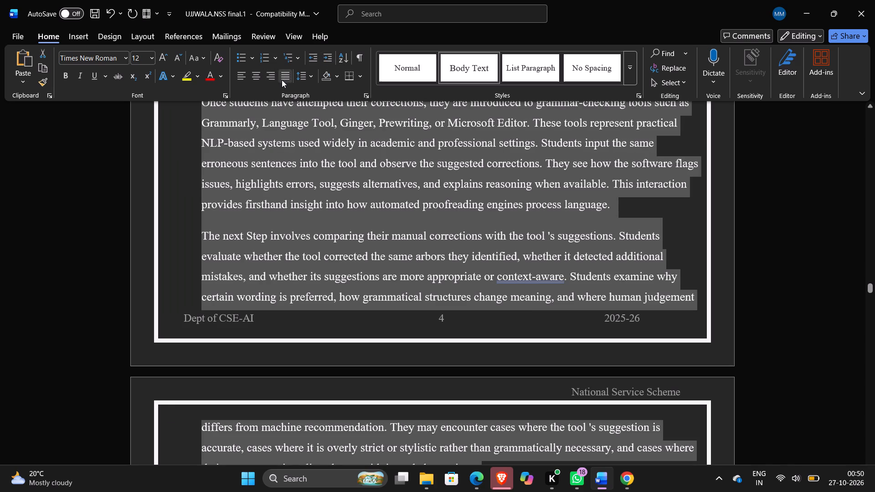
pyautogui.click(282, 80)
pyautogui.click(340, 305)
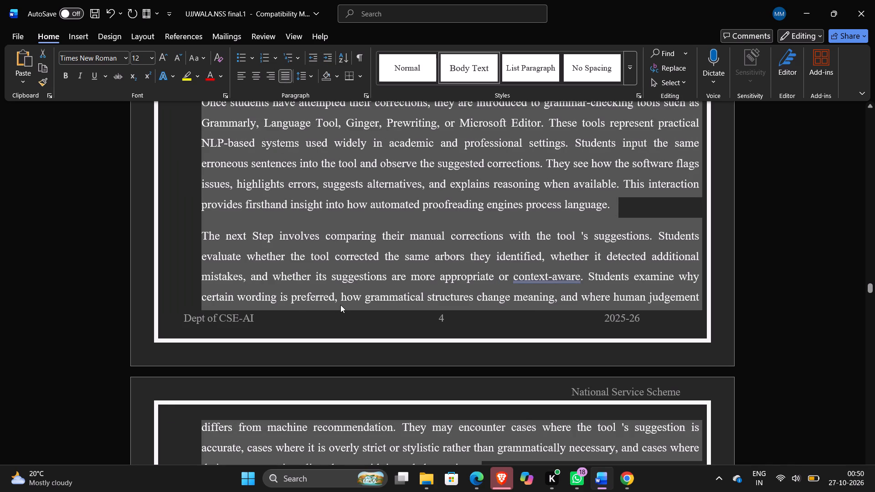
# Check the layout from the end of the Objective on page 3 through the Activity text onto page 5.
pyautogui.scroll(5, 340, 305)
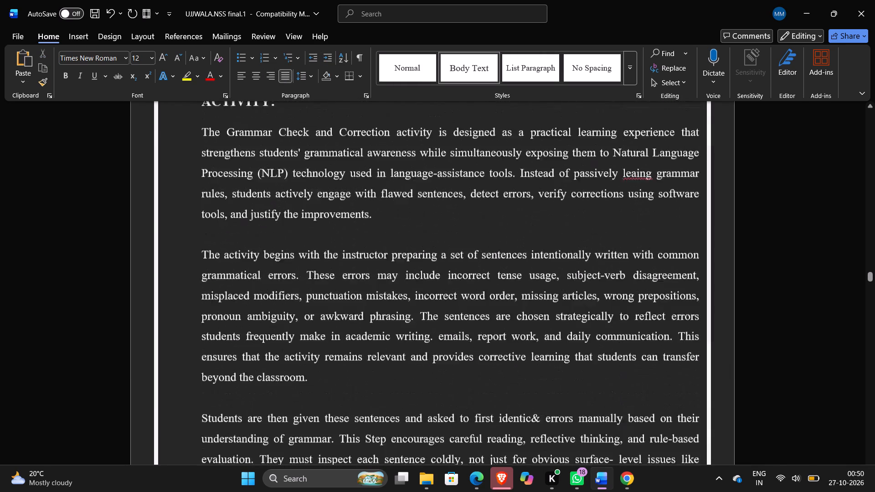
pyautogui.scroll(3, 340, 305)
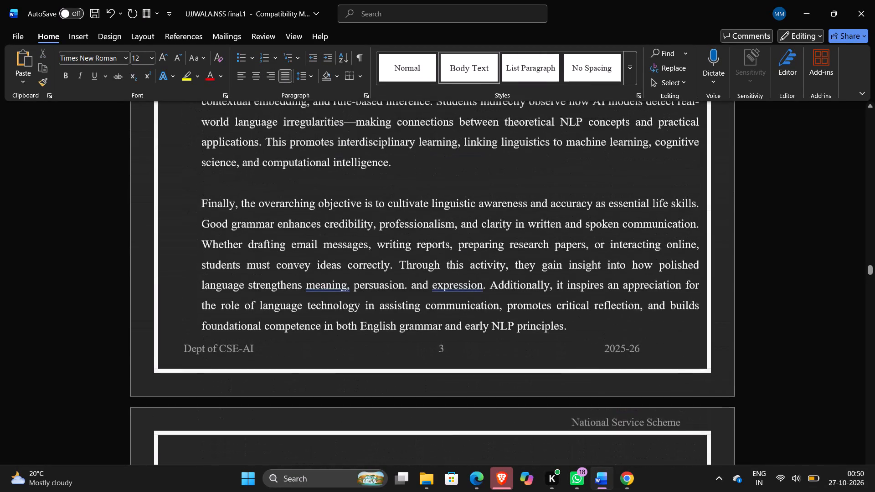
pyautogui.scroll(-6, 340, 305)
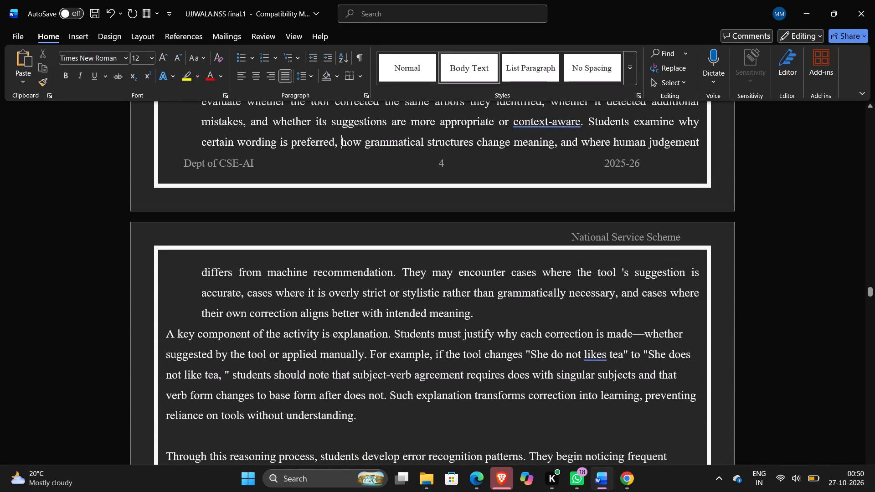
# Justify and indent one level the Activity paragraphs from "A key component of the activity is explanation" through "toward effective writing practice.".
pyautogui.click(169, 335)
pyautogui.moveTo(169, 335); pyautogui.dragTo(317, 491)
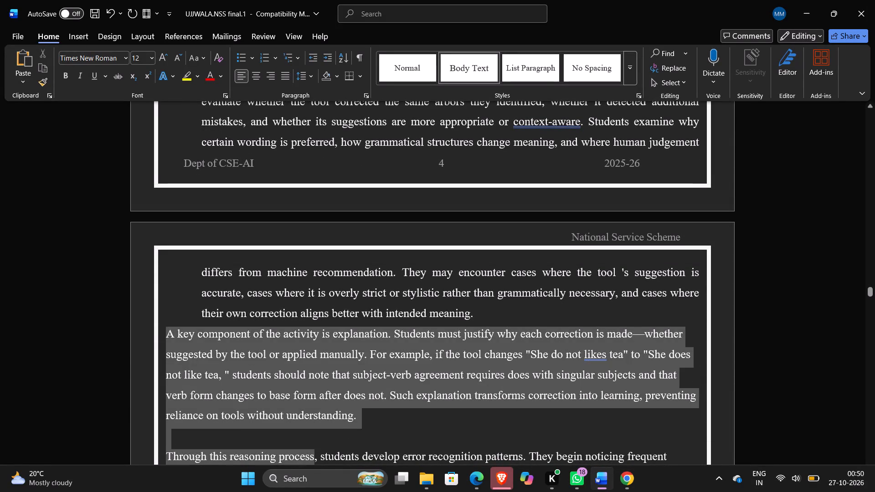
pyautogui.moveTo(317, 491); pyautogui.dragTo(338, 491)
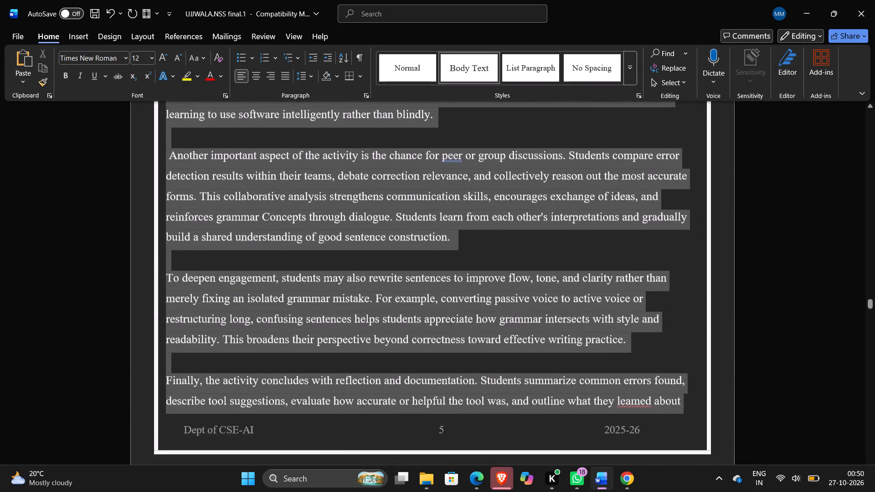
pyautogui.moveTo(338, 491); pyautogui.dragTo(571, 206)
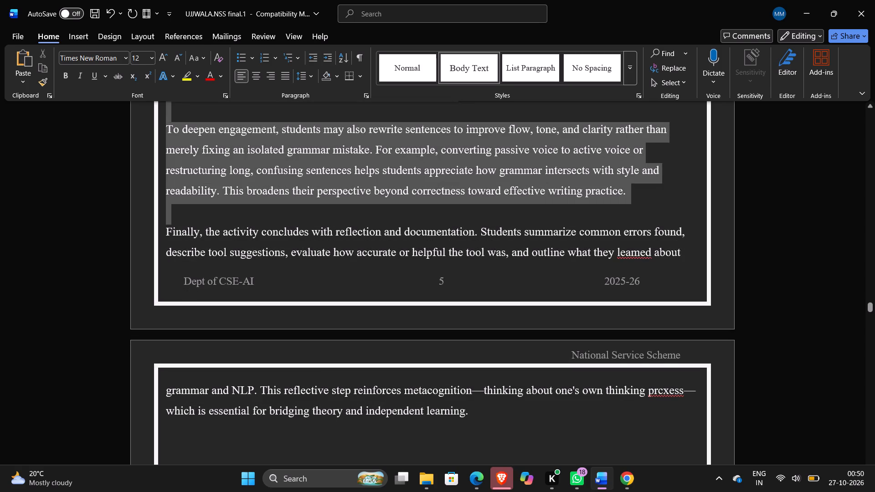
pyautogui.moveTo(571, 206); pyautogui.dragTo(595, 205)
pyautogui.click(289, 77)
pyautogui.click(328, 59)
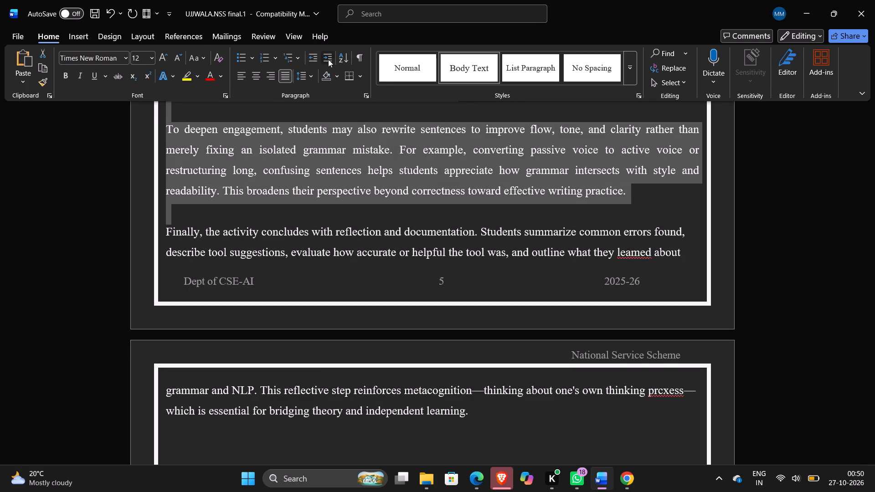
pyautogui.click(370, 314)
# Check the layout of the Activity paragraphs on page 5 and the start of the Methodology section.
pyautogui.scroll(3, 370, 314)
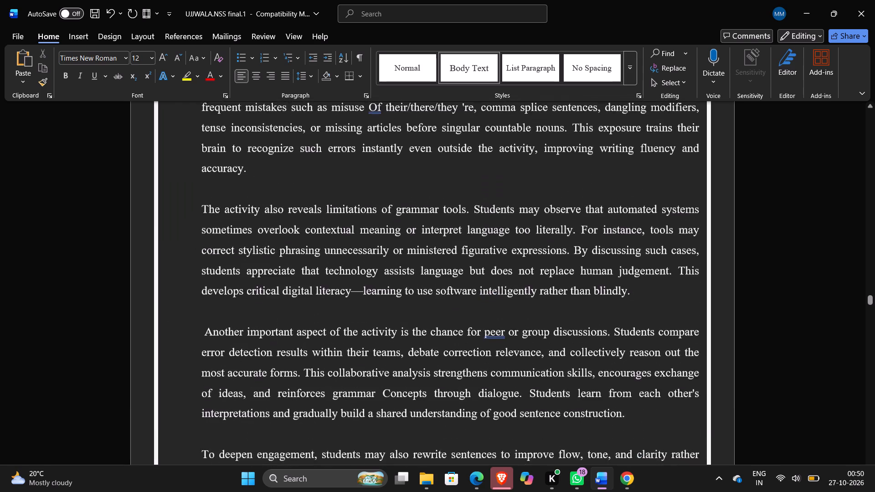
pyautogui.scroll(3, 370, 314)
pyautogui.scroll(-4, 370, 314)
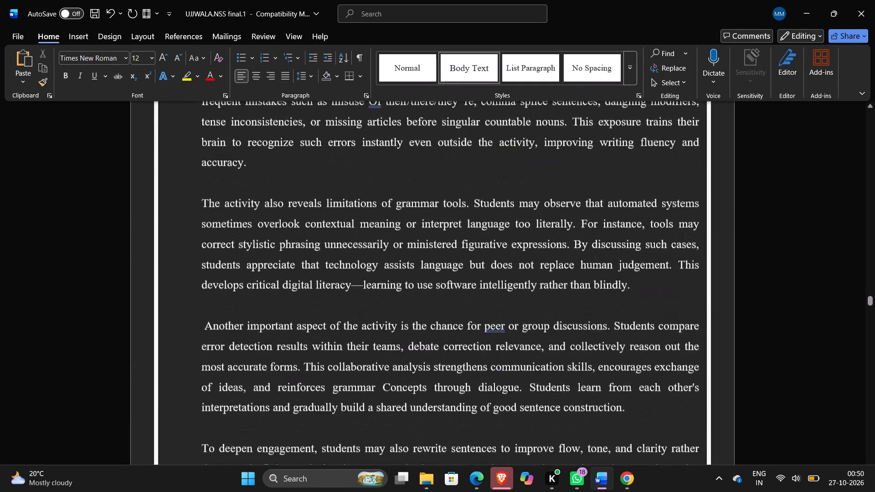
pyautogui.scroll(-8, 370, 314)
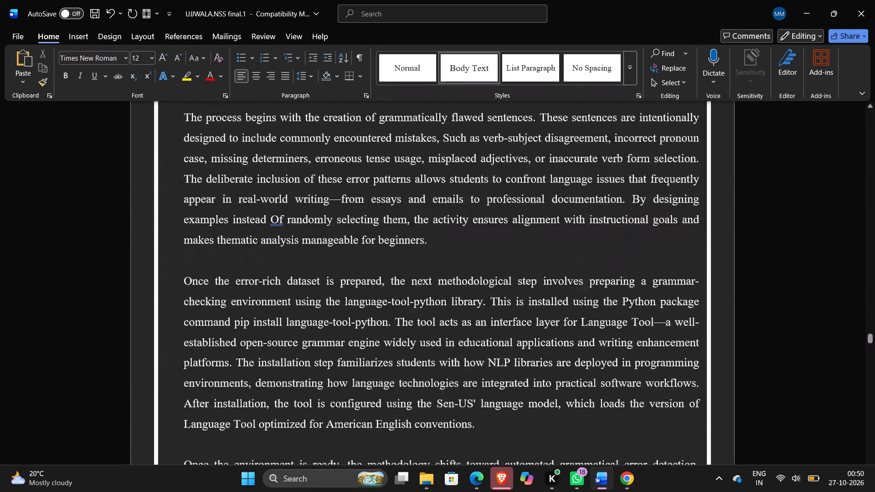
pyautogui.scroll(5, 370, 314)
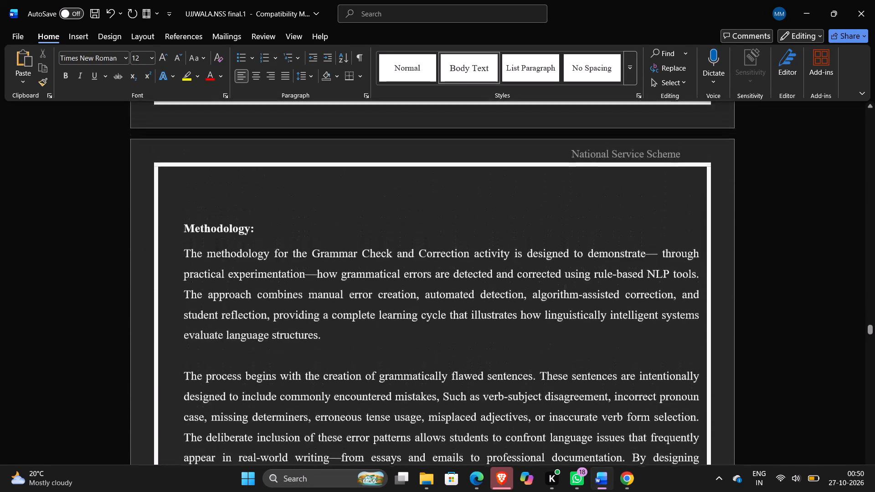
pyautogui.scroll(4, 370, 314)
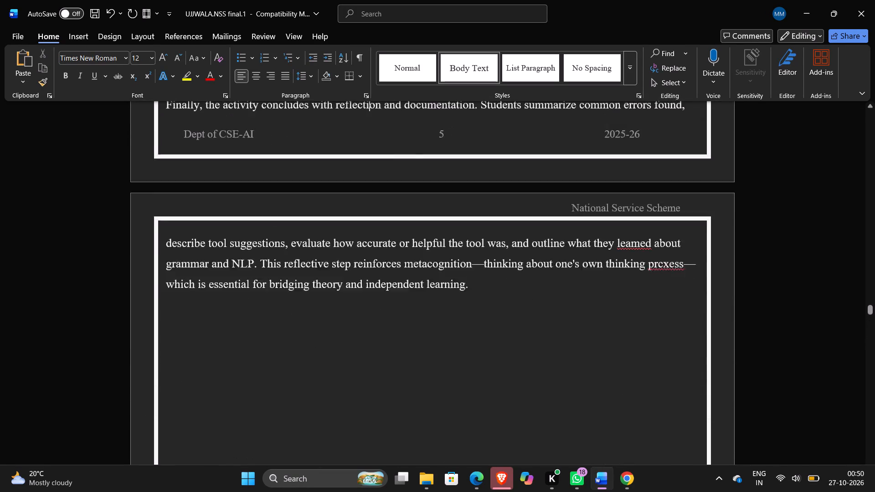
pyautogui.scroll(2, 370, 314)
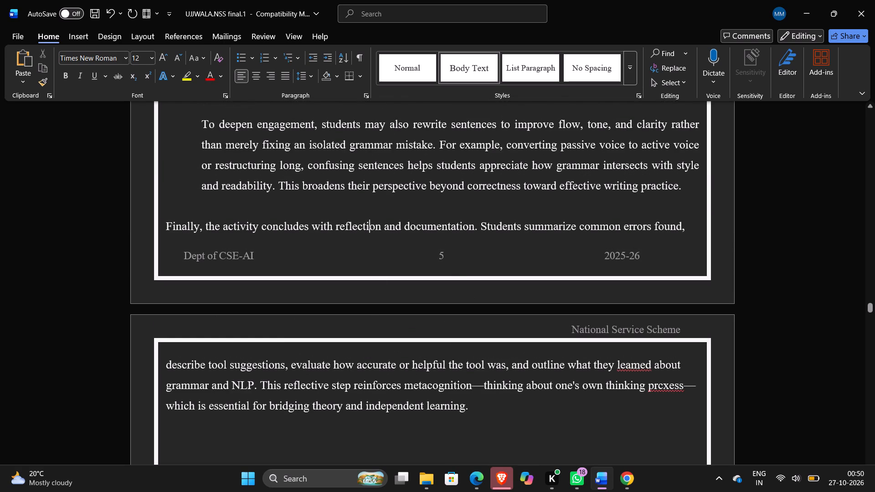
# Delete the "Finally, the activity concludes with reflection and documentation" paragraph along with the empty space before it.
pyautogui.moveTo(474, 407); pyautogui.dragTo(175, 244)
pyautogui.press('BackSpace')
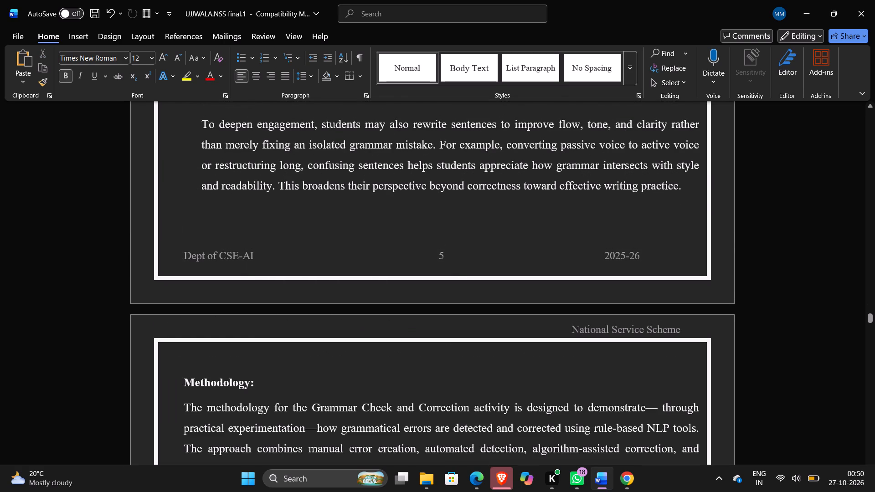
# Review the layout from the Methodology section through Program and Outcomes to the end of the references on page 13.
pyautogui.scroll(-3, 175, 244)
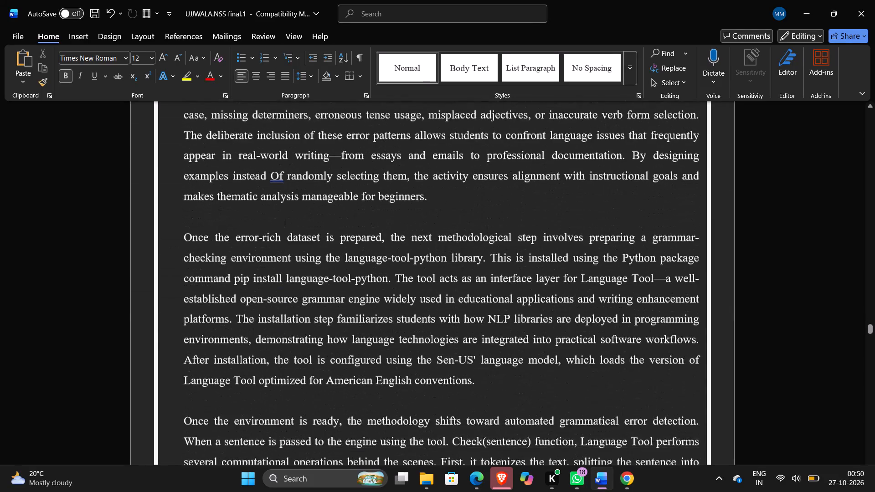
pyautogui.scroll(-4, 175, 244)
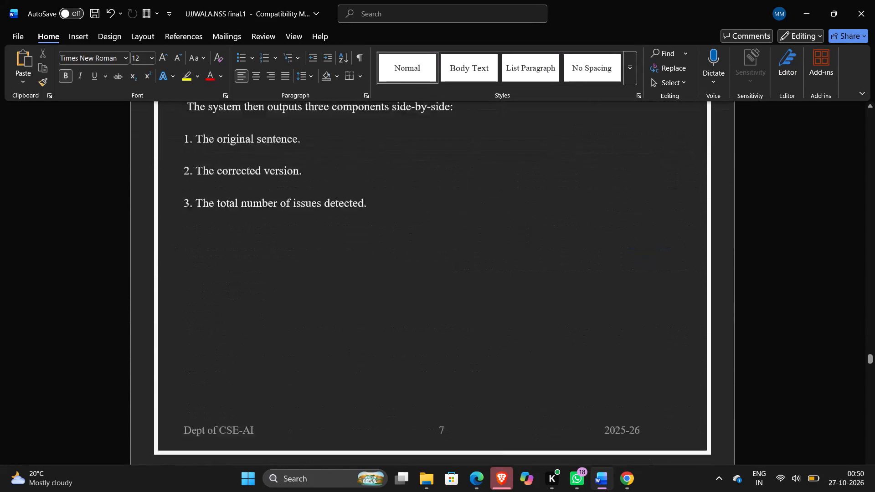
pyautogui.scroll(-1, 175, 244)
pyautogui.scroll(2, 175, 244)
pyautogui.scroll(-1, 175, 244)
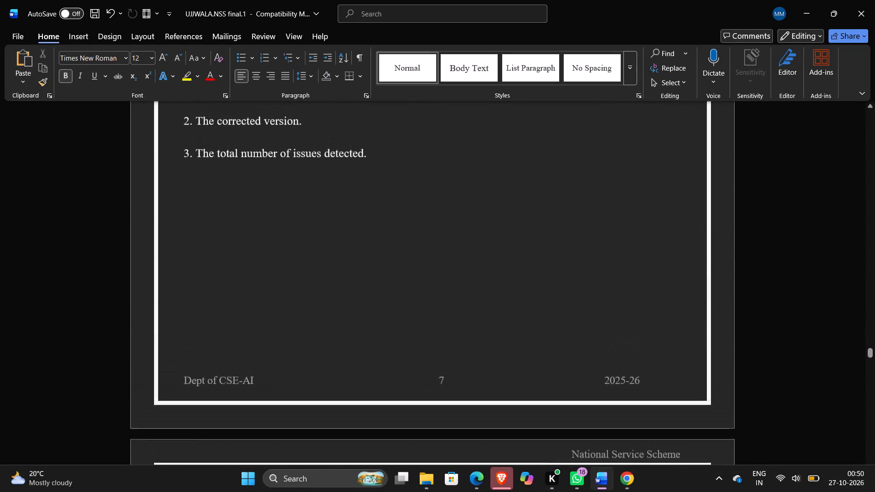
pyautogui.scroll(-4, 175, 244)
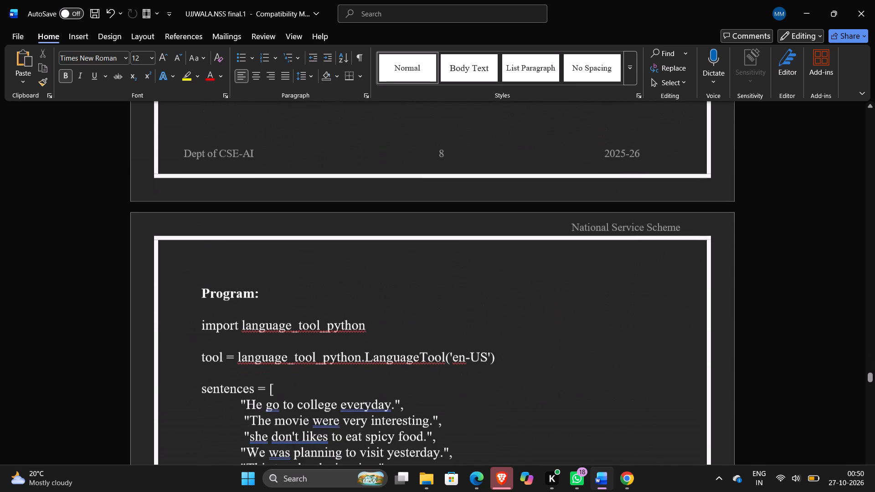
pyautogui.scroll(-4, 175, 244)
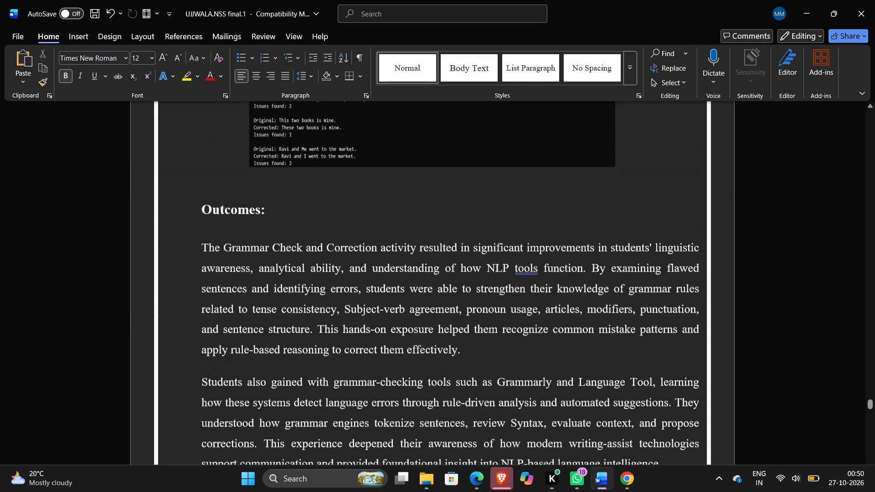
pyautogui.scroll(-6, 175, 244)
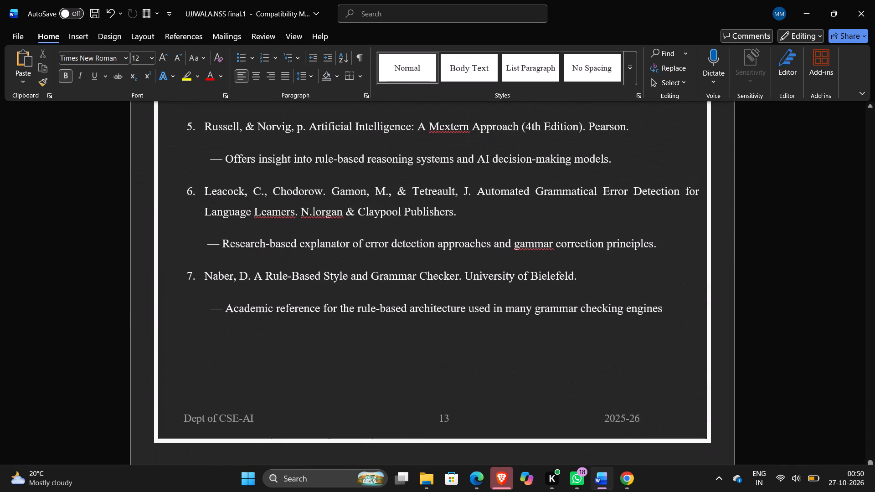
# Apply the suggested correction to the flagged phrase "Activity Report" on the cover page.
pyautogui.scroll(17, 175, 244)
pyautogui.scroll(20, 175, 244)
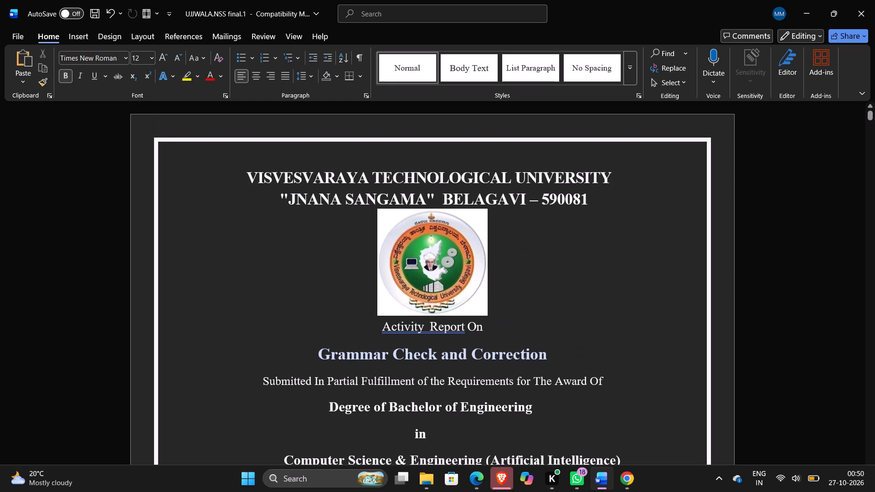
pyautogui.click(422, 328)
pyautogui.click(416, 363)
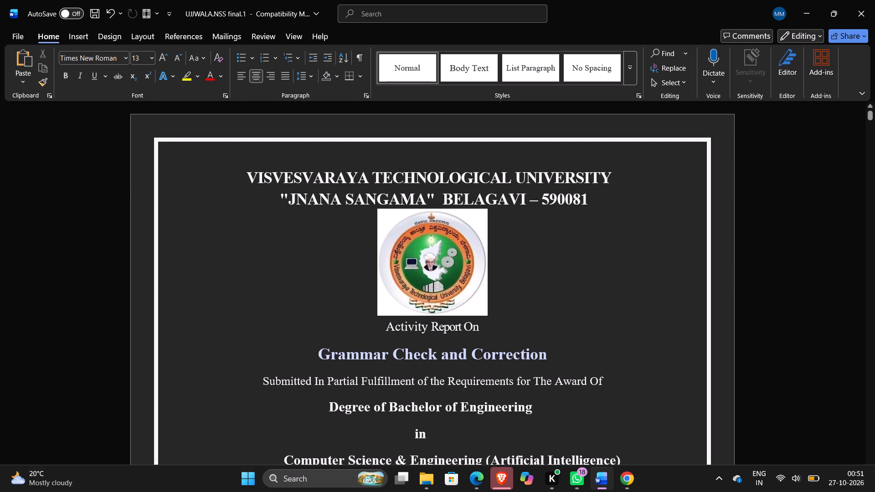
# Review the front matter from the cover page through the certificate, declaration and acknowledgement to the table of contents.
pyautogui.scroll(-6, 426, 354)
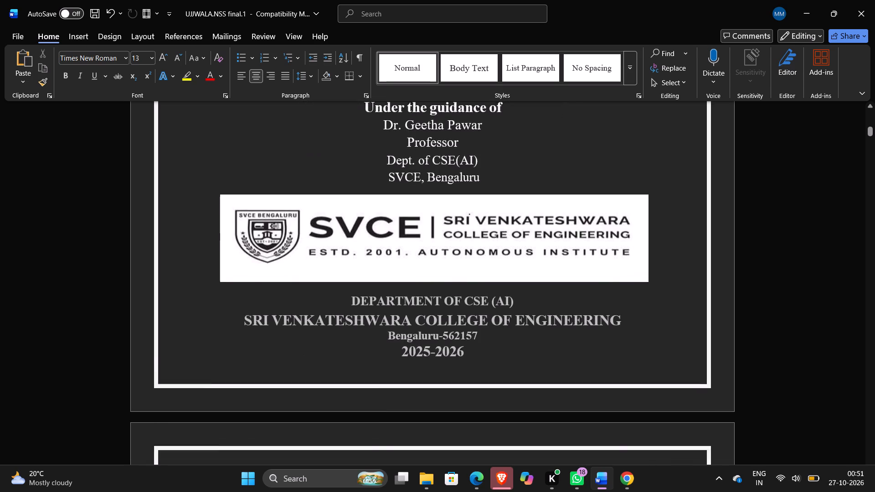
pyautogui.scroll(-2, 426, 354)
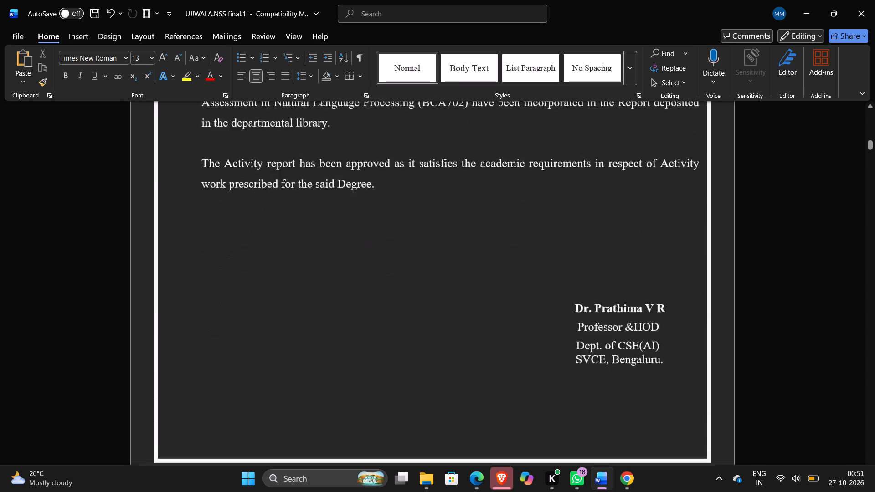
pyautogui.scroll(-4, 426, 354)
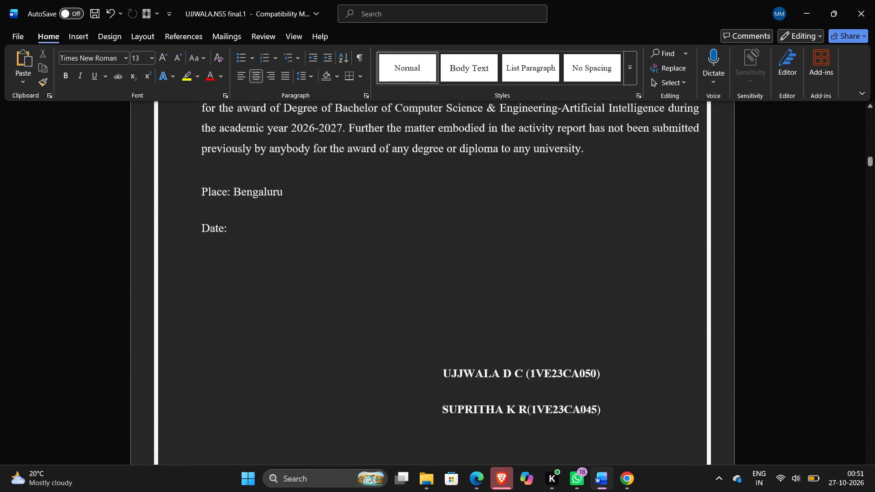
pyautogui.scroll(-5, 426, 354)
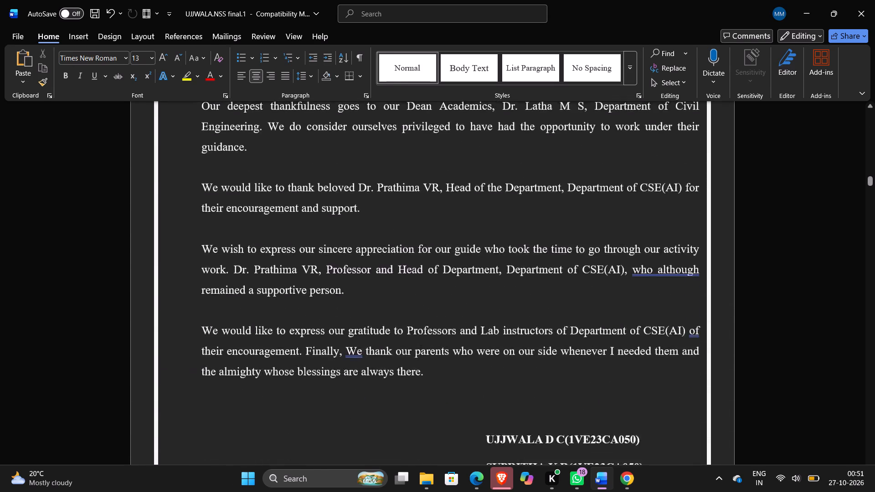
pyautogui.scroll(-6, 426, 354)
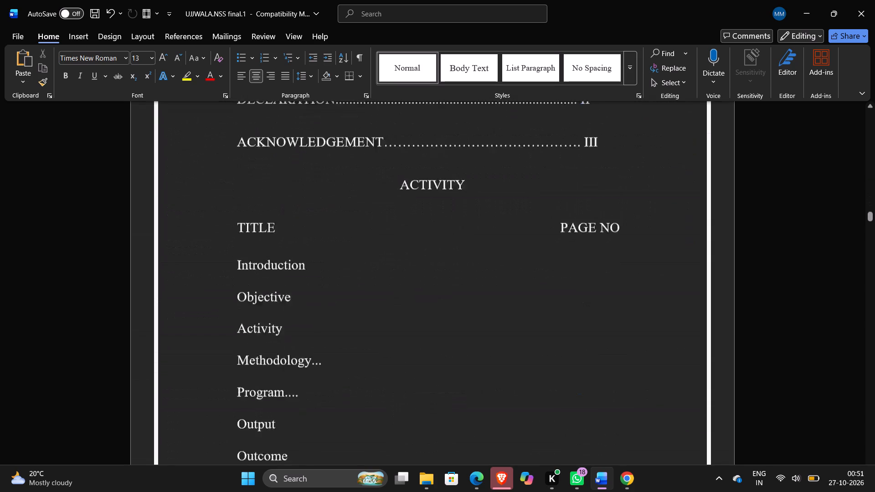
# Add a dotted leader after the Introduction entry in the table of contents, reaching the PAGE NO column.
pyautogui.click(311, 176)
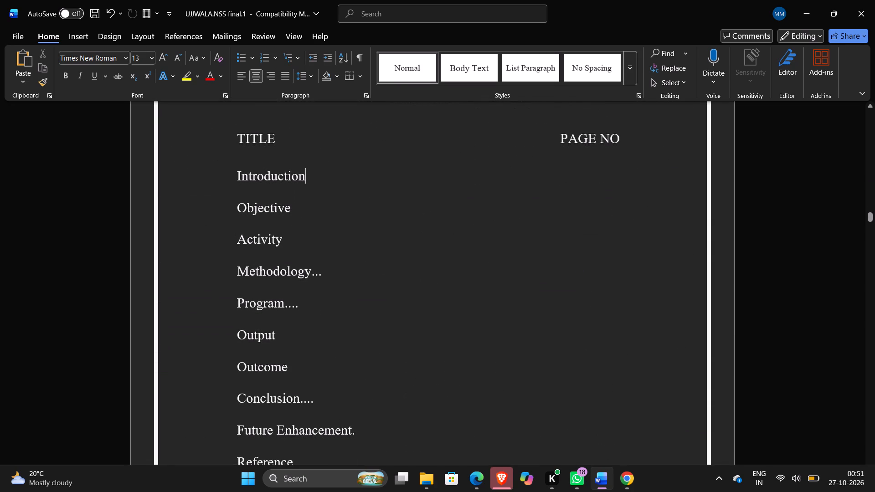
pyautogui.press('.')
pyautogui.press('.')
pyautogui.press('.')
pyautogui.press('.')
pyautogui.press('.')
pyautogui.press('.')
pyautogui.press('.')
pyautogui.press('.')
pyautogui.press('.')
pyautogui.press('.')
pyautogui.press('.')
pyautogui.press('.')
pyautogui.press('.')
pyautogui.press('.')
pyautogui.press('.')
pyautogui.press('.')
pyautogui.press('.')
pyautogui.press('.')
pyautogui.press('.')
pyautogui.press('.')
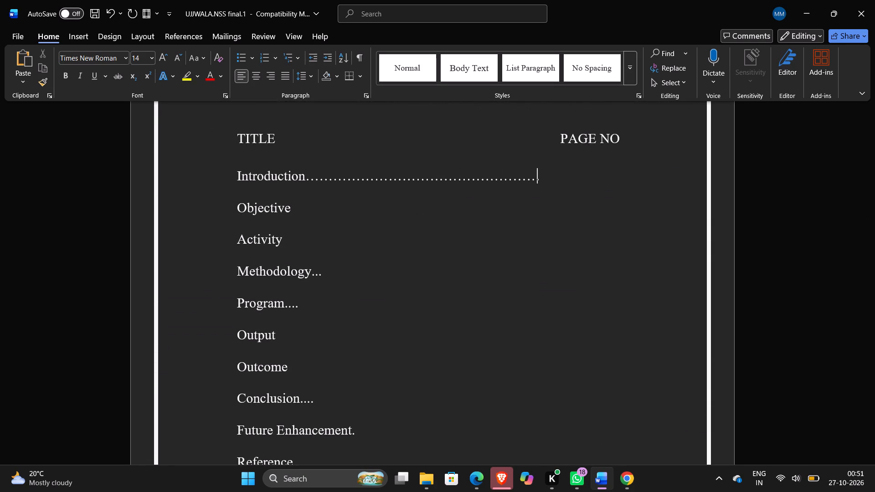
pyautogui.write('..')
# Add a dotted leader after the Objective entry in the table of contents, matching the length of the Introduction line.
pyautogui.click(302, 213)
pyautogui.press('.')
pyautogui.press('.')
pyautogui.press('.')
pyautogui.press('.')
pyautogui.press('.')
pyautogui.press('.')
pyautogui.press('.')
pyautogui.press('.')
pyautogui.press('.')
pyautogui.press('.')
pyautogui.press('.')
pyautogui.press('.')
pyautogui.press('.')
pyautogui.press('.')
pyautogui.press('.')
pyautogui.press('.')
pyautogui.press('.')
pyautogui.press('.')
pyautogui.press('.')
pyautogui.press('.')
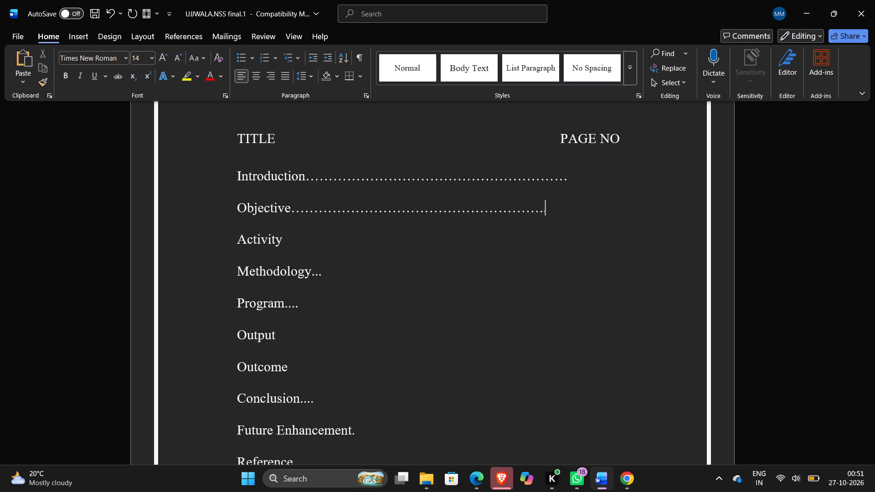
pyautogui.press('BackSpace')
# Add a dotted leader after the Activity entry in the table of contents, extending it to align with the lines above.
pyautogui.click(288, 248)
pyautogui.press('Up')
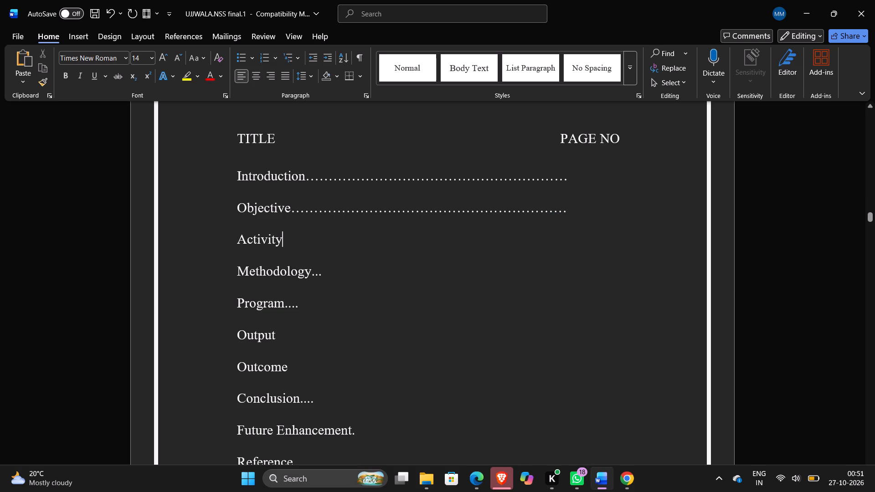
pyautogui.press('.')
pyautogui.press('.')
pyautogui.press('.')
pyautogui.press('.')
pyautogui.press('.')
pyautogui.press('.')
pyautogui.press('.')
pyautogui.press('.')
pyautogui.press('.')
pyautogui.press('.')
pyautogui.press('.')
pyautogui.press('.')
pyautogui.press('.')
pyautogui.press('.')
pyautogui.press('.')
pyautogui.press('.')
pyautogui.press('.')
pyautogui.press('.')
pyautogui.press('.')
pyautogui.press('.')
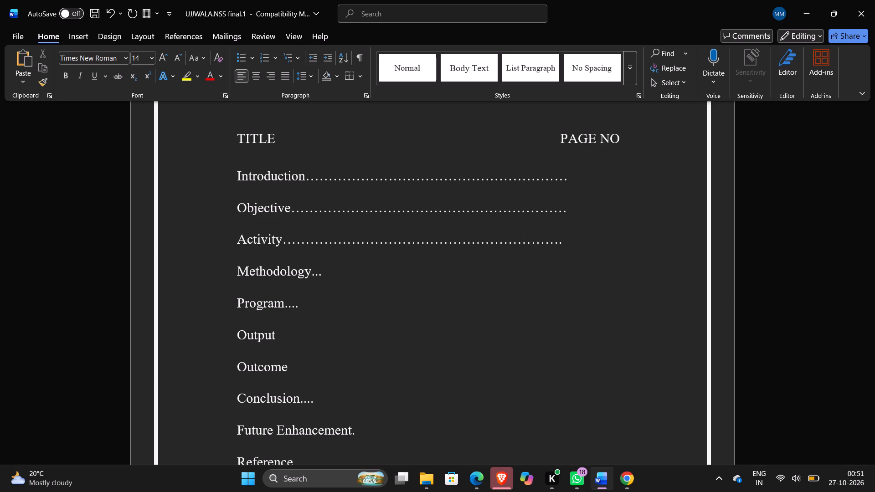
pyautogui.press('.')
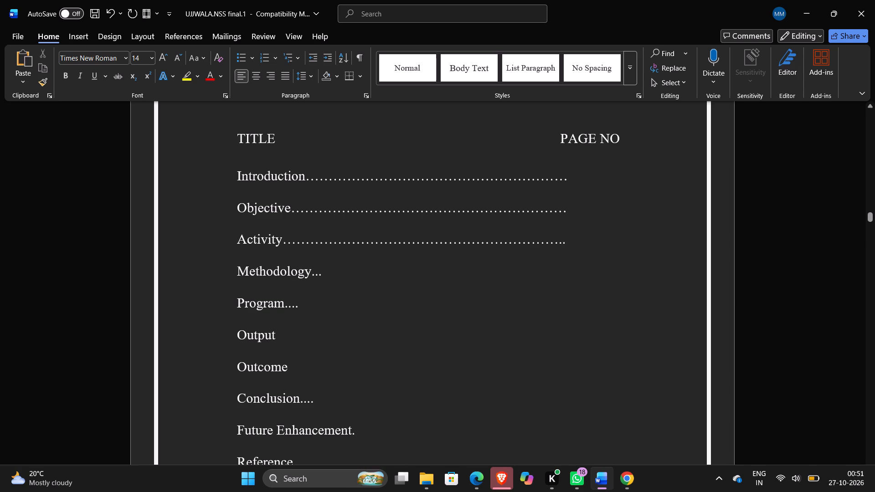
# Extend the dotted leader after the Methodology entry in the table of contents to align with the lines above.
pyautogui.click(339, 277)
pyautogui.press("'")
pyautogui.press("'")
pyautogui.press("'")
pyautogui.press("'")
pyautogui.press("'")
pyautogui.press("'")
pyautogui.press("'")
pyautogui.press("'")
pyautogui.press('BackSpace')
pyautogui.press('BackSpace')
pyautogui.press('BackSpace')
pyautogui.press('BackSpace')
pyautogui.press('BackSpace')
pyautogui.press('BackSpace')
pyautogui.press('.')
pyautogui.press('.')
pyautogui.press('.')
pyautogui.press('.')
pyautogui.press('.')
pyautogui.press('.')
pyautogui.press('.')
pyautogui.press('.')
pyautogui.press('.')
pyautogui.press('.')
pyautogui.press('.')
pyautogui.press('.')
pyautogui.press('.')
pyautogui.press('.')
pyautogui.press('.')
pyautogui.press('.')
pyautogui.press('.')
pyautogui.press('.')
pyautogui.press('.')
pyautogui.press('.')
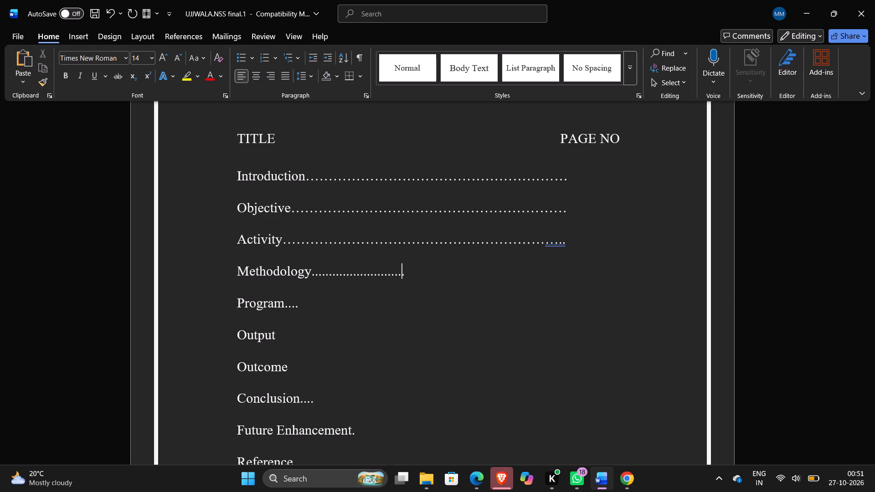
pyautogui.write('.......')
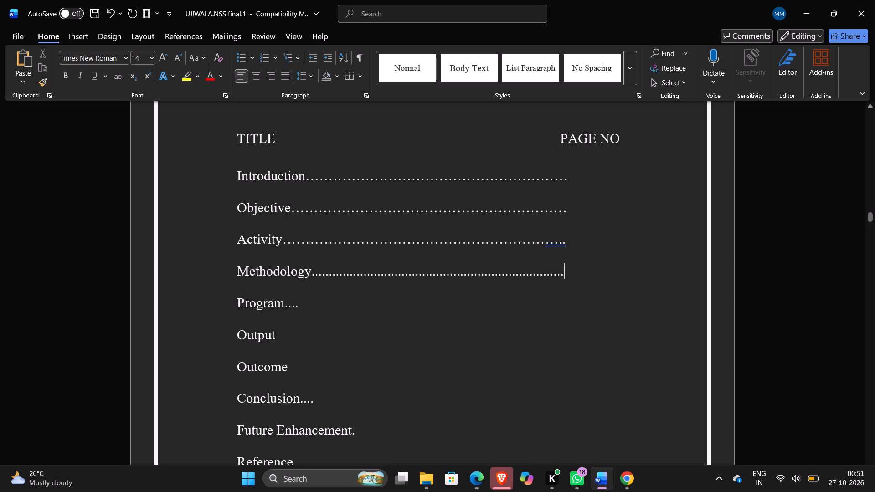
# Extend the dotted leader after the Program entry so it ends just about level with the Methodology line.
pyautogui.click(308, 303)
pyautogui.press('.')
pyautogui.press('.')
pyautogui.press('.')
pyautogui.press('.')
pyautogui.press('.')
pyautogui.press('.')
pyautogui.press('.')
pyautogui.press('.')
pyautogui.press('.')
pyautogui.press('.')
pyautogui.press('.')
pyautogui.press('.')
pyautogui.press('.')
pyautogui.press('.')
pyautogui.press('.')
pyautogui.press('.')
pyautogui.press('.')
pyautogui.press('.')
pyautogui.press('.')
pyautogui.press('.')
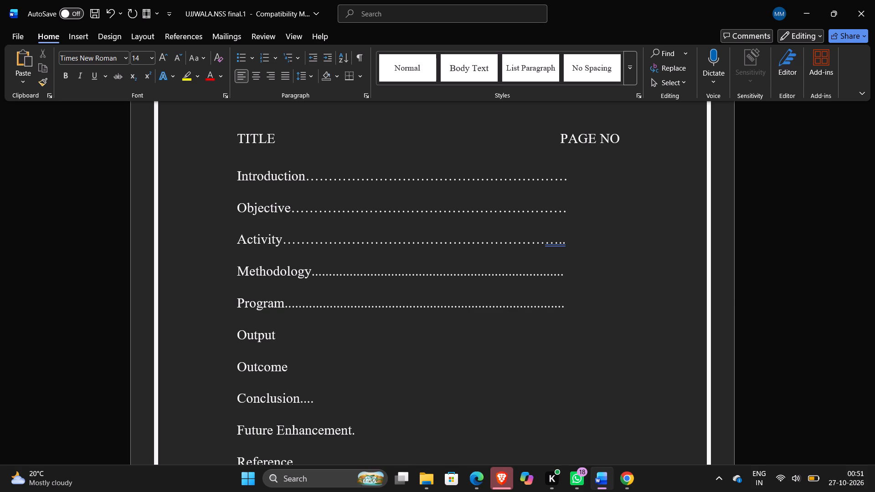
pyautogui.press('BackSpace')
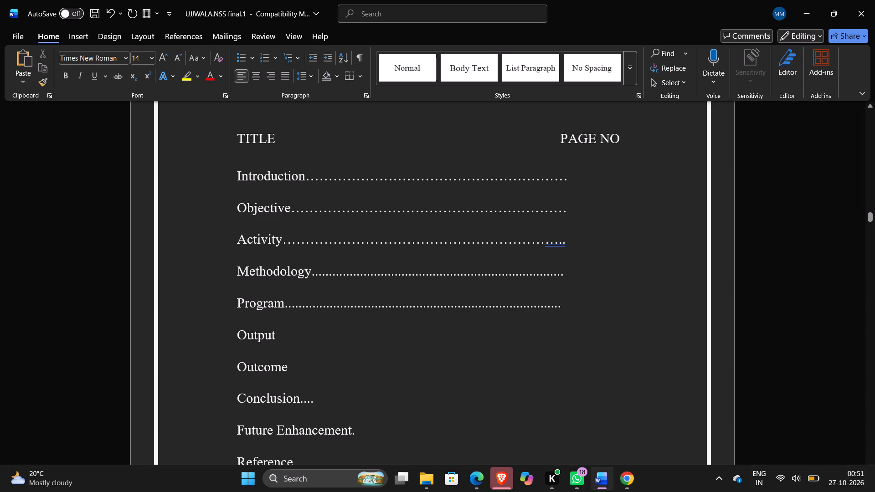
# Add a dotted leader after the Output entry in the table of contents, matching the length of the Program line.
pyautogui.click(274, 334)
pyautogui.press('.')
pyautogui.press('.')
pyautogui.press('.')
pyautogui.press('.')
pyautogui.press('.')
pyautogui.press('.')
pyautogui.press('.')
pyautogui.press('.')
pyautogui.press('.')
pyautogui.press('.')
pyautogui.press('.')
pyautogui.press('.')
pyautogui.press('.')
pyautogui.press('.')
pyautogui.press('.')
pyautogui.press('.')
pyautogui.press('.')
pyautogui.press('.')
pyautogui.press('.')
pyautogui.press('.')
pyautogui.write('..')
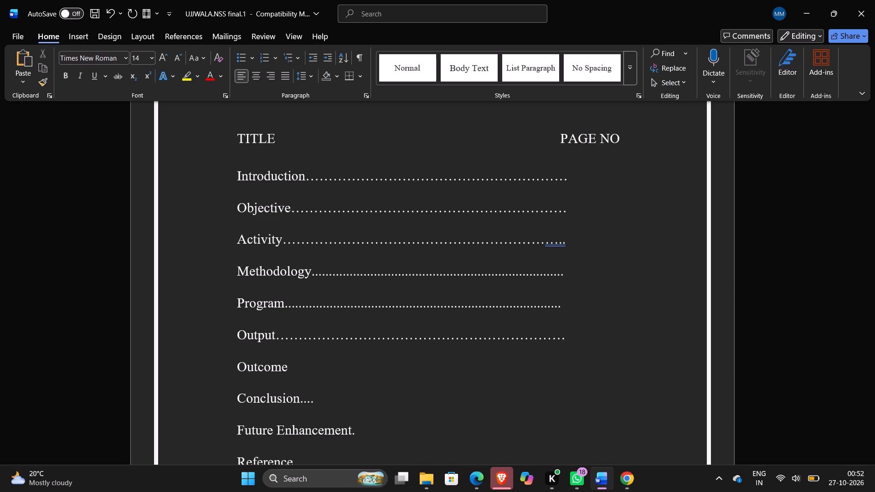
pyautogui.press('BackSpace')
# Add a dotted leader after the Outcome entry in the table of contents, ending close to the end of the Output line.
pyautogui.click(302, 369)
pyautogui.press('.')
pyautogui.press('.')
pyautogui.press('.')
pyautogui.press('.')
pyautogui.press('.')
pyautogui.press('.')
pyautogui.press('.')
pyautogui.press('.')
pyautogui.press('.')
pyautogui.press('.')
pyautogui.press('.')
pyautogui.press('.')
pyautogui.press('.')
pyautogui.press('.')
pyautogui.press('.')
pyautogui.press('.')
pyautogui.press('.')
pyautogui.press('.')
pyautogui.press('.')
pyautogui.press('.')
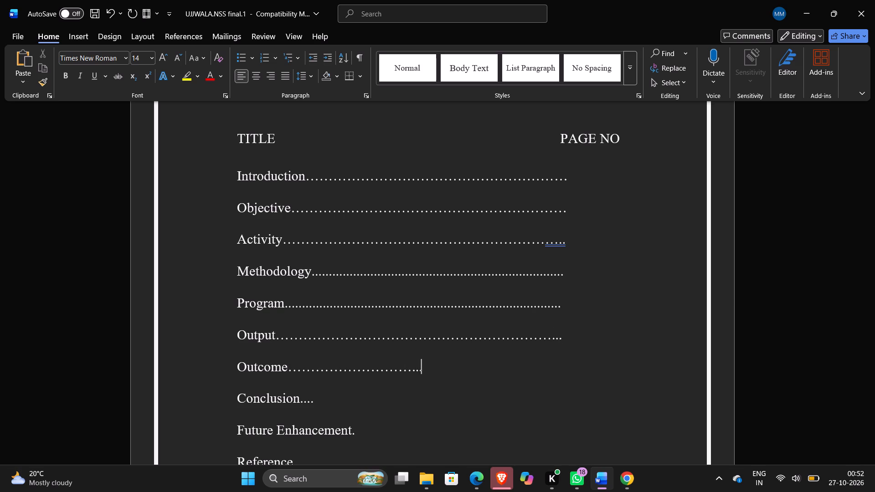
pyautogui.write('......')
# Extend the dotted leader after the Conclusion entry in the table of contents to line up with the entries above.
pyautogui.click(314, 393)
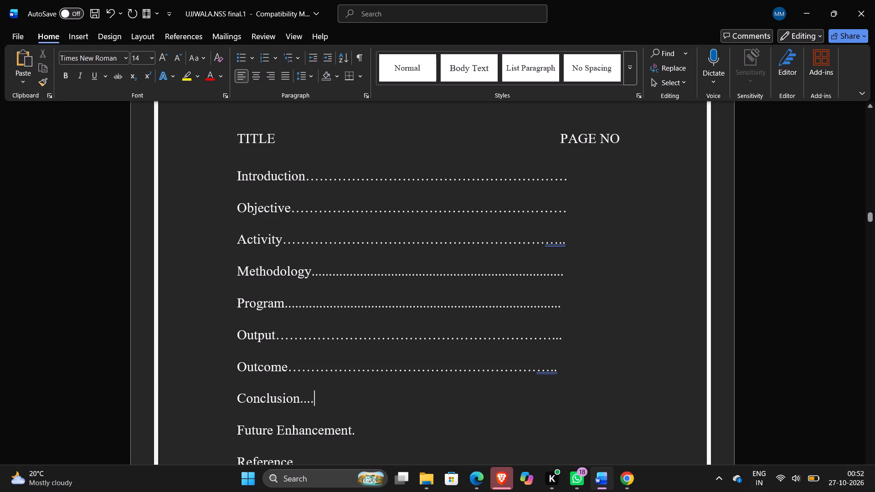
pyautogui.press('.')
pyautogui.press('.')
pyautogui.press('.')
pyautogui.press('.')
pyautogui.press('.')
pyautogui.press('.')
pyautogui.press('.')
pyautogui.press('.')
pyautogui.press('.')
pyautogui.press('.')
pyautogui.press('.')
pyautogui.press('.')
pyautogui.press('.')
pyautogui.press('.')
pyautogui.press('.')
pyautogui.press('.')
pyautogui.press('.')
pyautogui.press('.')
pyautogui.press('.')
pyautogui.press('.')
pyautogui.write('......')
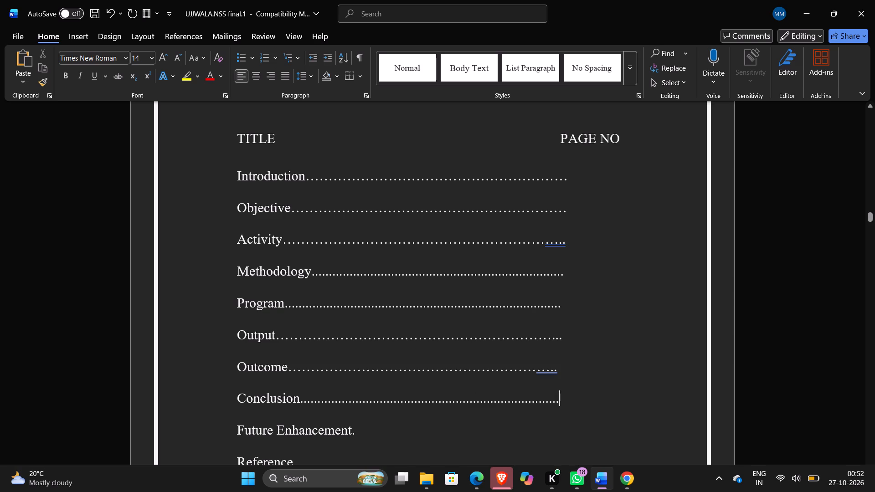
# Extend the dotted leader after the Future Enhancement entry, matching the end of the Conclusion line.
pyautogui.click(361, 437)
pyautogui.press('.')
pyautogui.press('.')
pyautogui.press('.')
pyautogui.press('.')
pyautogui.press('.')
pyautogui.press('.')
pyautogui.press('.')
pyautogui.press('.')
pyautogui.press('.')
pyautogui.press('.')
pyautogui.press('.')
pyautogui.press('.')
pyautogui.press('.')
pyautogui.press('.')
pyautogui.press('.')
pyautogui.press('.')
pyautogui.press('.')
pyautogui.press('.')
pyautogui.press('.')
pyautogui.press('.')
pyautogui.write('....')
# Add a dotted leader after the Reference entry in the table of contents, matching the end of the Future Enhancement line.
pyautogui.scroll(-1, 361, 437)
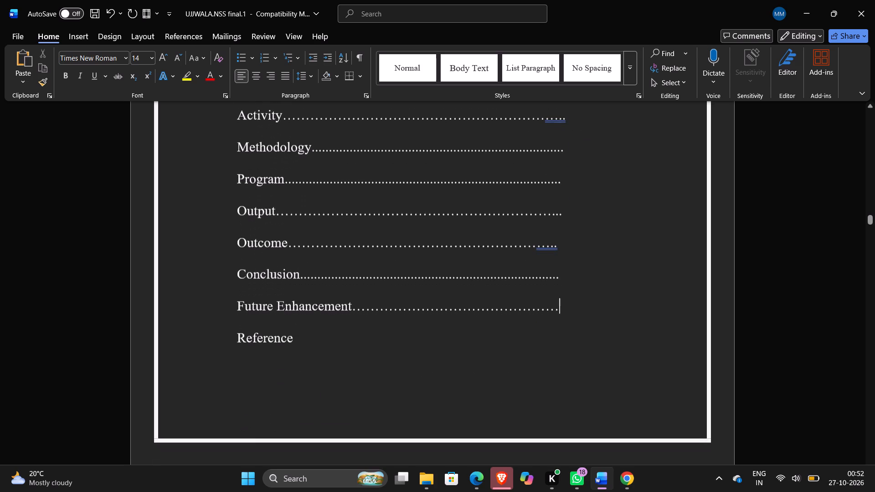
pyautogui.click(297, 334)
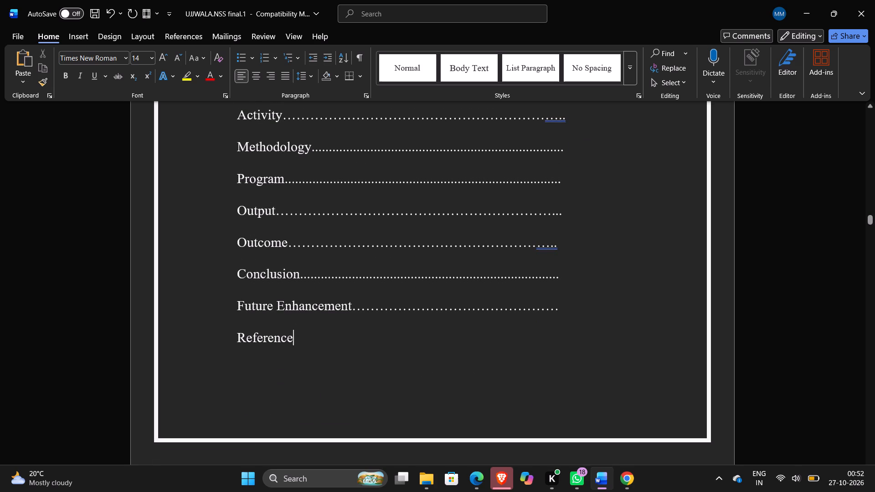
pyautogui.press('.')
pyautogui.press('.')
pyautogui.press('.')
pyautogui.press('.')
pyautogui.press('.')
pyautogui.press('.')
pyautogui.press('.')
pyautogui.press('.')
pyautogui.press('.')
pyautogui.press('.')
pyautogui.press('.')
pyautogui.press('.')
pyautogui.press('.')
pyautogui.press('.')
pyautogui.press('.')
pyautogui.press('.')
pyautogui.press('.')
pyautogui.press('.')
pyautogui.press('.')
pyautogui.press('.')
pyautogui.write('.....')
pyautogui.press('BackSpace')
pyautogui.press('BackSpace')
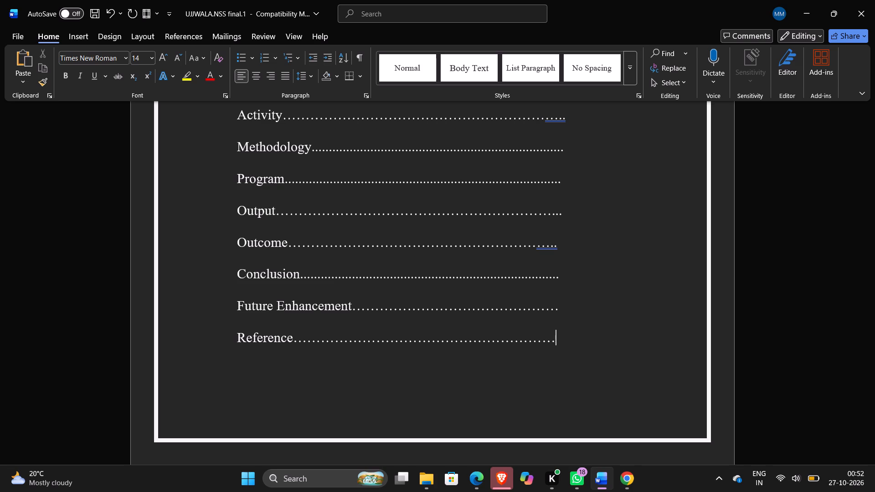
pyautogui.press('.')
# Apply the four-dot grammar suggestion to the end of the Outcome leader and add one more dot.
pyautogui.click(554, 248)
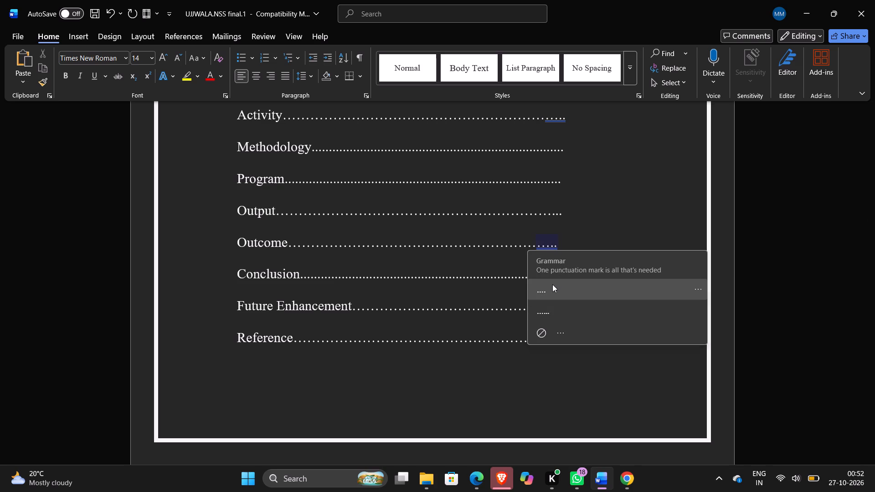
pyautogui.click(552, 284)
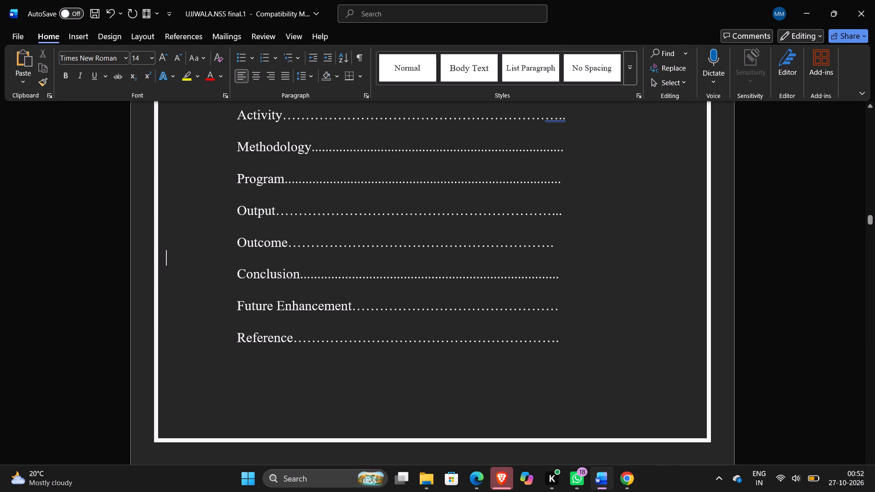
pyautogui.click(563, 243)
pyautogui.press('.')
# Check the Introduction section's page and enter page number 1 after its leader in the table of contents, separated by a space.
pyautogui.scroll(2, 563, 243)
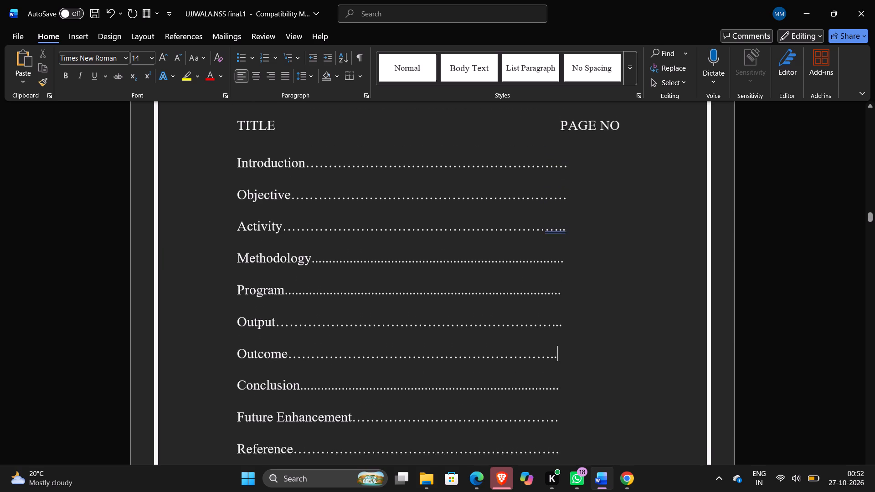
pyautogui.click(596, 174)
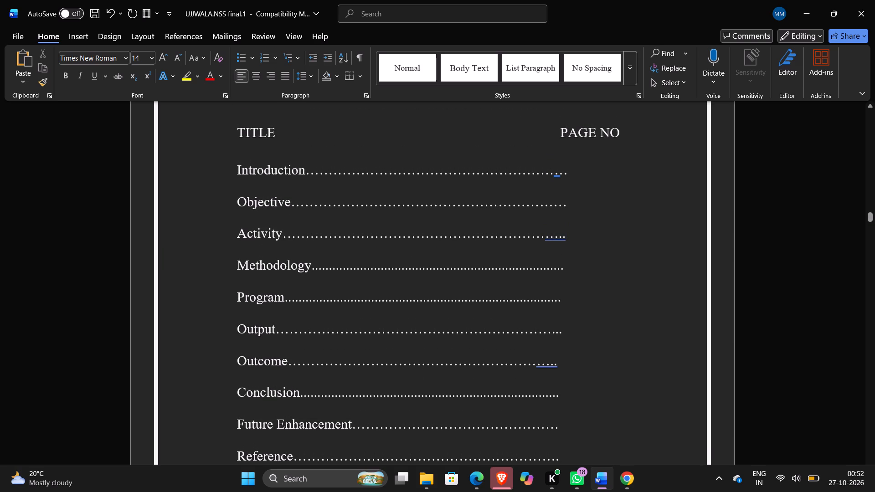
pyautogui.scroll(-2, 596, 174)
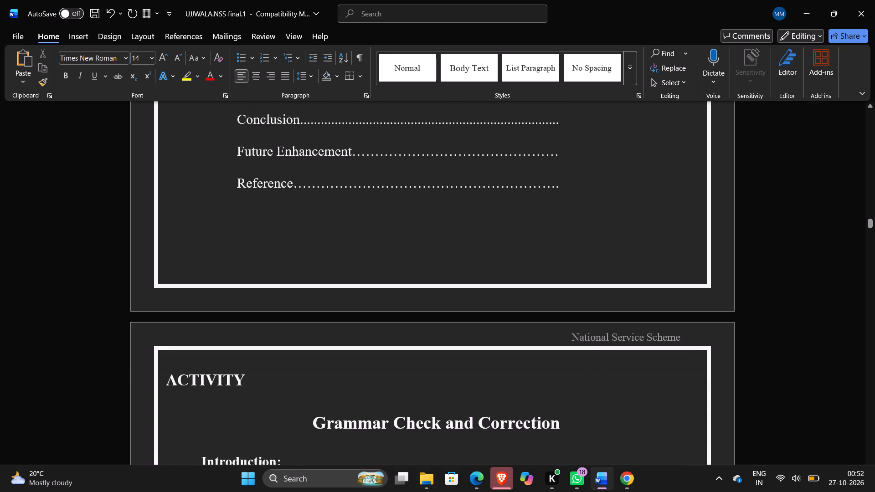
pyautogui.scroll(-4, 596, 174)
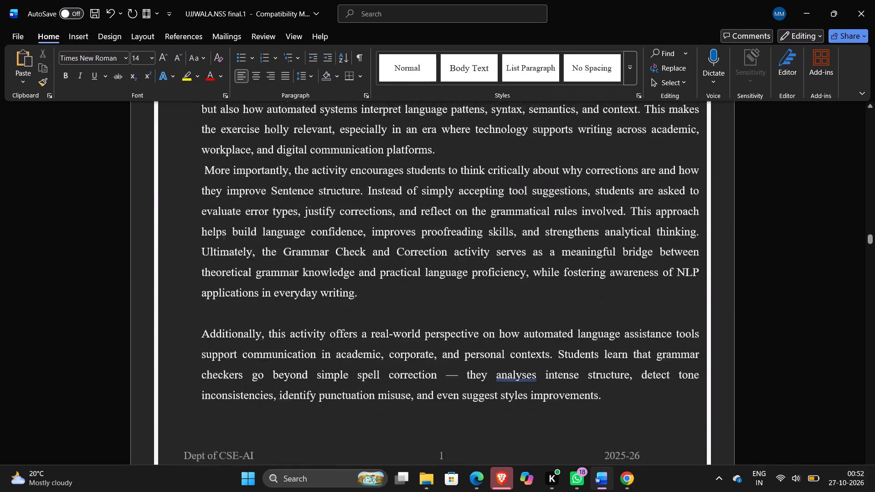
pyautogui.scroll(-2, 596, 174)
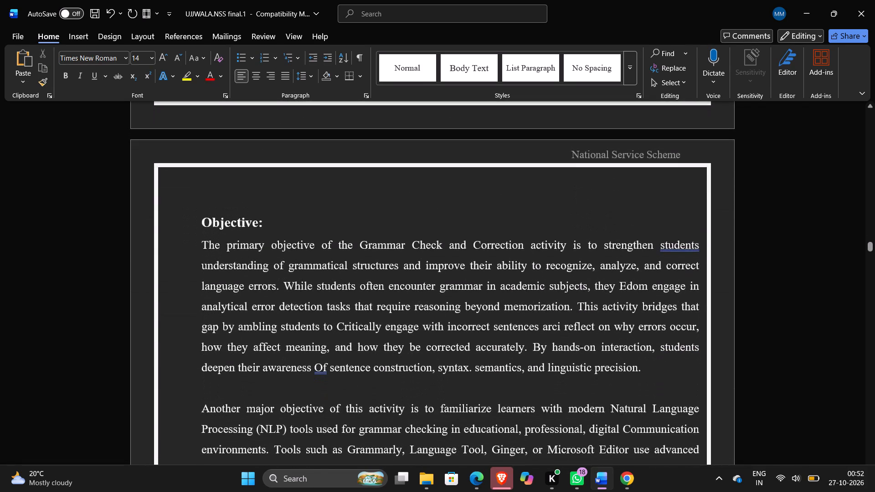
pyautogui.scroll(-1, 596, 174)
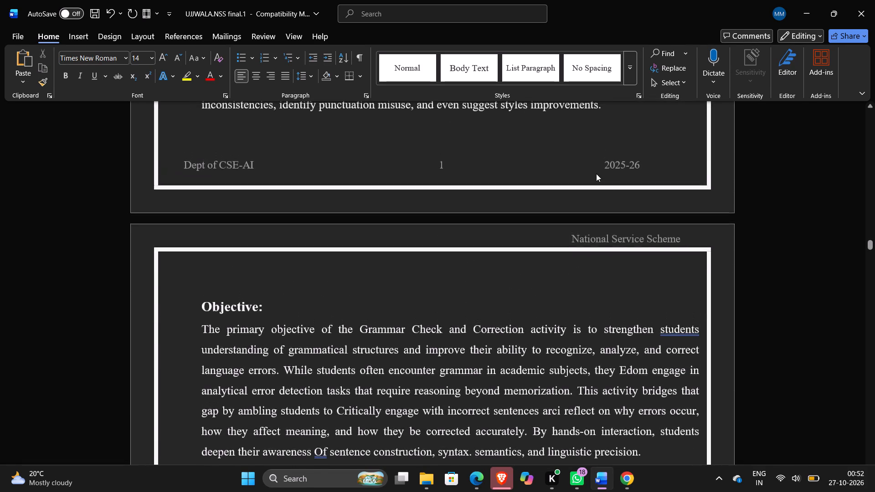
pyautogui.scroll(-4, 596, 174)
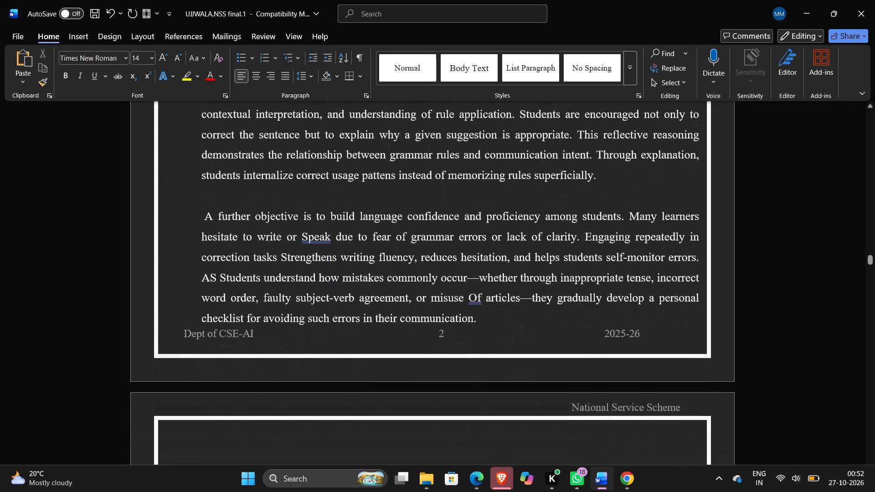
pyautogui.scroll(-5, 596, 174)
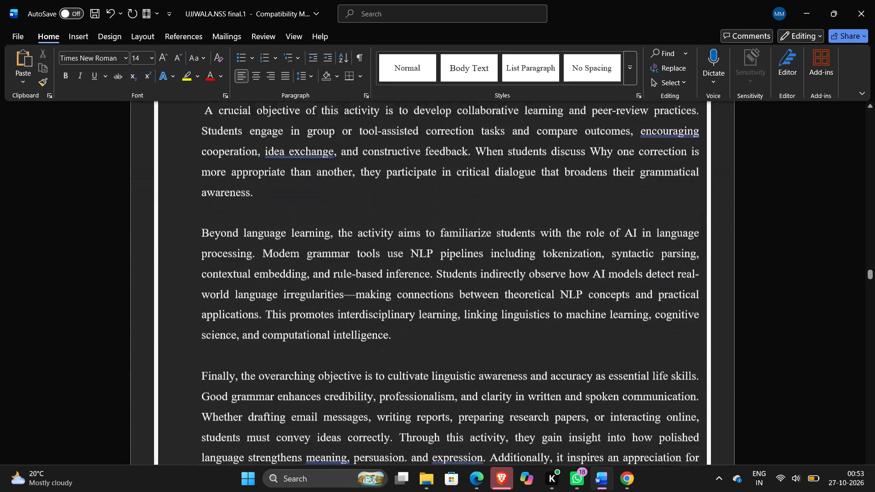
pyautogui.scroll(-1, 596, 174)
pyautogui.scroll(10, 596, 174)
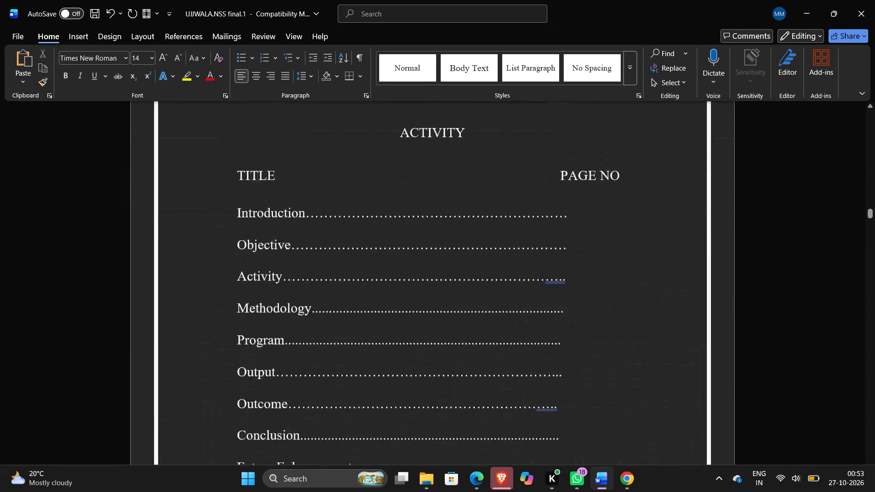
pyautogui.press('1')
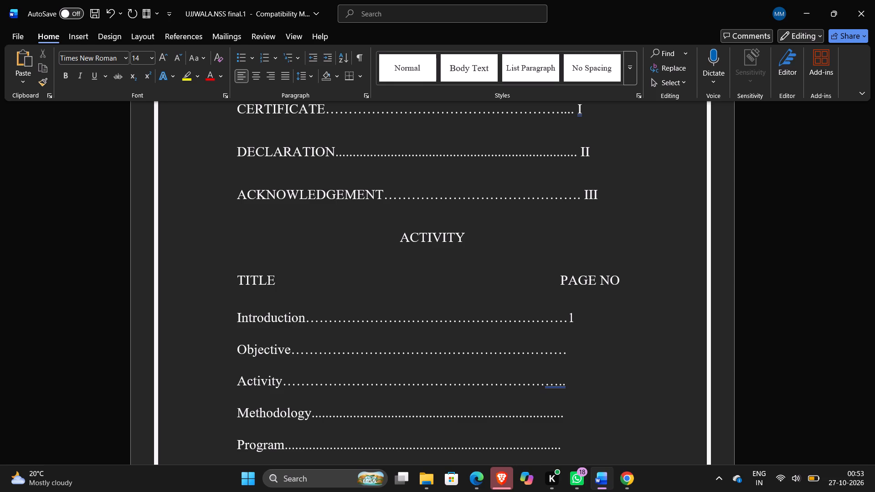
pyautogui.press('Left')
pyautogui.press('space')
# Enter the page range 2-3 after the Objective leader in the table of contents, separated by a space.
pyautogui.click(577, 359)
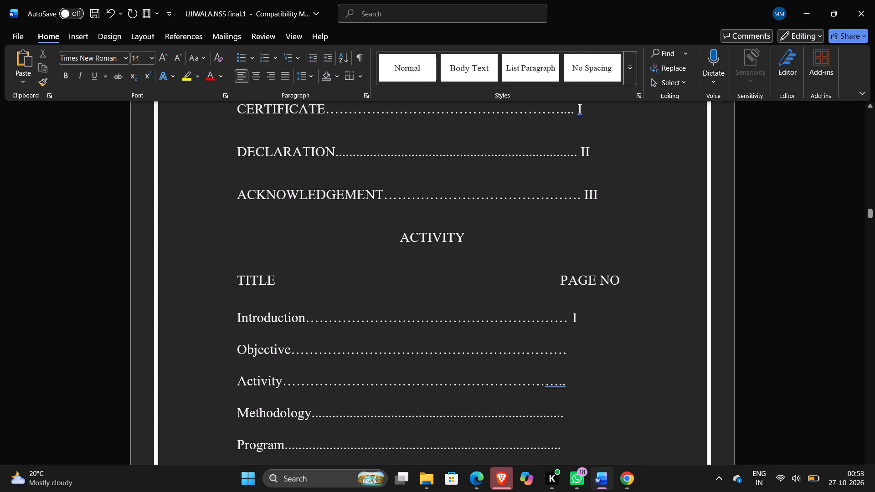
pyautogui.click(577, 359)
pyautogui.click(569, 352)
pyautogui.press('space')
pyautogui.write('2')
pyautogui.press('-')
pyautogui.press('space')
pyautogui.write('3')
pyautogui.press('BackSpace')
pyautogui.press('BackSpace')
pyautogui.press('3')
# Locate the Activity section's page and enter page number 4 after its leader in the table of contents, separated by a space.
pyautogui.scroll(-1, 569, 352)
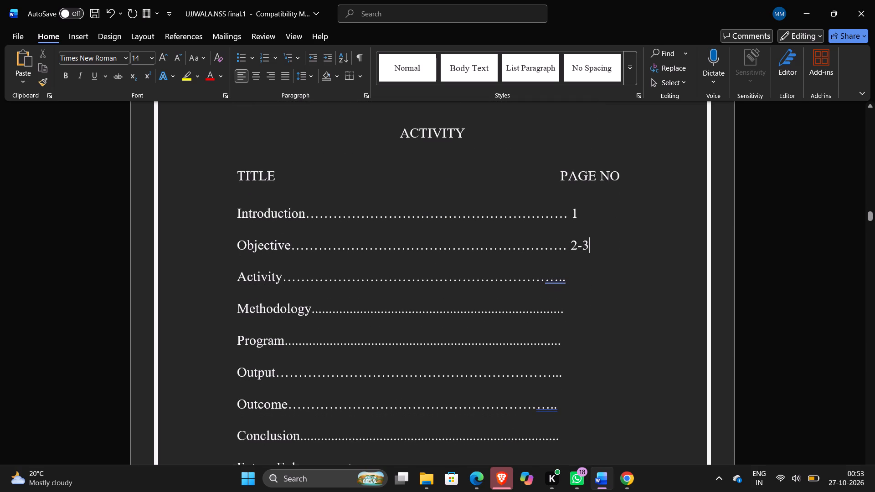
pyautogui.click(584, 278)
pyautogui.scroll(-4, 584, 278)
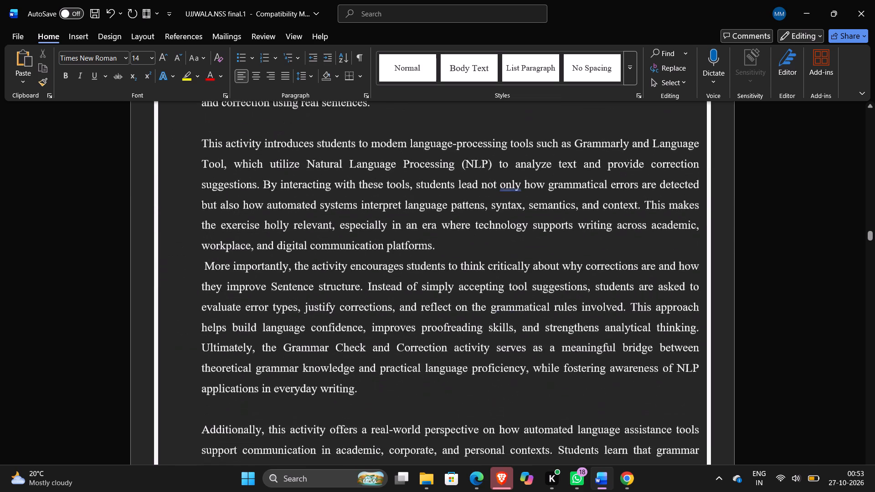
pyautogui.scroll(-5, 584, 278)
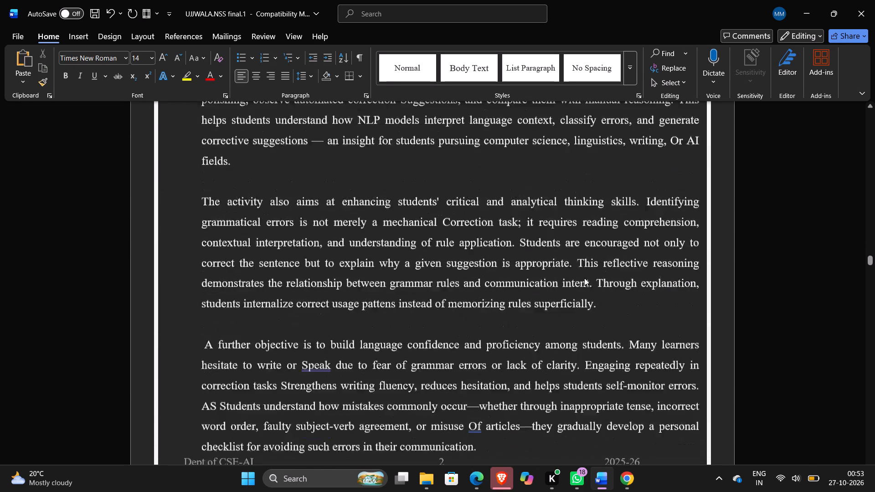
pyautogui.scroll(-4, 584, 278)
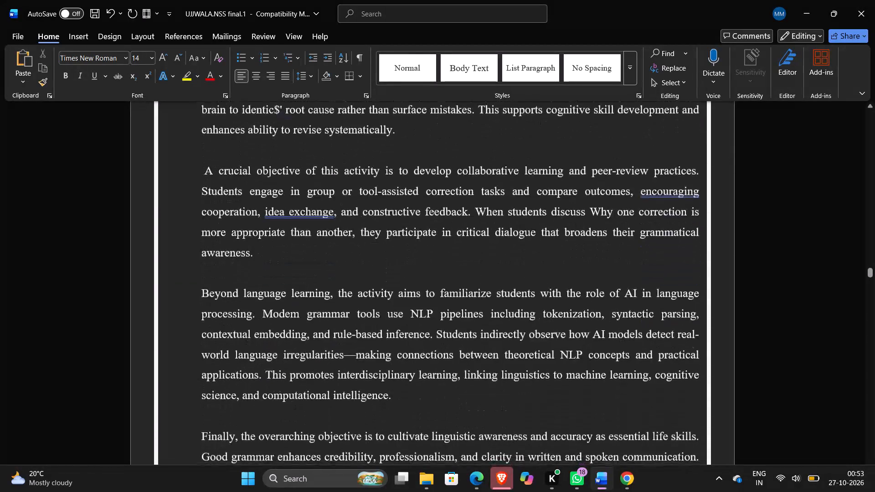
pyautogui.scroll(-4, 584, 278)
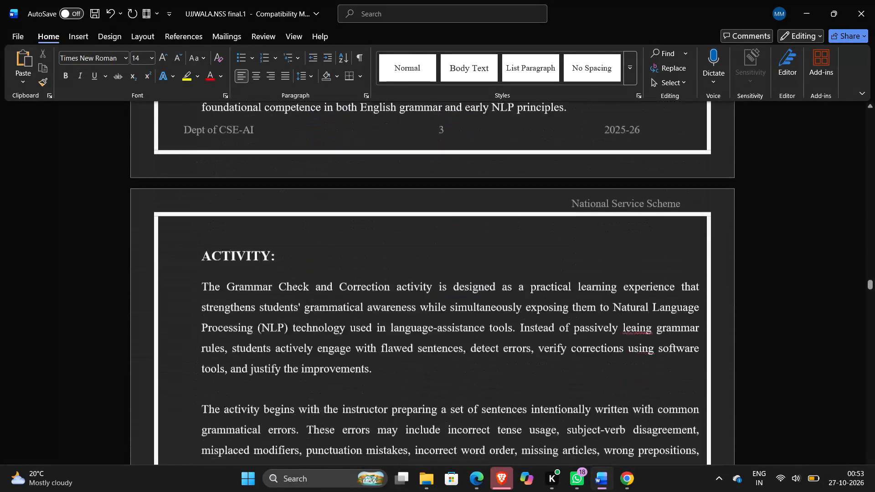
pyautogui.scroll(-2, 584, 278)
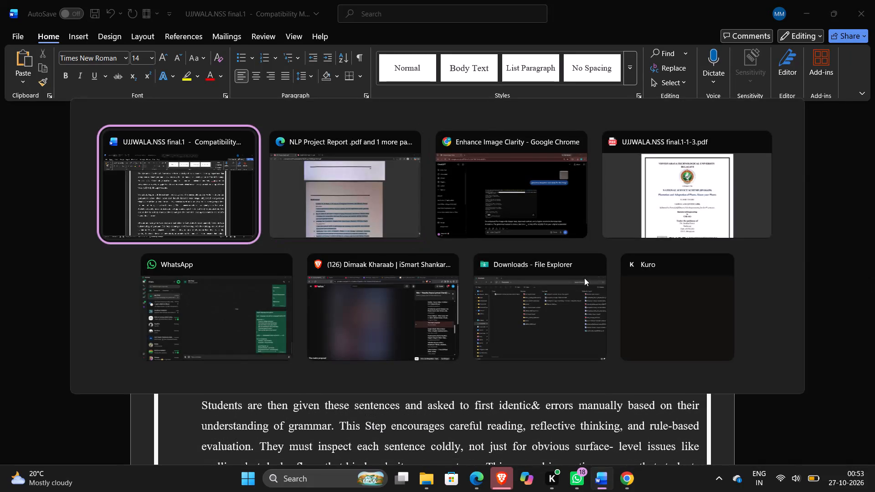
pyautogui.scroll(9, 584, 278)
pyautogui.hscroll(1, 584, 278)
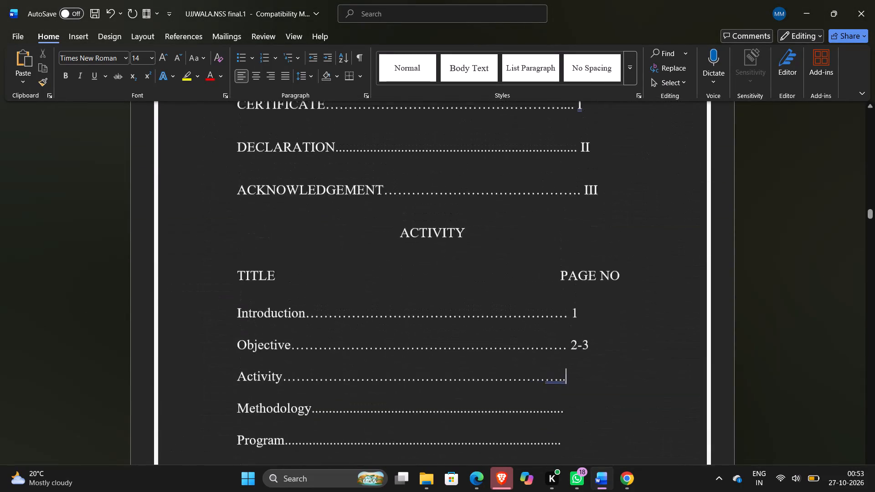
pyautogui.hscroll(1, 584, 278)
pyautogui.scroll(-1, 584, 278)
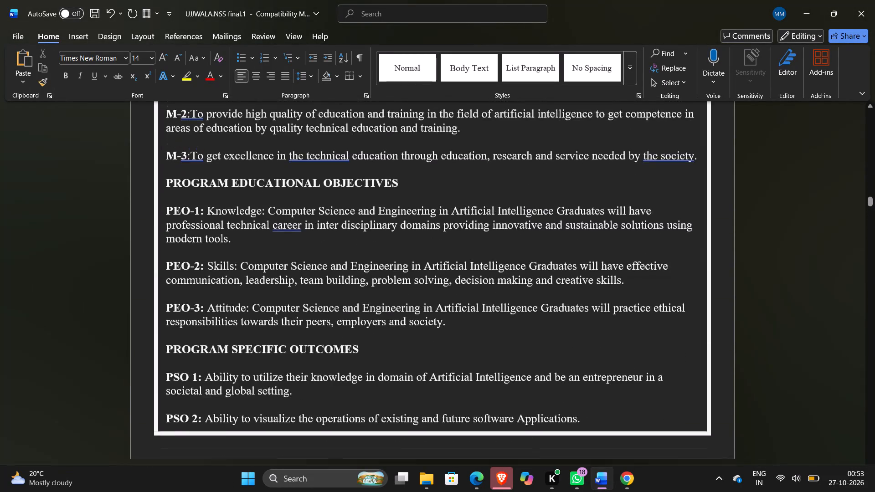
pyautogui.scroll(-3, 584, 278)
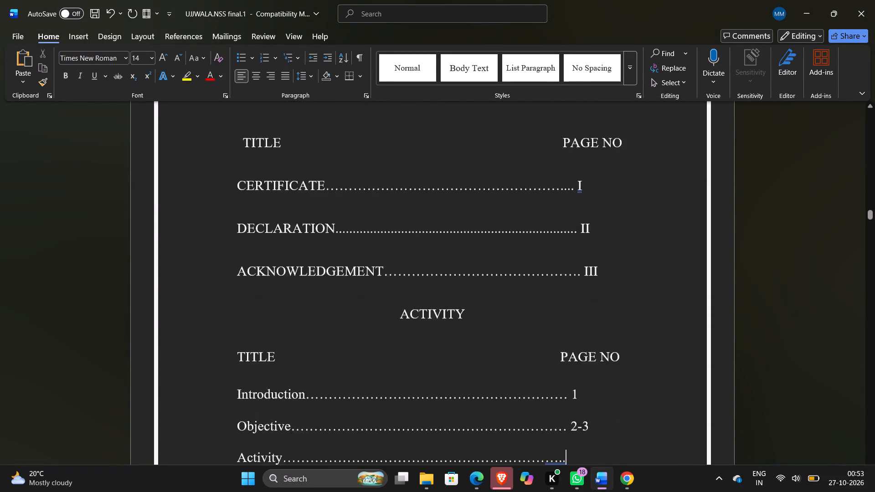
pyautogui.scroll(-1, 584, 278)
pyautogui.press('space')
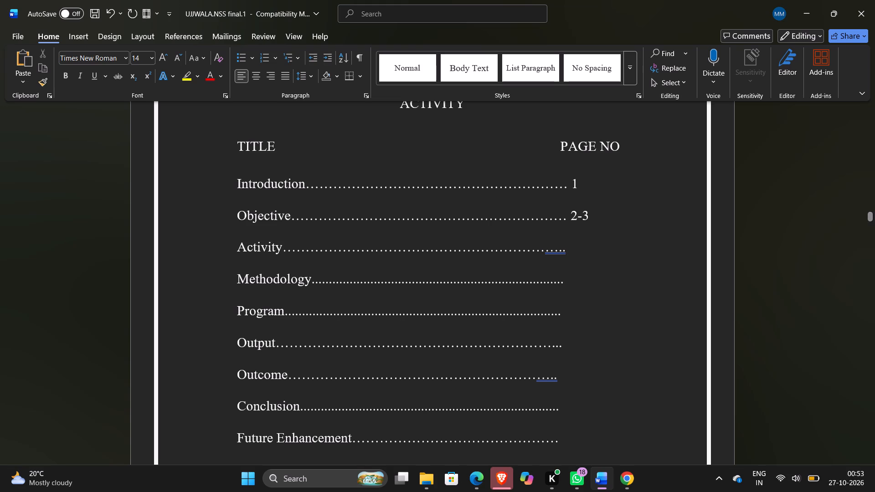
pyautogui.press('4')
# Check where the Activity section ends and extend its table of contents entry to the page range 4-5.
pyautogui.press('-')
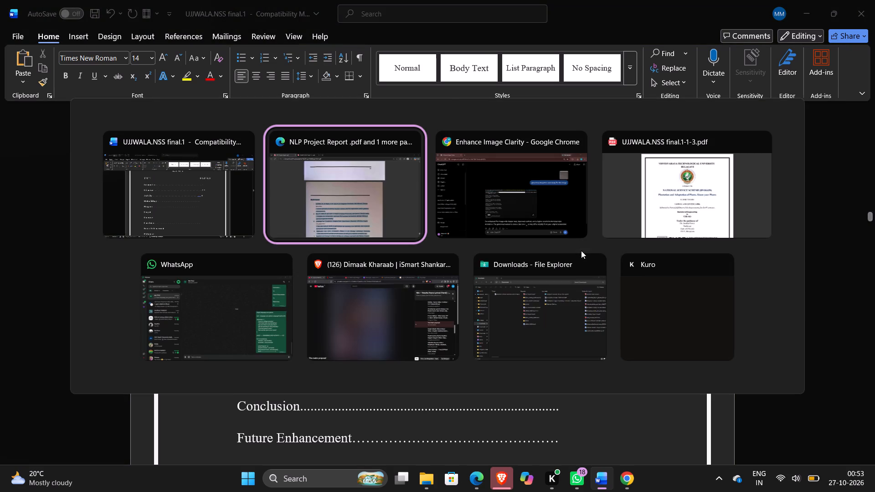
pyautogui.scroll(-5, 581, 251)
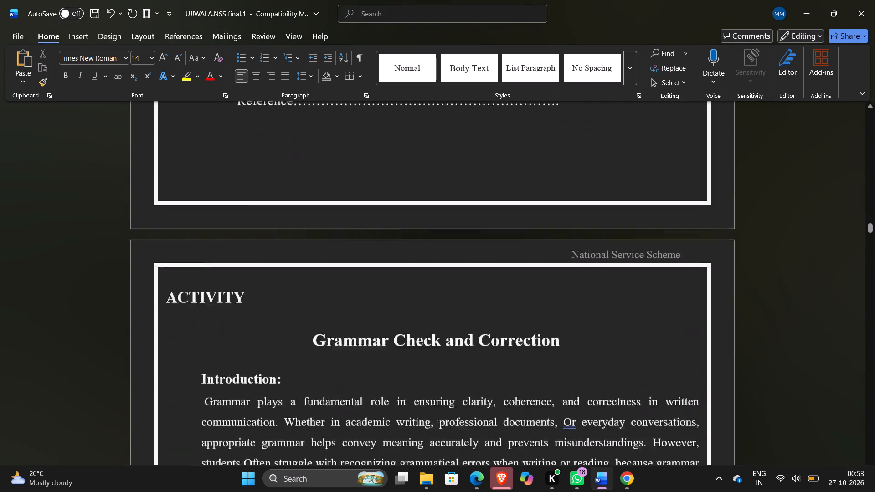
pyautogui.scroll(-8, 581, 251)
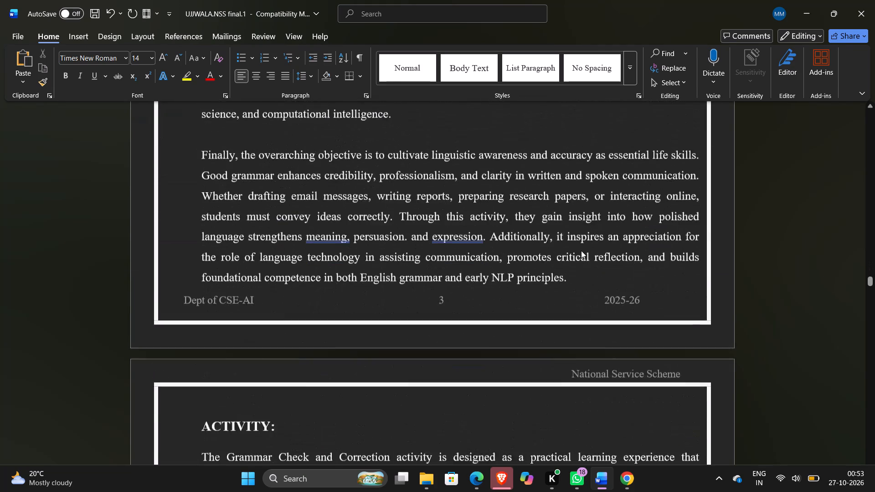
pyautogui.scroll(-9, 581, 251)
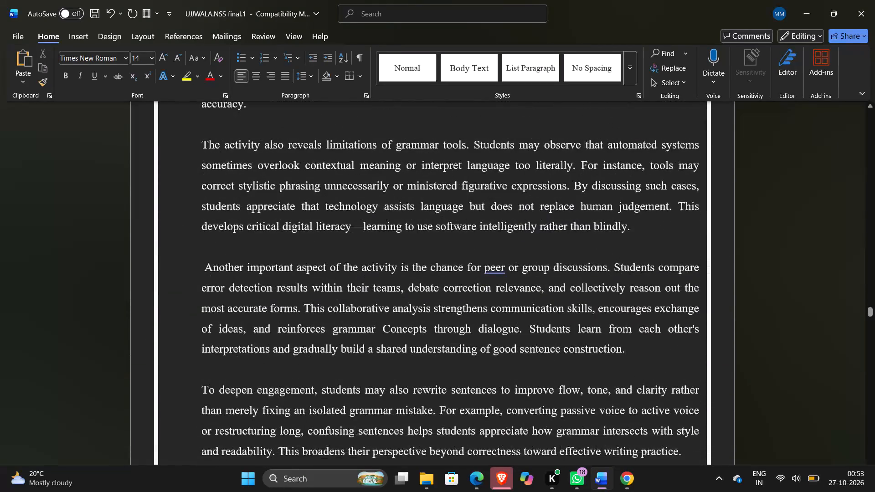
pyautogui.scroll(-2, 581, 251)
pyautogui.scroll(13, 581, 251)
pyautogui.scroll(-7, 581, 251)
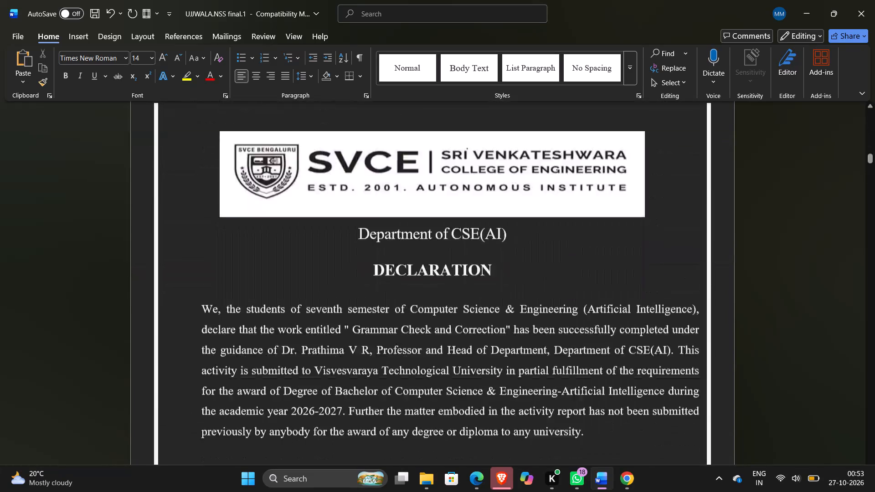
pyautogui.scroll(-6, 581, 251)
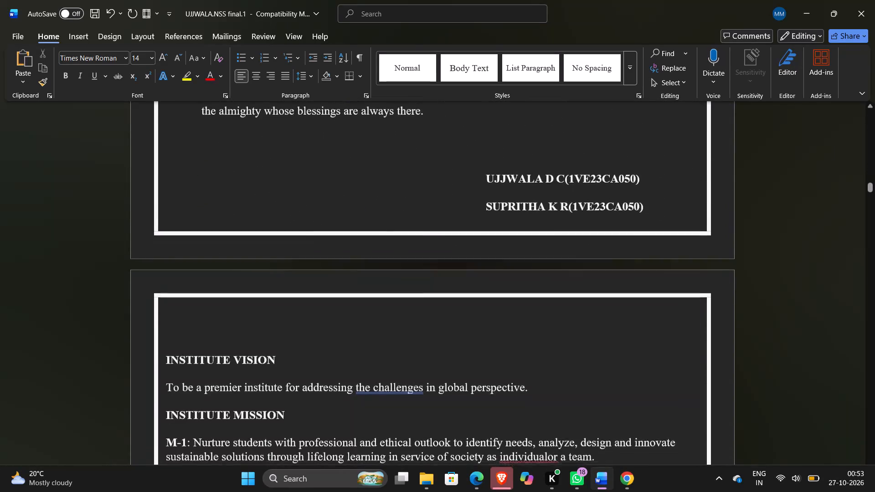
pyautogui.scroll(-3, 581, 251)
pyautogui.scroll(1, 581, 251)
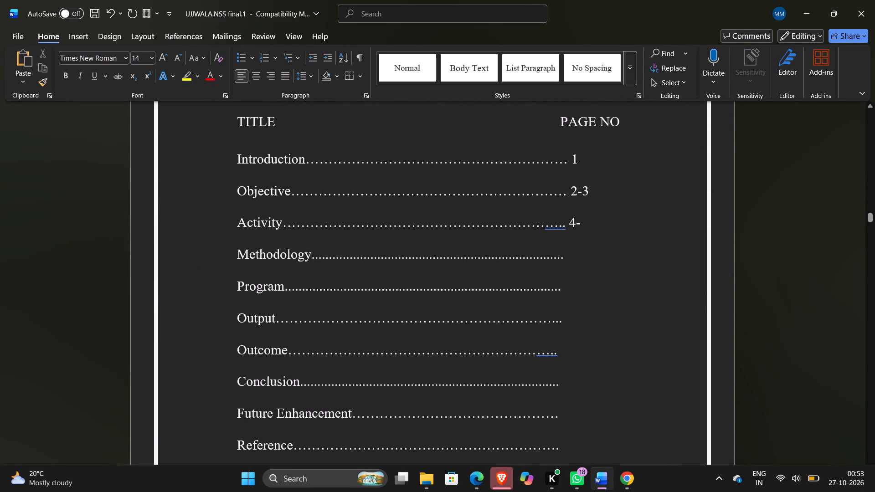
pyautogui.press('5')
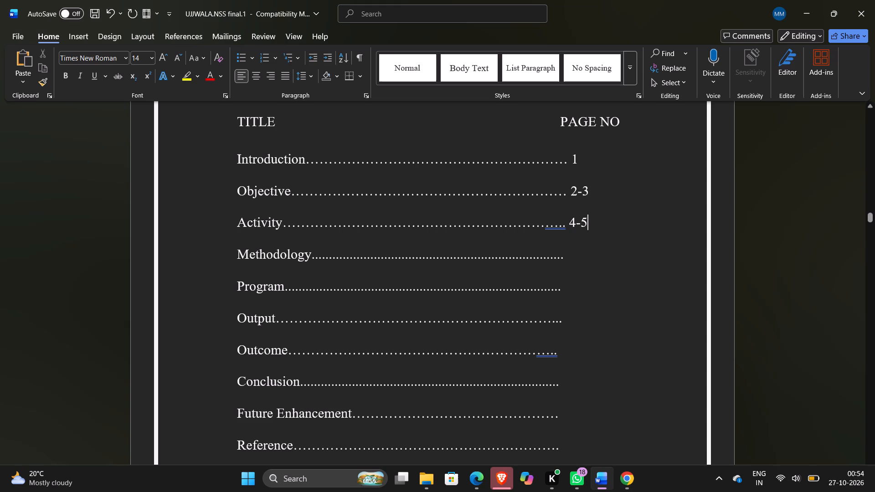
# Enter page number 6 after the Methodology leader in the table of contents, separated by a space.
pyautogui.click(592, 254)
pyautogui.press('space')
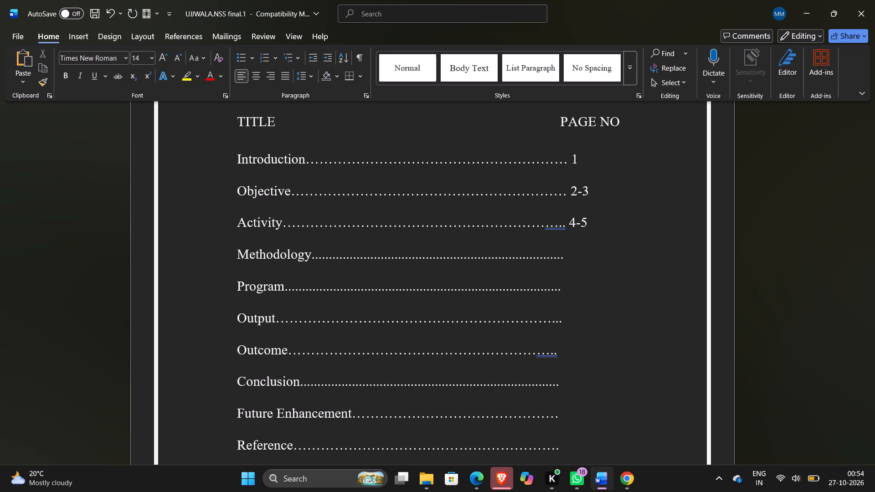
pyautogui.press('6')
pyautogui.rightClick(592, 254)
pyautogui.click(650, 156)
# Locate the Methodology section's last page and extend its table of contents entry to the page range 6-8.
pyautogui.scroll(-4, 650, 156)
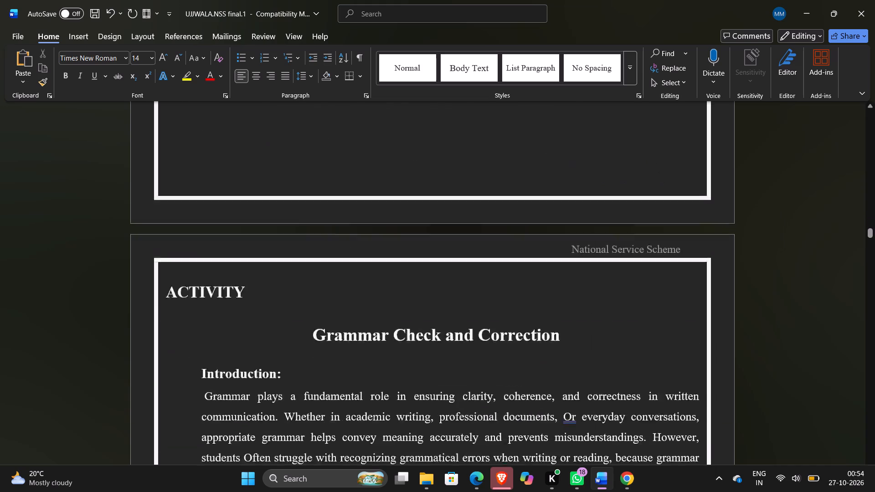
pyautogui.scroll(-7, 650, 156)
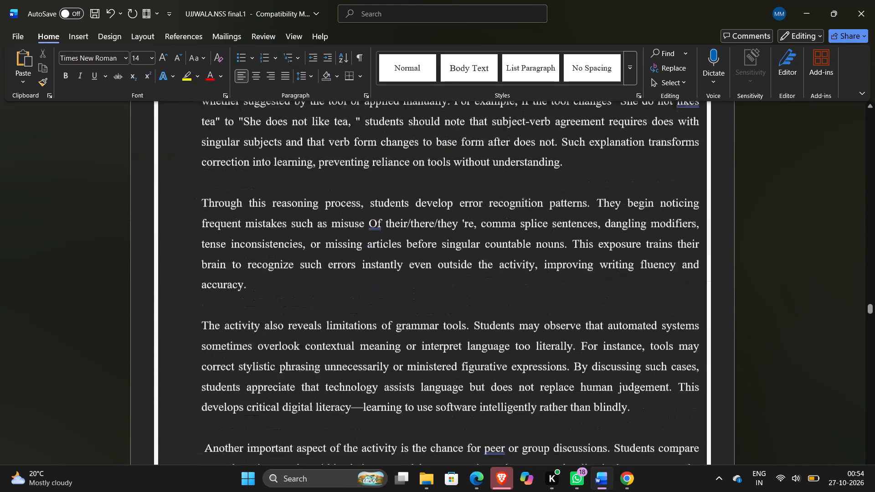
pyautogui.scroll(-6, 650, 156)
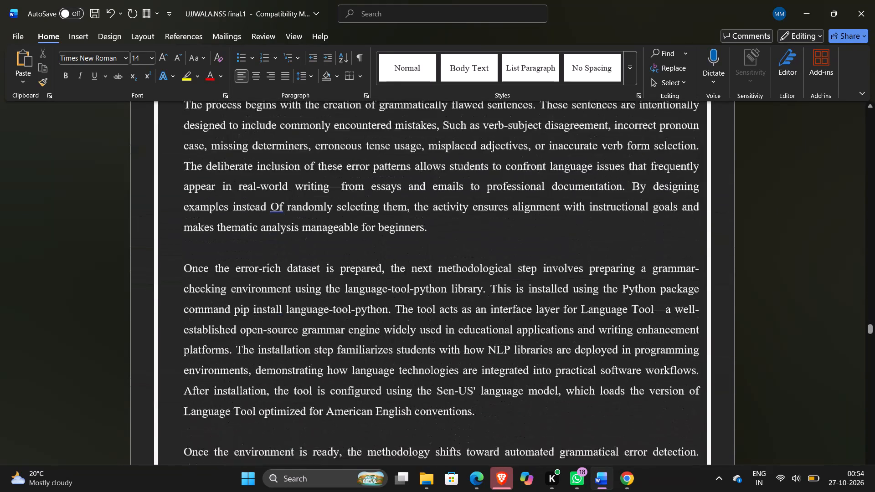
pyautogui.scroll(-4, 650, 156)
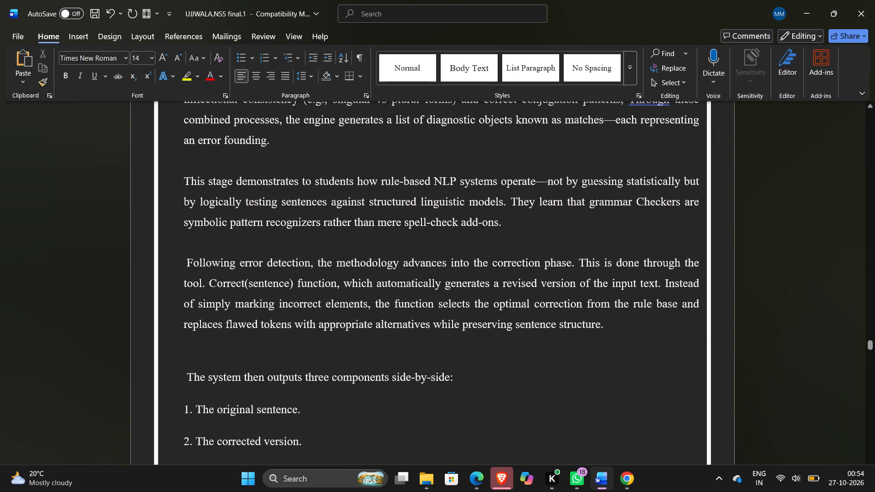
pyautogui.scroll(-7, 486, 263)
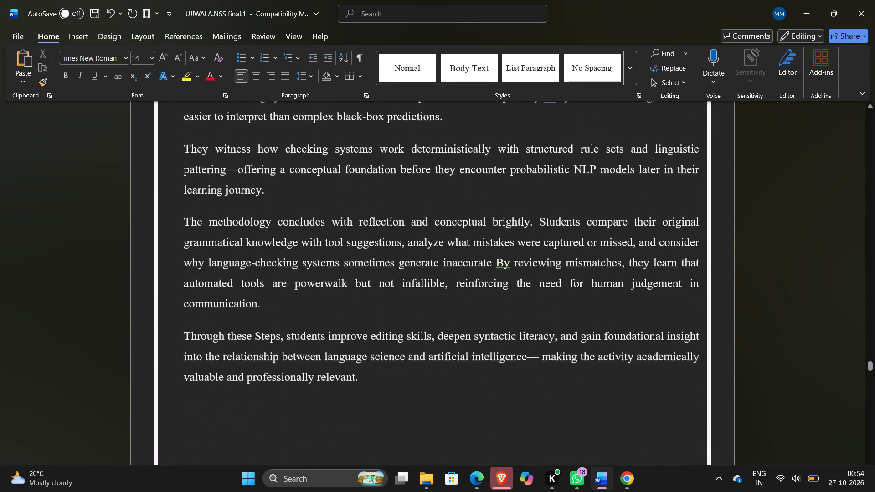
pyautogui.scroll(-2, 486, 263)
pyautogui.scroll(5, 486, 263)
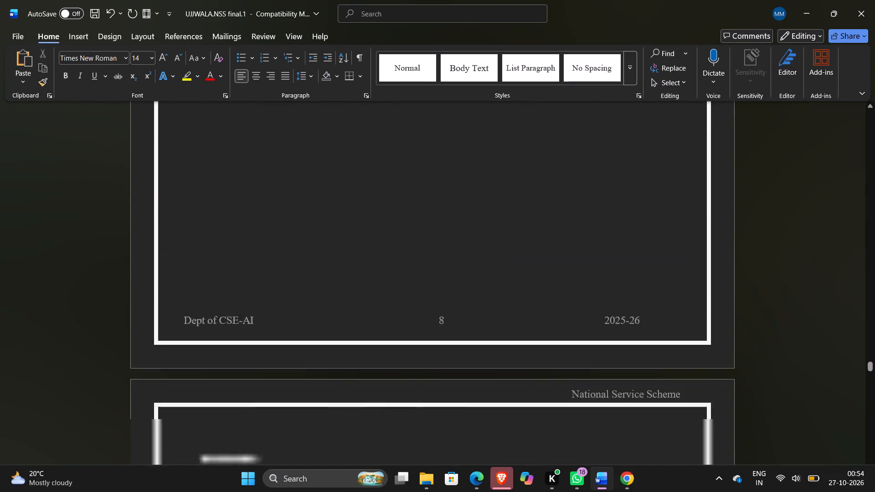
pyautogui.scroll(18, 486, 263)
pyautogui.scroll(-3, 486, 263)
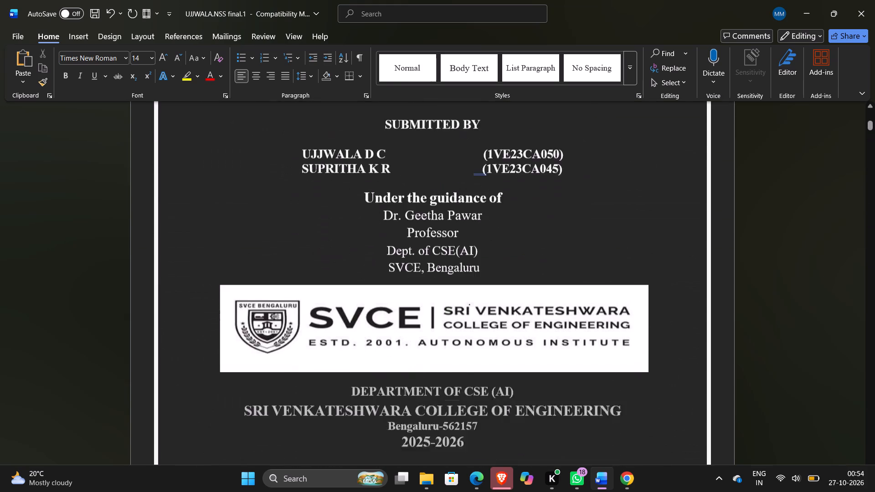
pyautogui.scroll(-6, 486, 263)
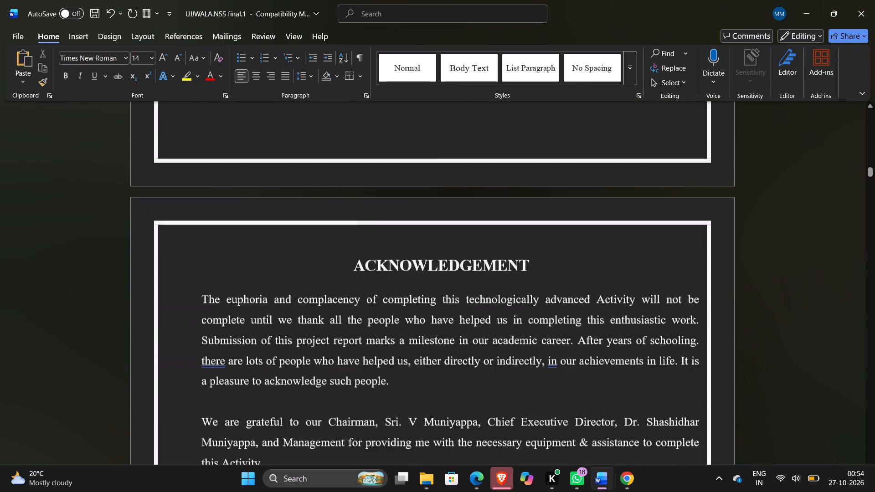
pyautogui.scroll(-4, 486, 263)
pyautogui.scroll(1, 486, 263)
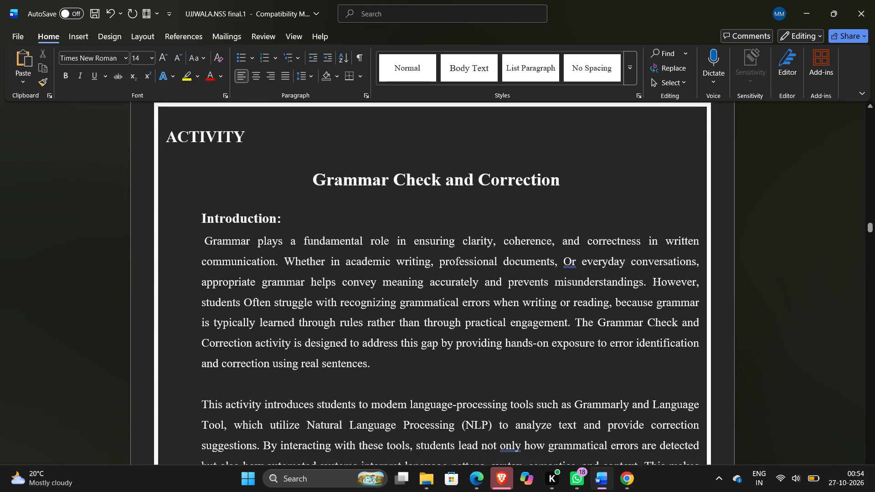
pyautogui.scroll(3, 486, 263)
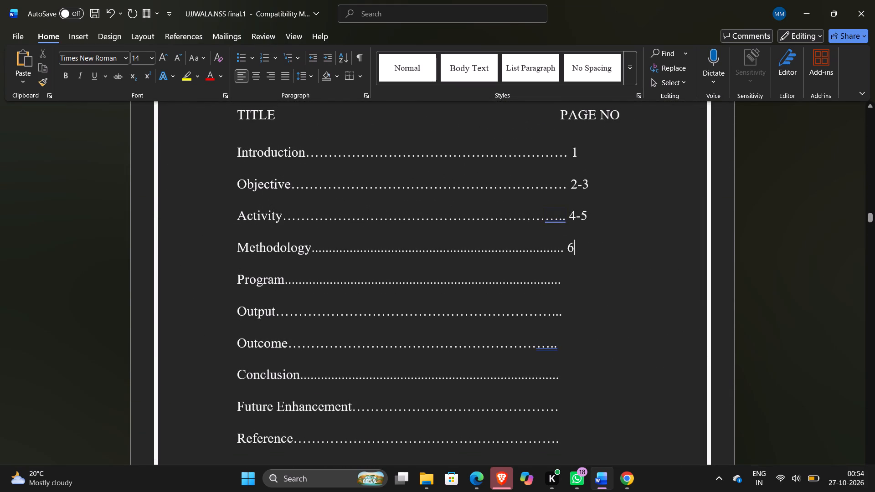
pyautogui.press('-')
pyautogui.press('6')
pyautogui.press('BackSpace')
pyautogui.press('8')
# Enter page number 9 after the Program leader and 10 after the Output leader, each separated by a space.
pyautogui.scroll(-1, 598, 231)
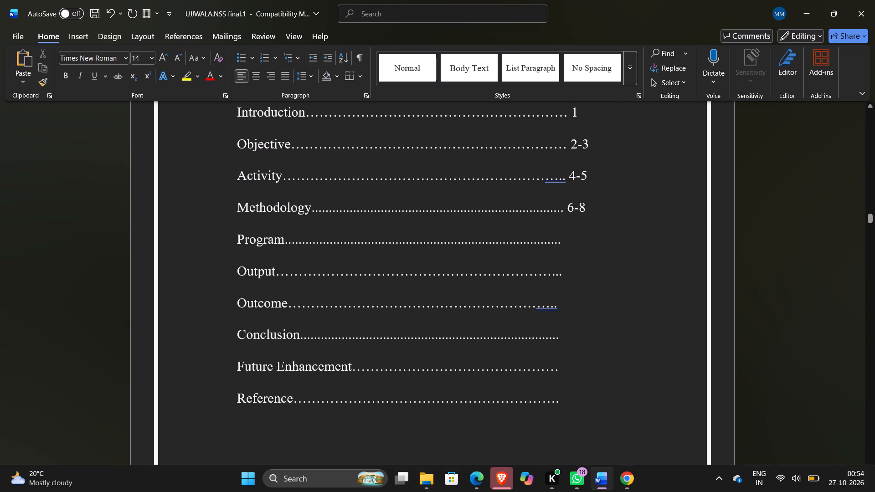
pyautogui.click(580, 244)
pyautogui.press('space')
pyautogui.press('9')
pyautogui.click(572, 274)
pyautogui.press('space')
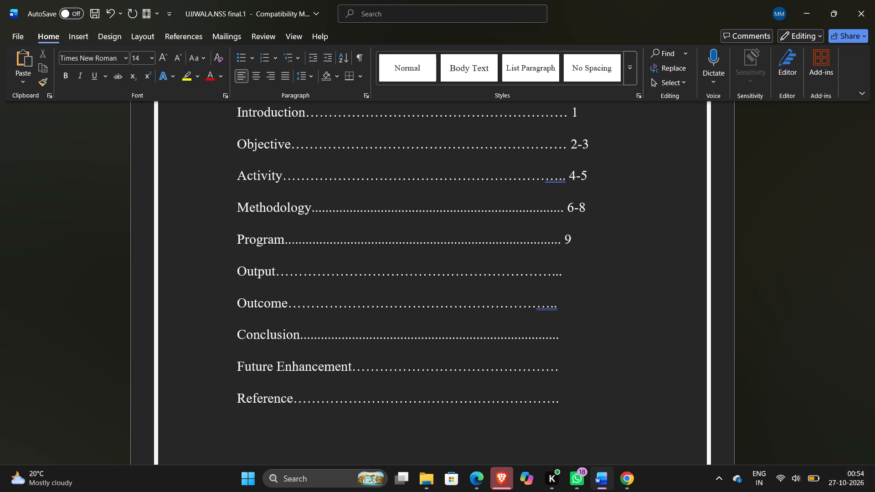
pyautogui.write('10')
# Add one more dot to the Outcome leader and enter page number 10 after it, separated by a space.
pyautogui.click(563, 309)
pyautogui.press('space')
pyautogui.press('space')
pyautogui.press('BackSpace')
pyautogui.press('BackSpace')
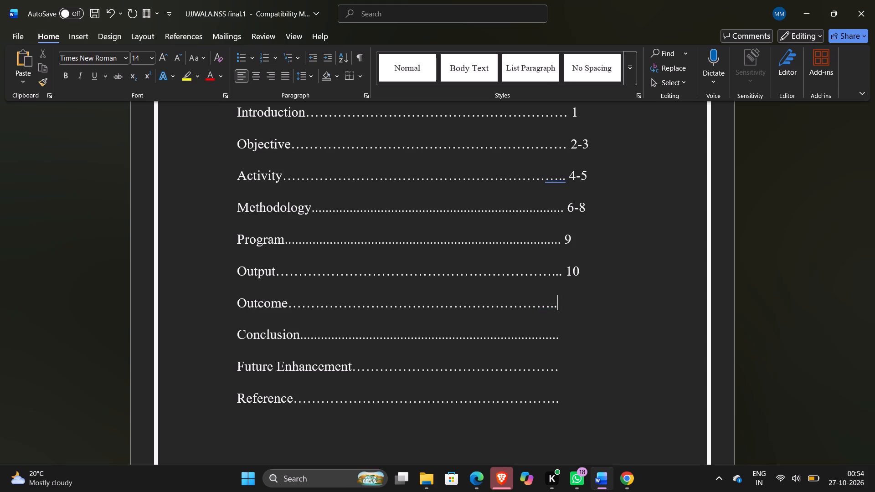
pyautogui.write('.')
pyautogui.press('space')
pyautogui.write('10')
# Add one more dot to the Conclusion leader and enter page number 11 after it, separated by a space.
pyautogui.click(576, 338)
pyautogui.press('space')
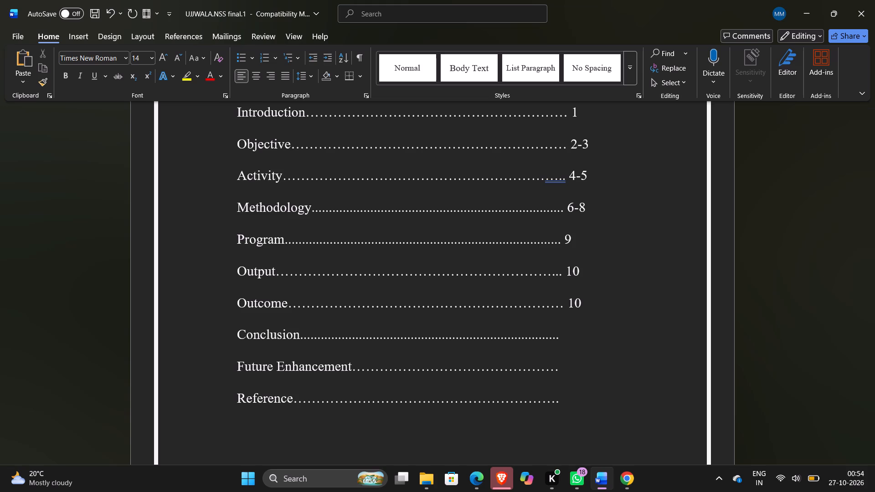
pyautogui.press('BackSpace')
pyautogui.write('.')
pyautogui.press('space')
pyautogui.write('11')
pyautogui.scroll(-1, 576, 338)
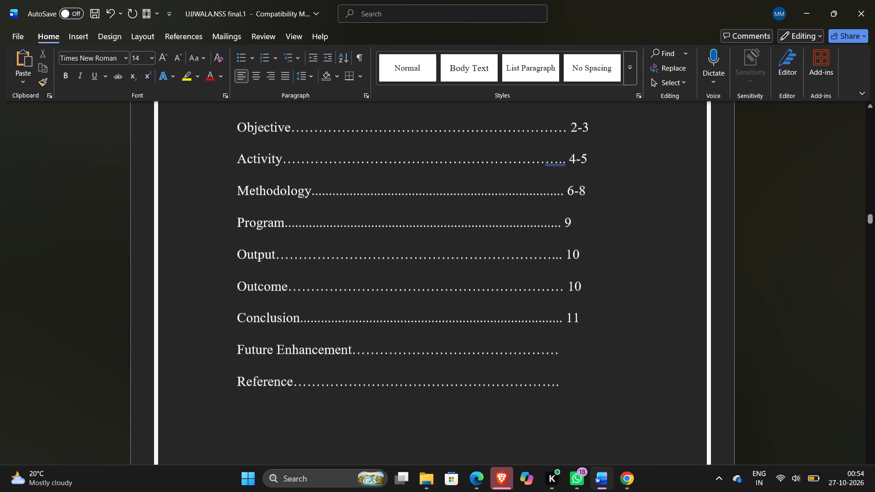
# Enter page number 12 after the Future Enhancement leader and 13 after the Reference leader, each separated by a space.
pyautogui.click(565, 342)
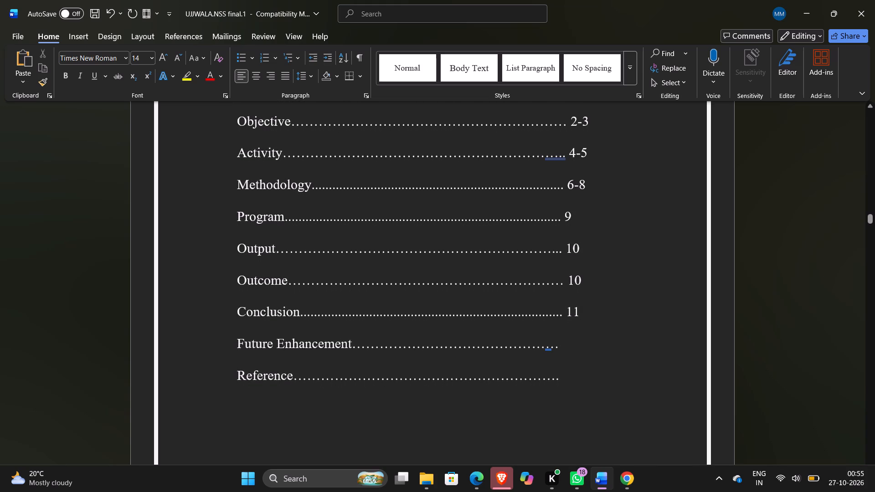
pyautogui.press('space')
pyautogui.write('12')
pyautogui.press('Down')
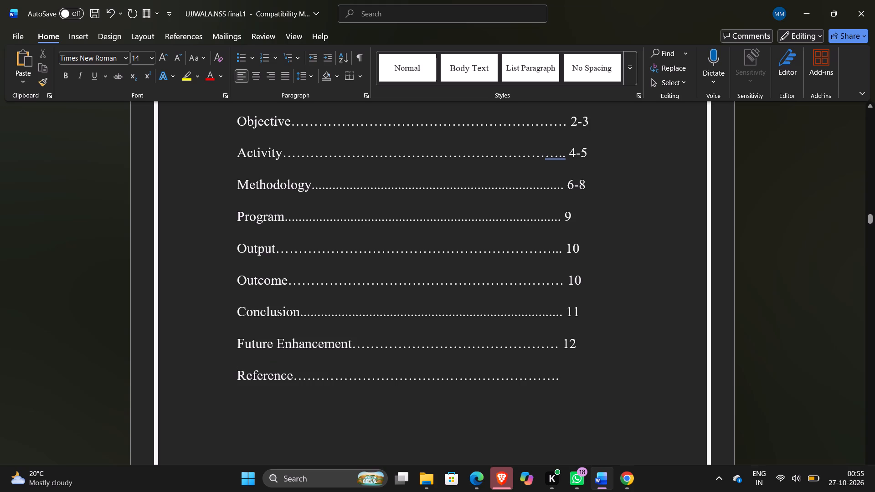
pyautogui.click(579, 381)
pyautogui.press('space')
pyautogui.write('13')
# Review the report body through to the last References page, checking section pages against the table of contents.
pyautogui.scroll(-8, 579, 381)
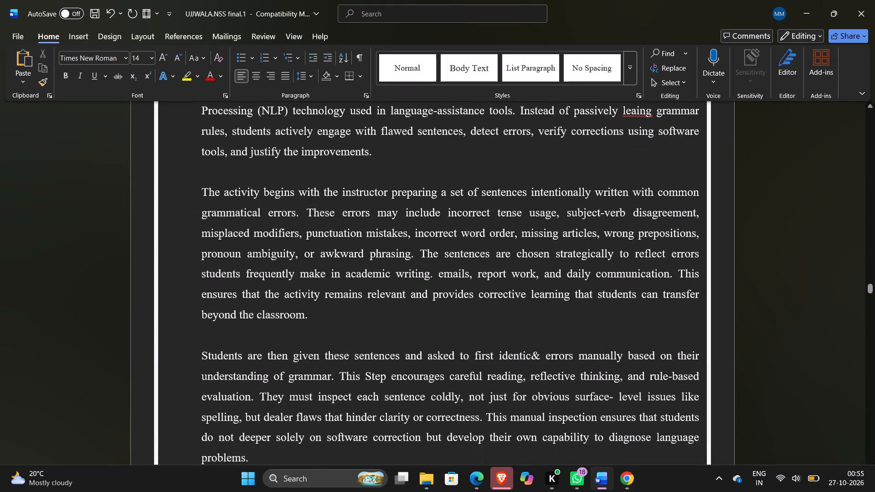
pyautogui.scroll(-16, 579, 381)
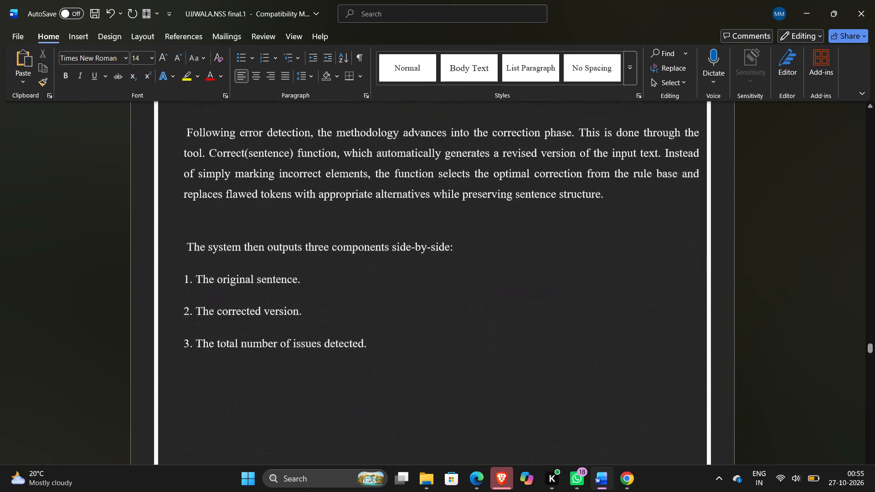
pyautogui.scroll(-5, 579, 381)
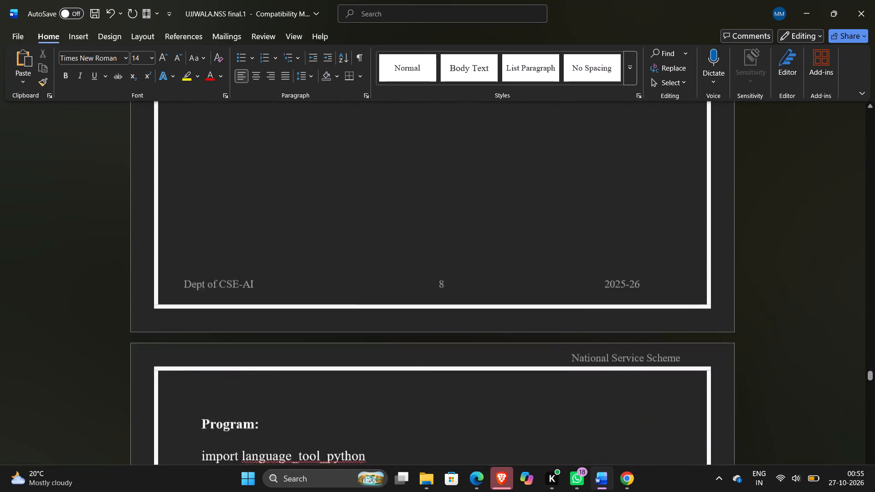
pyautogui.scroll(-4, 579, 381)
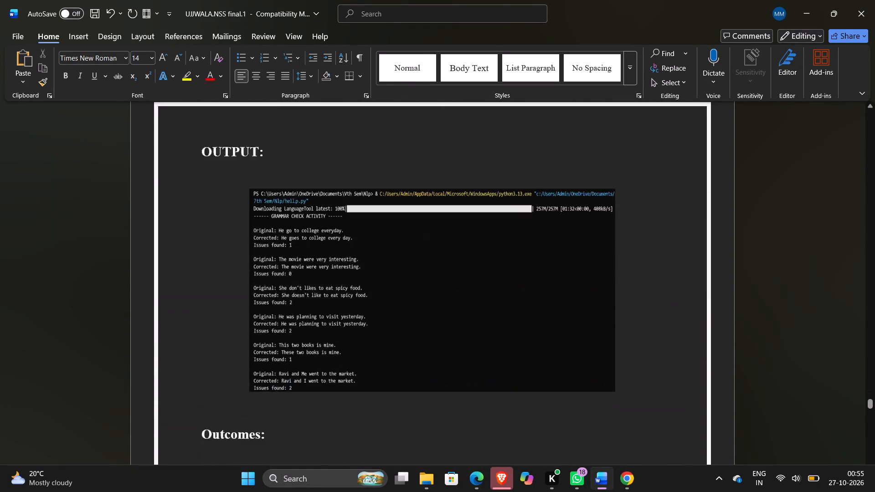
pyautogui.scroll(-4, 579, 381)
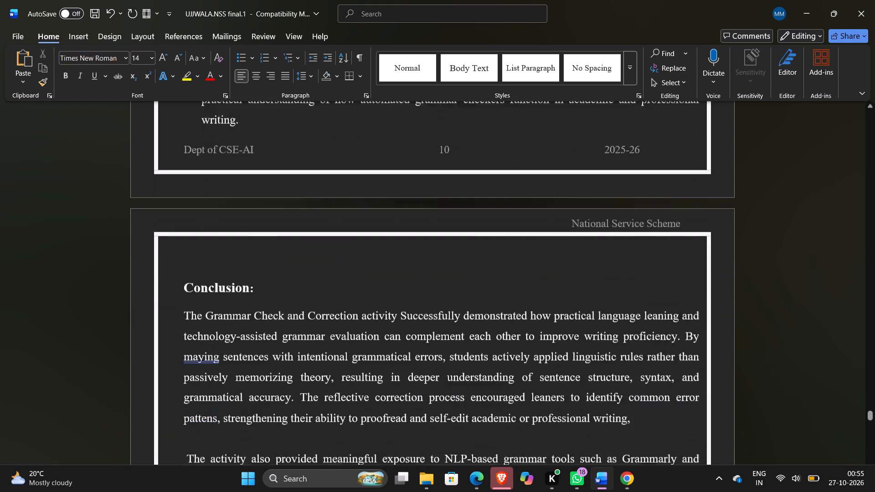
pyautogui.scroll(-5, 579, 381)
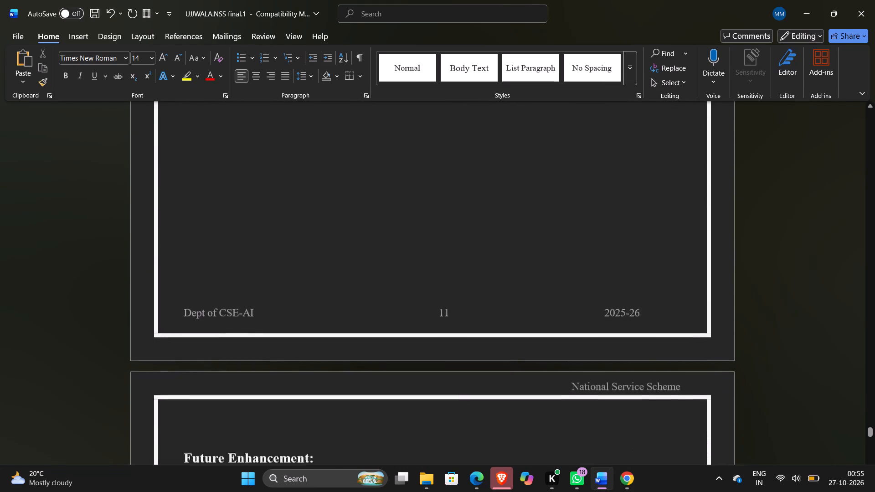
pyautogui.scroll(-4, 579, 381)
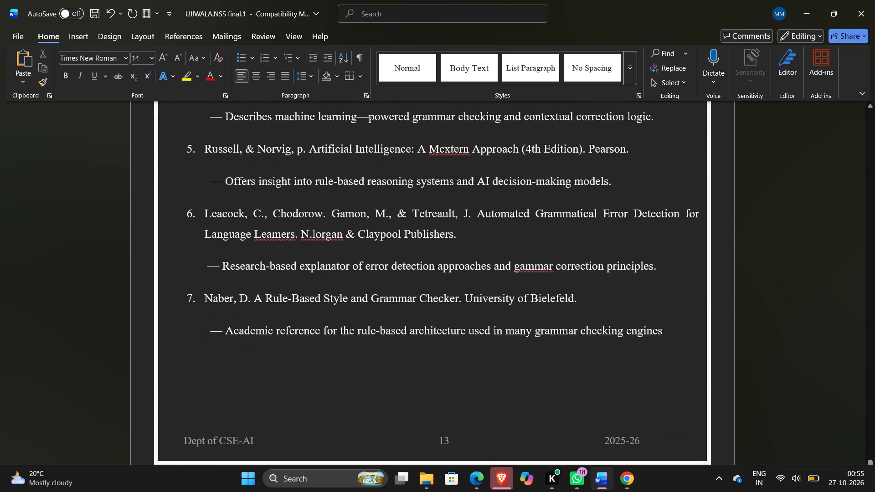
pyautogui.scroll(-3, 579, 381)
# Review the report from the cover page through the front matter and table of contents to the Introduction.
pyautogui.scroll(17, 579, 381)
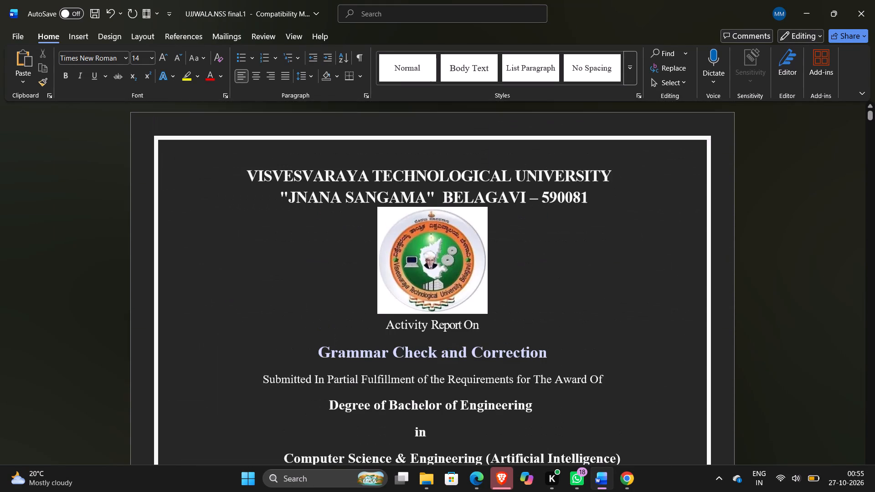
pyautogui.scroll(6, 579, 381)
pyautogui.scroll(-6, 579, 381)
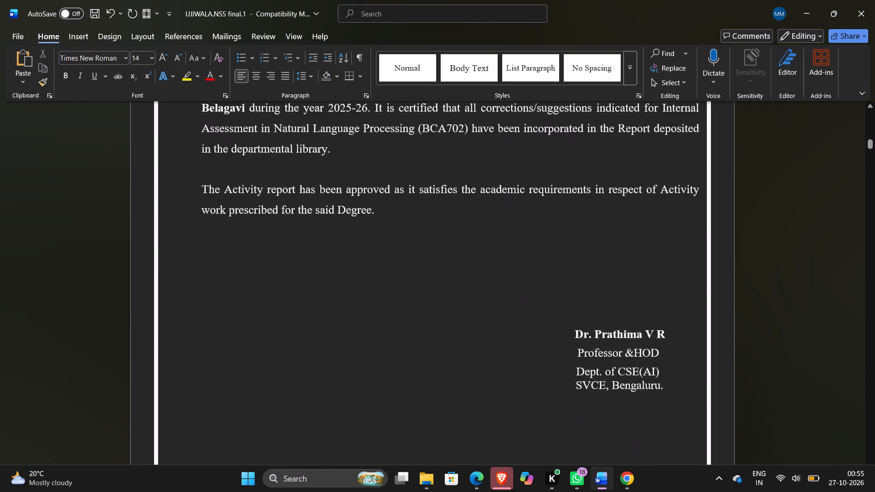
pyautogui.scroll(-5, 579, 381)
pyautogui.scroll(1, 579, 381)
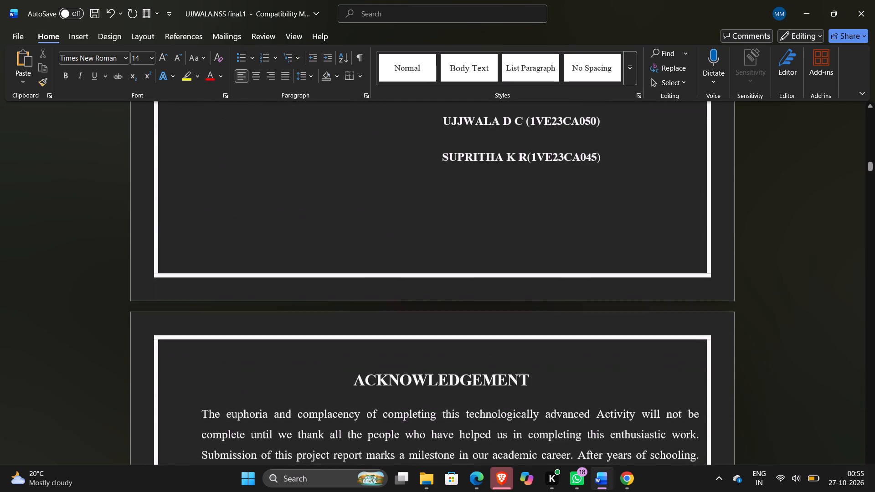
pyautogui.scroll(1, 579, 381)
pyautogui.scroll(-3, 579, 381)
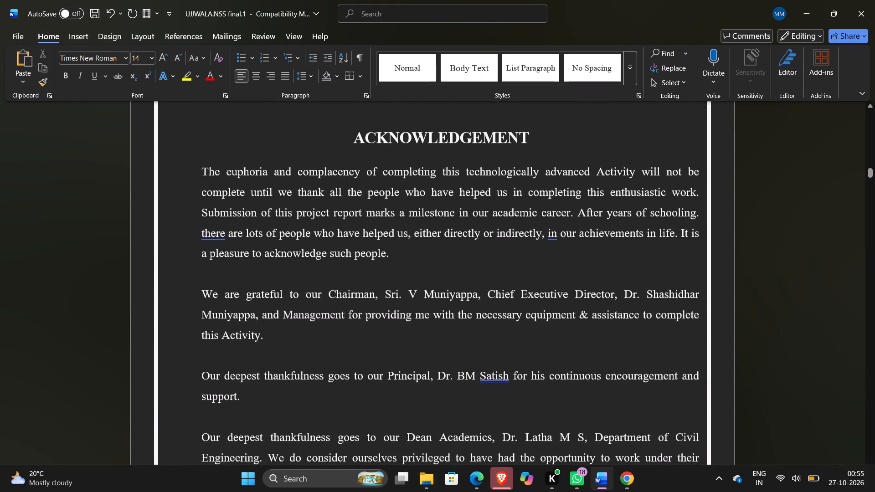
pyautogui.scroll(-4, 579, 381)
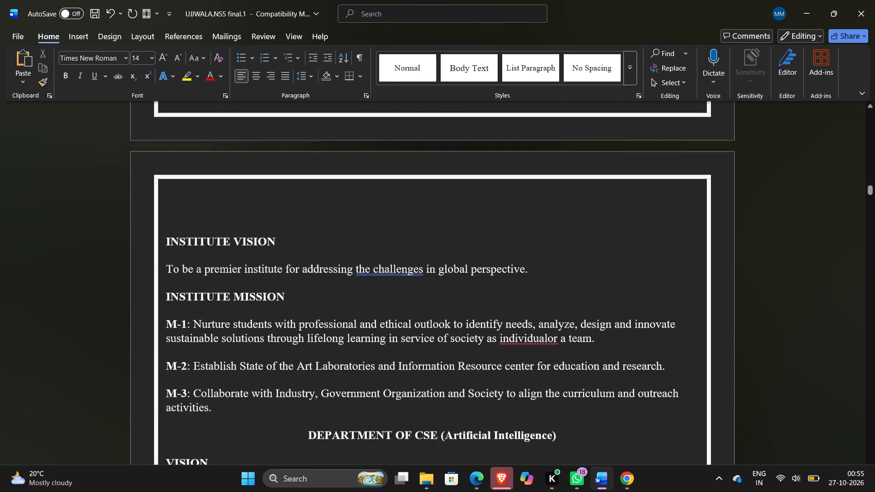
pyautogui.scroll(-6, 579, 381)
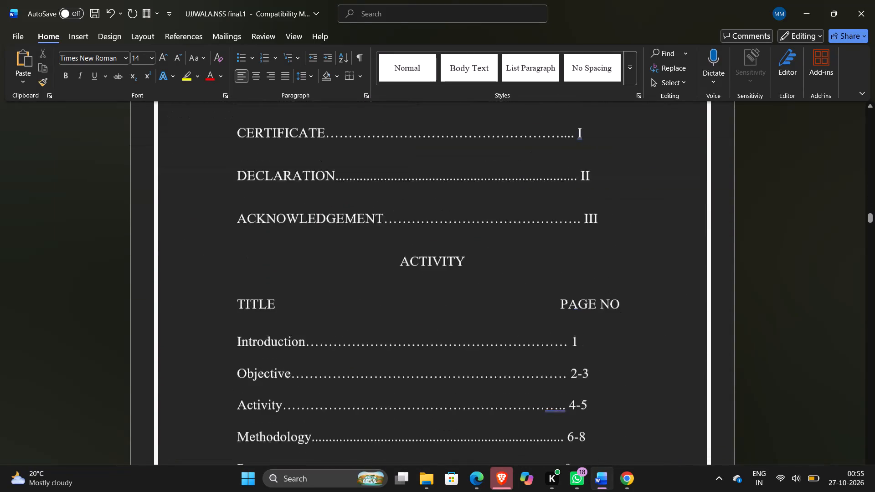
pyautogui.scroll(-1, 579, 381)
pyautogui.scroll(2, 579, 381)
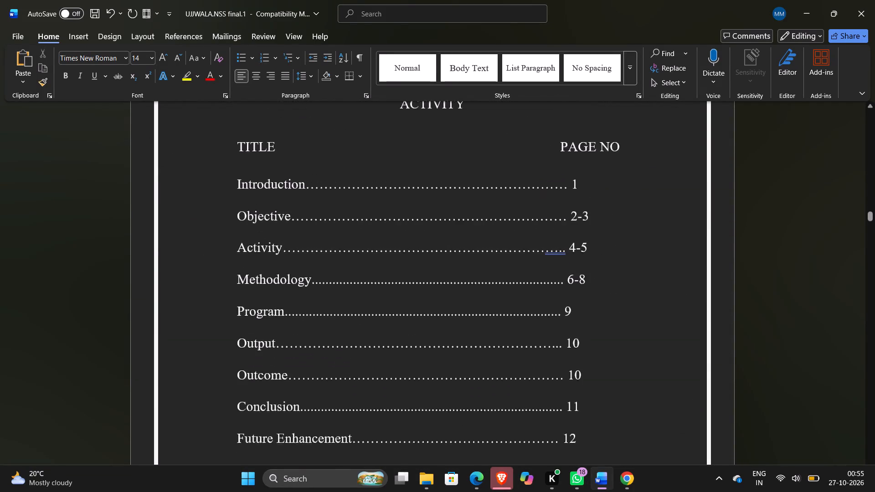
pyautogui.scroll(1, 579, 381)
pyautogui.scroll(-1, 579, 381)
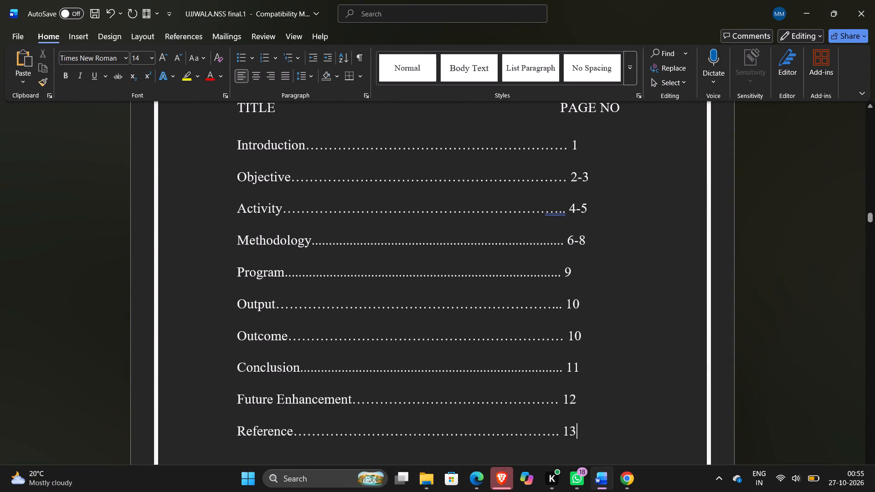
pyautogui.scroll(-4, 579, 381)
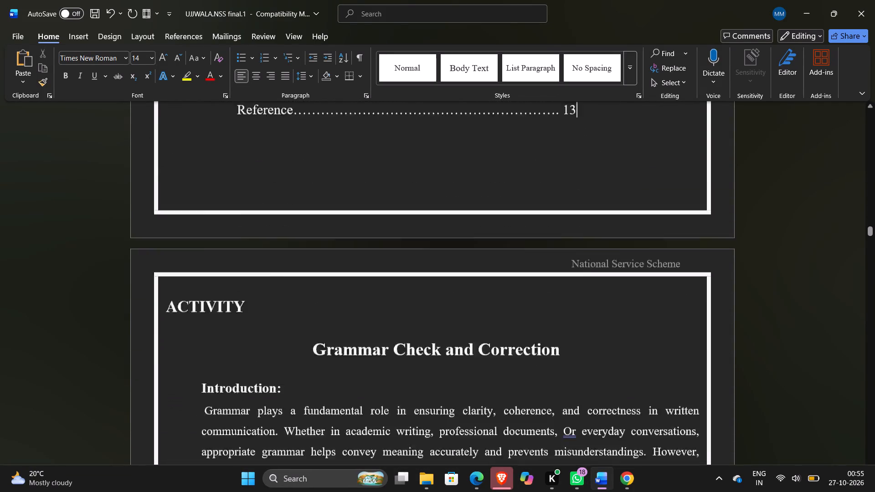
pyautogui.scroll(-1, 579, 381)
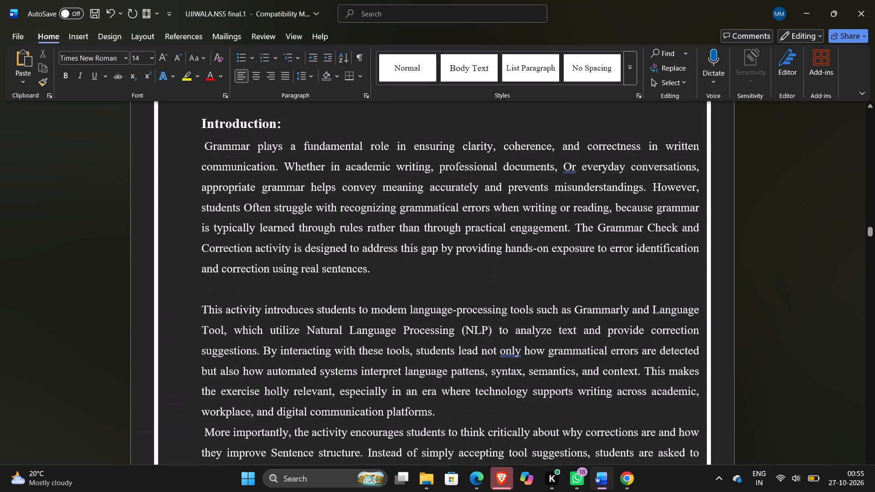
# Save the report under its current file name.
pyautogui.hotkey('ctrl', 's')
pyautogui.hotkey('ctrl', 's')
pyautogui.hotkey('ctrl', 's')
pyautogui.hotkey('ctrl', 's')
pyautogui.hotkey('ctrl', 's')
pyautogui.hotkey('ctrl', 's')
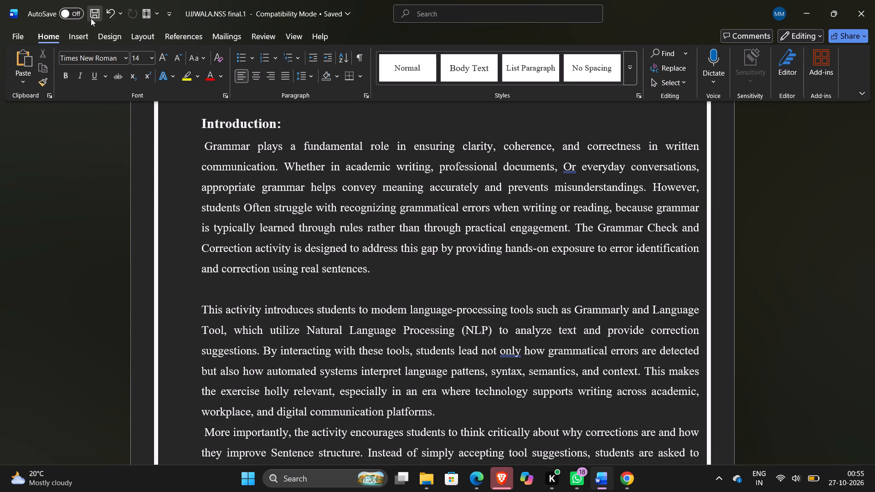
# Save a copy of the report as a Word document named NLP_Report in Downloads, accepting the upgrade to the newest file format.
pyautogui.click(23, 39)
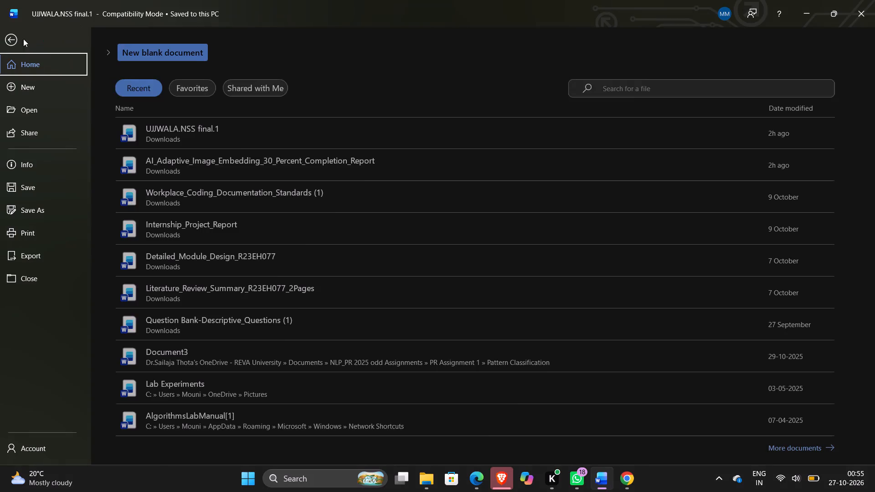
pyautogui.click(37, 203)
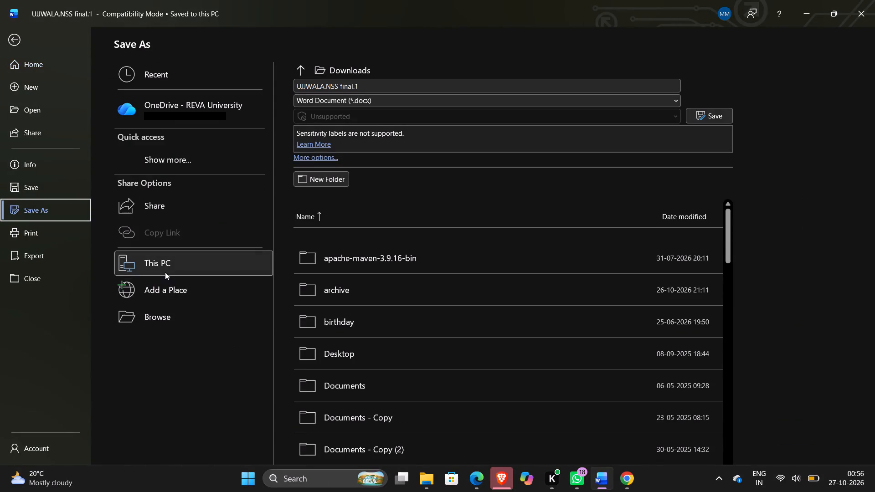
pyautogui.click(165, 310)
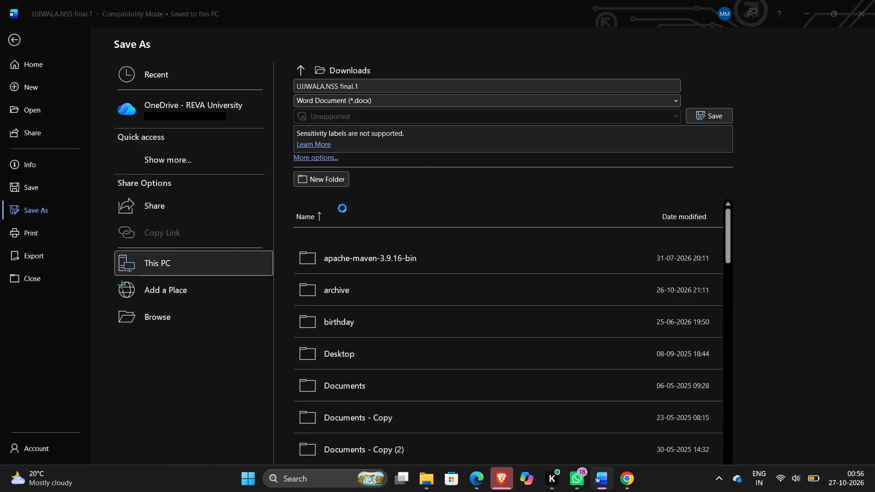
pyautogui.scroll(2, 54, 119)
pyautogui.scroll(-1, 54, 119)
pyautogui.doubleClick(48, 112)
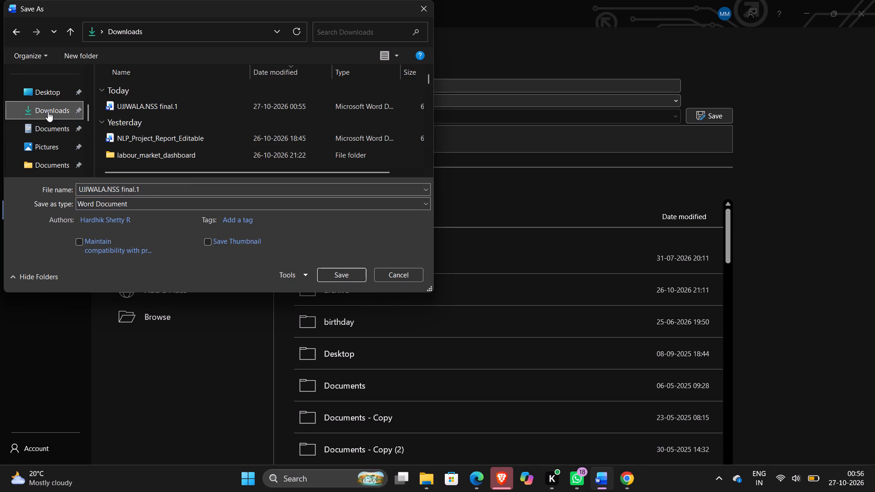
pyautogui.click(137, 189)
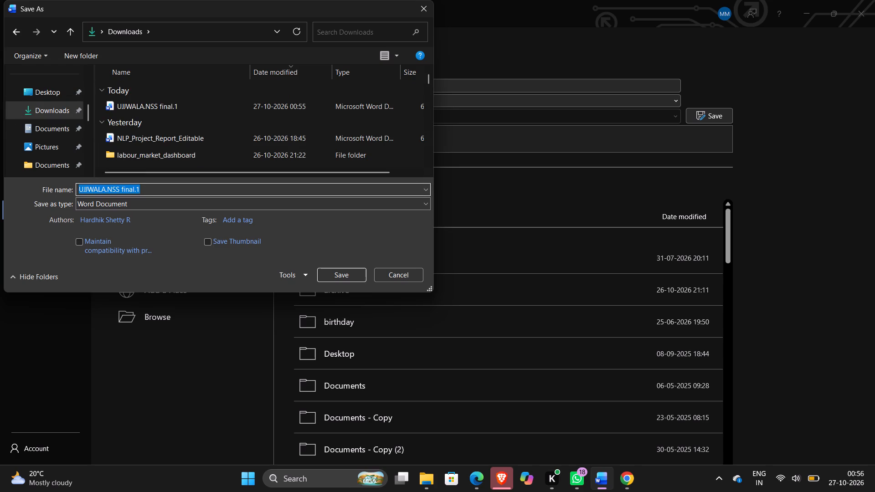
pyautogui.write('NLP')
pyautogui.hotkey('shift', '_')
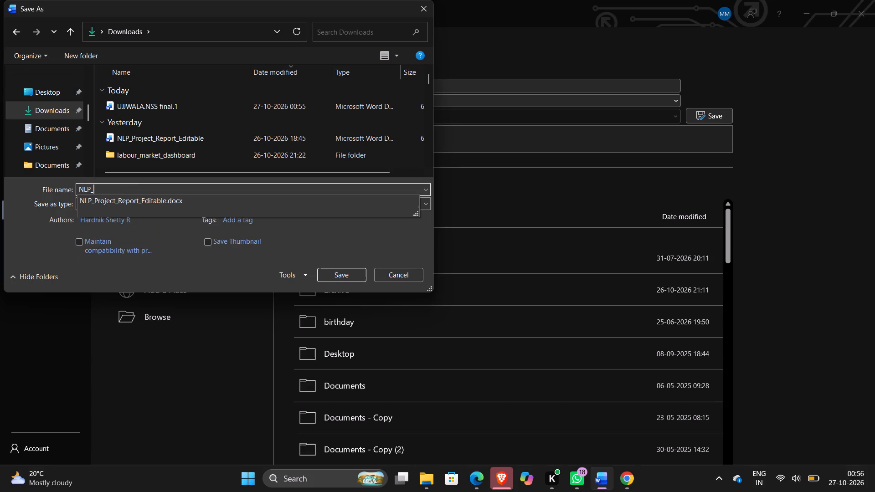
pyautogui.write('Re')
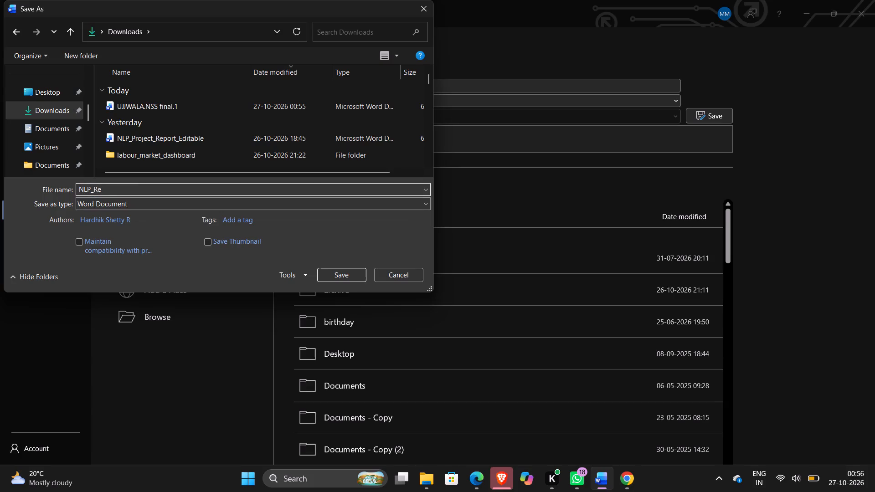
pyautogui.write('port')
pyautogui.press('Return')
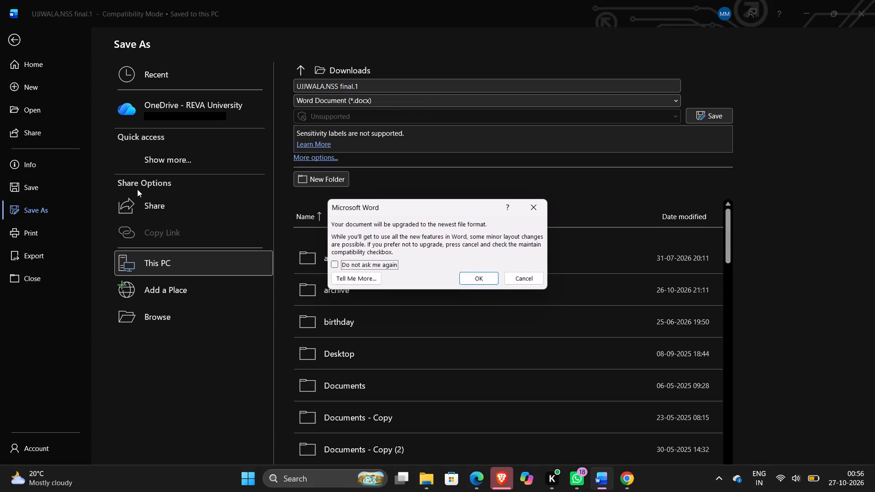
pyautogui.click(479, 282)
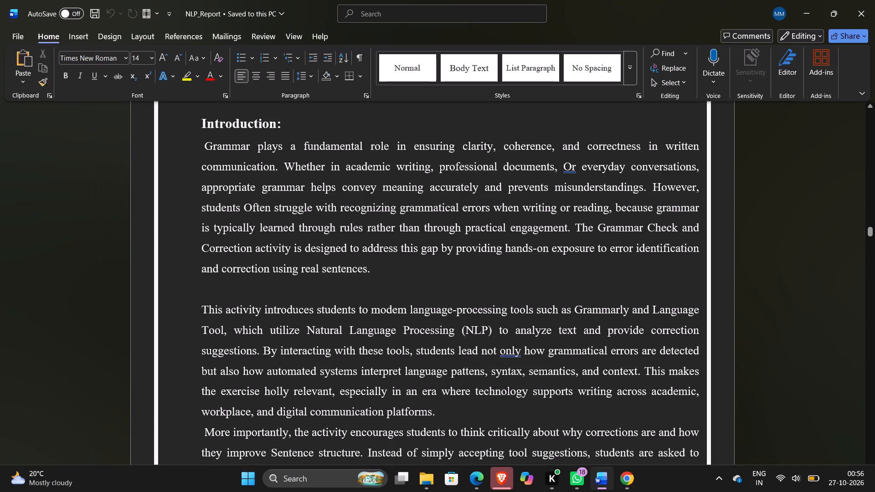
# Review the saved NLP_Report copy from the Introduction through the body to the end of the References page.
pyautogui.scroll(-6, 479, 282)
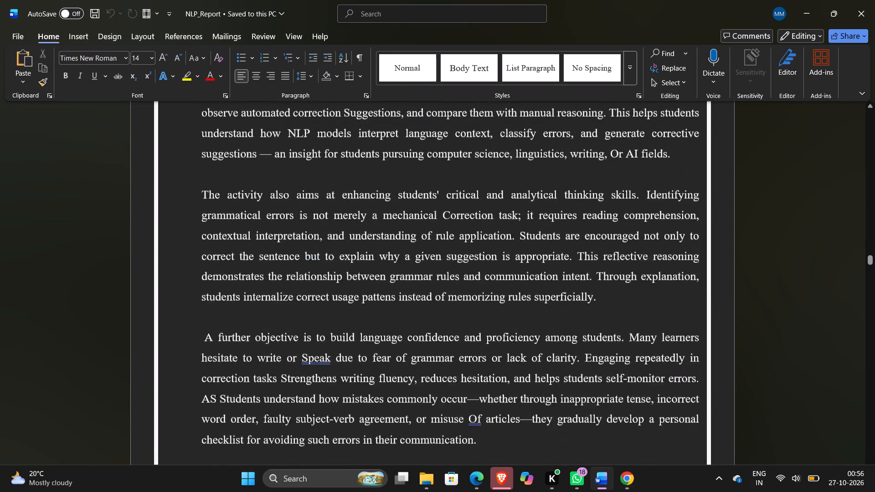
pyautogui.scroll(-14, 479, 282)
pyautogui.scroll(-12, 479, 282)
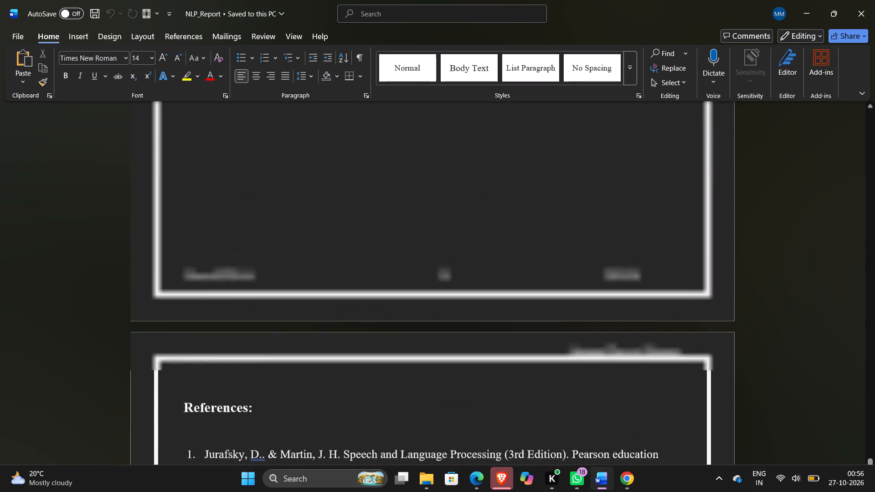
pyautogui.scroll(-10, 479, 282)
# Review the saved copy back from the References to the cover page, checking the cover details and the certificate page's approval block.
pyautogui.scroll(3, 479, 282)
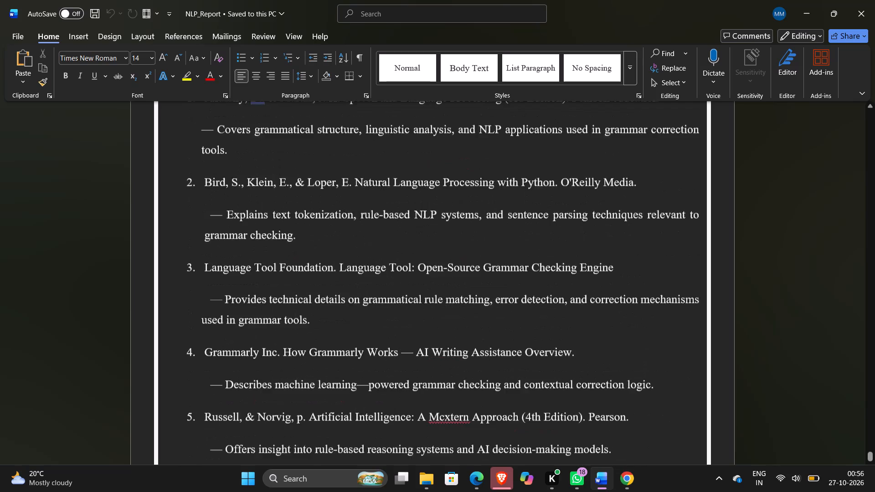
pyautogui.scroll(6, 479, 282)
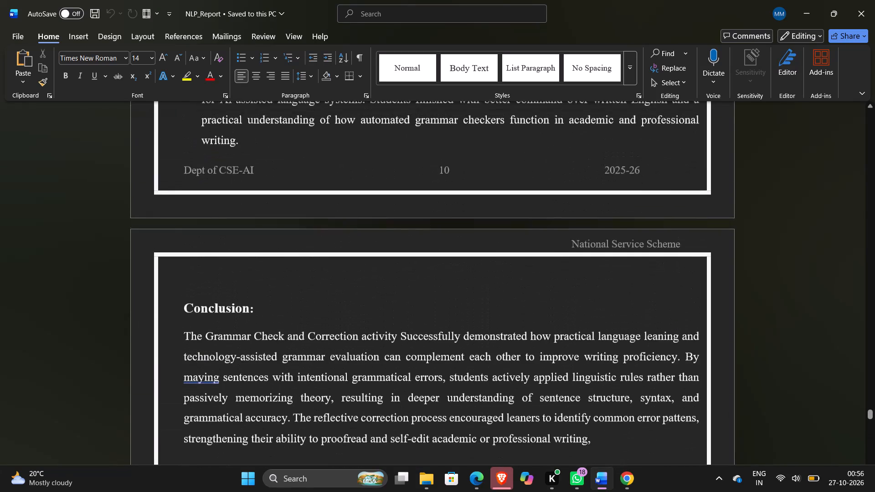
pyautogui.scroll(19, 479, 282)
pyautogui.scroll(17, 479, 282)
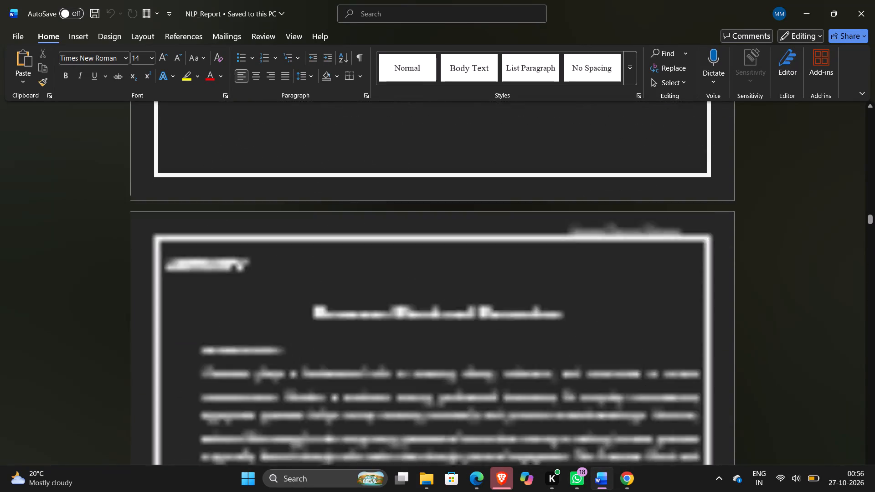
pyautogui.scroll(17, 479, 282)
pyautogui.scroll(-1, 479, 282)
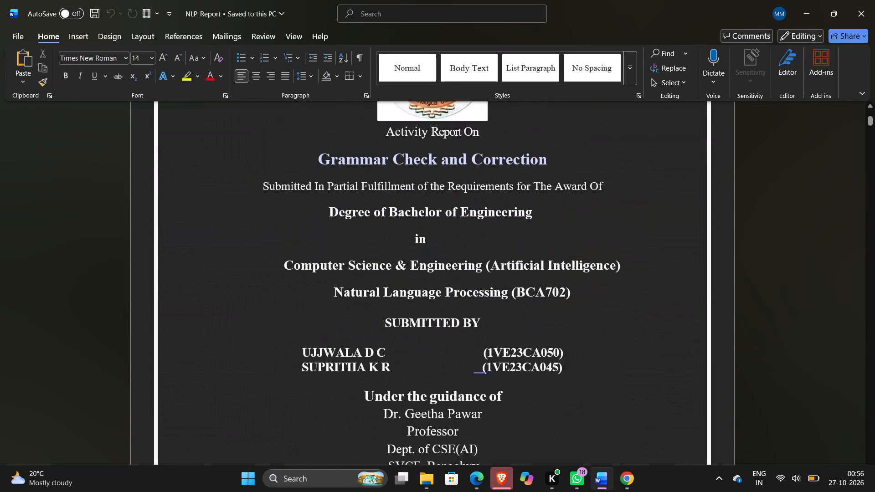
pyautogui.scroll(-2, 479, 282)
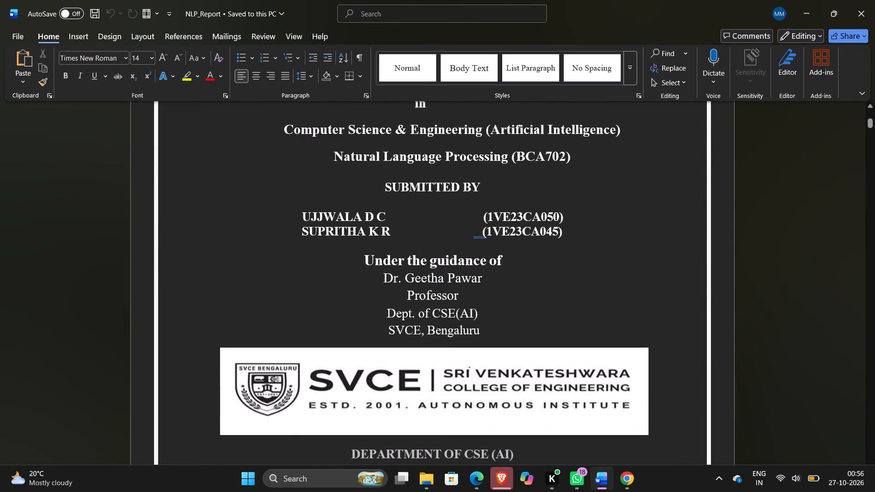
pyautogui.scroll(-4, 556, 311)
pyautogui.hscroll(1, 556, 311)
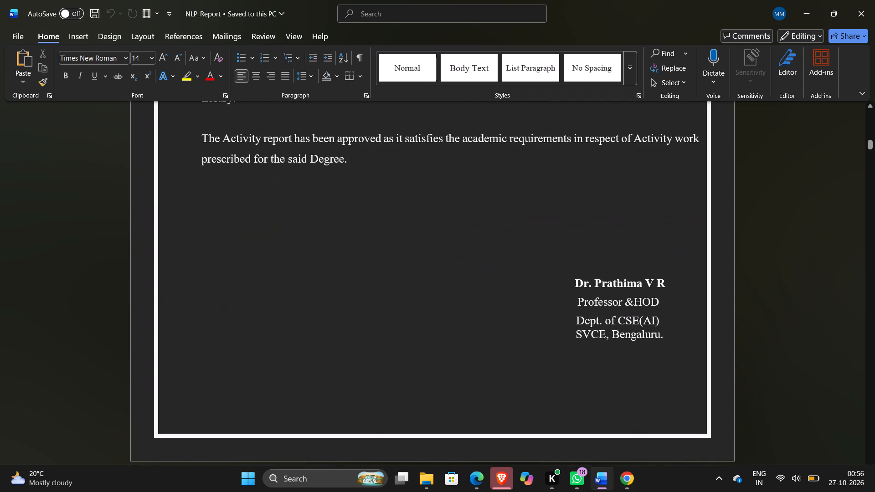